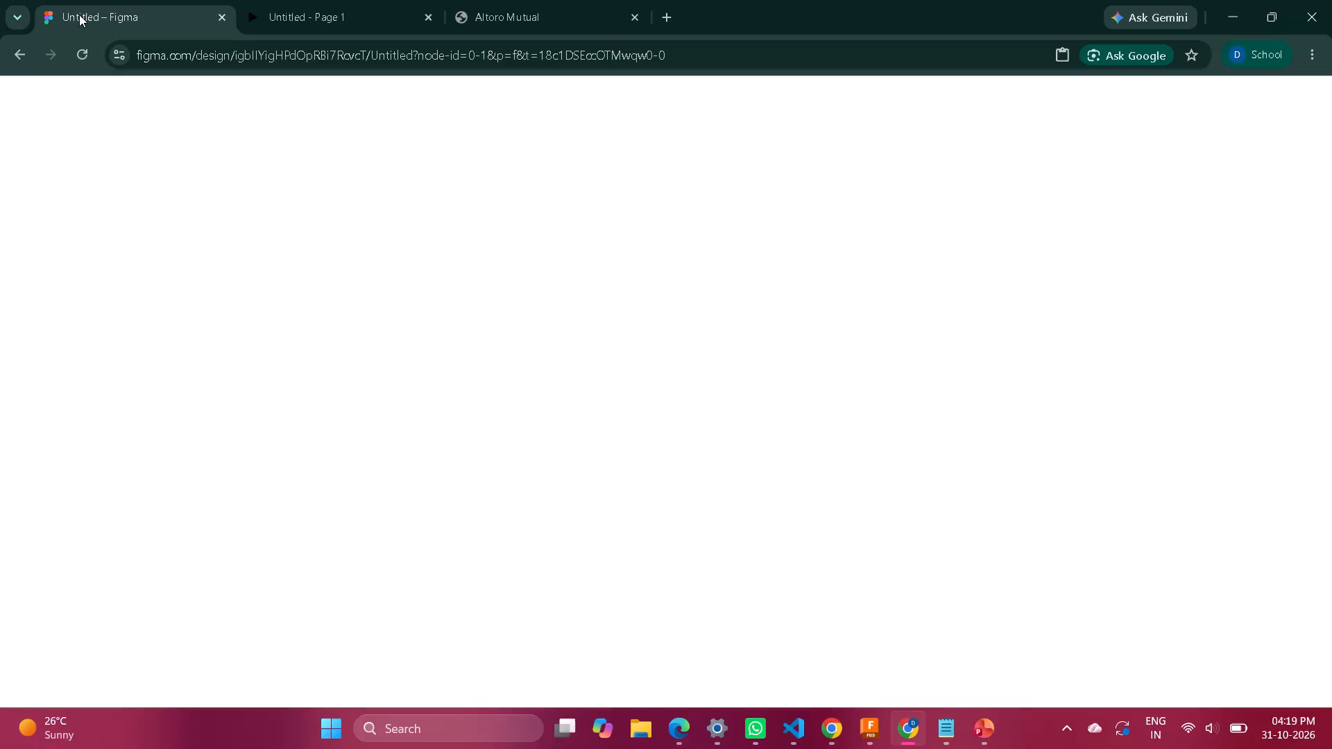
Open Page 2 of the design file.
{"action": "left_click", "coordinate": [133, 195]}
{"action": "left_click", "coordinate": [135, 200]}
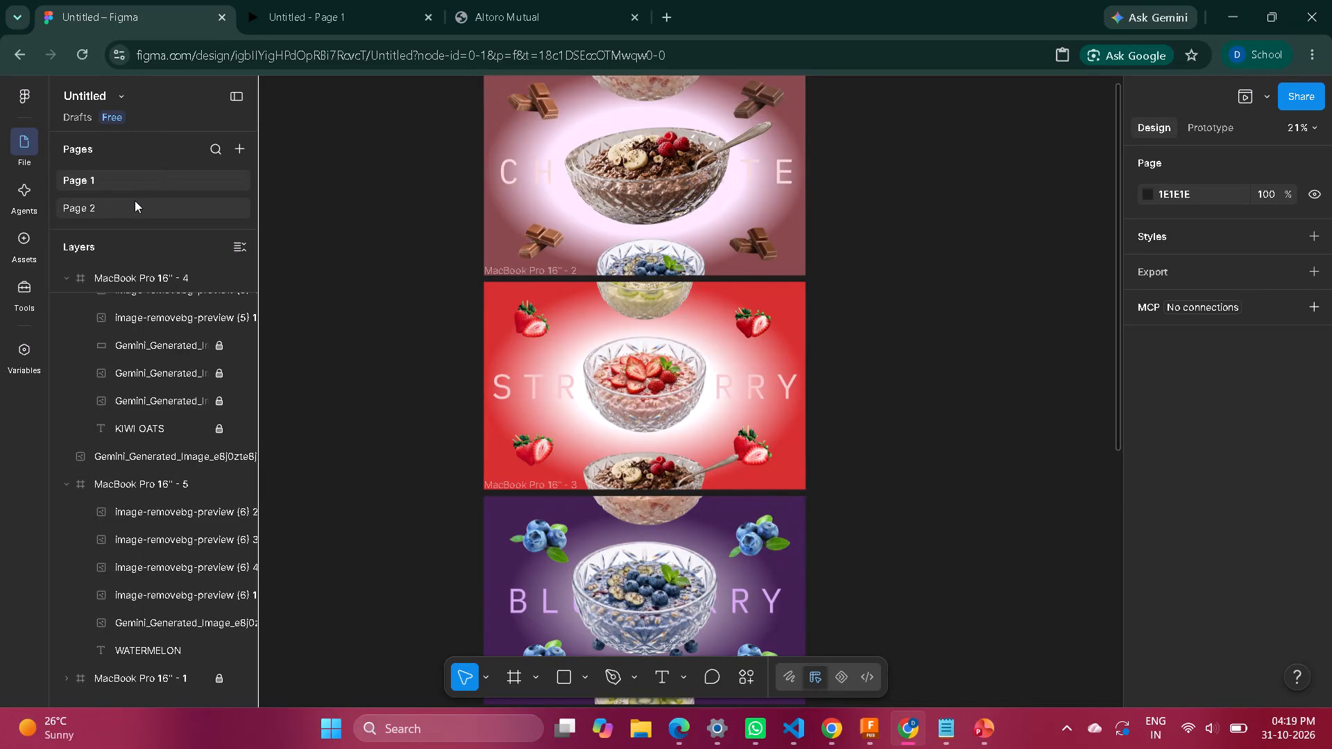
{"action": "left_click", "coordinate": [165, 208]}
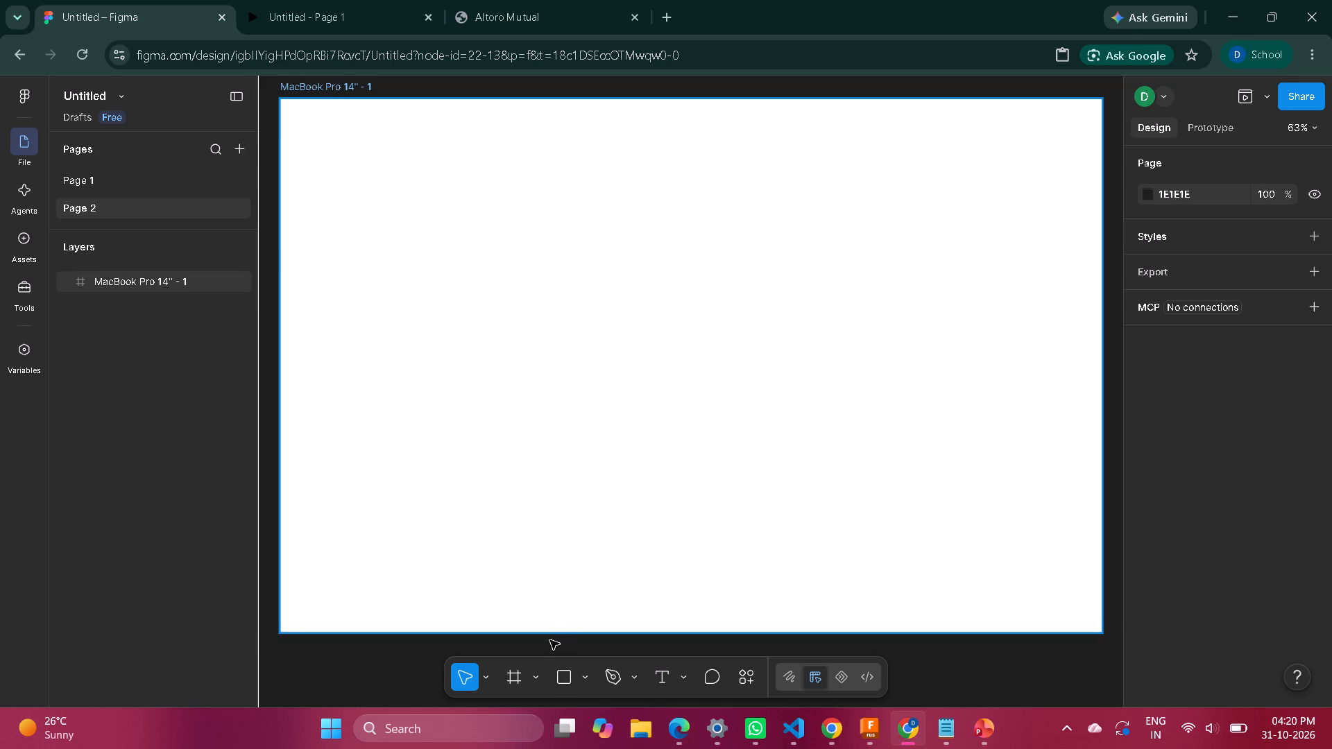
Draw a rectangle about 157 × 92 near the upper-left corner of the MacBook Pro 14" frame.
{"action": "left_click", "coordinate": [562, 675]}
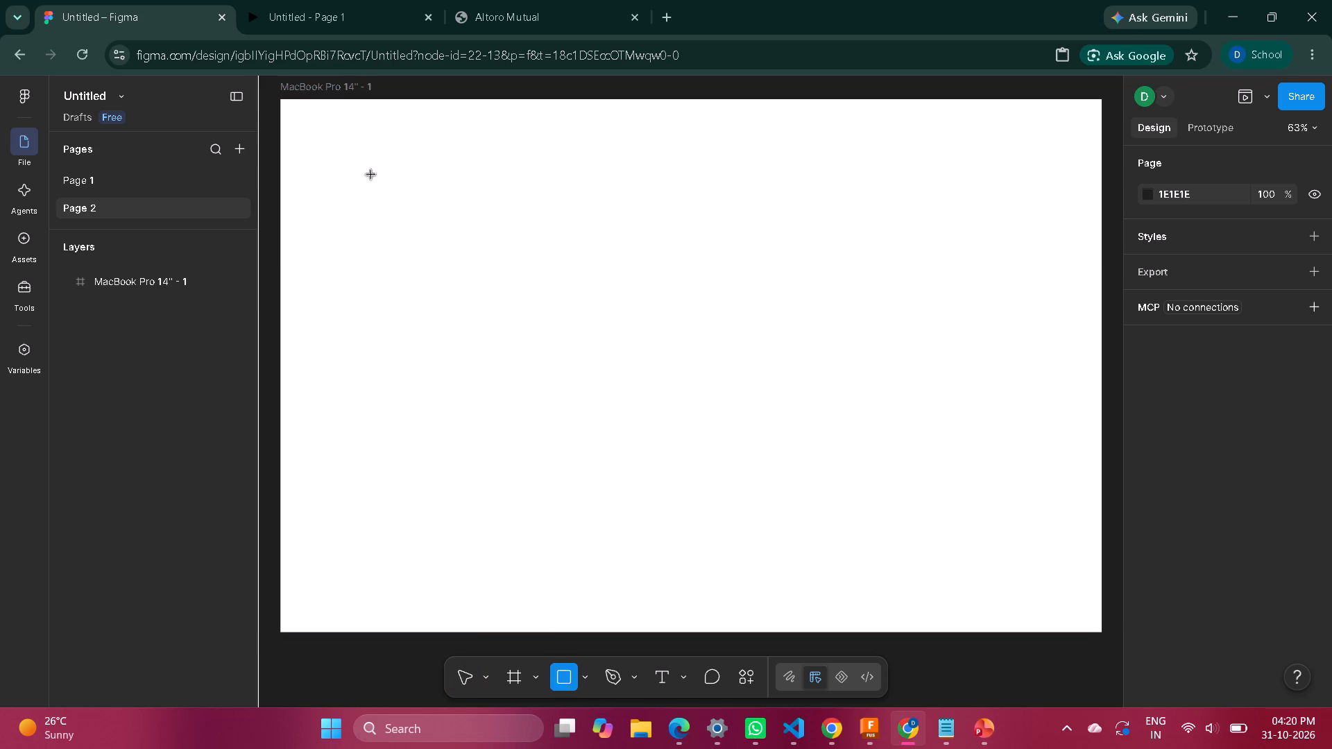
{"action": "left_click_drag", "start_coordinate": [340, 175], "coordinate": [433, 243]}
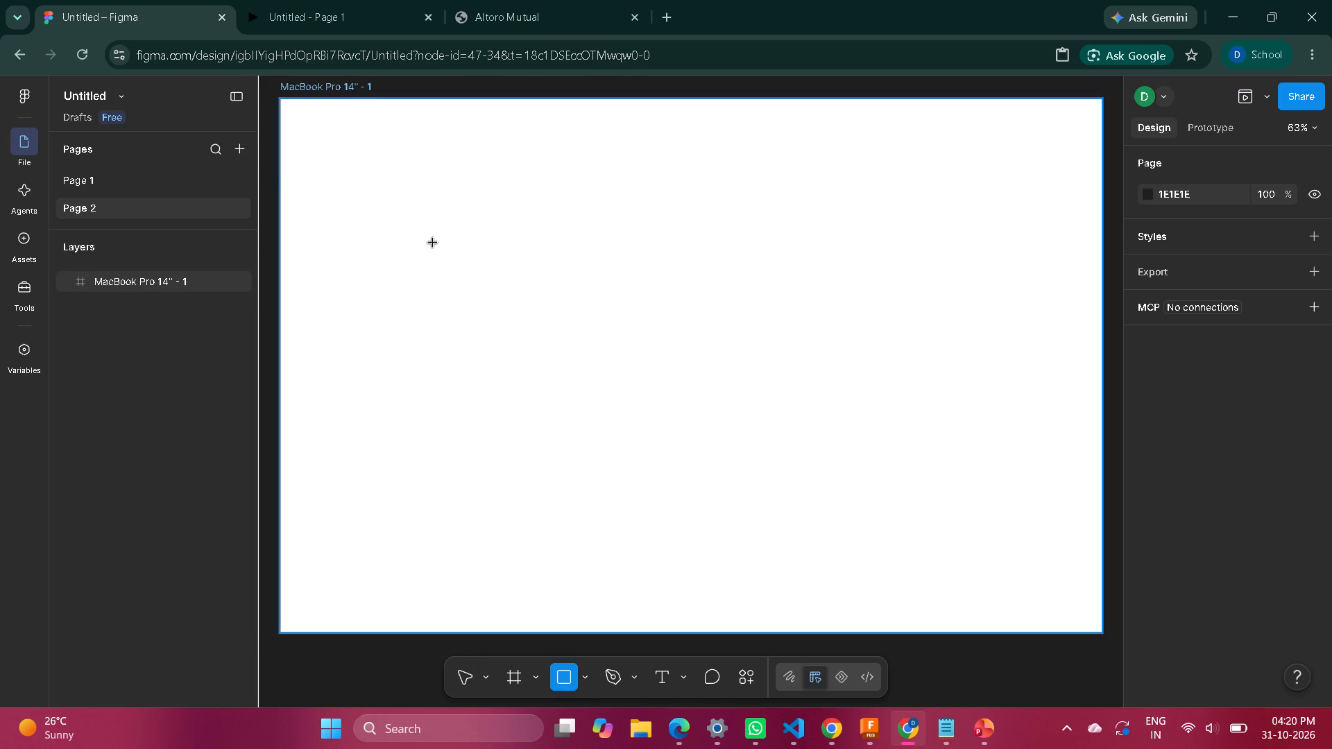
{"action": "left_click_drag", "start_coordinate": [433, 243], "coordinate": [425, 225]}
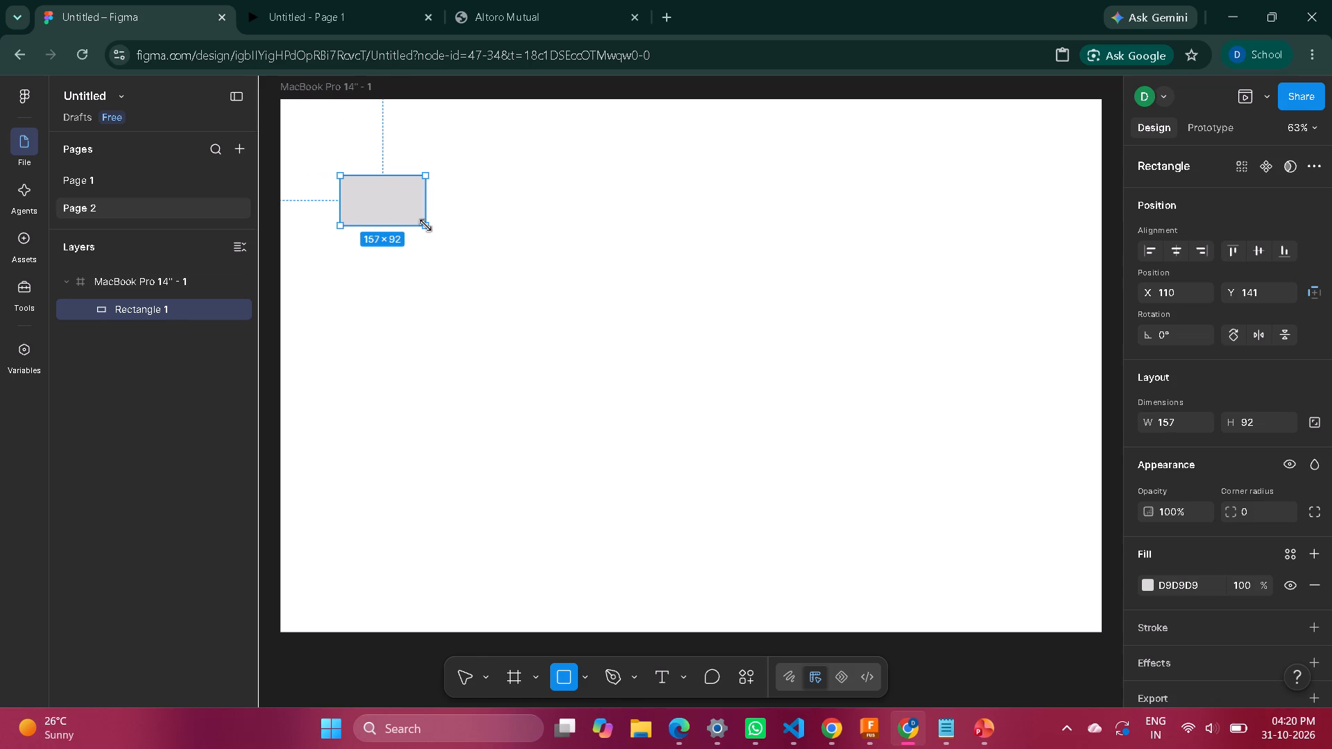
{"action": "left_click", "coordinate": [456, 305]}
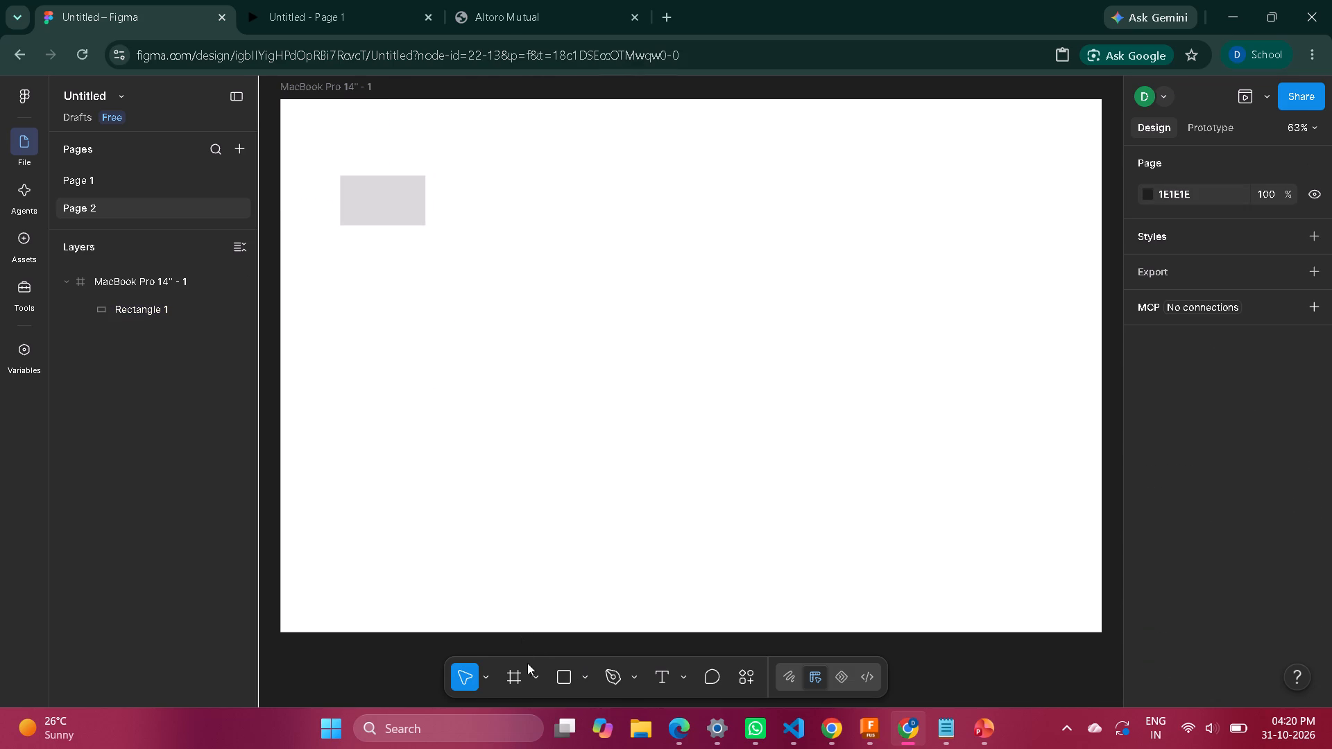
Draw a second, larger rectangle below the first one in the frame.
{"action": "left_click", "coordinate": [554, 671]}
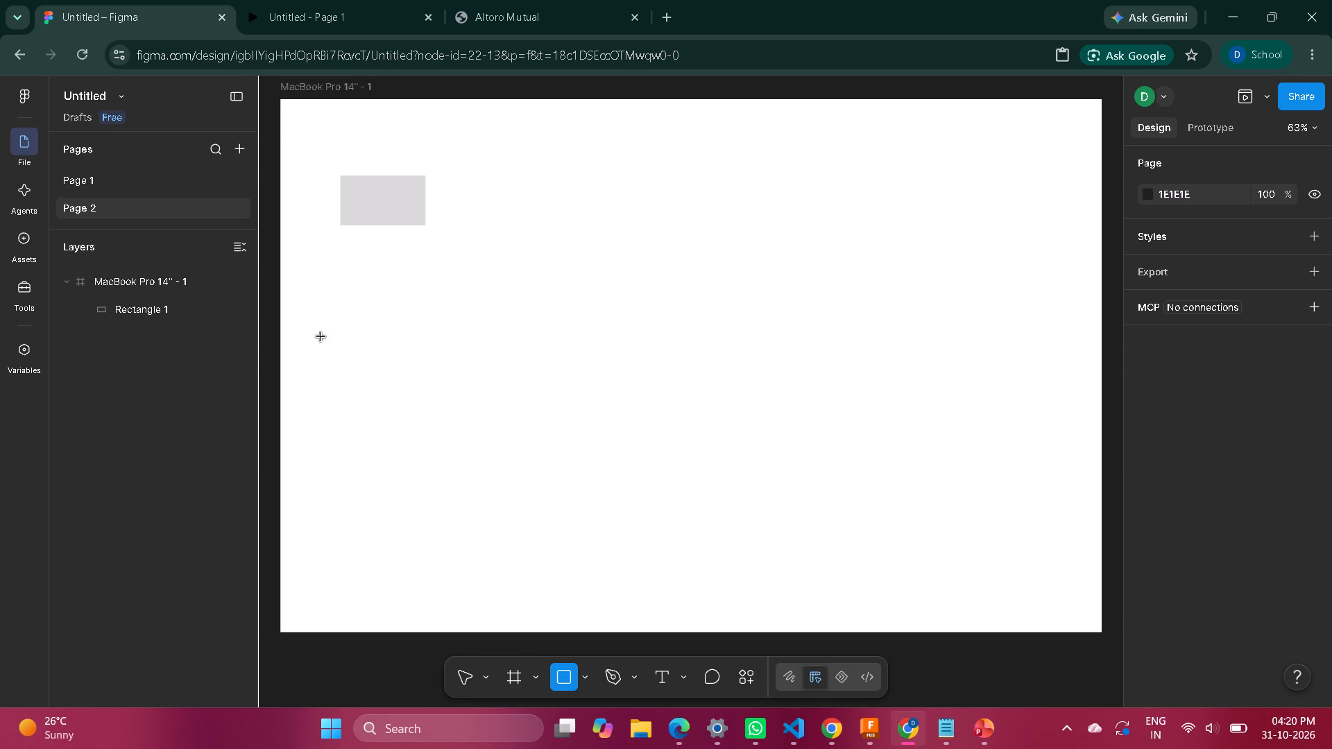
{"action": "left_click_drag", "start_coordinate": [325, 290], "coordinate": [436, 375]}
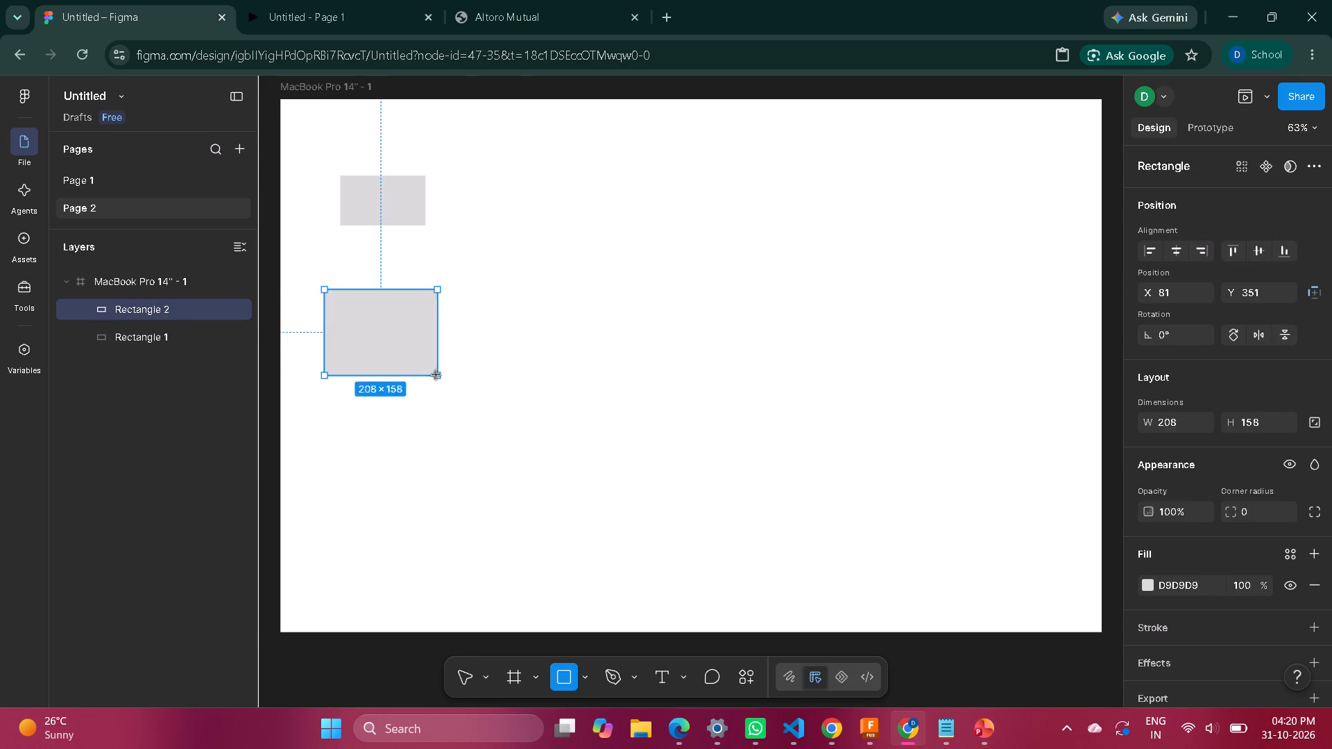
{"action": "left_click_drag", "start_coordinate": [436, 375], "coordinate": [439, 368]}
{"action": "left_click", "coordinate": [481, 514]}
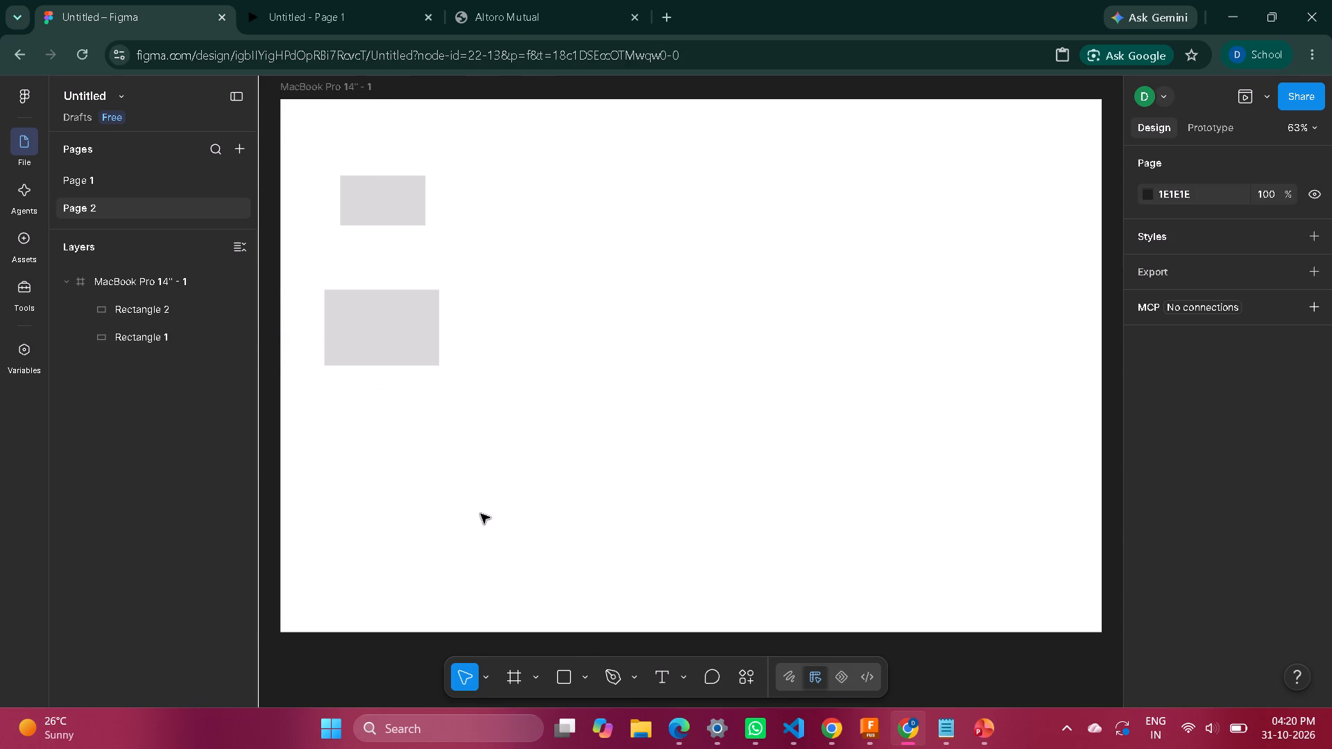
Draw a third rectangle about 182 × 131 to the right of the first one, in the frame's top row.
{"action": "left_click", "coordinate": [561, 678]}
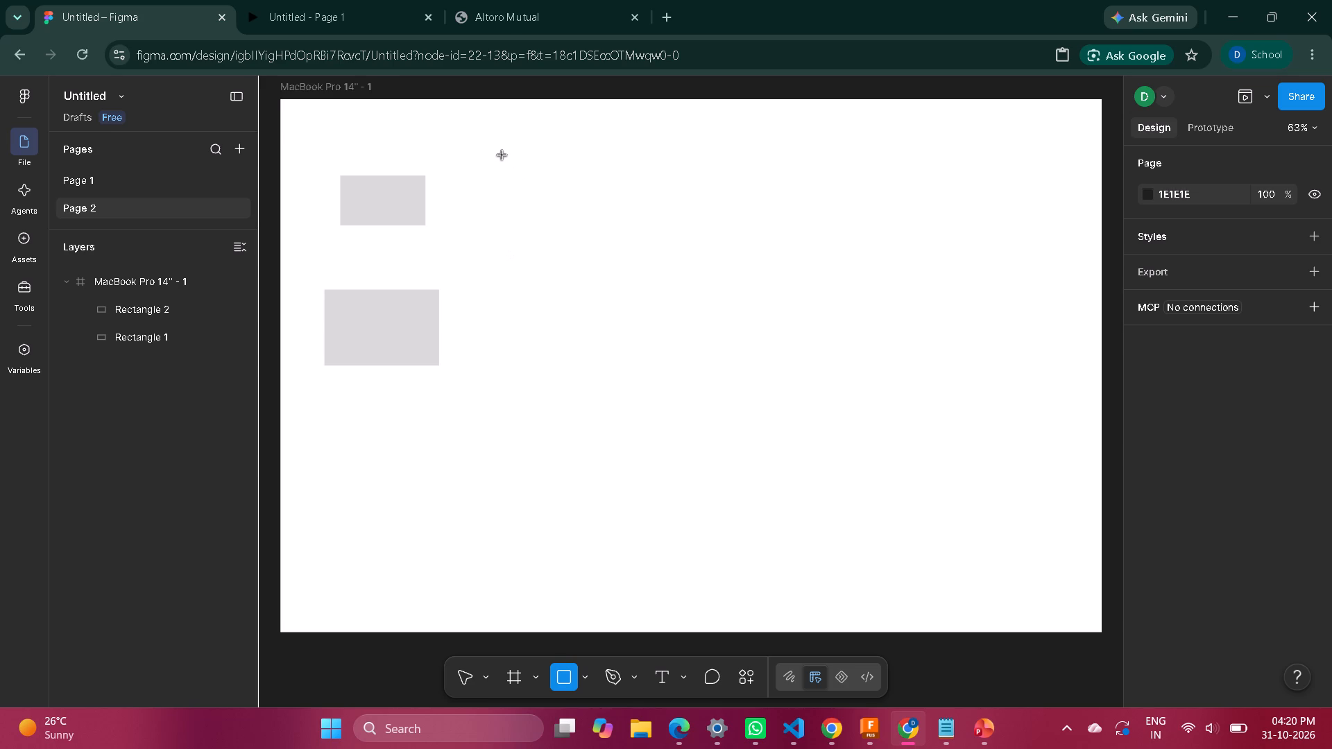
{"action": "left_click_drag", "start_coordinate": [497, 154], "coordinate": [600, 219]}
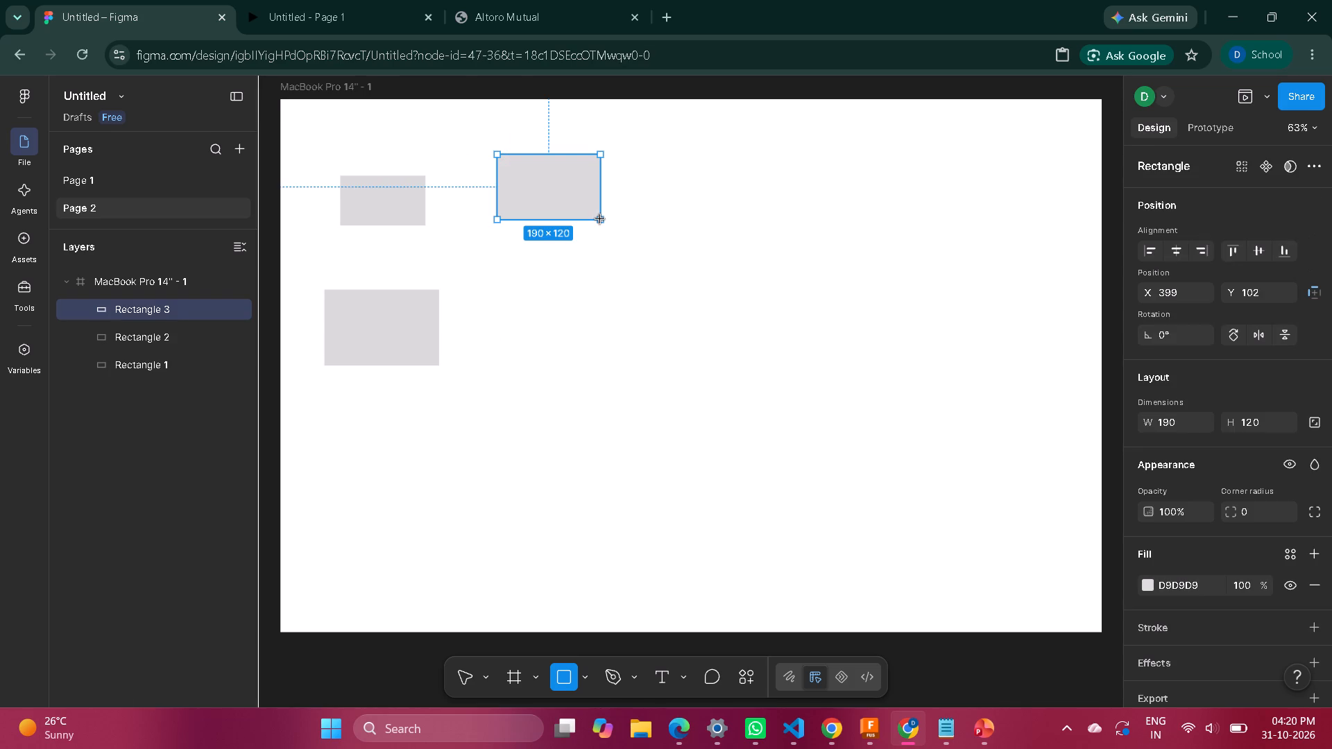
{"action": "left_click_drag", "start_coordinate": [600, 219], "coordinate": [596, 224]}
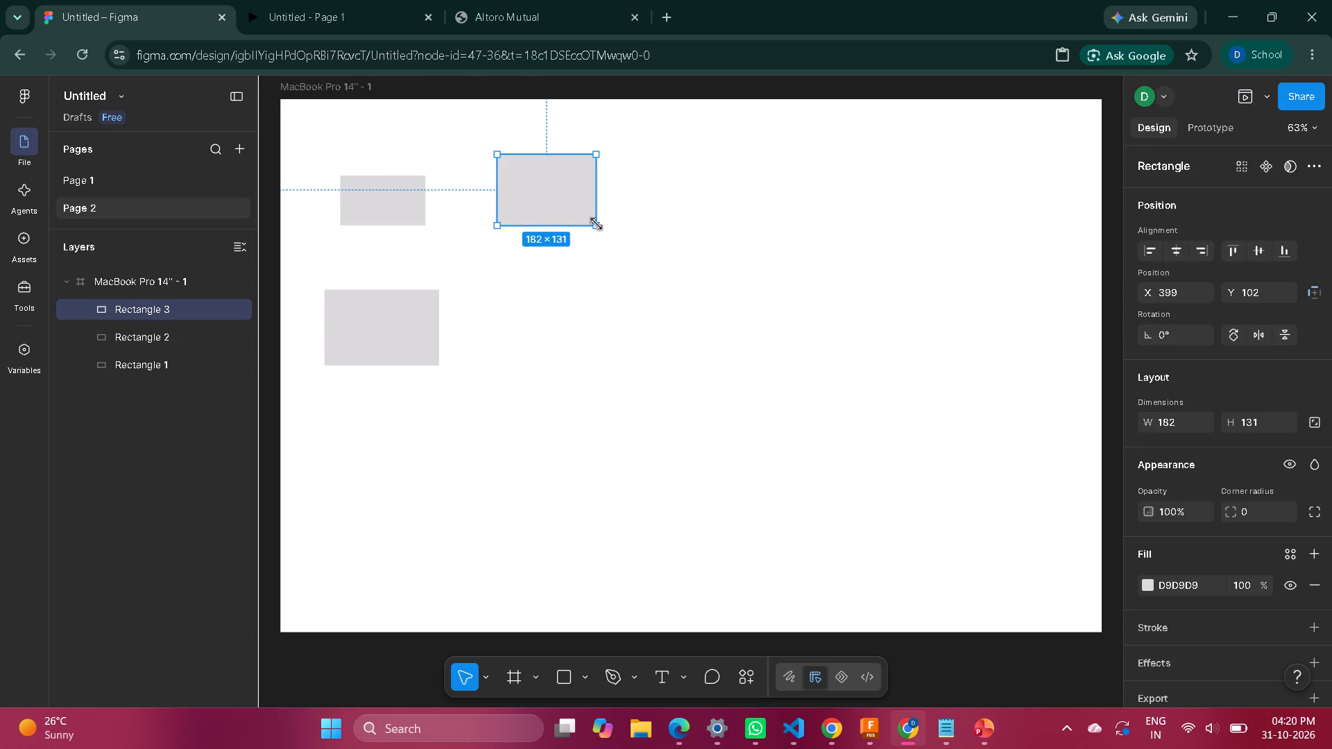
{"action": "left_click", "coordinate": [672, 154]}
Draw a fourth rectangle about 198 × 124 to the right of the third and shift it slightly closer to it.
{"action": "left_click", "coordinate": [572, 675]}
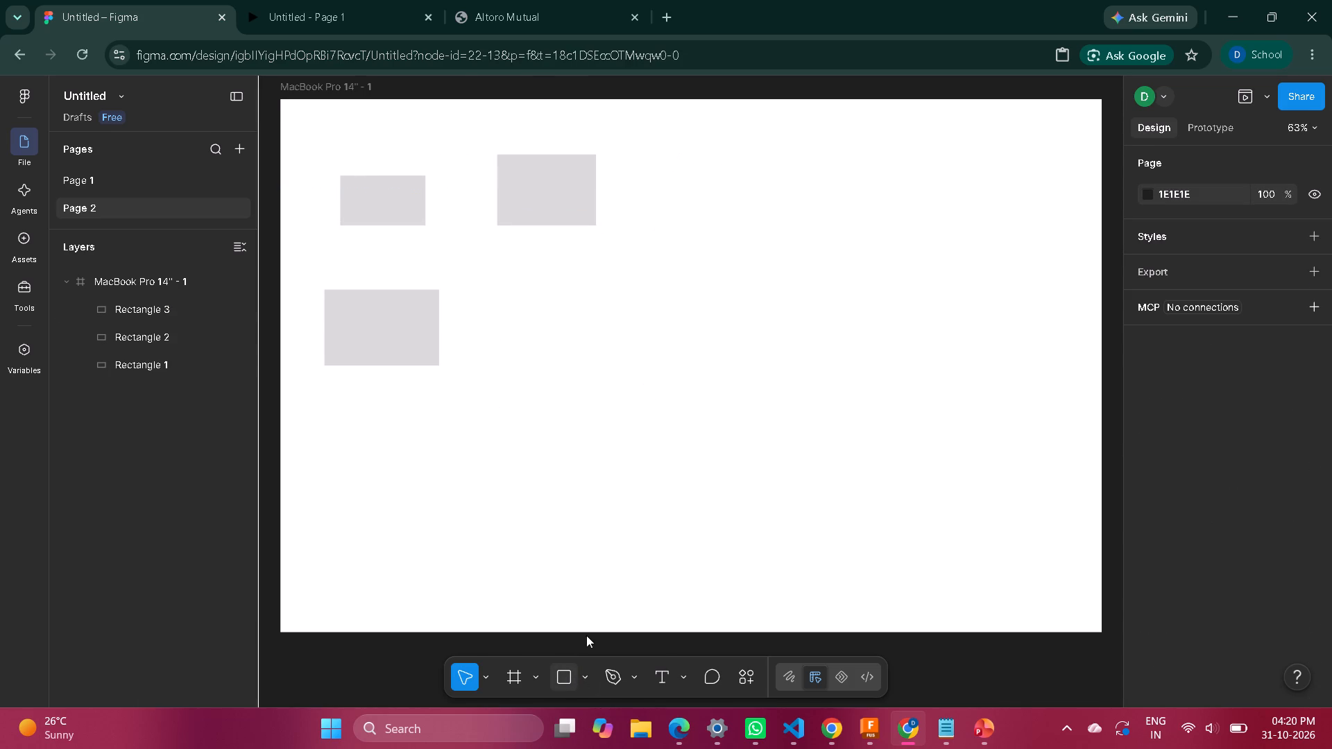
{"action": "left_click_drag", "start_coordinate": [668, 158], "coordinate": [775, 225]}
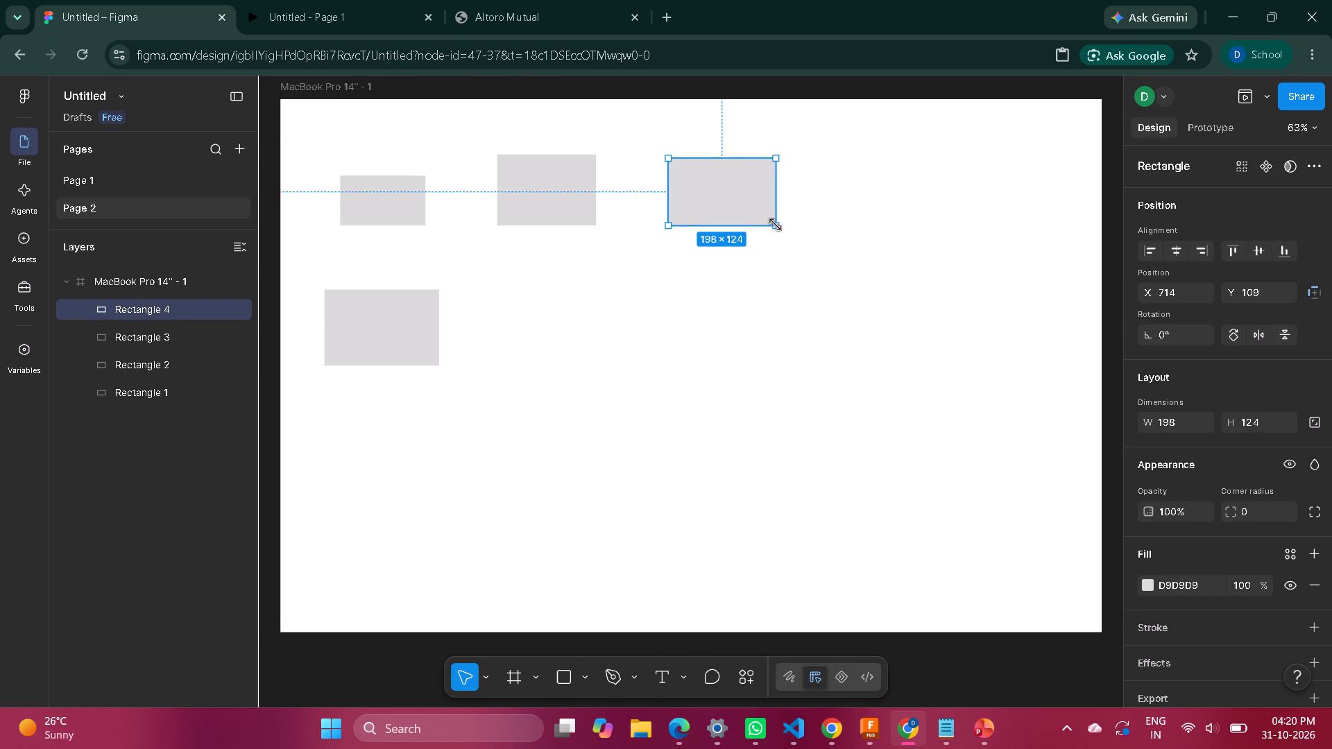
{"action": "left_click", "coordinate": [700, 189]}
{"action": "left_click_drag", "start_coordinate": [700, 189], "coordinate": [688, 185]}
{"action": "left_click_drag", "start_coordinate": [688, 185], "coordinate": [676, 183]}
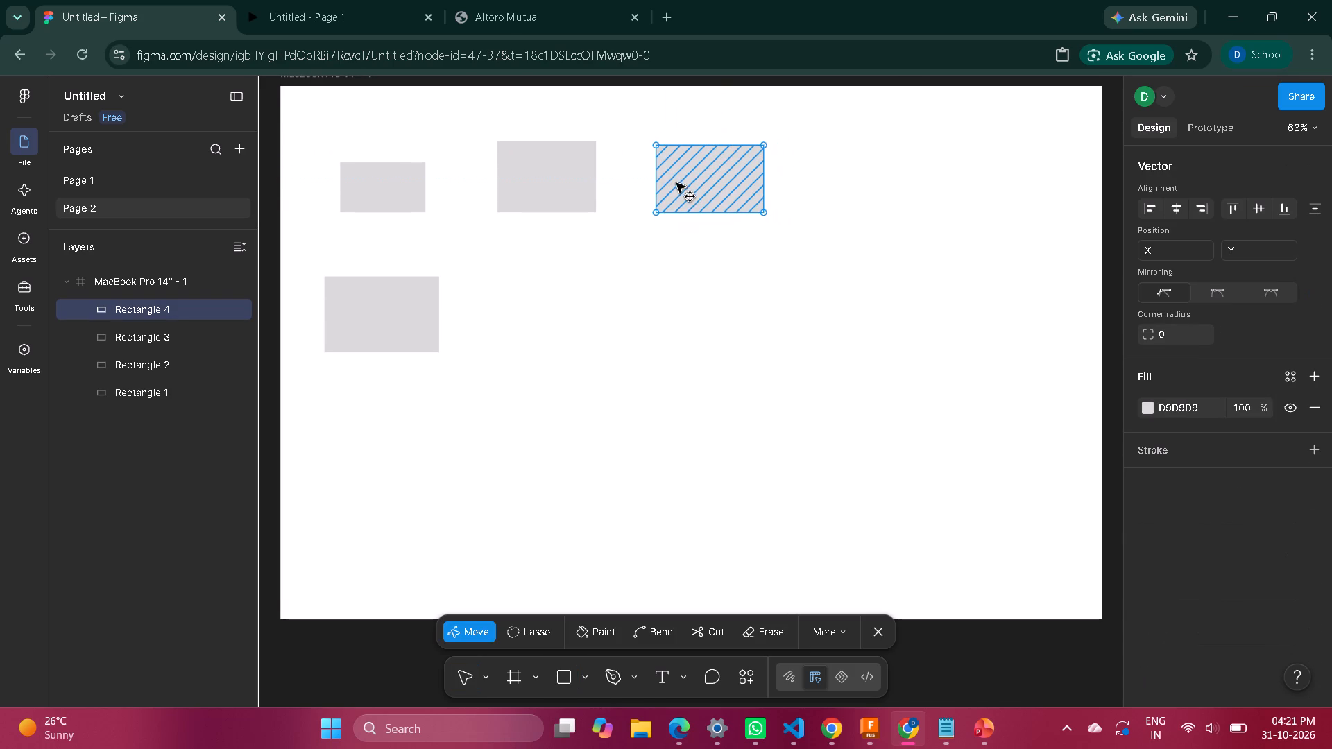
{"action": "left_click", "coordinate": [701, 257]}
{"action": "left_click_drag", "start_coordinate": [700, 198], "coordinate": [681, 199]}
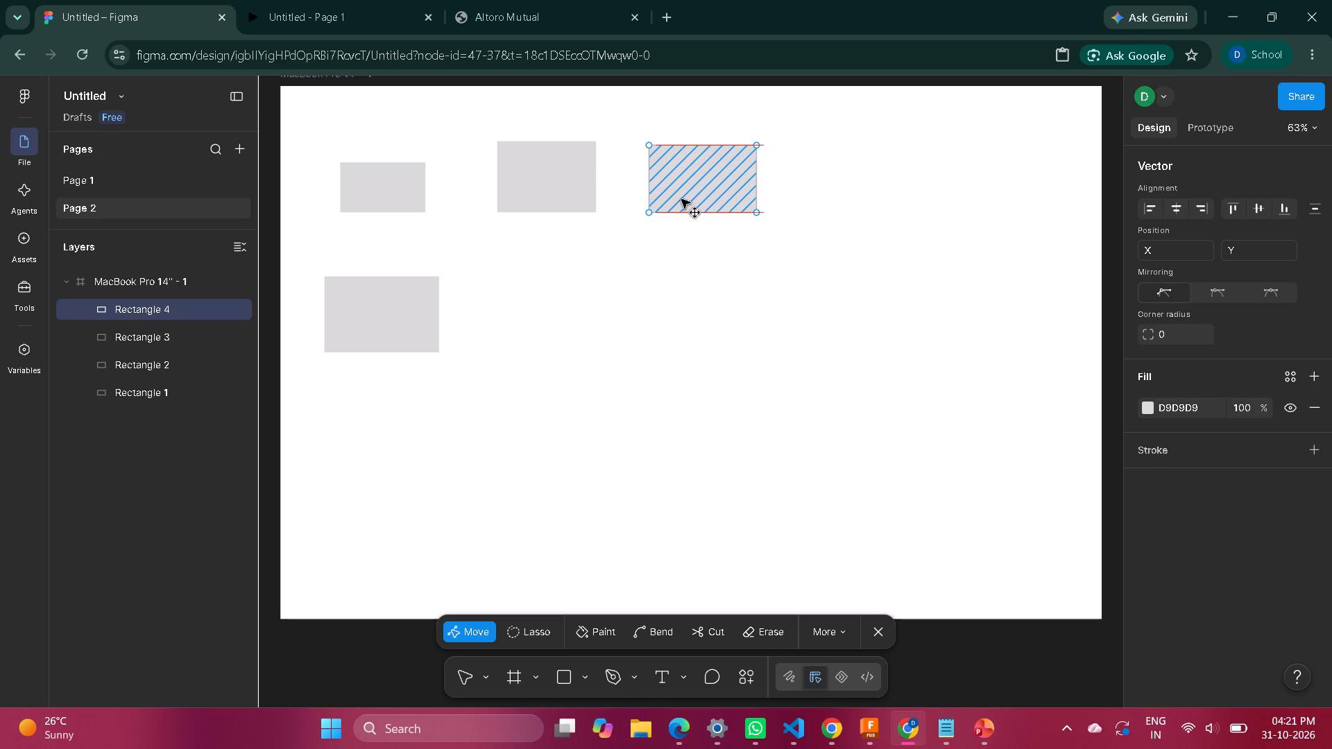
{"action": "left_click_drag", "start_coordinate": [681, 199], "coordinate": [688, 194]}
Move the middle rectangle of the top row slightly left, closer to the first rectangle.
{"action": "left_click_drag", "start_coordinate": [590, 186], "coordinate": [582, 187]}
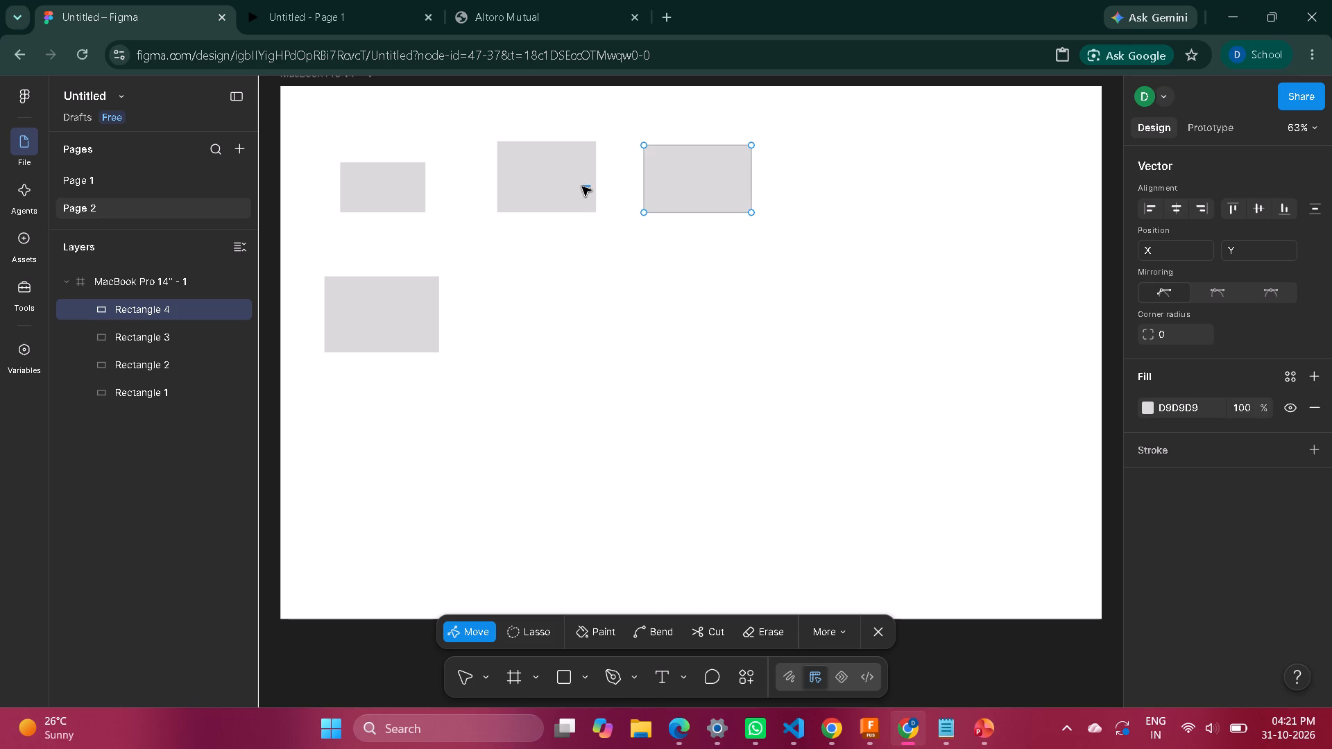
{"action": "left_click_drag", "start_coordinate": [582, 187], "coordinate": [572, 188]}
{"action": "left_click", "coordinate": [572, 188]}
{"action": "left_click_drag", "start_coordinate": [572, 188], "coordinate": [554, 191]}
{"action": "left_click", "coordinate": [554, 191]}
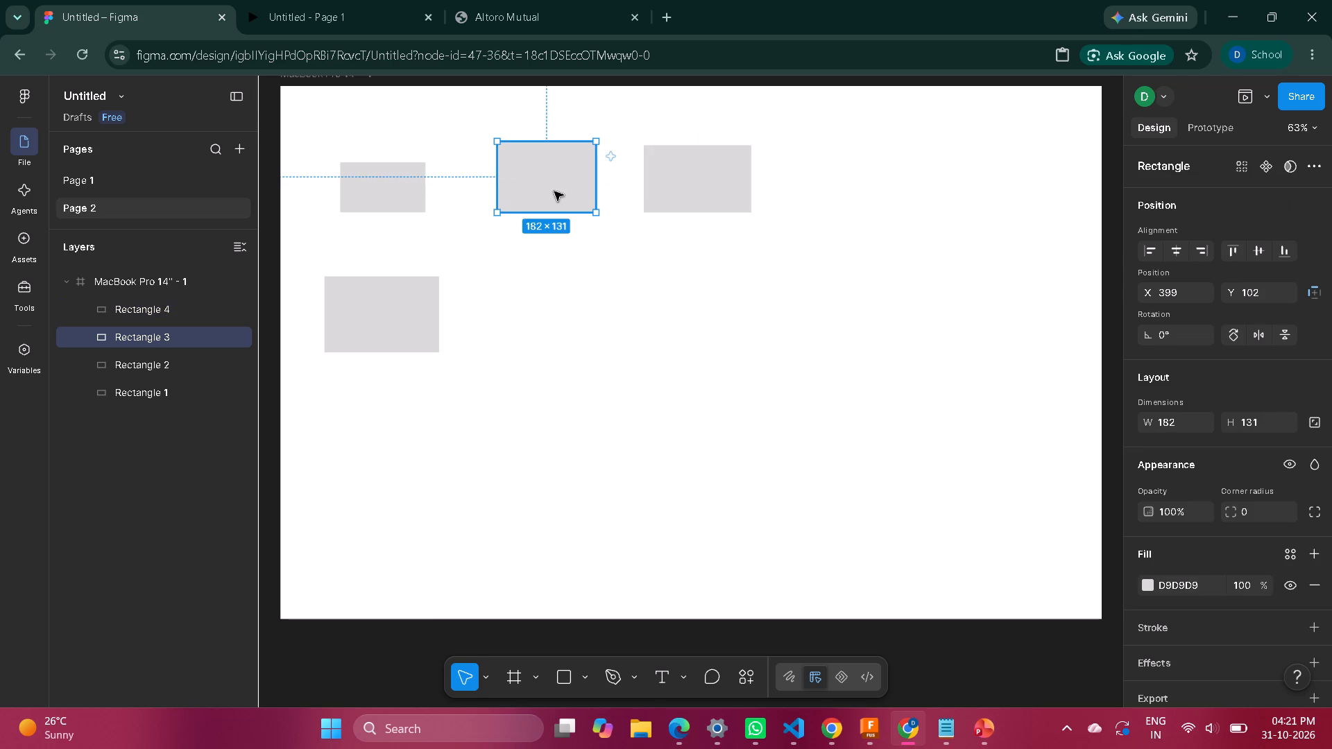
{"action": "left_click_drag", "start_coordinate": [554, 191], "coordinate": [533, 193]}
{"action": "left_click", "coordinate": [771, 527]}
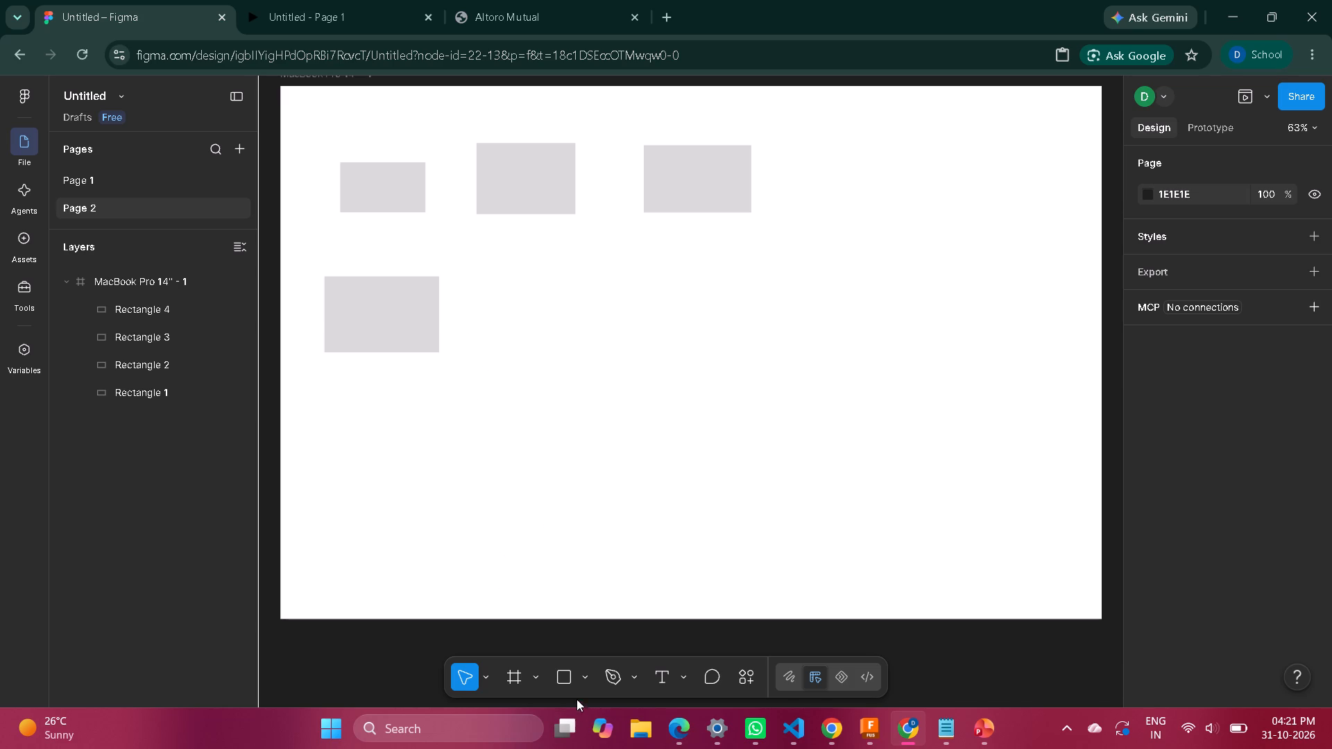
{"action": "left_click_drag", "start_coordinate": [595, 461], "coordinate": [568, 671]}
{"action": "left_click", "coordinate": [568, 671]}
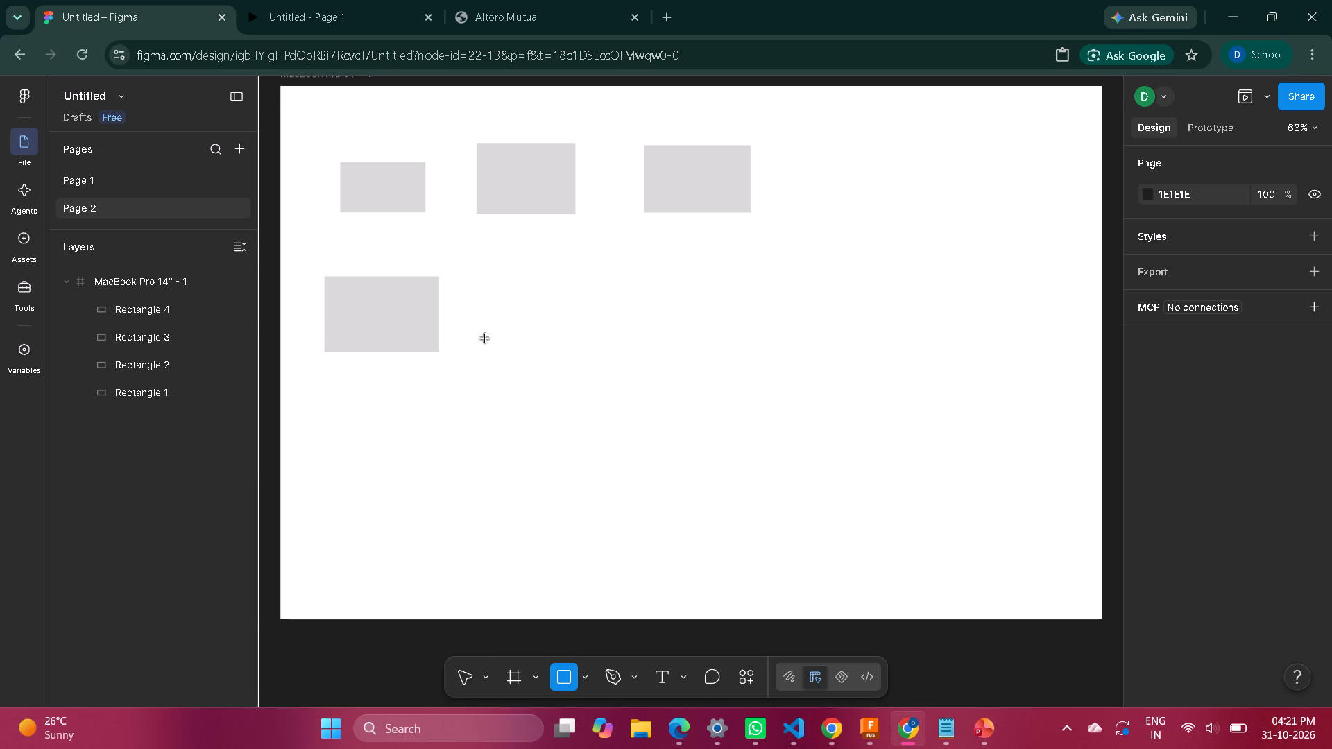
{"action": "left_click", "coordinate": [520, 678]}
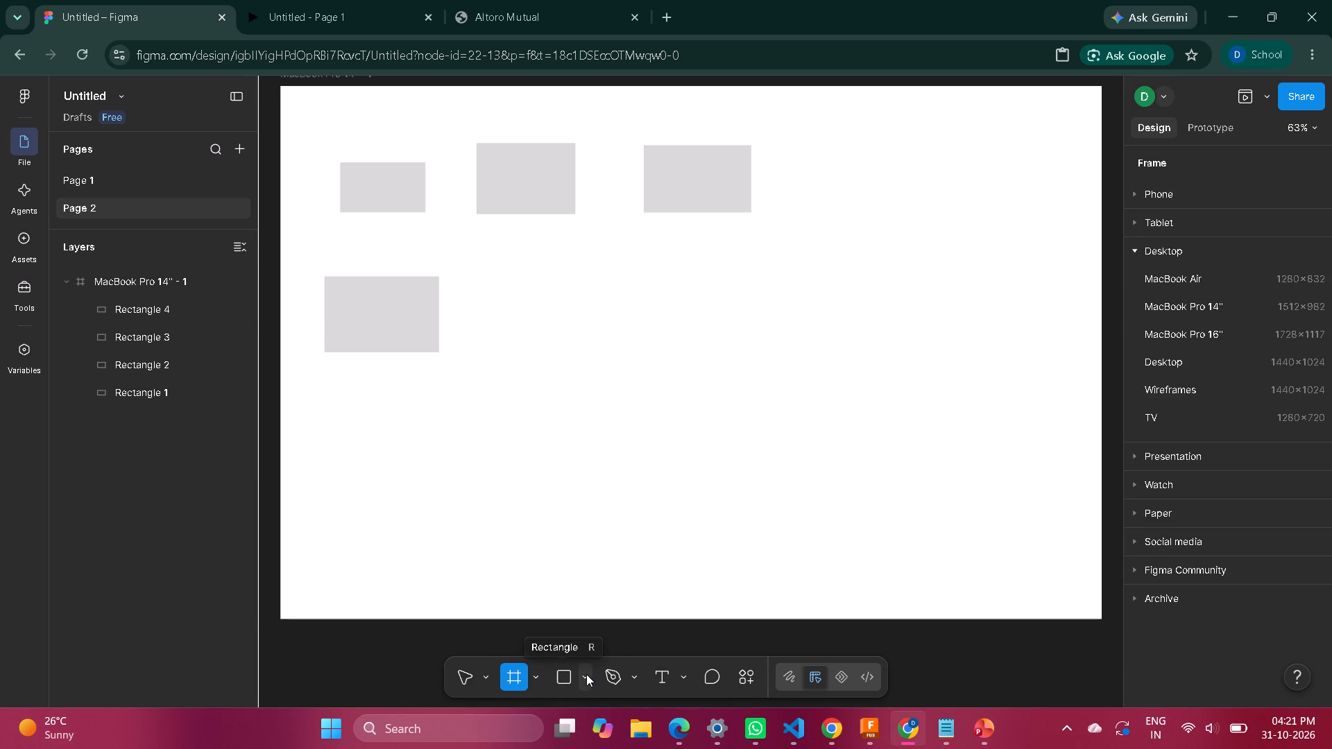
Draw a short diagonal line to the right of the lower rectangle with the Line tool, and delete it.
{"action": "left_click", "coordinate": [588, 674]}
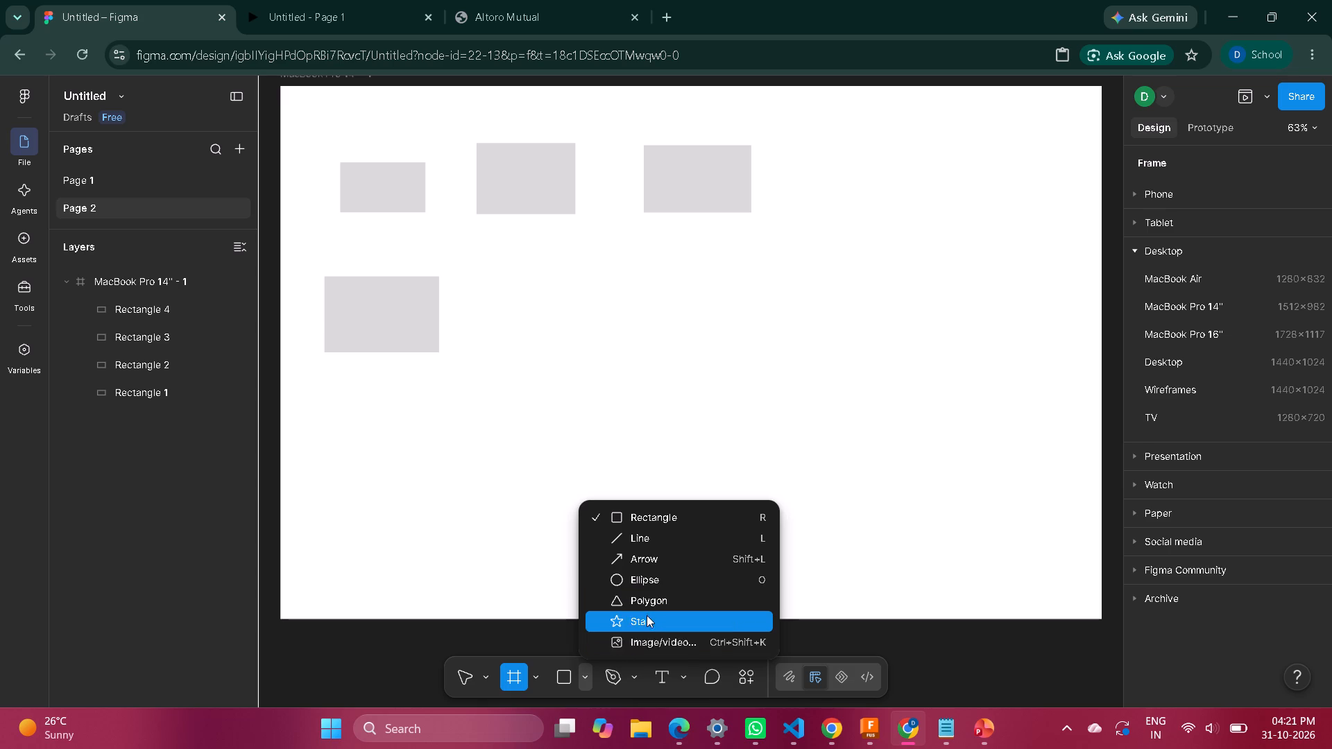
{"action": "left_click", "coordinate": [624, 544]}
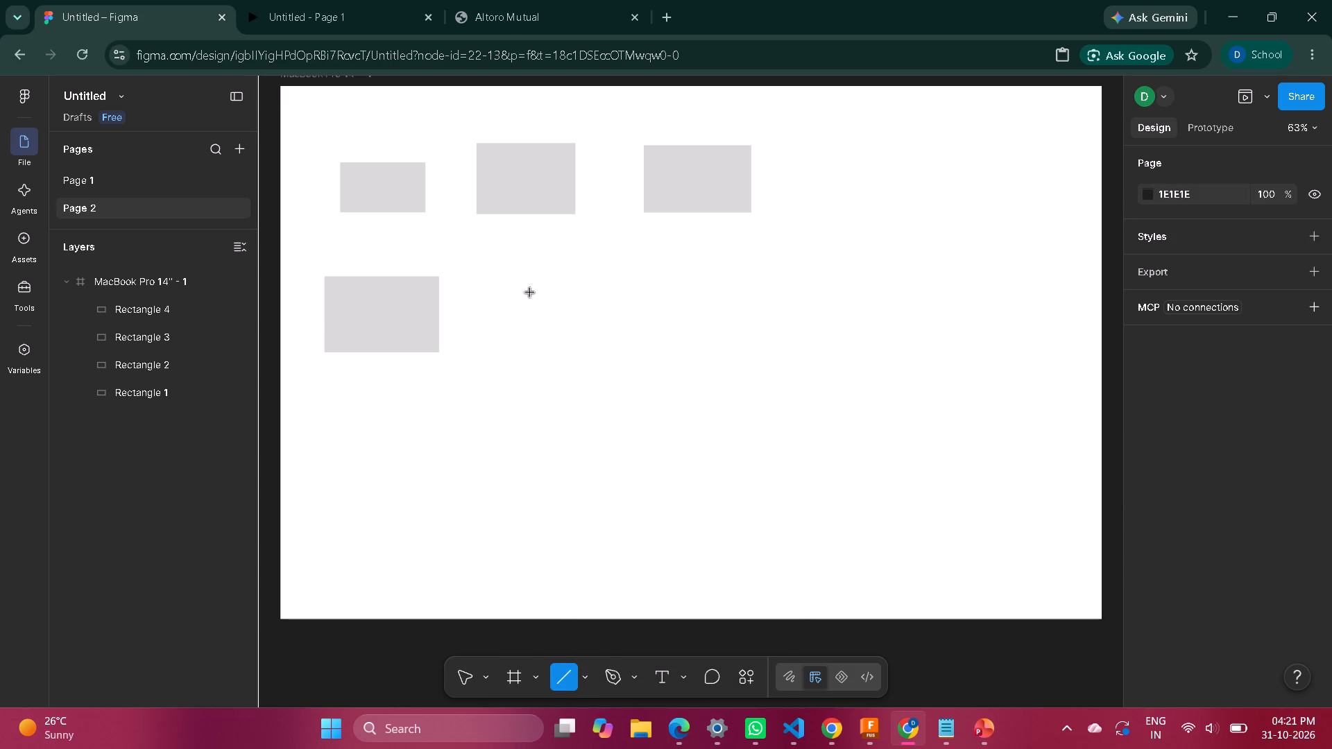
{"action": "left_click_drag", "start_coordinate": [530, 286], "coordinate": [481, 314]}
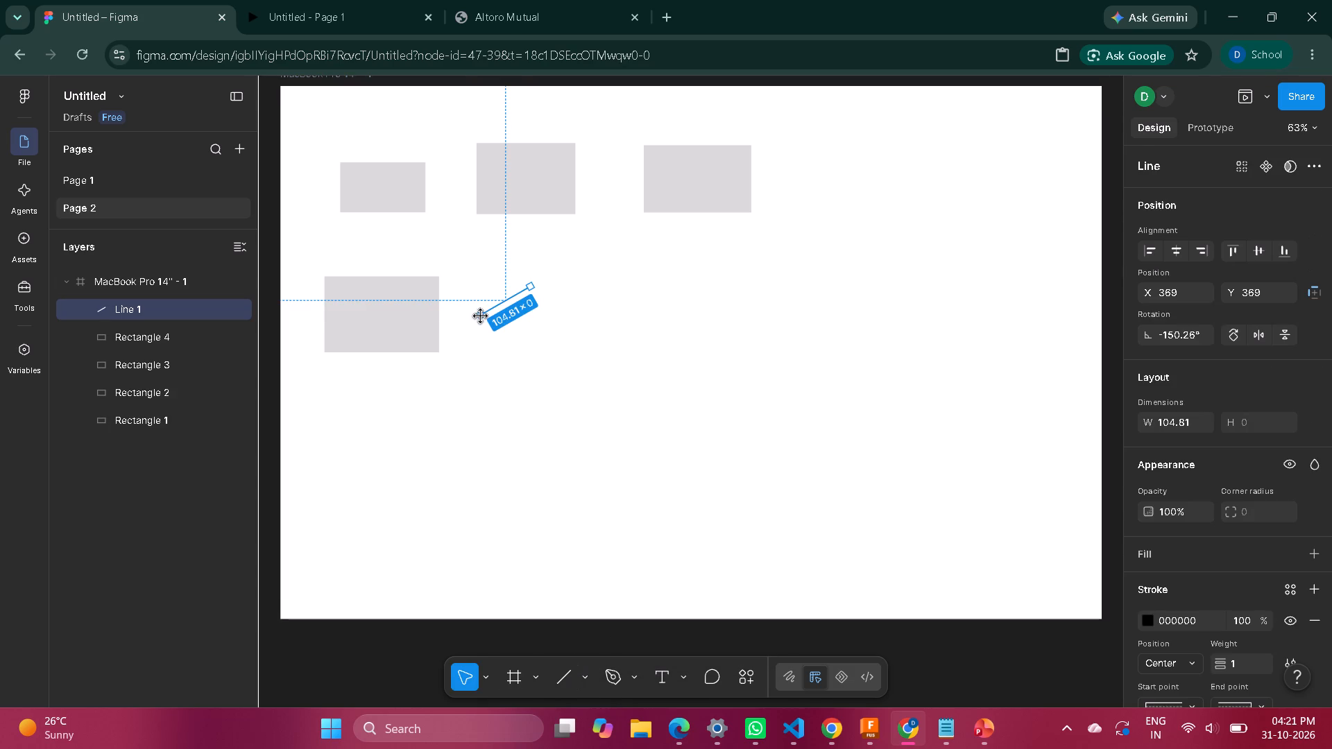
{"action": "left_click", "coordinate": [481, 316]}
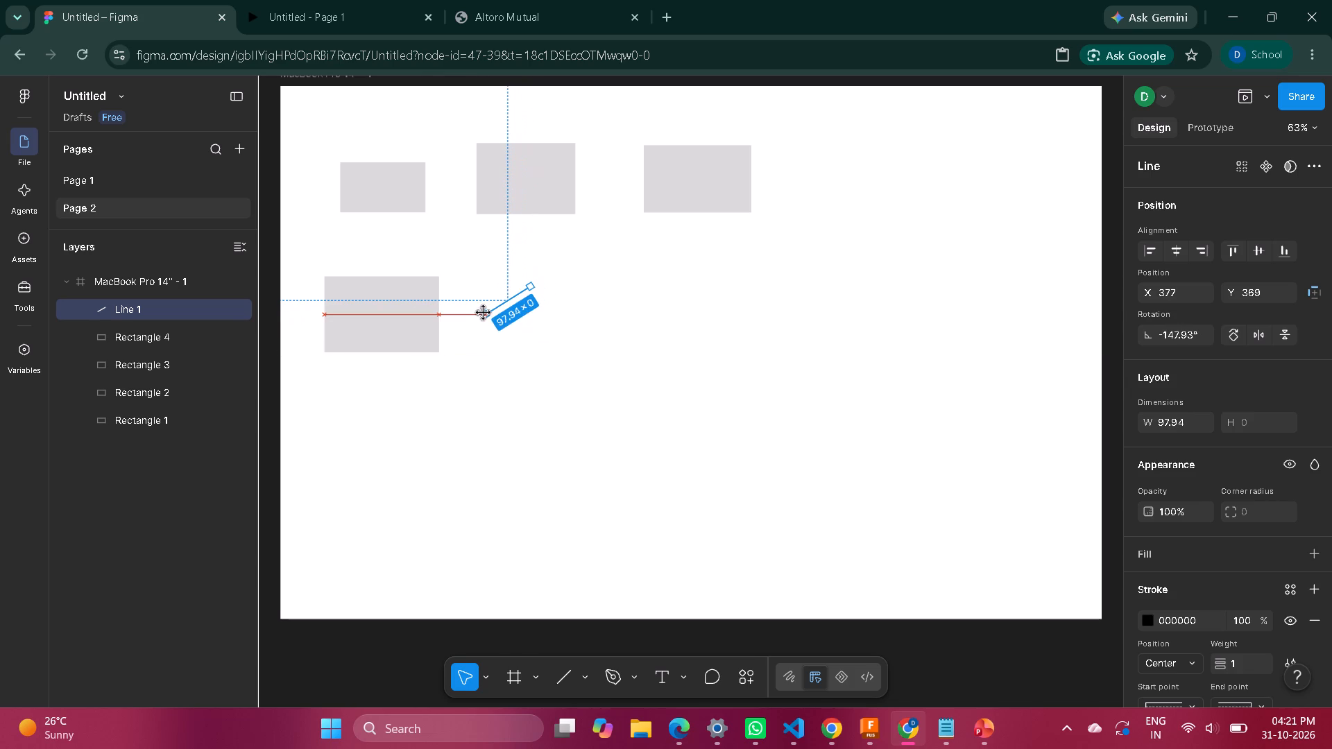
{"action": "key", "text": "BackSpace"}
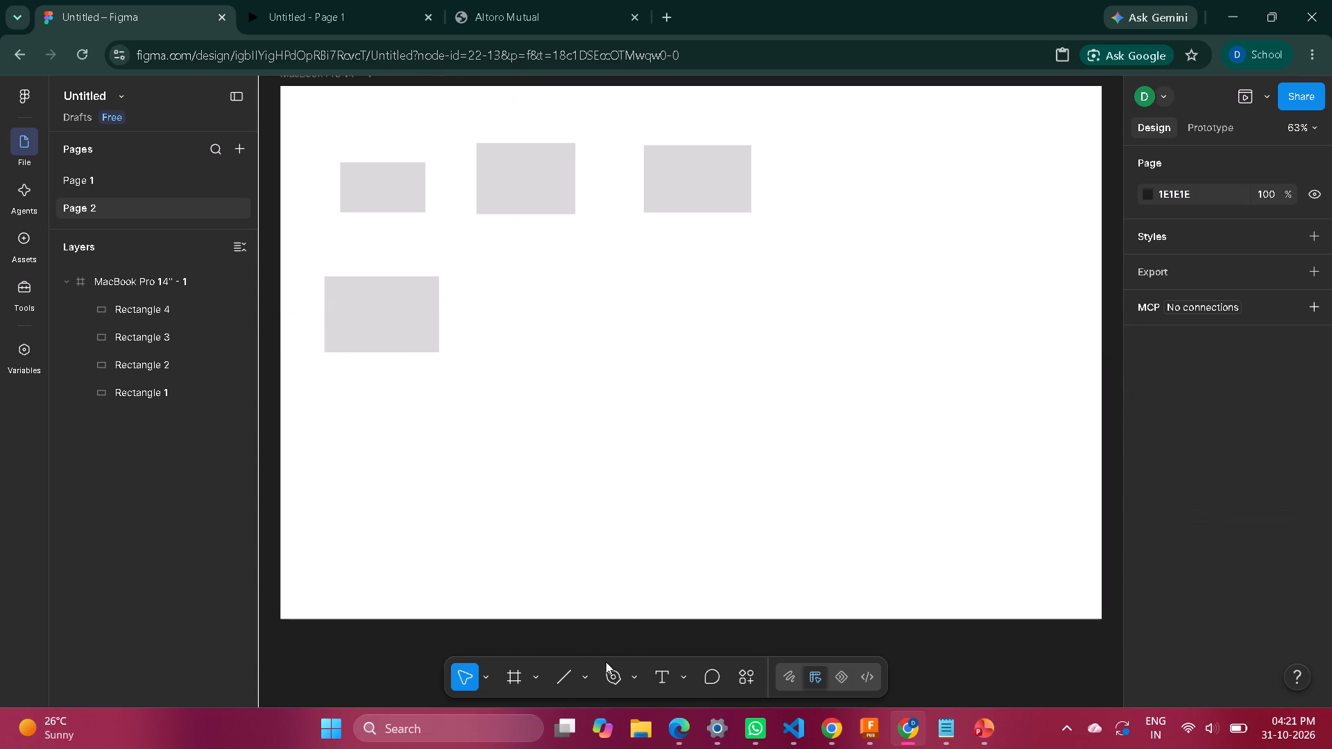
Draw a diagonal line rising to the right, beside the lower rectangle, as the left side of a peak.
{"action": "left_click", "coordinate": [551, 671]}
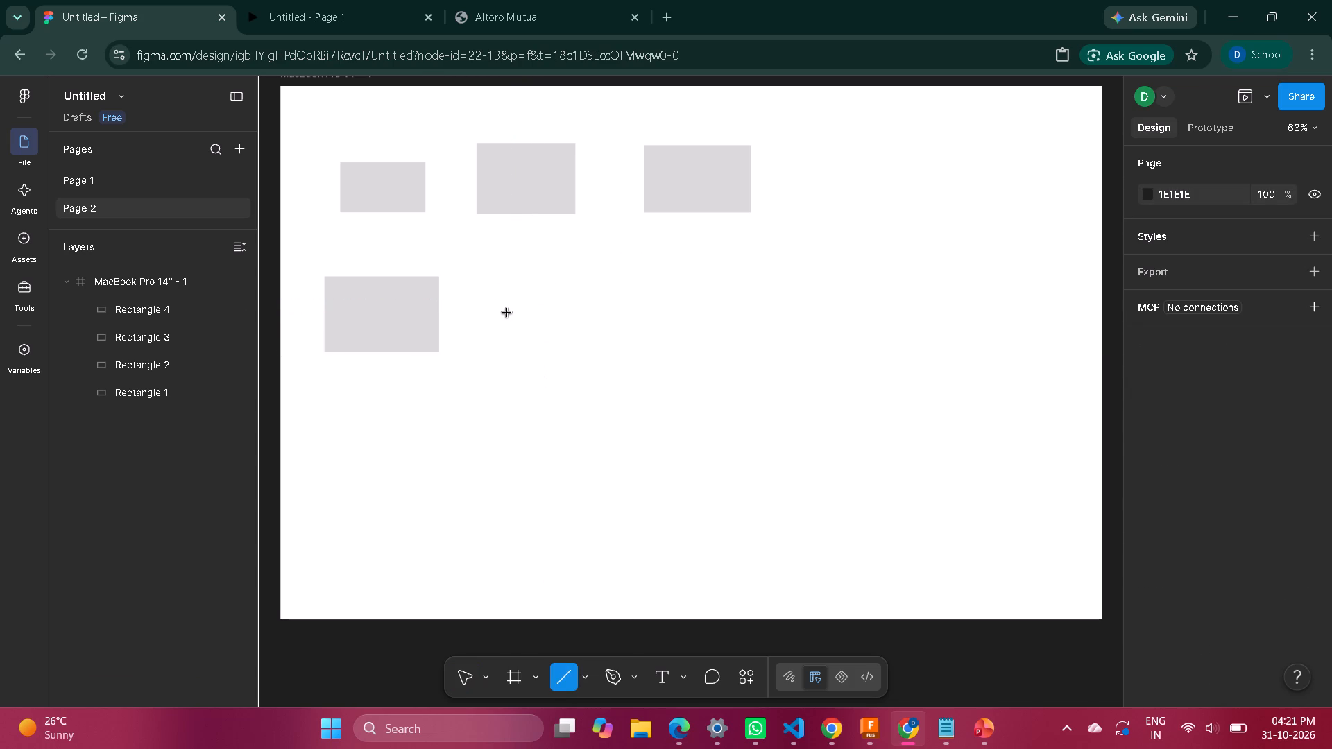
{"action": "left_click_drag", "start_coordinate": [499, 321], "coordinate": [547, 279]}
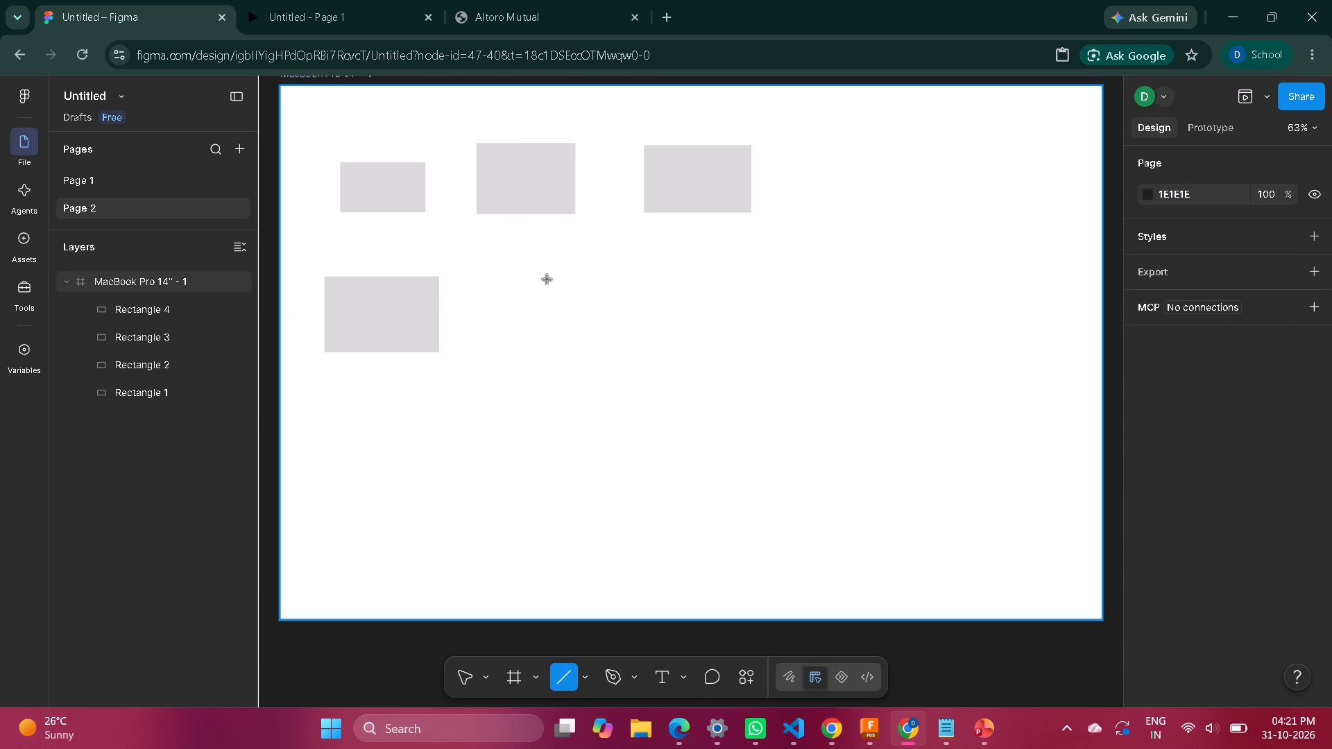
{"action": "left_click_drag", "start_coordinate": [547, 279], "coordinate": [546, 283]}
{"action": "double_click", "coordinate": [546, 283]}
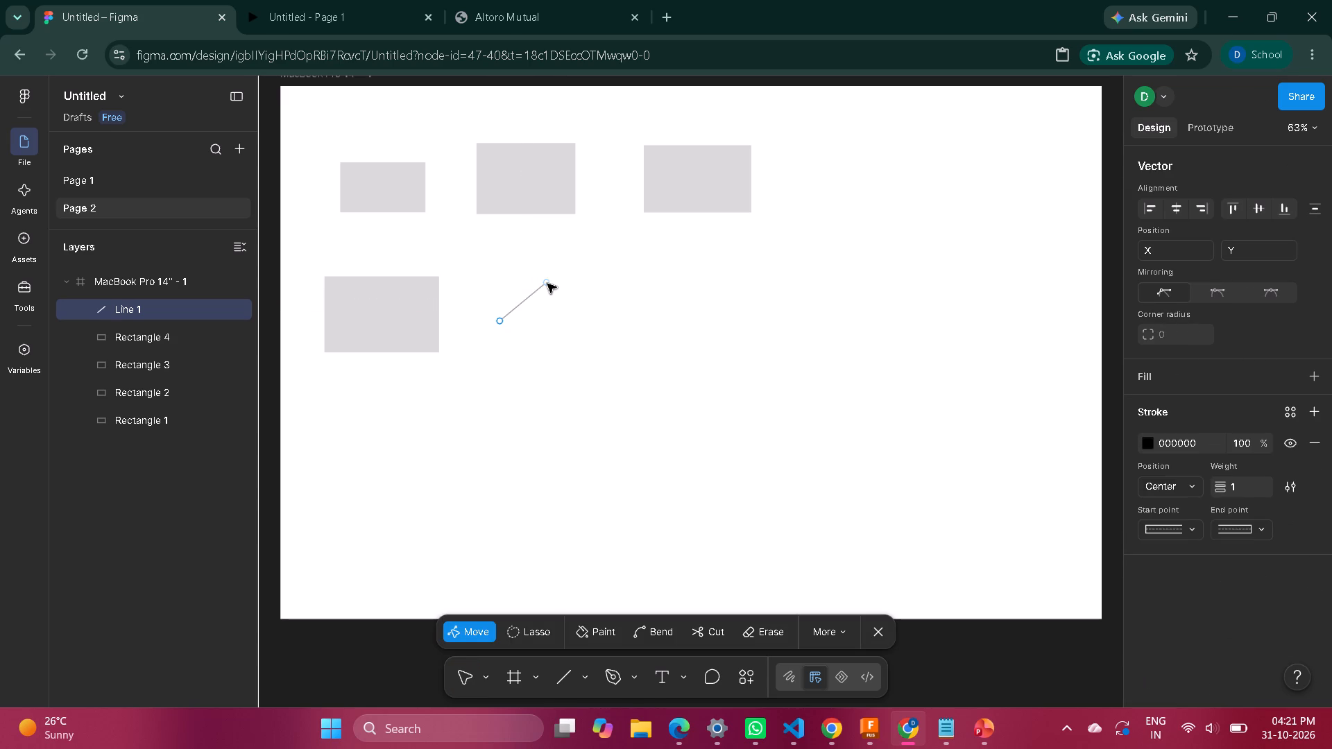
{"action": "left_click", "coordinate": [547, 284]}
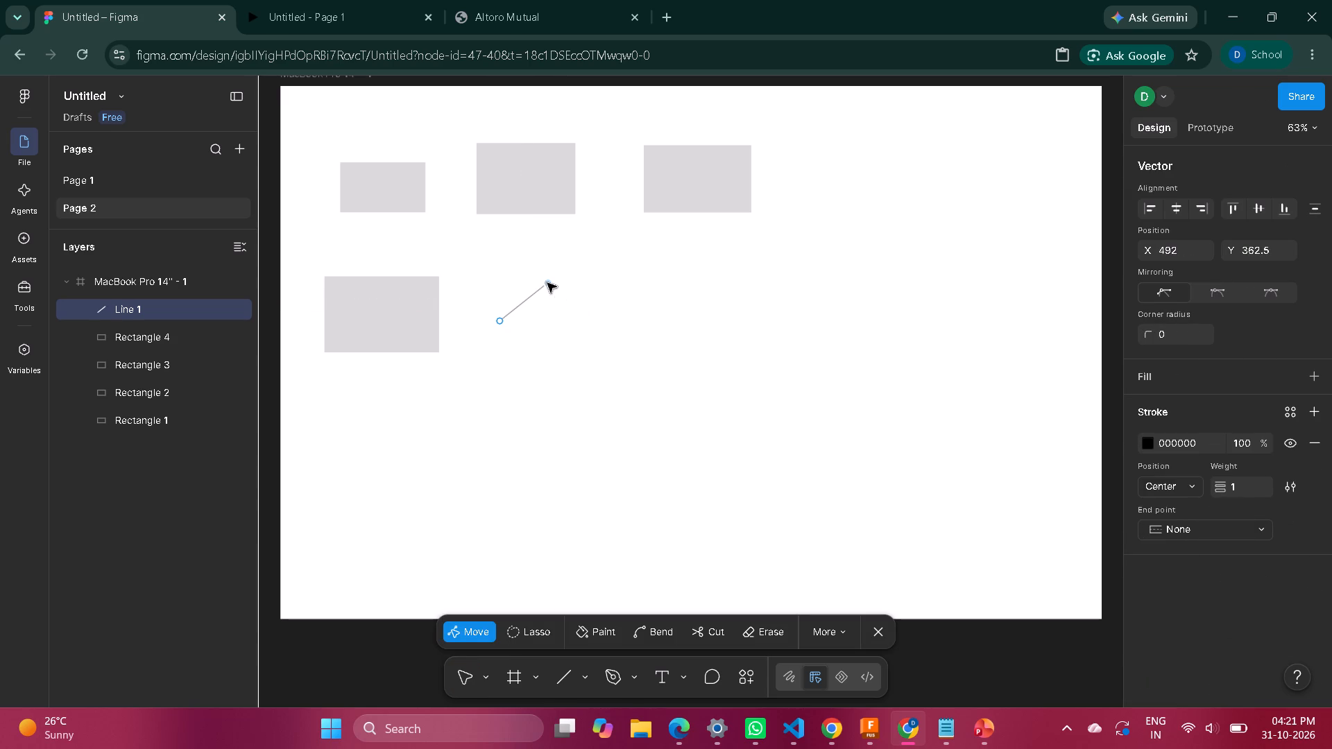
Draw a second line about 106 long, sloping down to the right from the first line's upper end to complete the peak.
{"action": "left_click", "coordinate": [556, 677]}
{"action": "left_click_drag", "start_coordinate": [548, 282], "coordinate": [592, 322]}
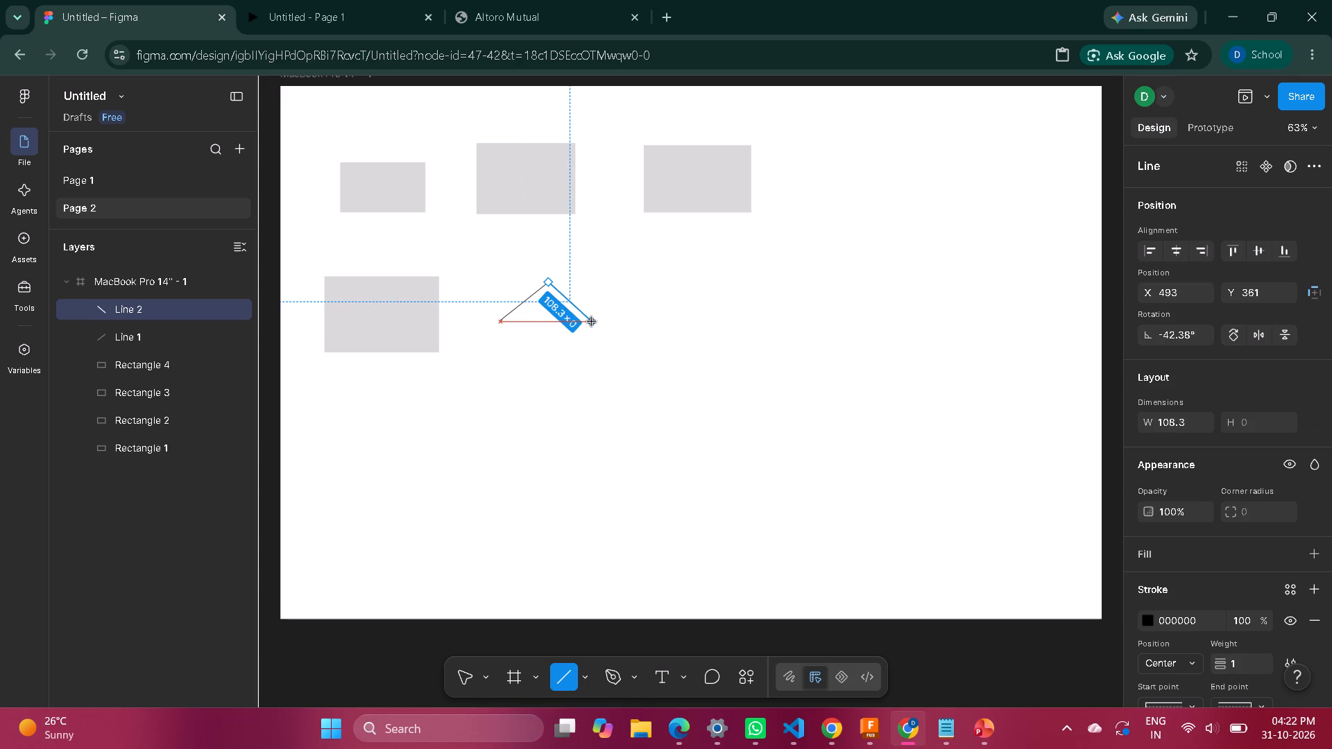
{"action": "left_click_drag", "start_coordinate": [592, 322], "coordinate": [590, 320]}
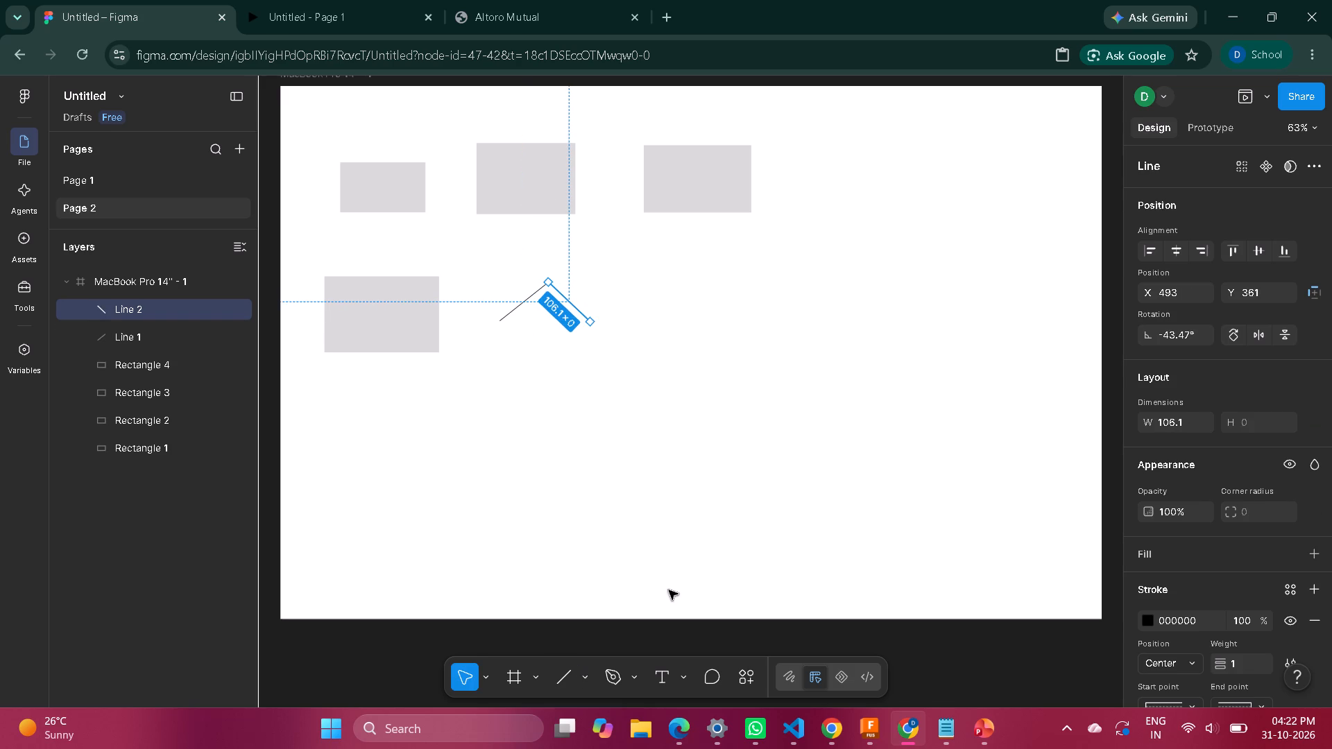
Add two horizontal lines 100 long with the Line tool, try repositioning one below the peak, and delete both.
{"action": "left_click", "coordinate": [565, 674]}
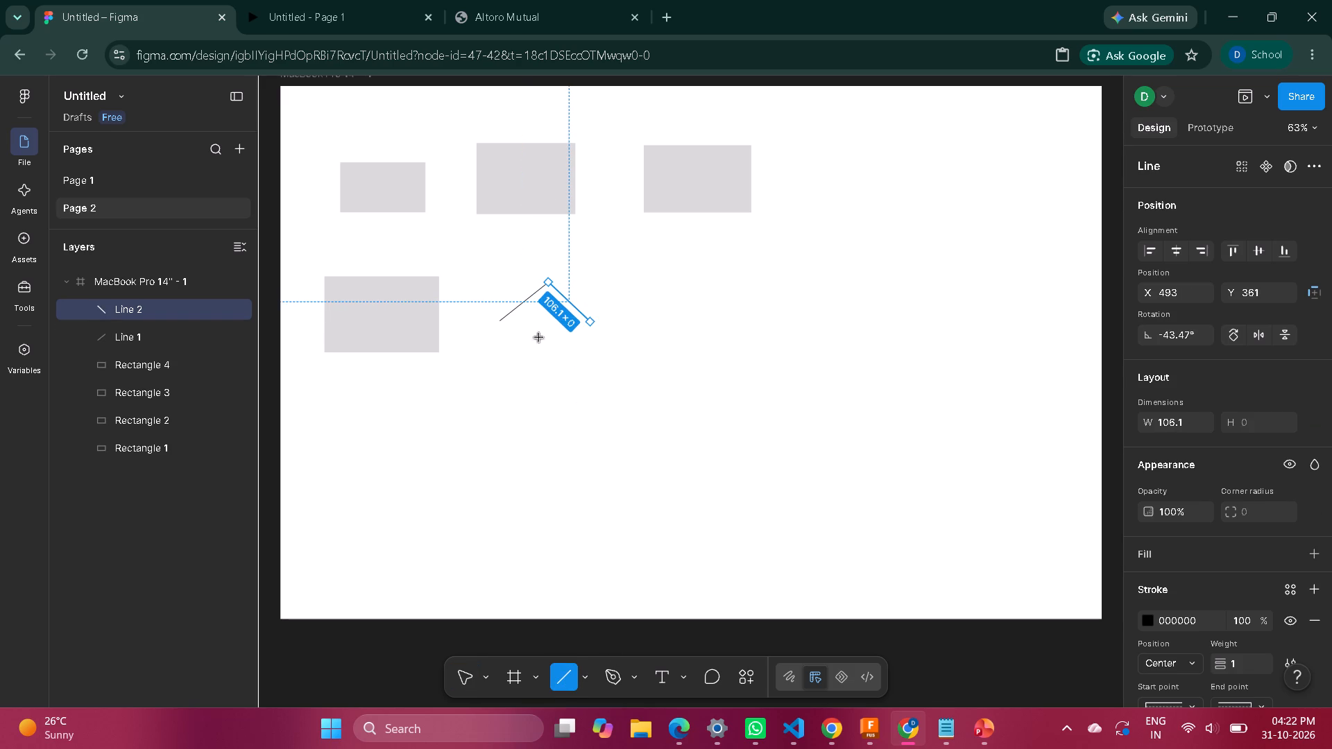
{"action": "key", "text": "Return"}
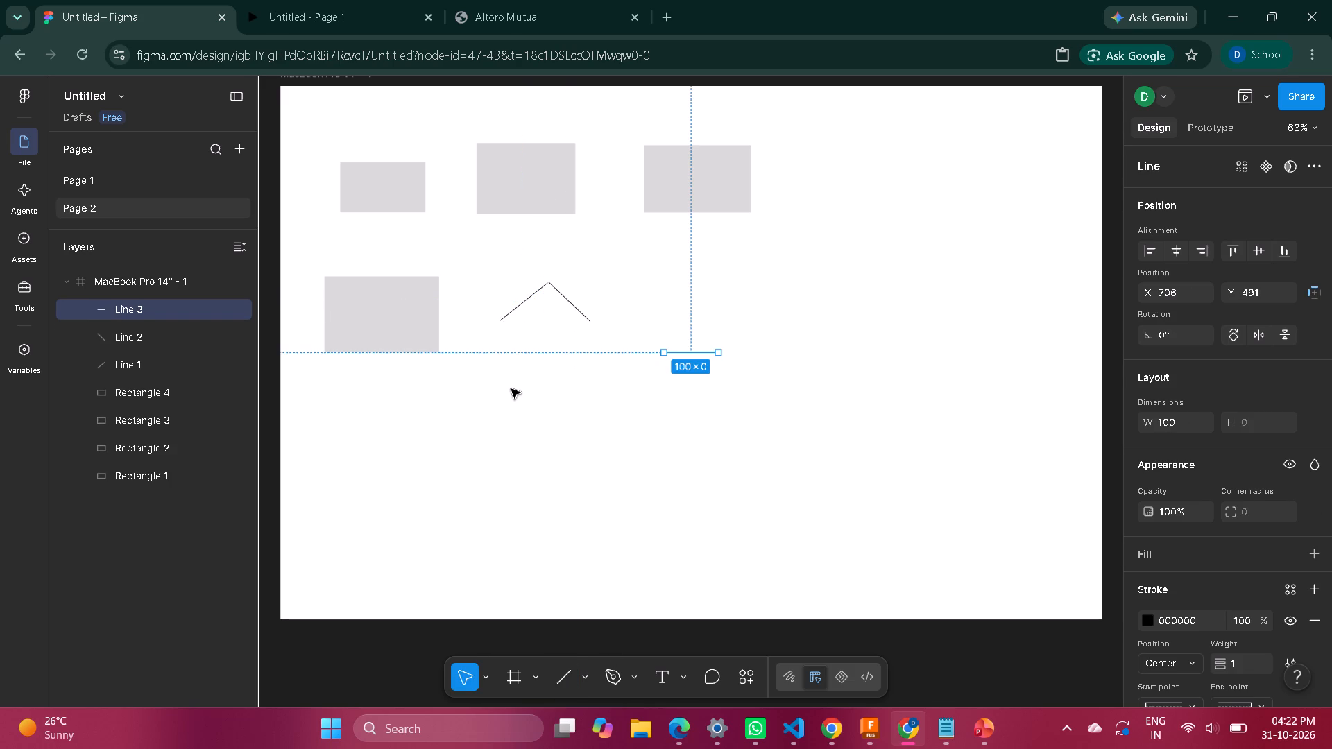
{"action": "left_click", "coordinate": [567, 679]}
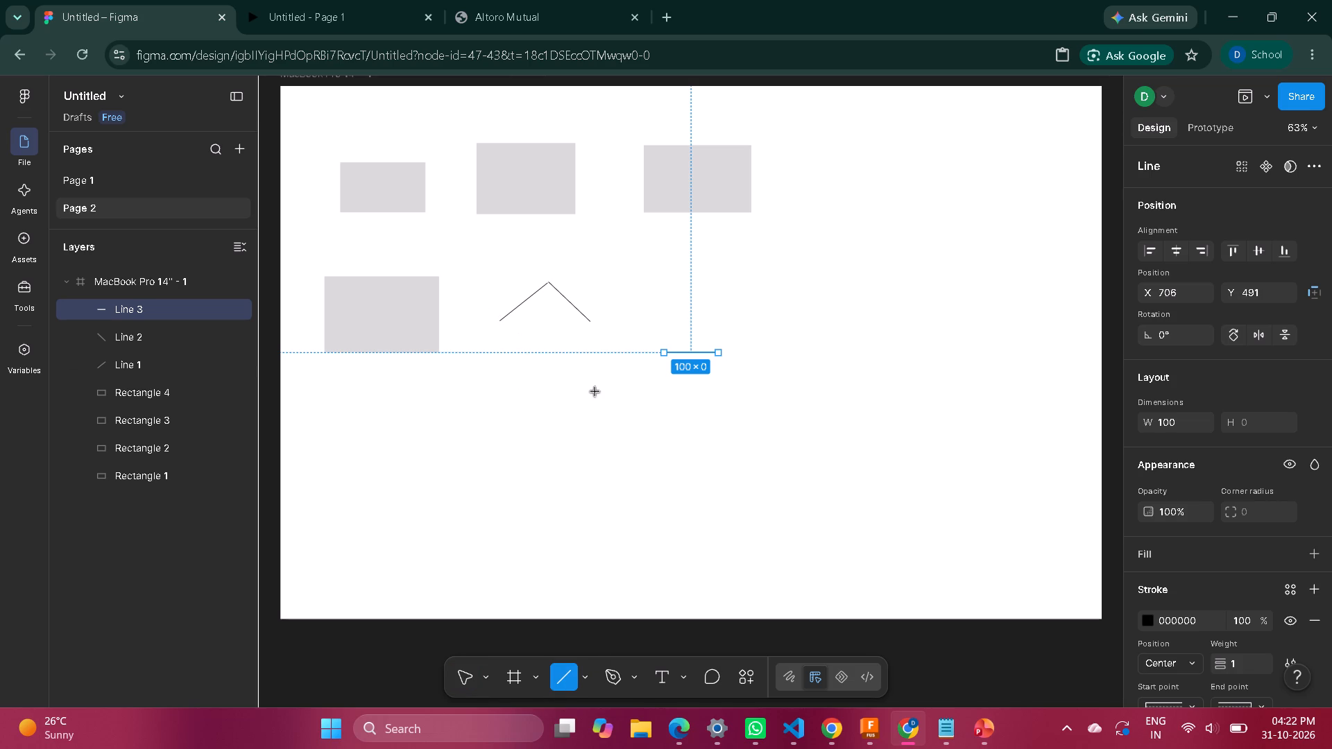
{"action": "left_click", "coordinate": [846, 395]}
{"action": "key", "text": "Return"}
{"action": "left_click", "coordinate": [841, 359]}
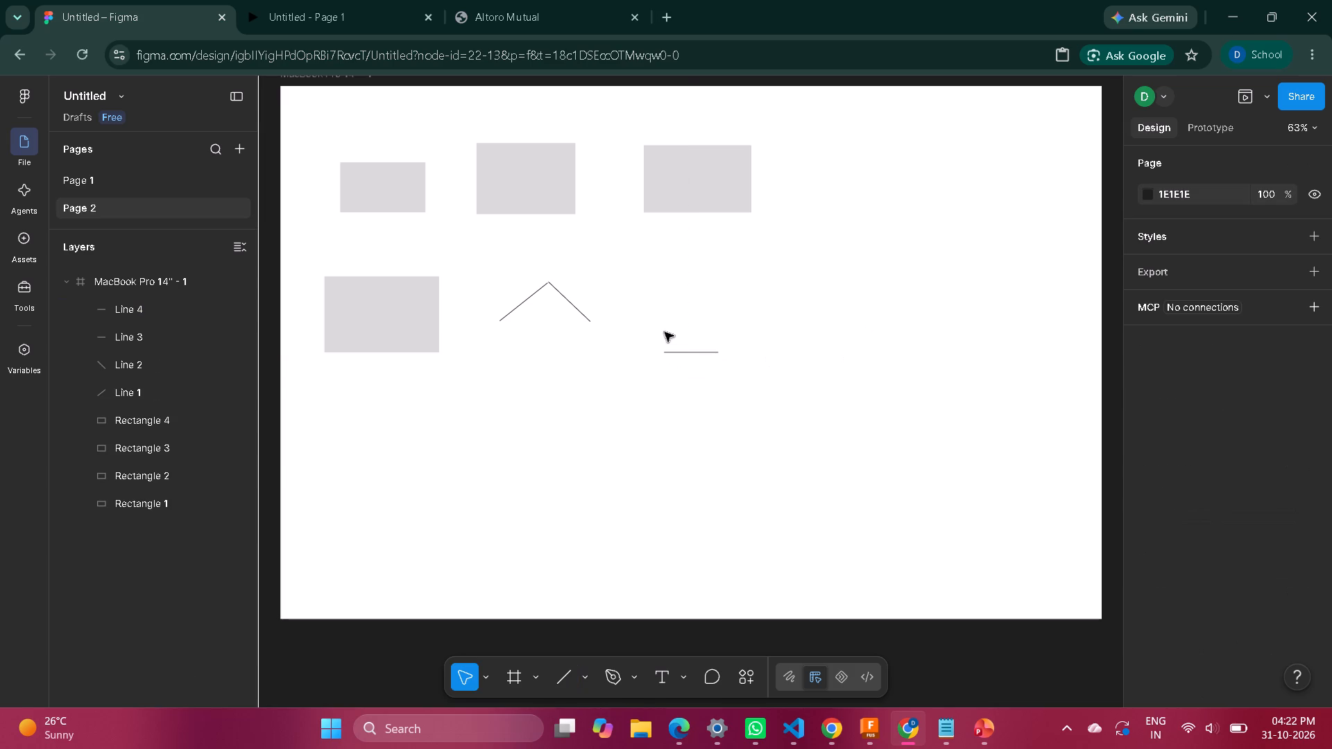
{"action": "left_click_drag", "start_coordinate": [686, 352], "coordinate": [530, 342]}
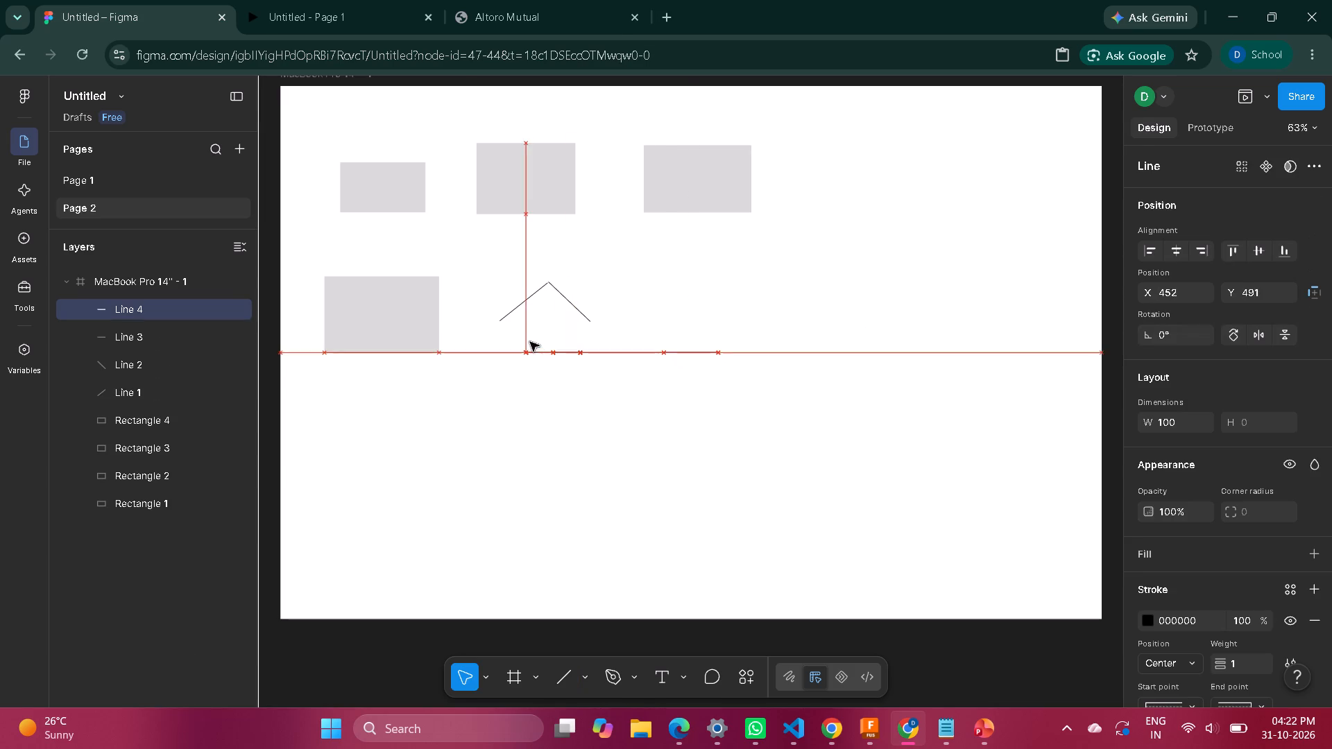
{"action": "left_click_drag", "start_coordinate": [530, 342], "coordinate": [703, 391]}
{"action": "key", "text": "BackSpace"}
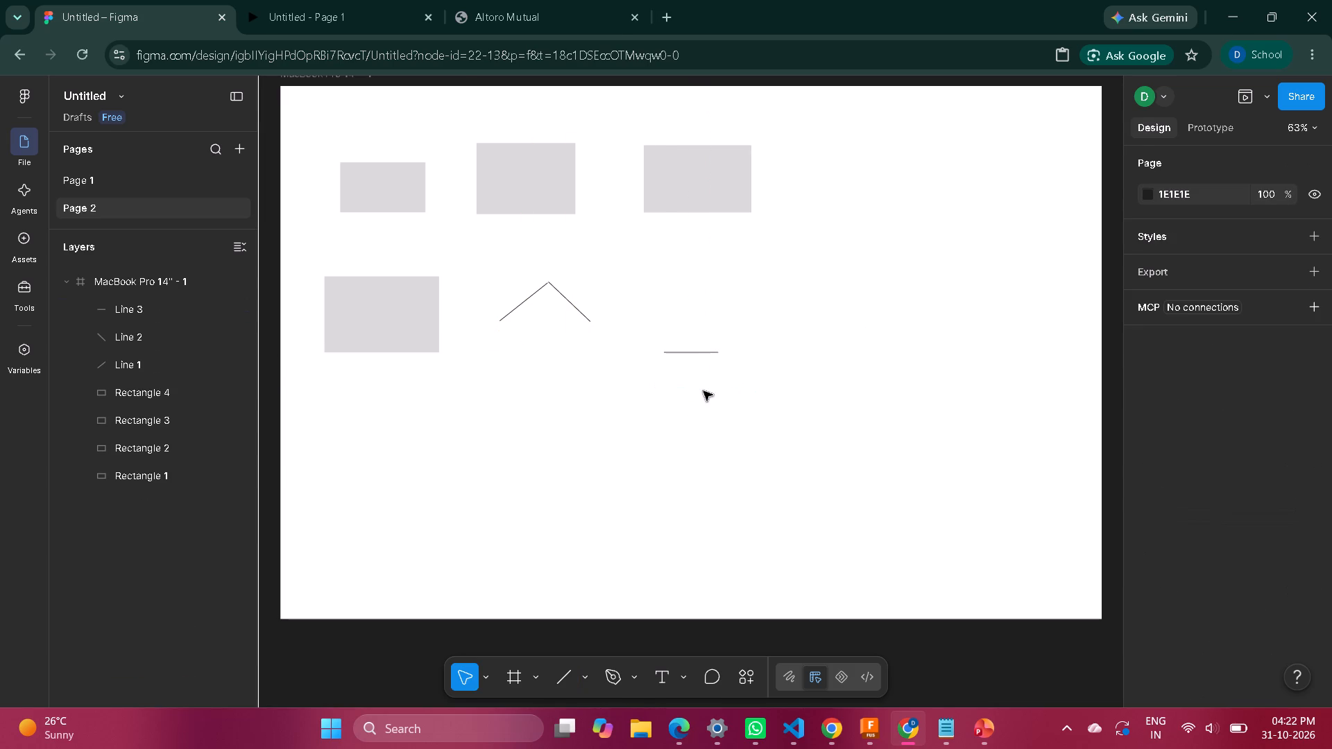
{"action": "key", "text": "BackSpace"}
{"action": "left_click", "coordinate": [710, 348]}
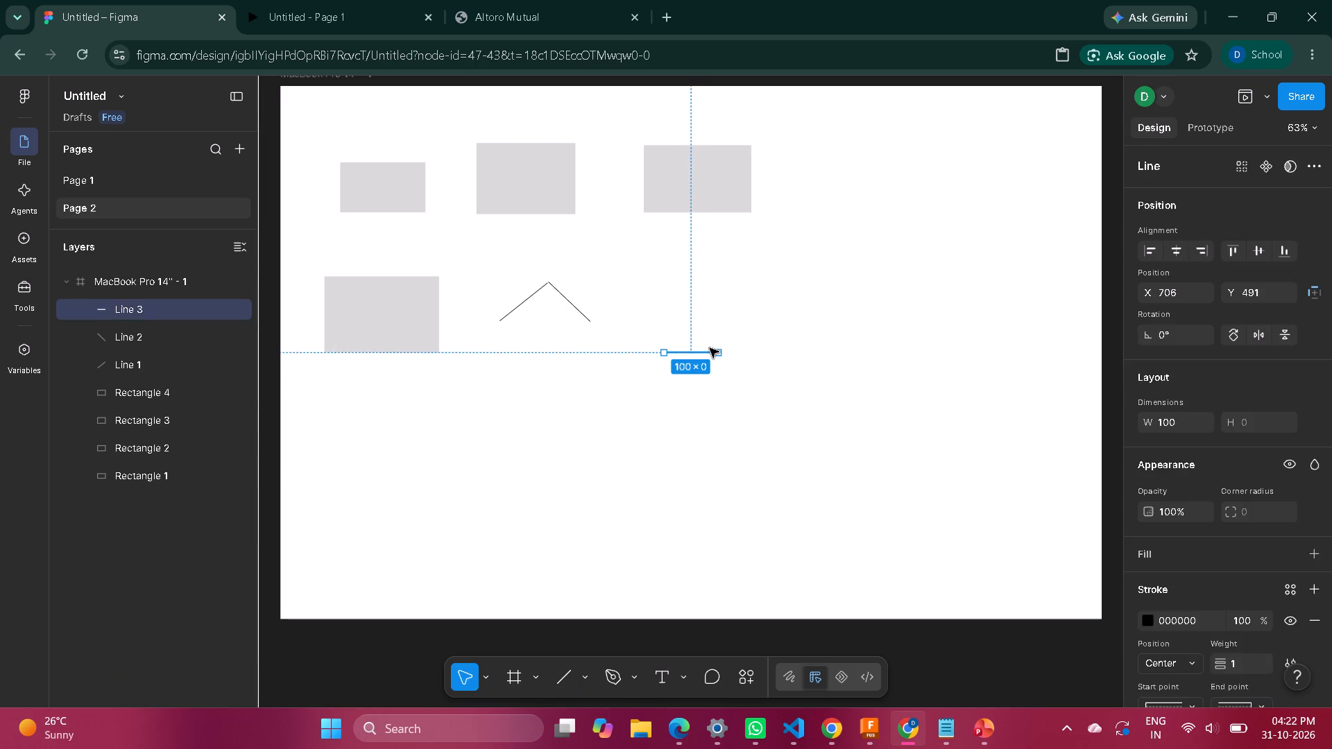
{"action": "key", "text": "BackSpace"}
Delete the two diagonal lines that form the peak beside the lower rectangle.
{"action": "left_click", "coordinate": [574, 304]}
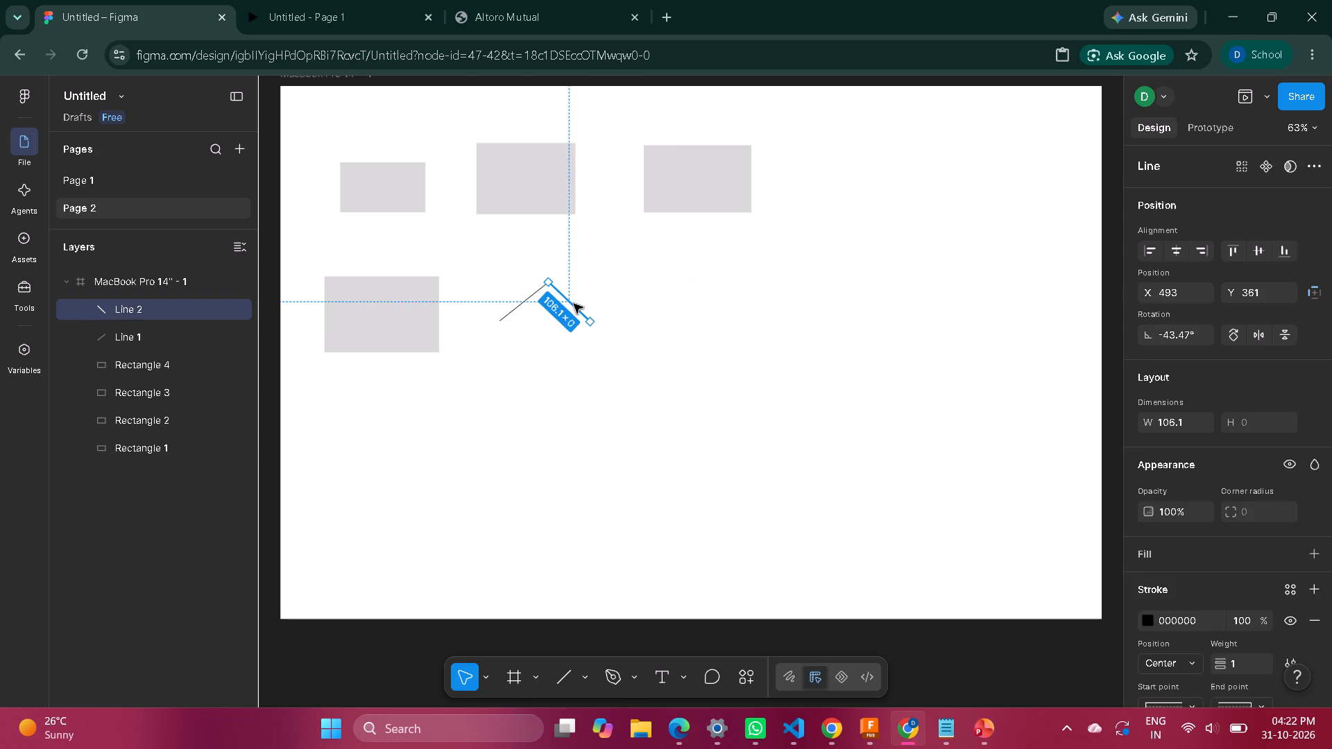
{"action": "key", "text": "BackSpace"}
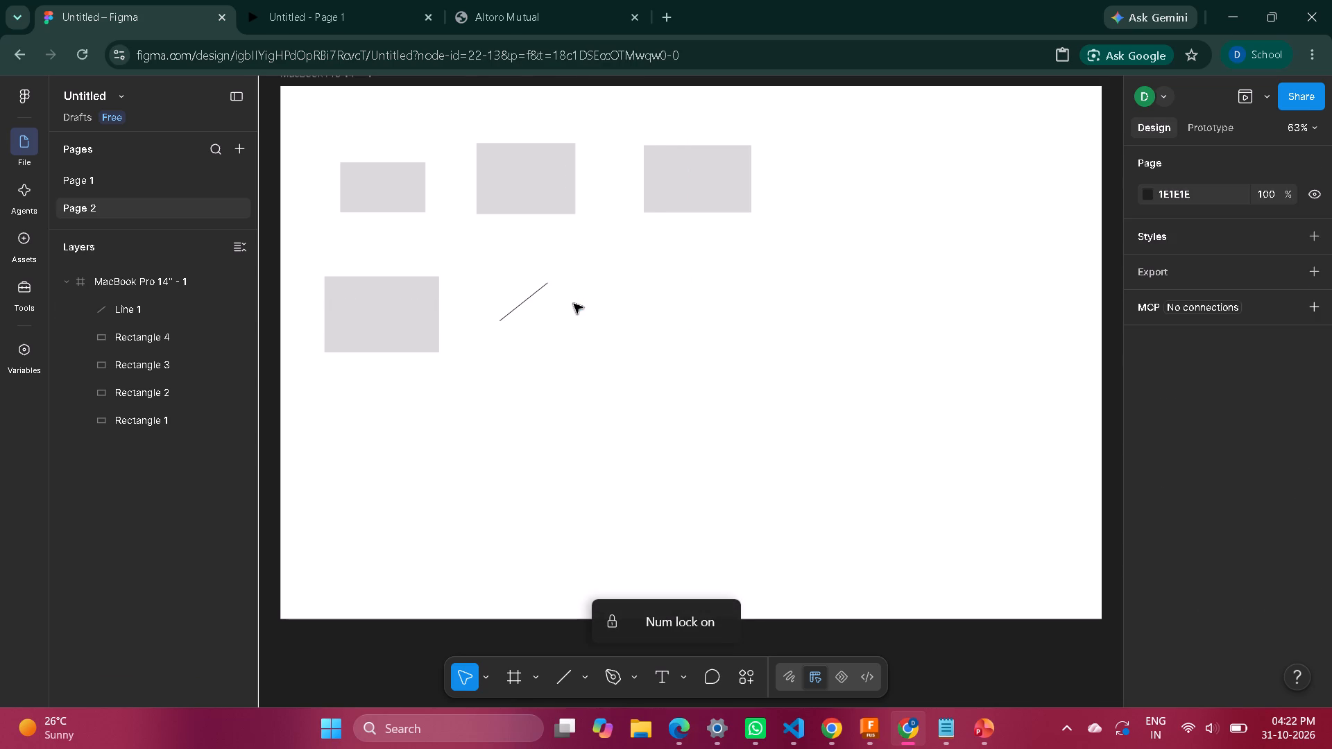
{"action": "left_click", "coordinate": [523, 303]}
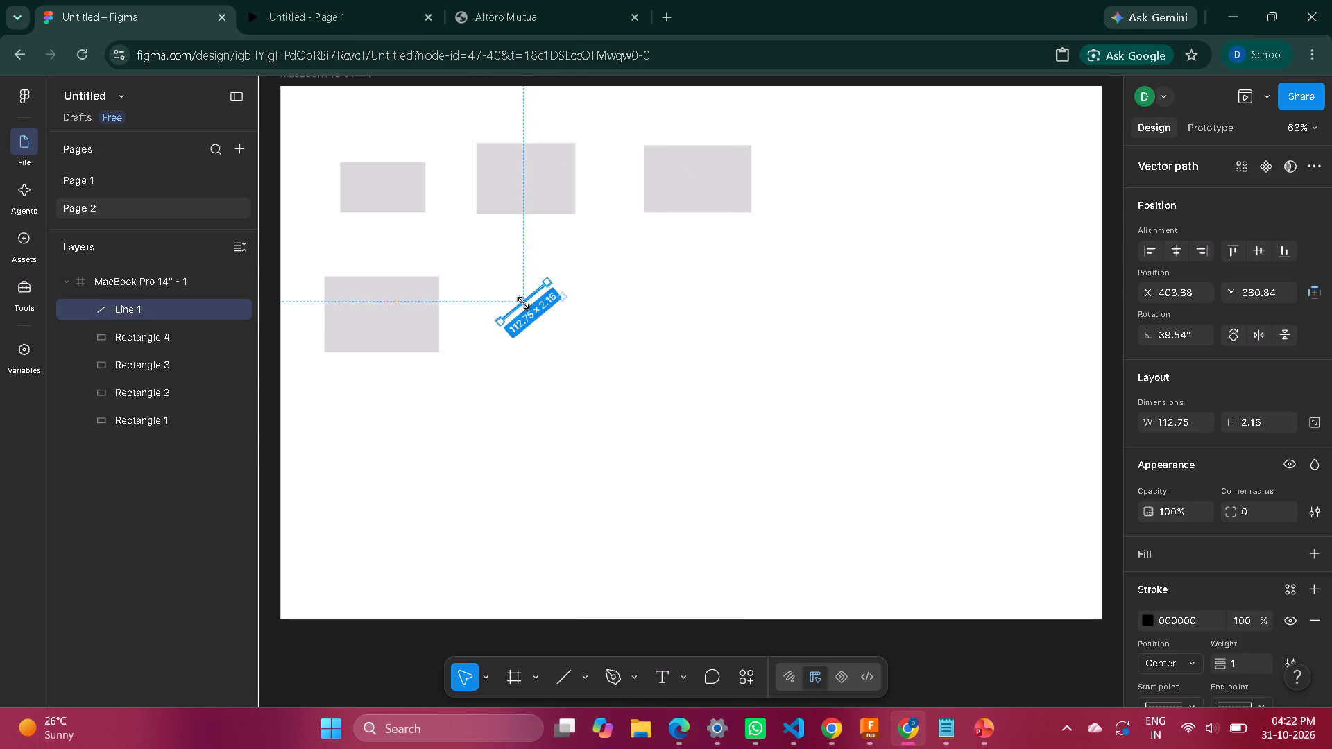
{"action": "key", "text": "BackSpace"}
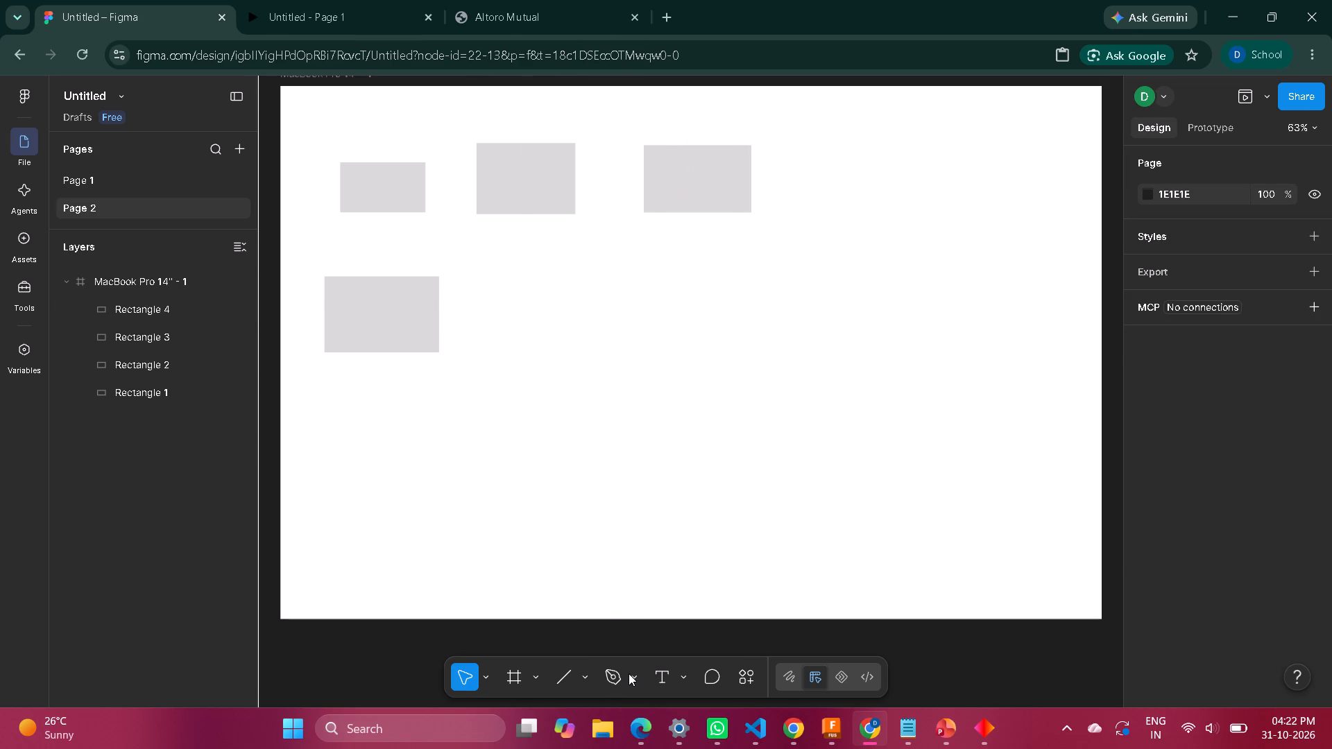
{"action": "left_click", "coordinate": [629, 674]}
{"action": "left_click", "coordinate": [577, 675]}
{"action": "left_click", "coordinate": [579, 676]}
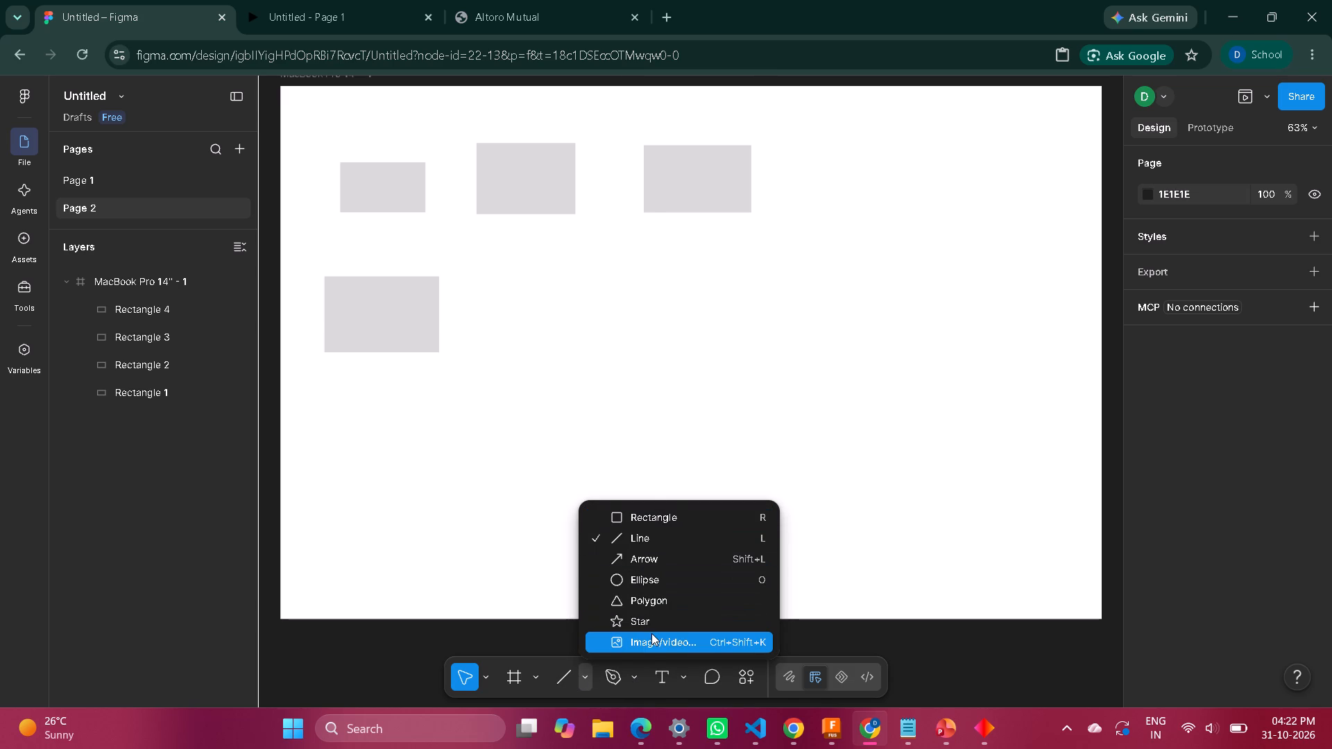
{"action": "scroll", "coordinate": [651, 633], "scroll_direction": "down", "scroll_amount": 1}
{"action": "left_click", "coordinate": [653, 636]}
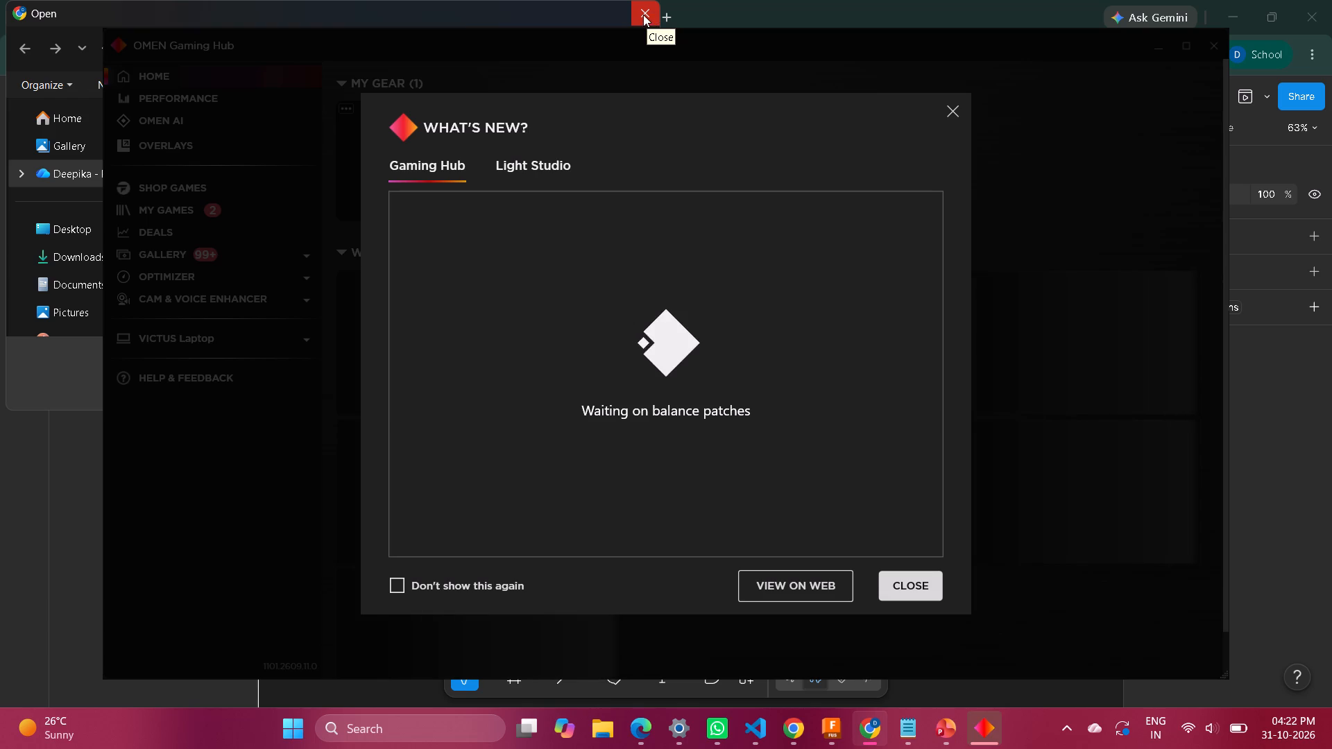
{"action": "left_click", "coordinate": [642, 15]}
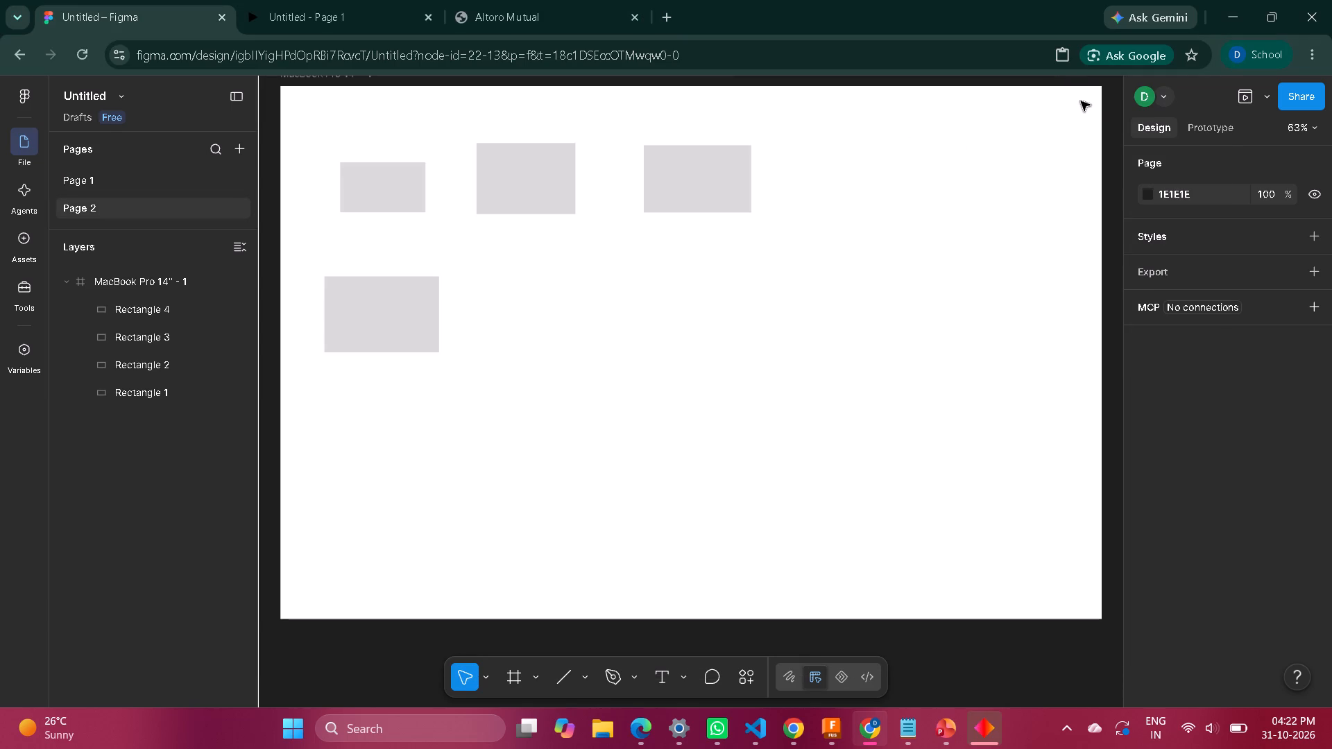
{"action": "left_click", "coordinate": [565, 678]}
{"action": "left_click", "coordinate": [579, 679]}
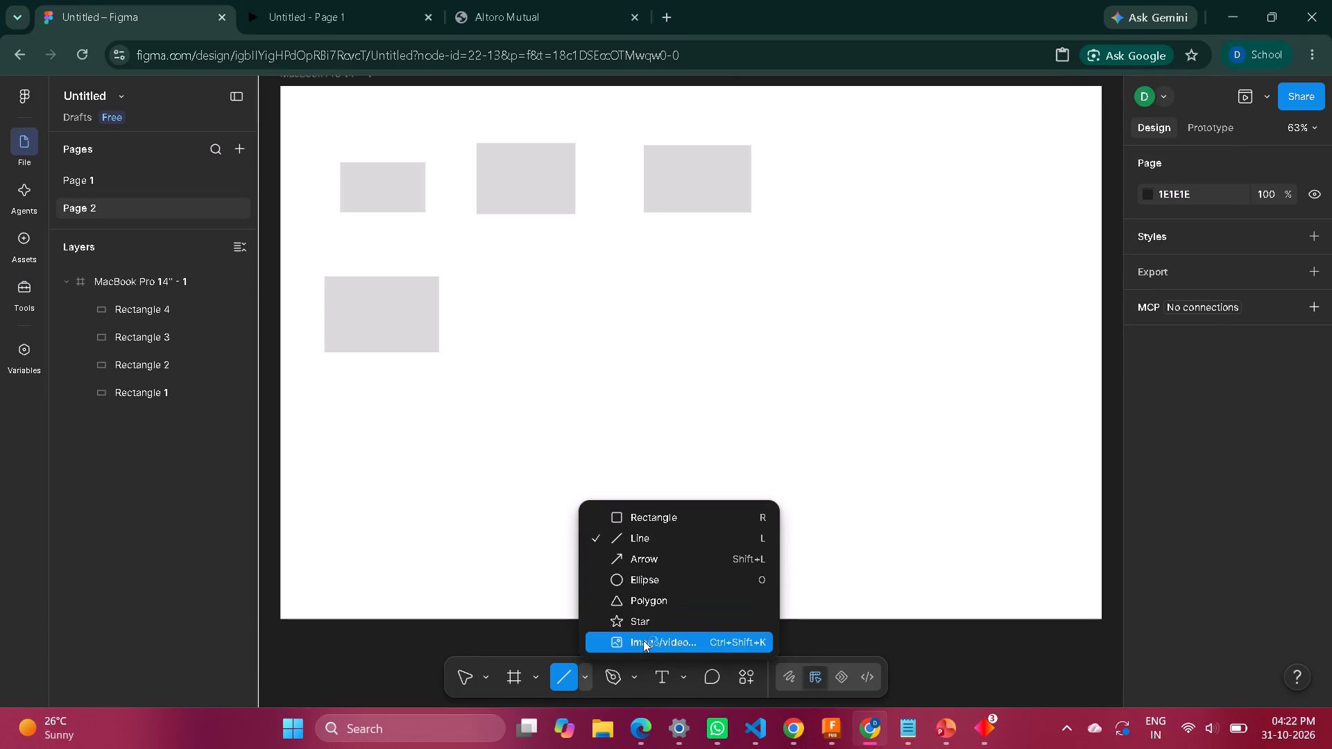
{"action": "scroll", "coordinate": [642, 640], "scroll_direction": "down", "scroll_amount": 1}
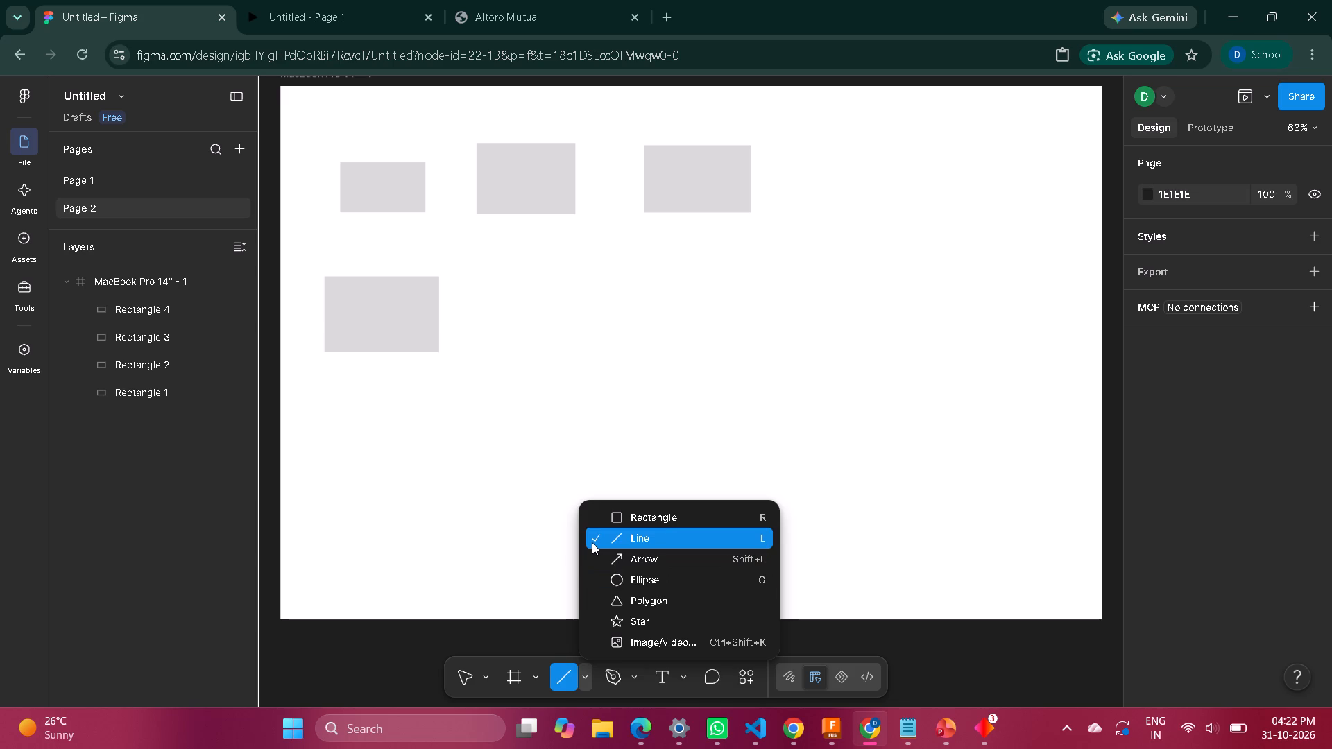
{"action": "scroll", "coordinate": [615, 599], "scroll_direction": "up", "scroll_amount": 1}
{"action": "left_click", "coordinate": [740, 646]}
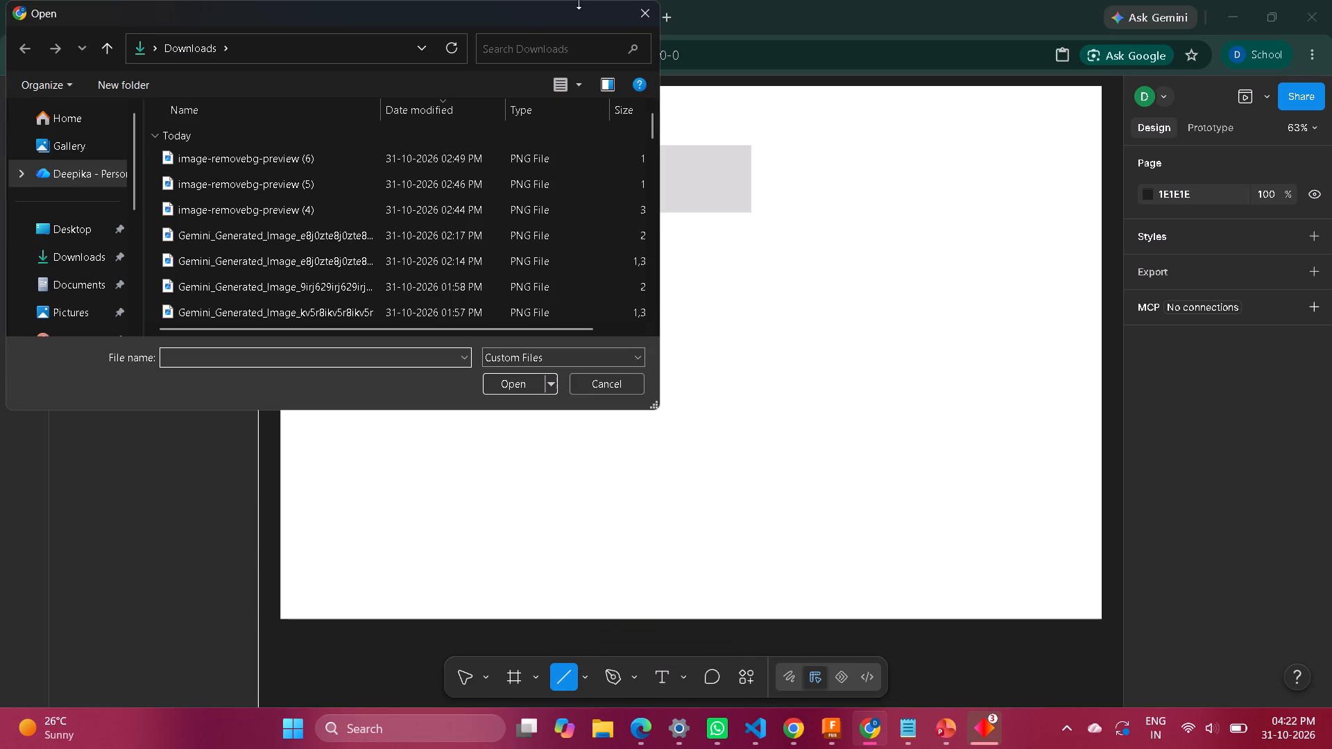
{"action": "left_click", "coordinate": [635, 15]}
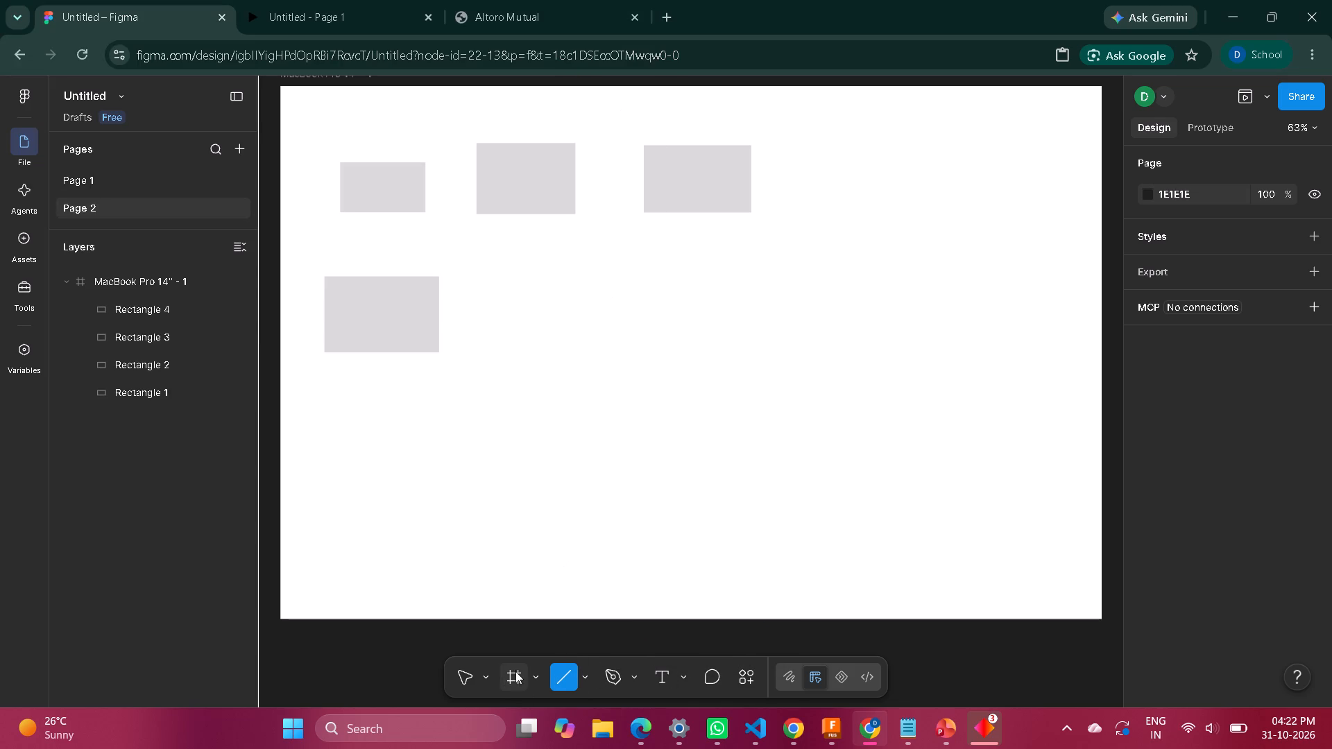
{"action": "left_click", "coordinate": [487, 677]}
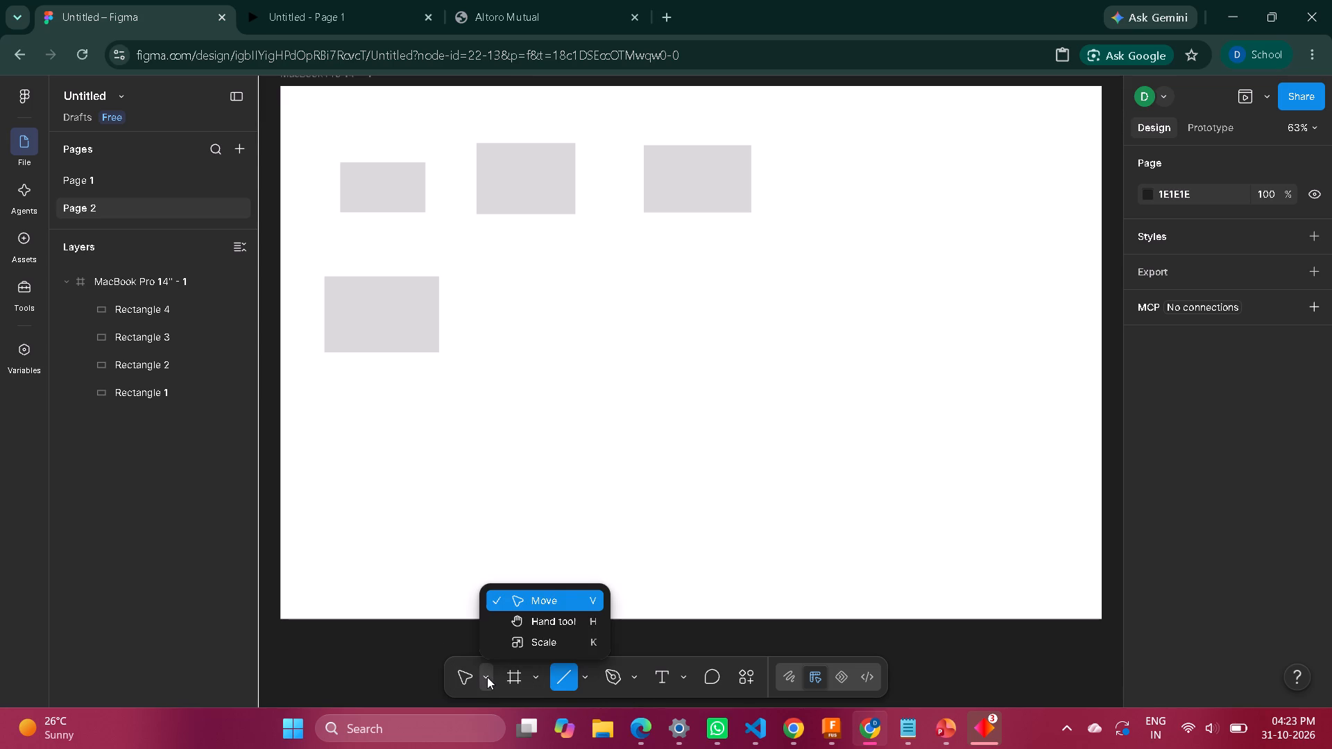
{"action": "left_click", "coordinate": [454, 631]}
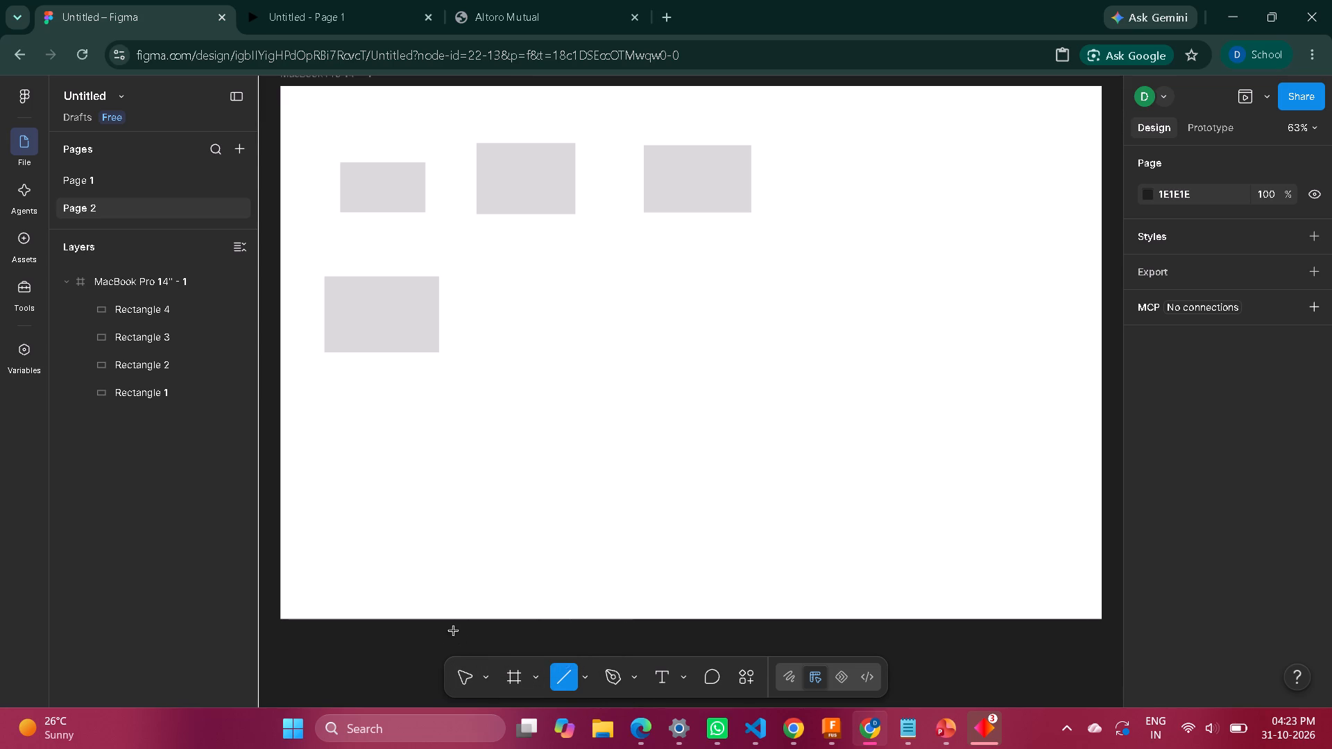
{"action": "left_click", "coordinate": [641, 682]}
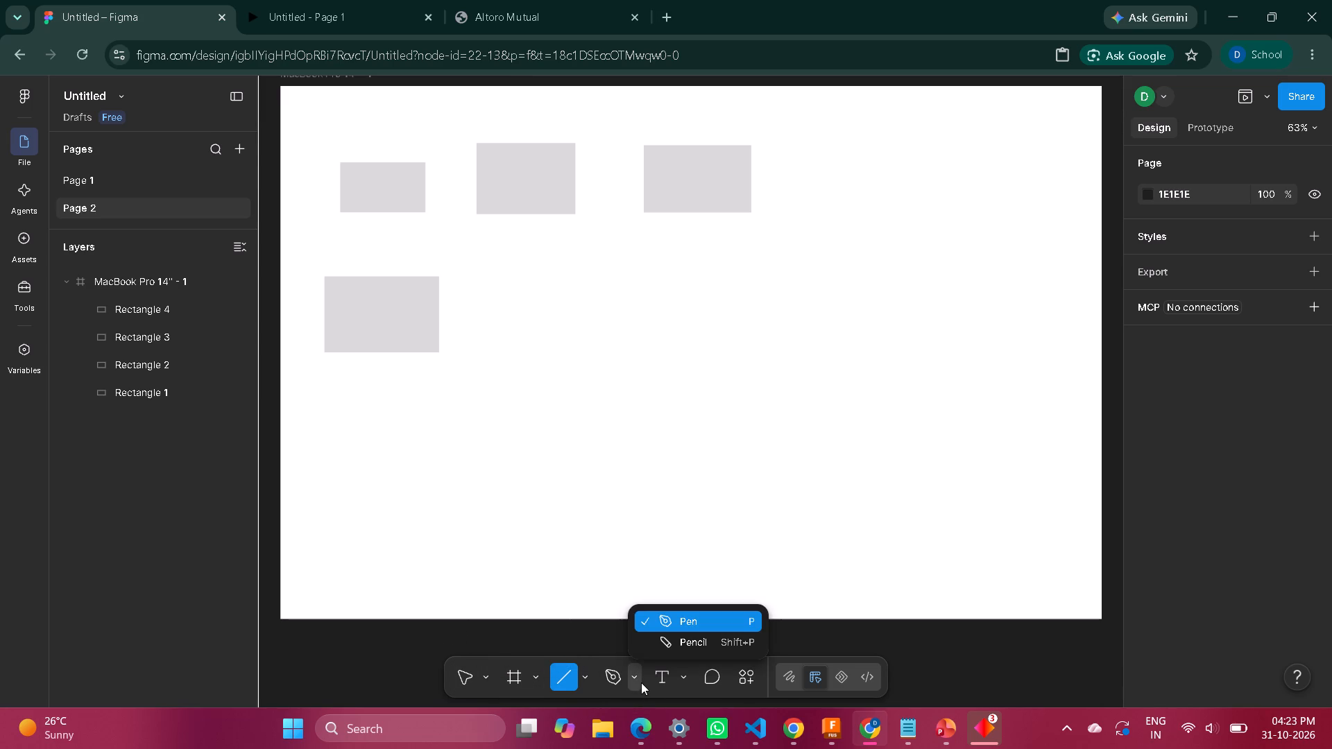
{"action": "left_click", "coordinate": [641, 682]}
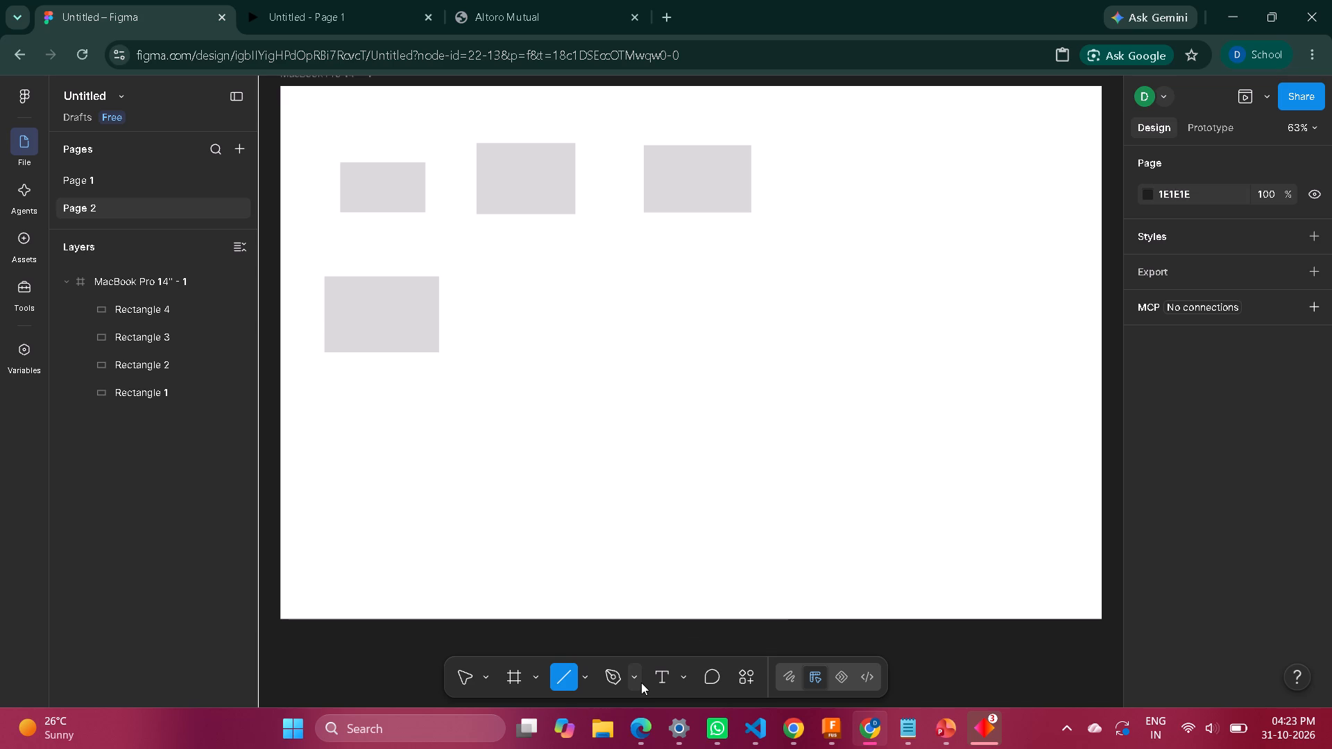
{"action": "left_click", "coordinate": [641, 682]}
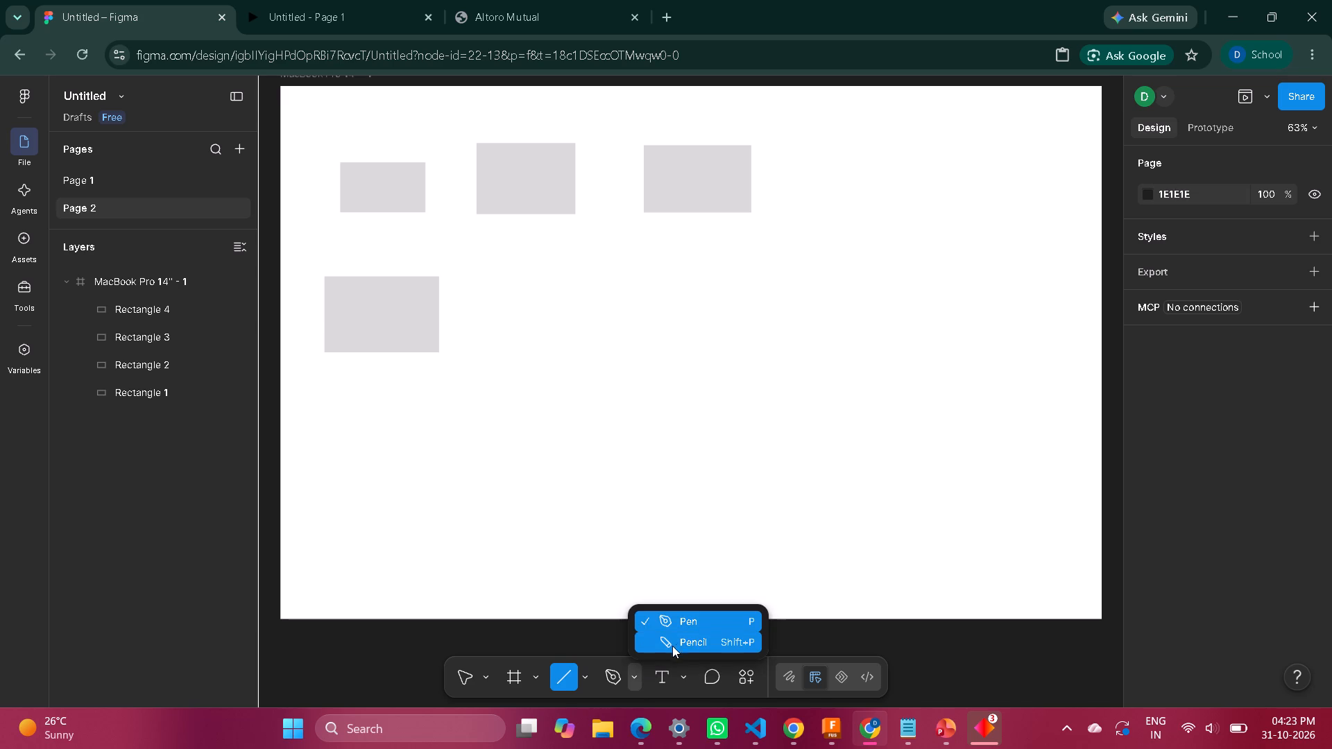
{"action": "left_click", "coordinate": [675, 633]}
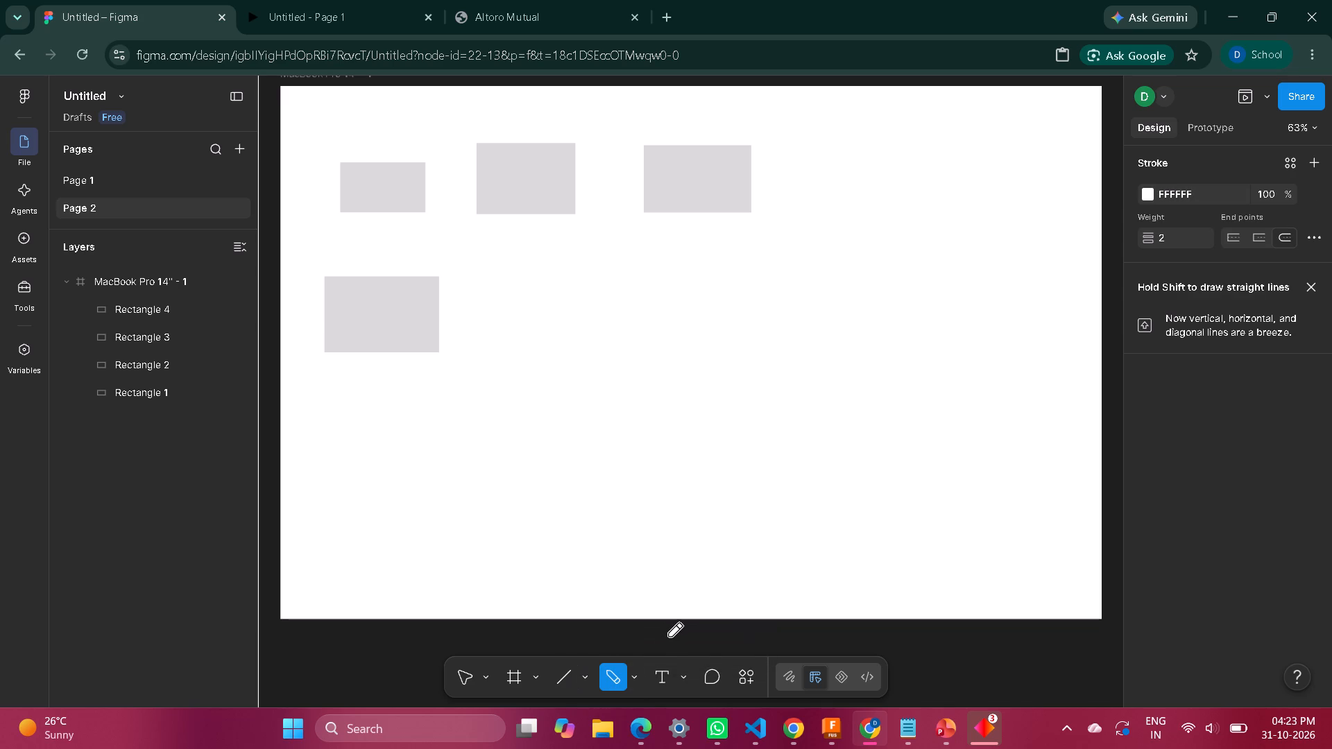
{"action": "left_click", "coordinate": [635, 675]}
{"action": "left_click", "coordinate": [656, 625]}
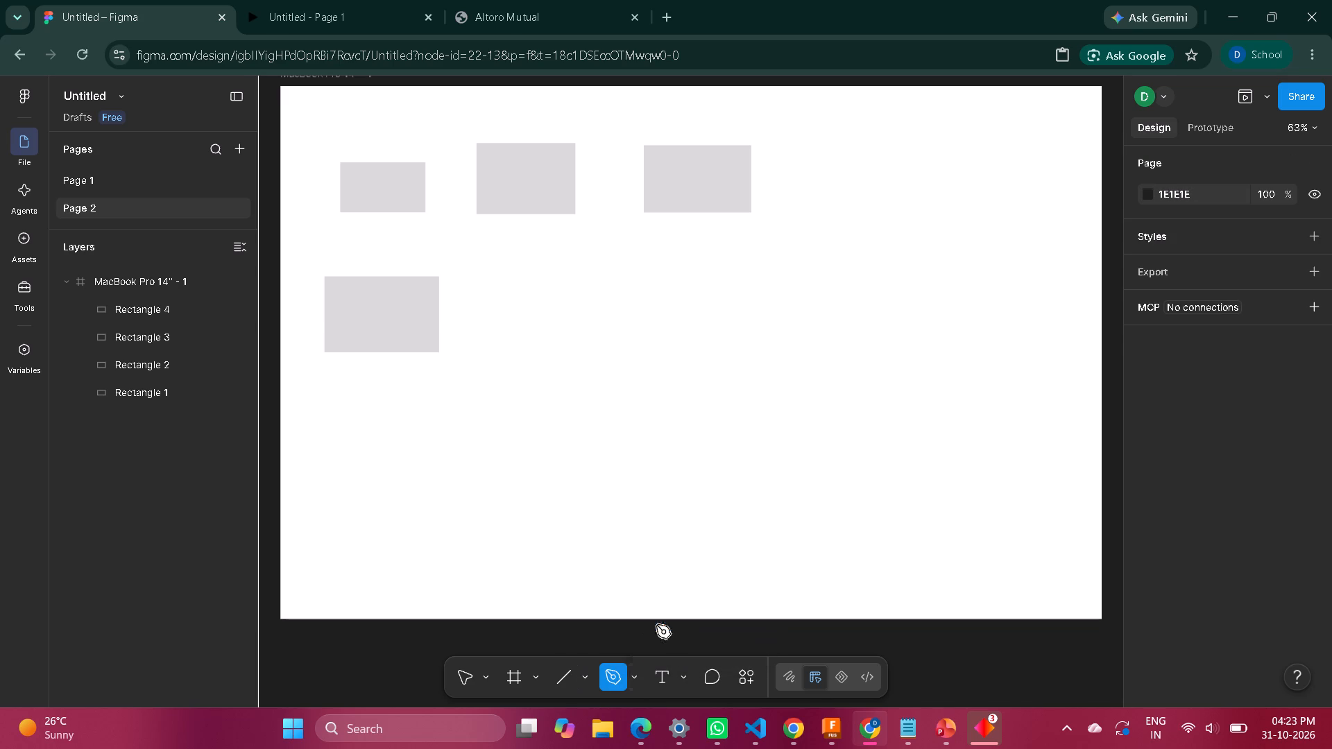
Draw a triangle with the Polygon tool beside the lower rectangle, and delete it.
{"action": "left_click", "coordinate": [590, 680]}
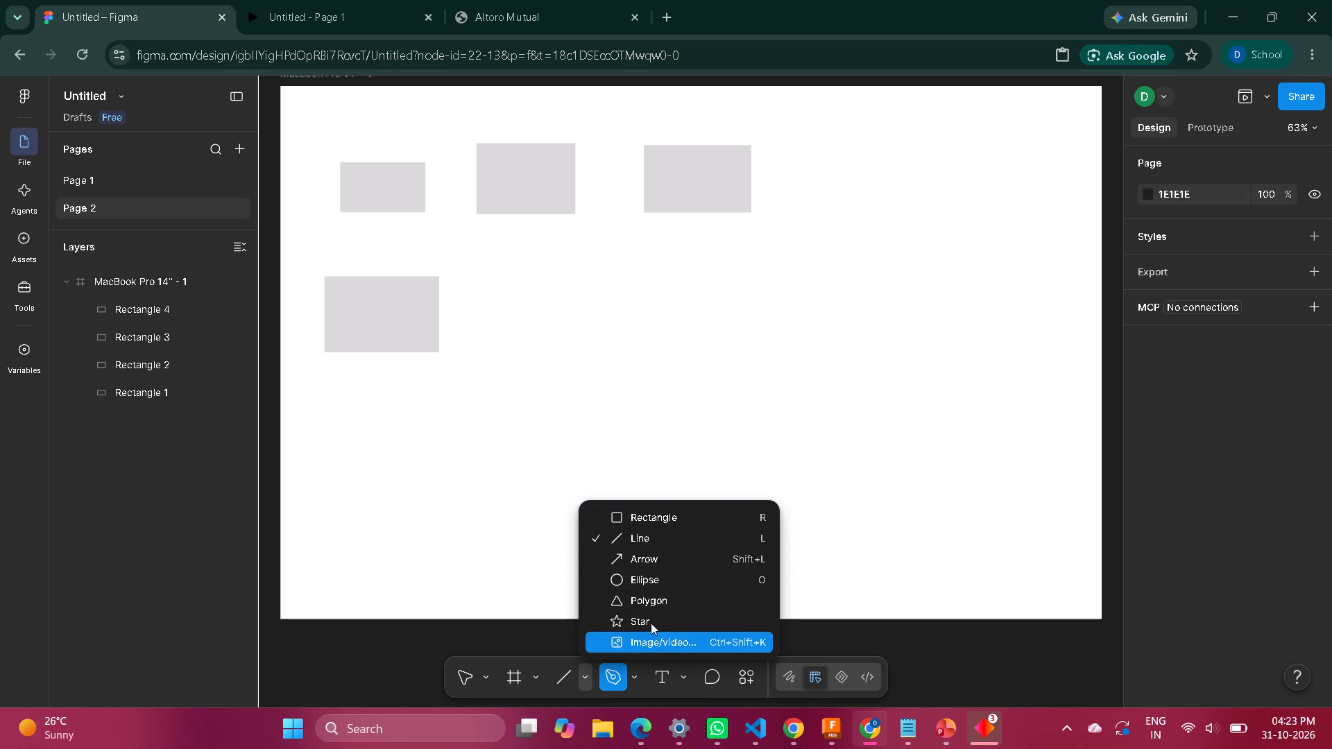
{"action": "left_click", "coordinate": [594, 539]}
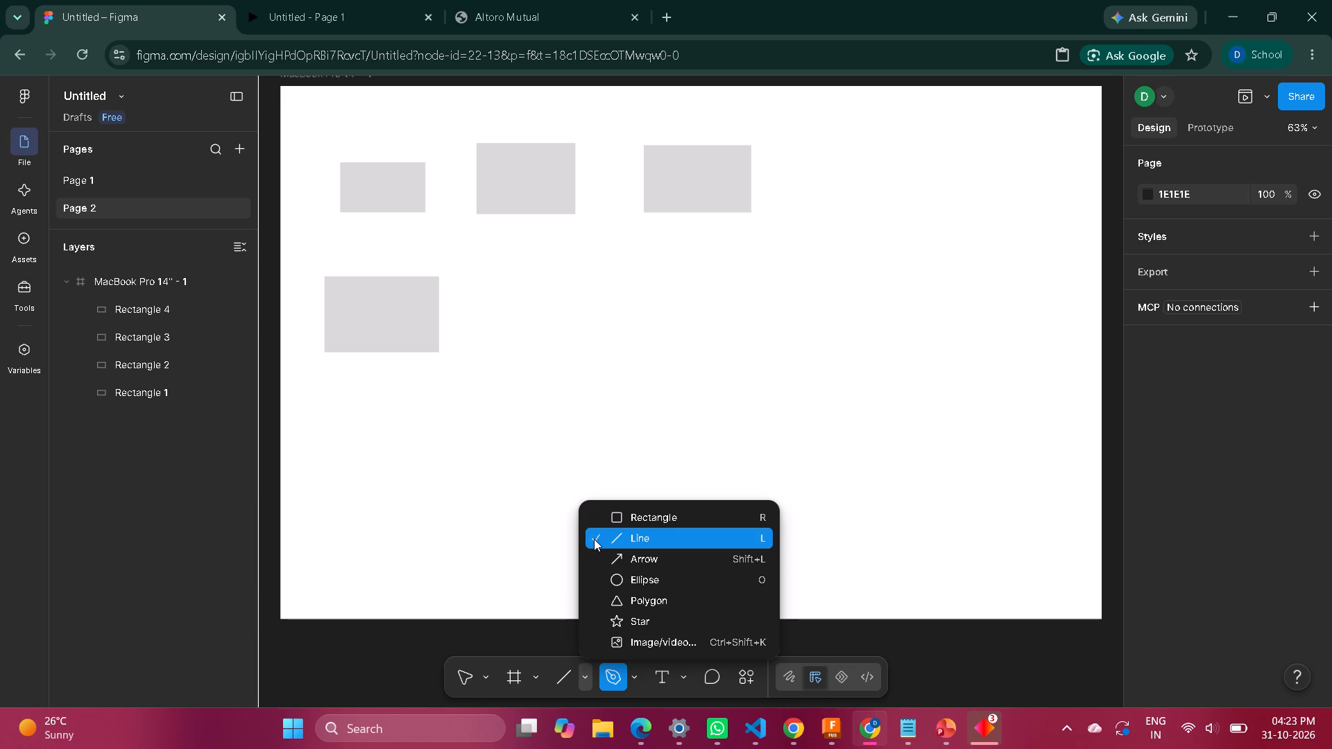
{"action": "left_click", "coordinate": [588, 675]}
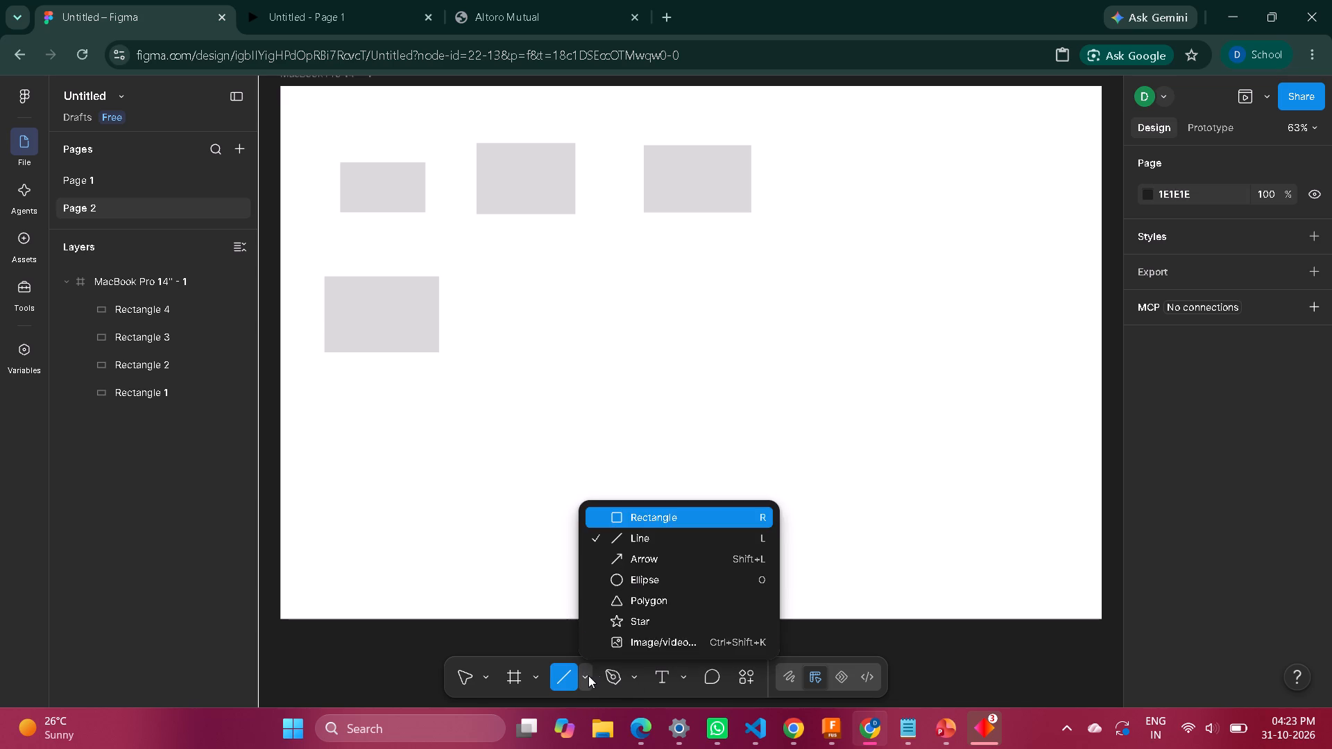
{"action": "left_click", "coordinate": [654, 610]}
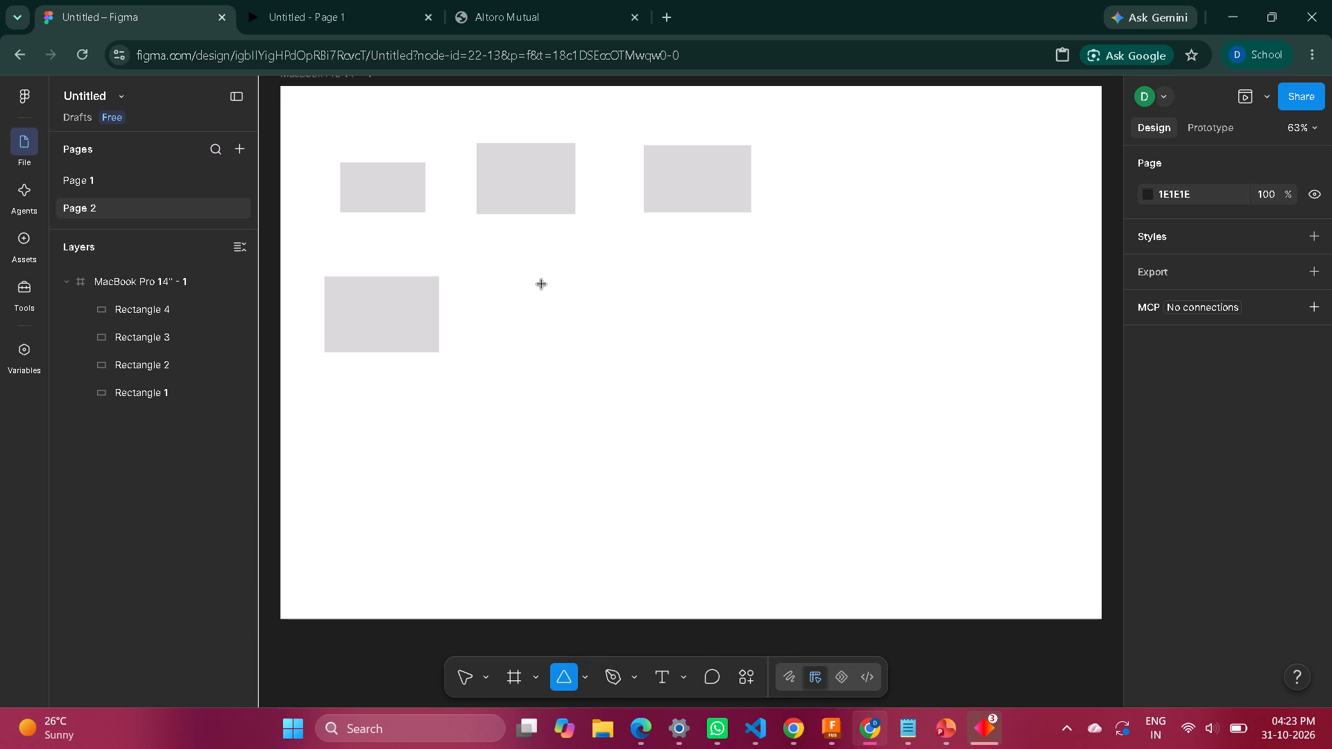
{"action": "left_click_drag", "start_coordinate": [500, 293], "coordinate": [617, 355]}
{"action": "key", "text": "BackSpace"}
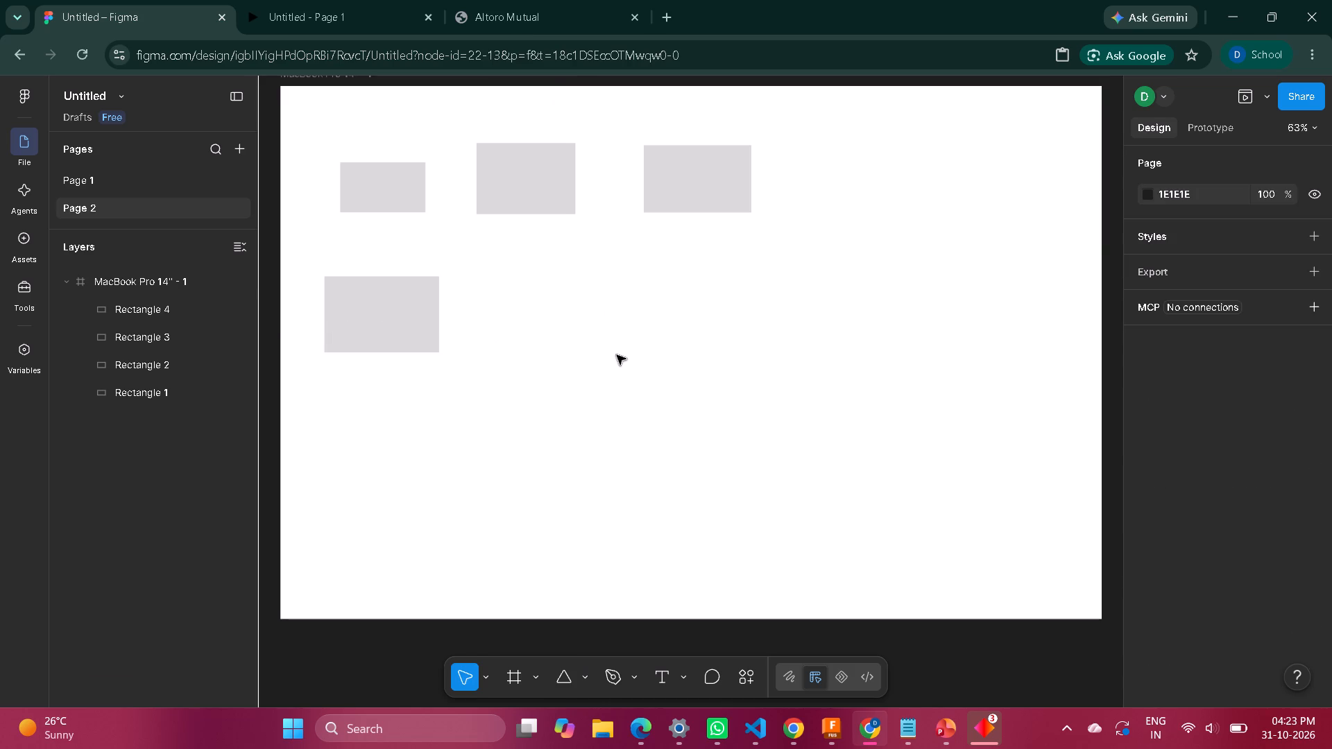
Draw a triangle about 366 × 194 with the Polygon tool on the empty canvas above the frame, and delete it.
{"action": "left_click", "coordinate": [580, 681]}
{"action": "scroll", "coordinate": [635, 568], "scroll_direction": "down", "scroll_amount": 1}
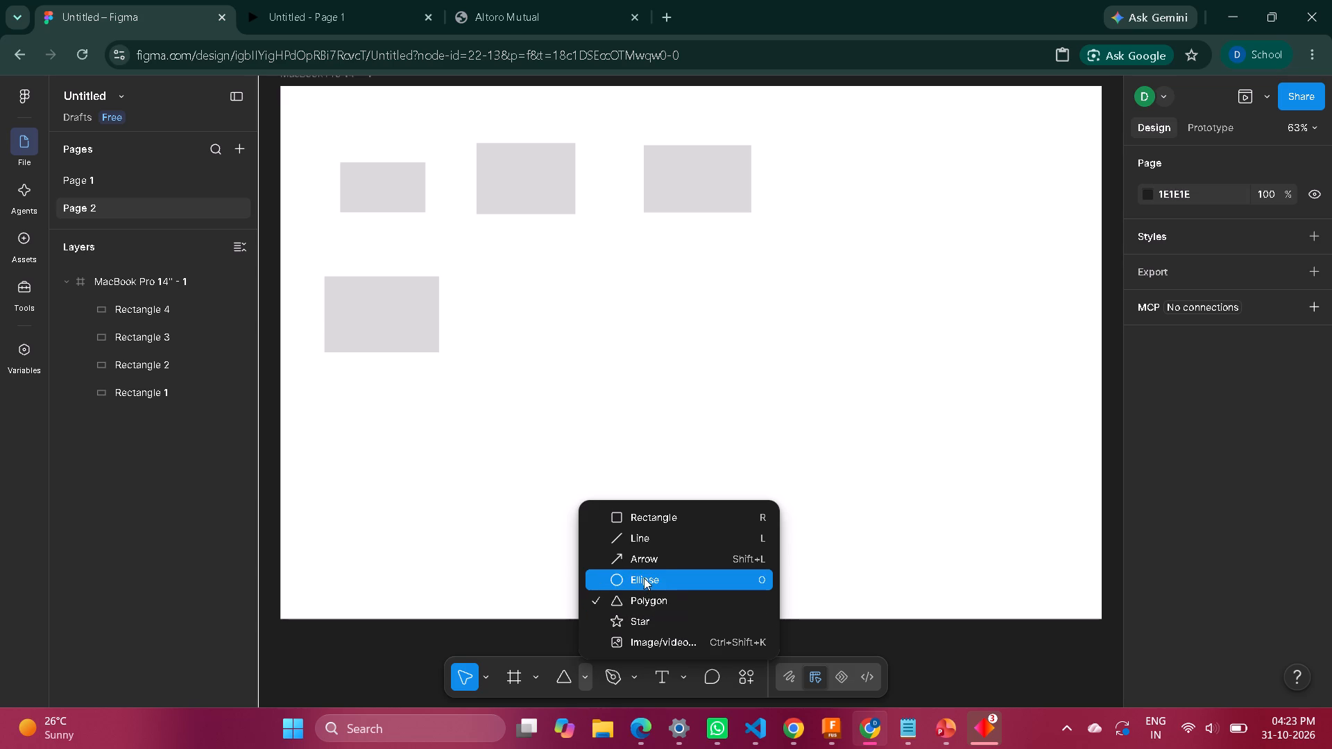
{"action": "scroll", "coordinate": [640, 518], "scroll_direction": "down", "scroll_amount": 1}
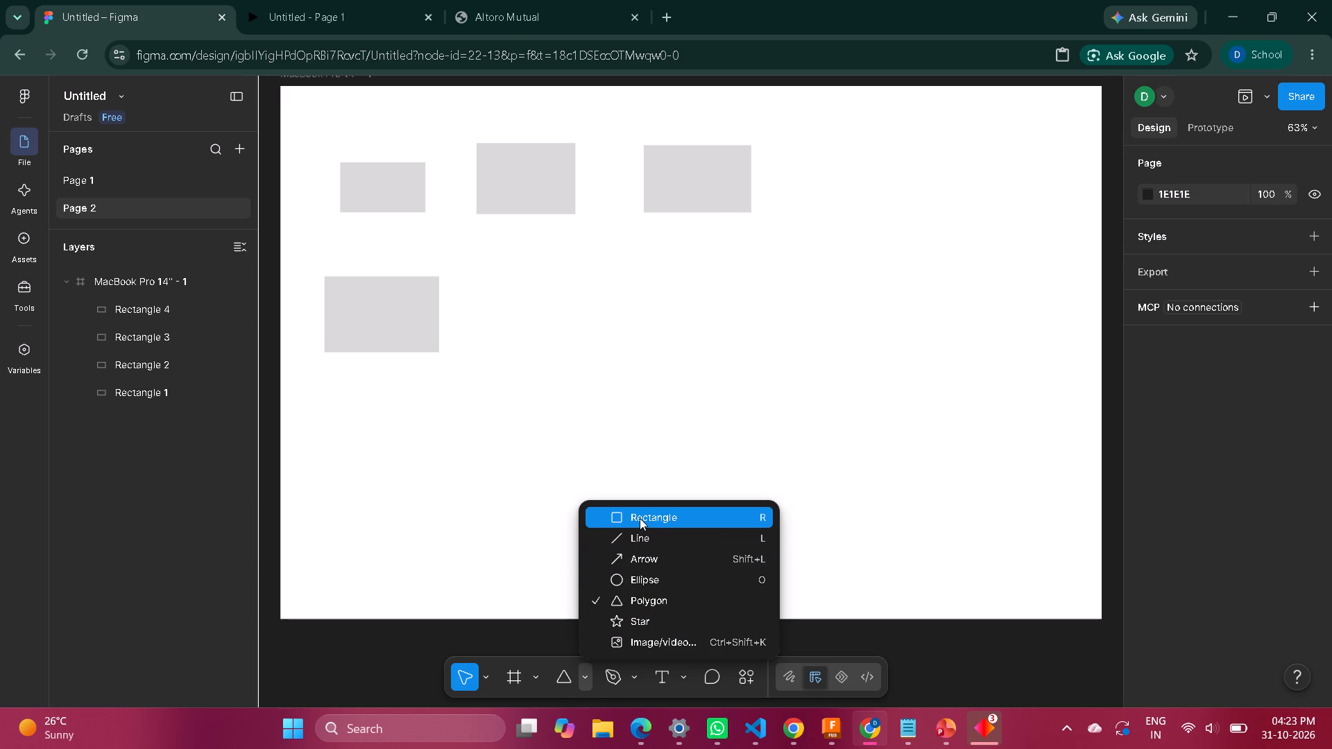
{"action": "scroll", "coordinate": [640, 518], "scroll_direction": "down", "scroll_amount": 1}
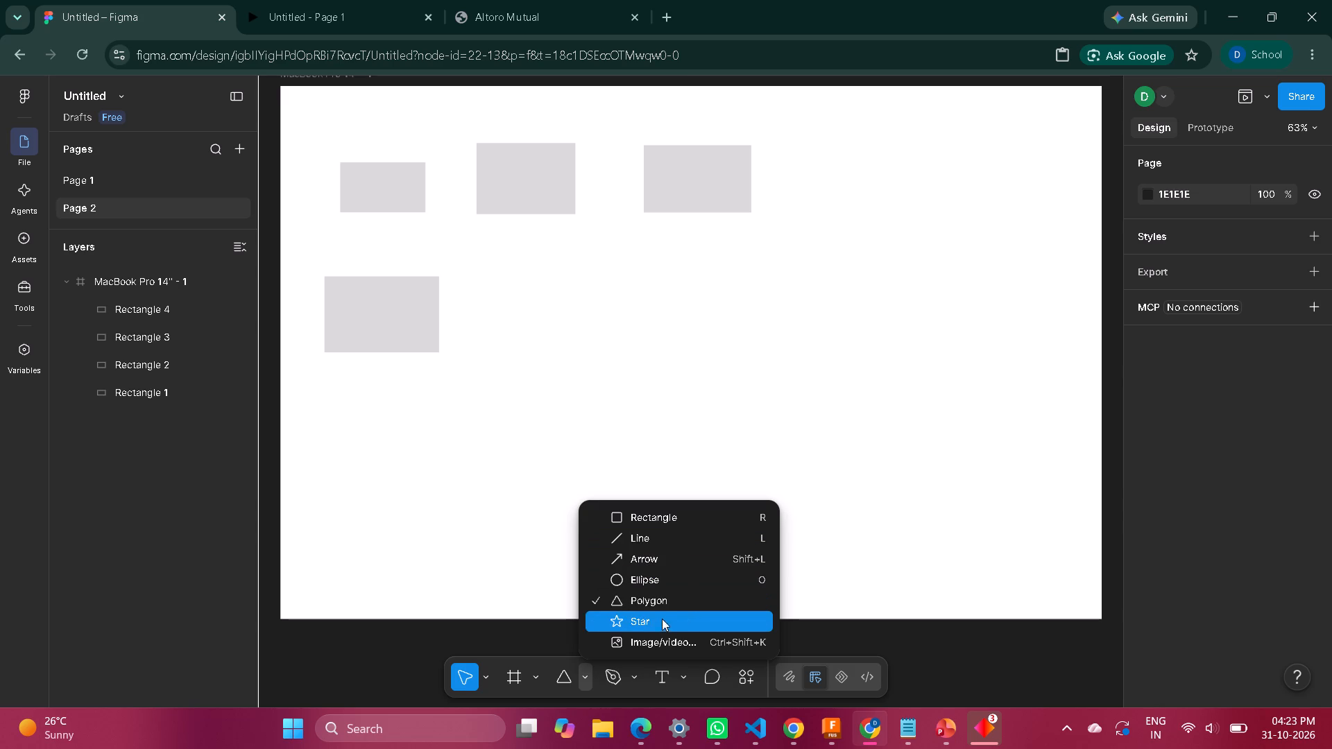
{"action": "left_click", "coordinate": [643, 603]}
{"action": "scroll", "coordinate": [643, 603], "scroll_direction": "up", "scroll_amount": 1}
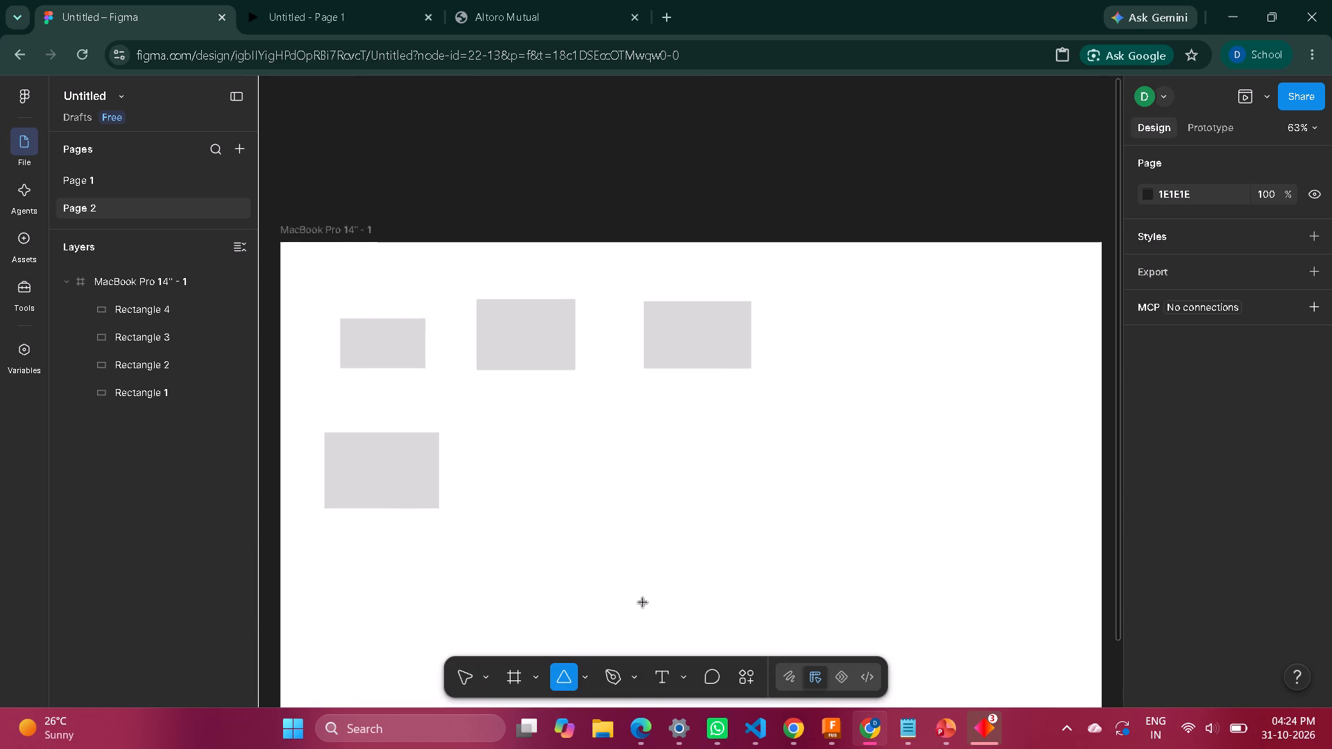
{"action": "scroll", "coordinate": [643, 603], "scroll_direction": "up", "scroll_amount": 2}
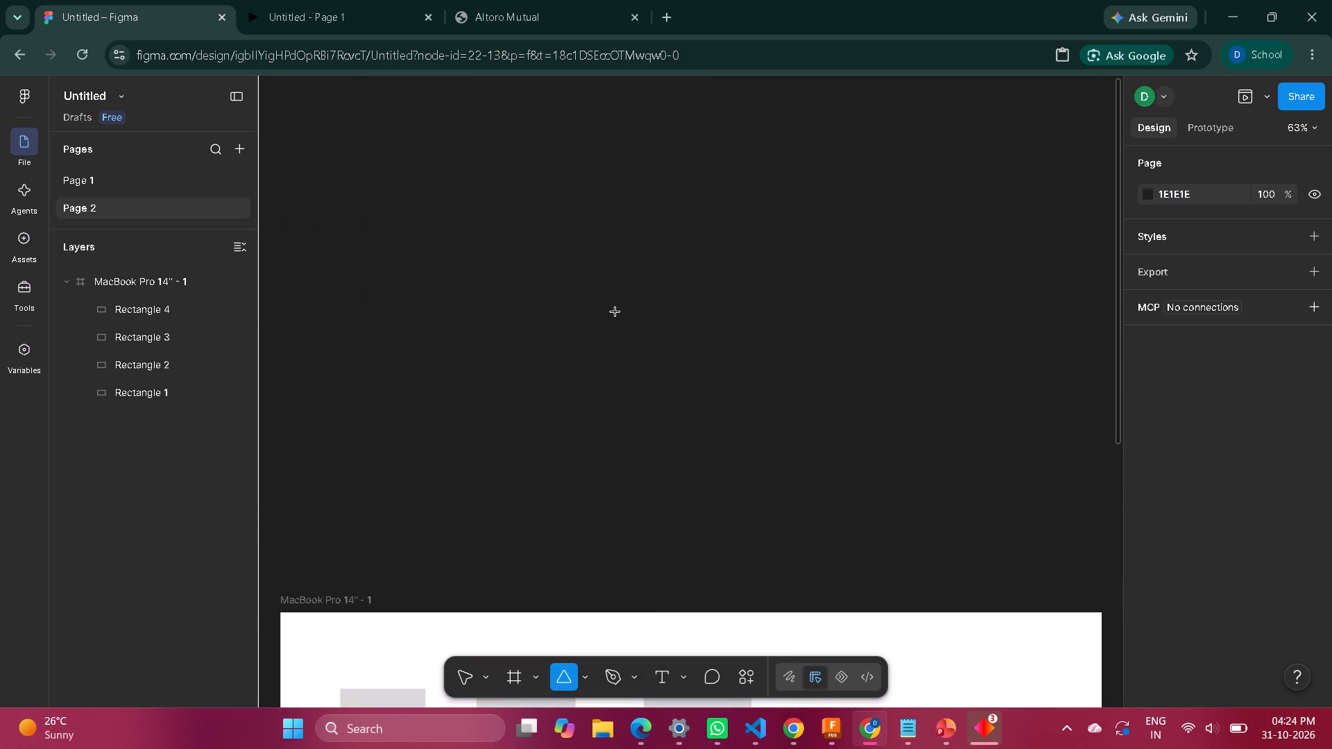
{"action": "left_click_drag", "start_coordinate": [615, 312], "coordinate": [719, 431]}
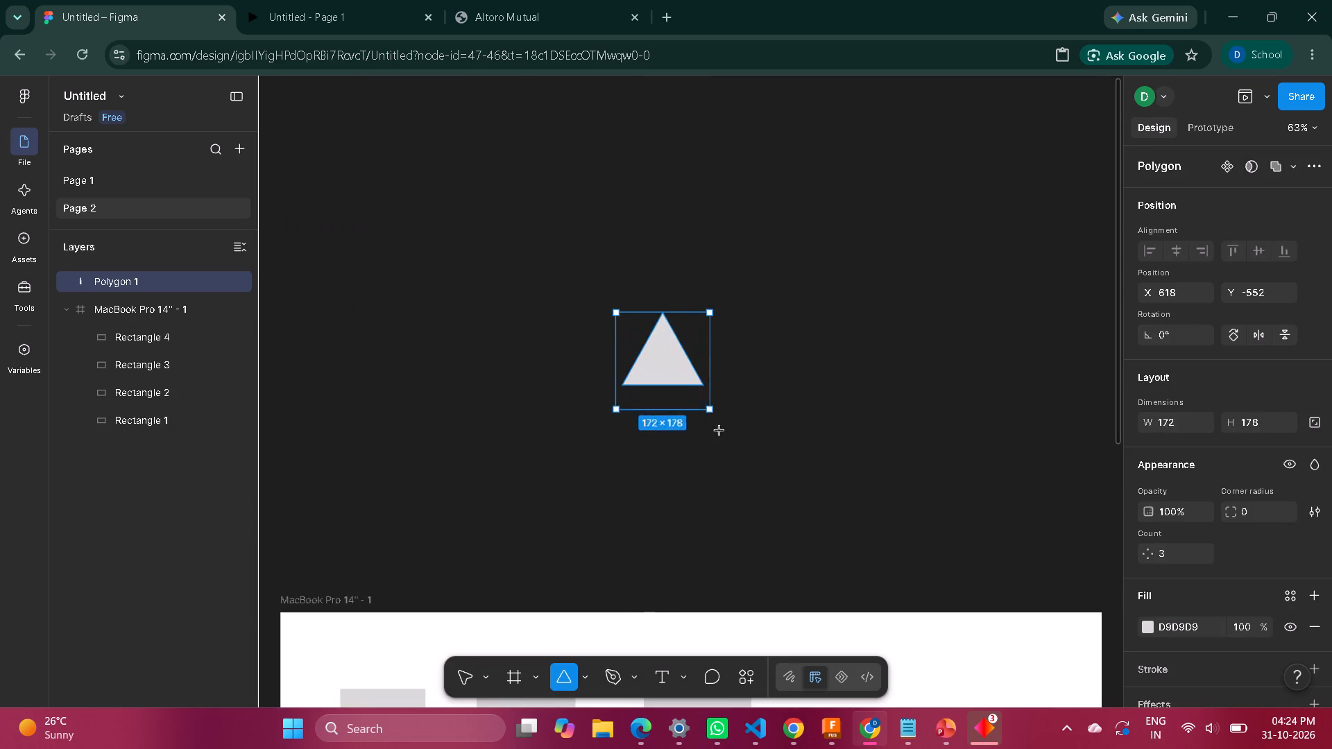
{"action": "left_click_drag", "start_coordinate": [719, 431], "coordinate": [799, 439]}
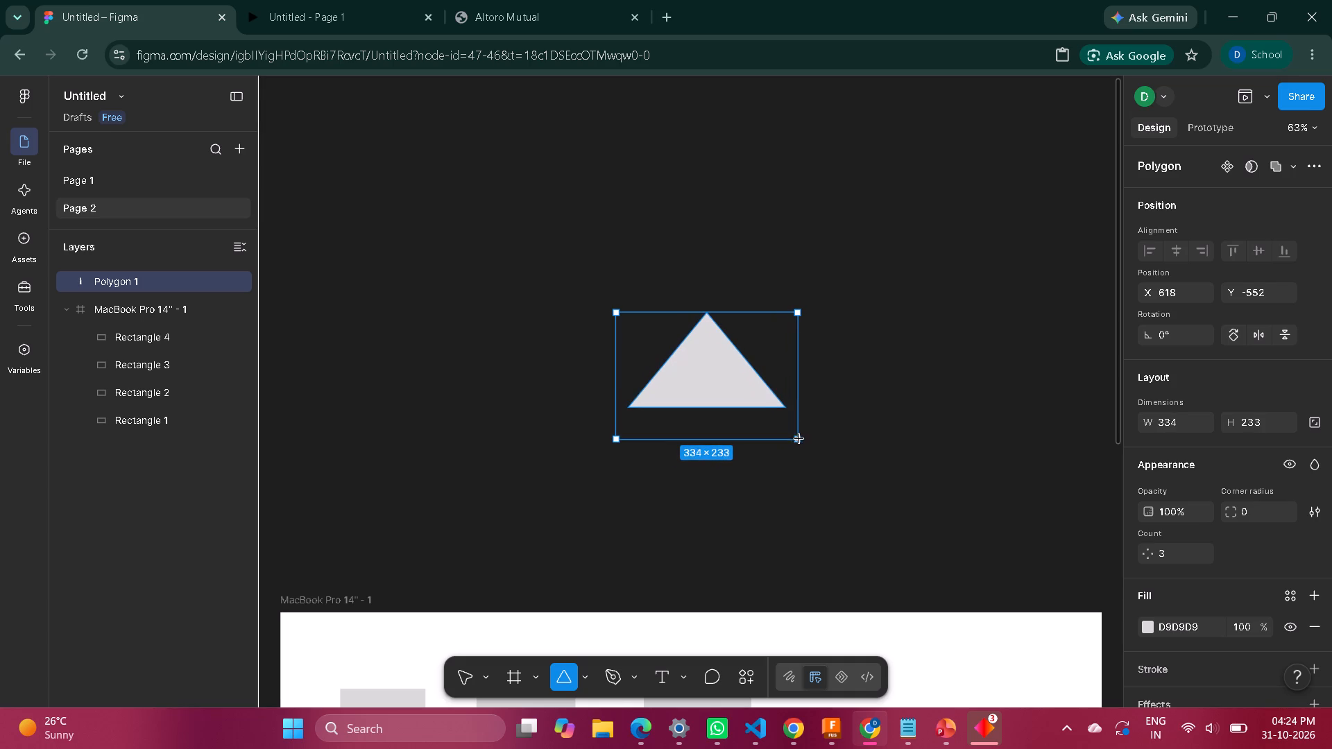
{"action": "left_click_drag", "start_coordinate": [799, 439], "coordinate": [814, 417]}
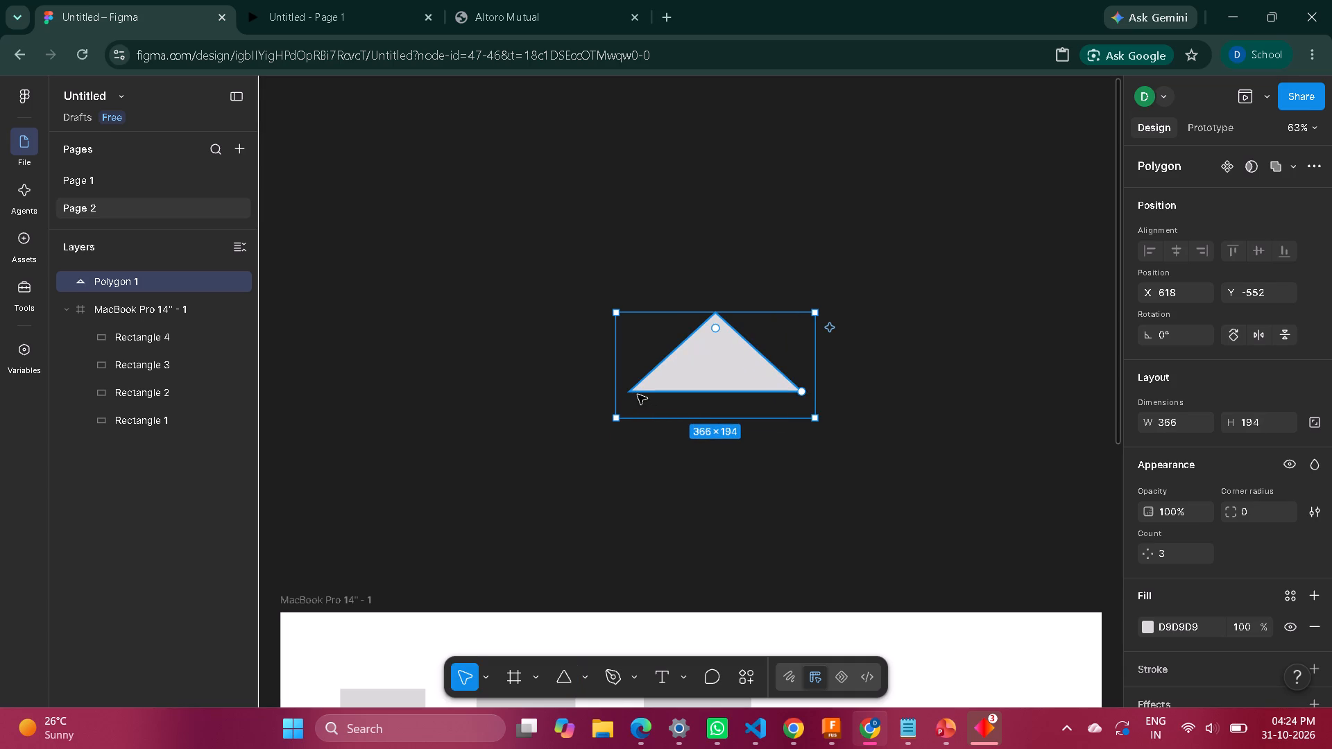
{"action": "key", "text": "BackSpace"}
Draw a triangle about 231 × 140 with the Polygon tool and place it beside the lower rectangle at X 336, Y 351.
{"action": "scroll", "coordinate": [663, 363], "scroll_direction": "down", "scroll_amount": 2}
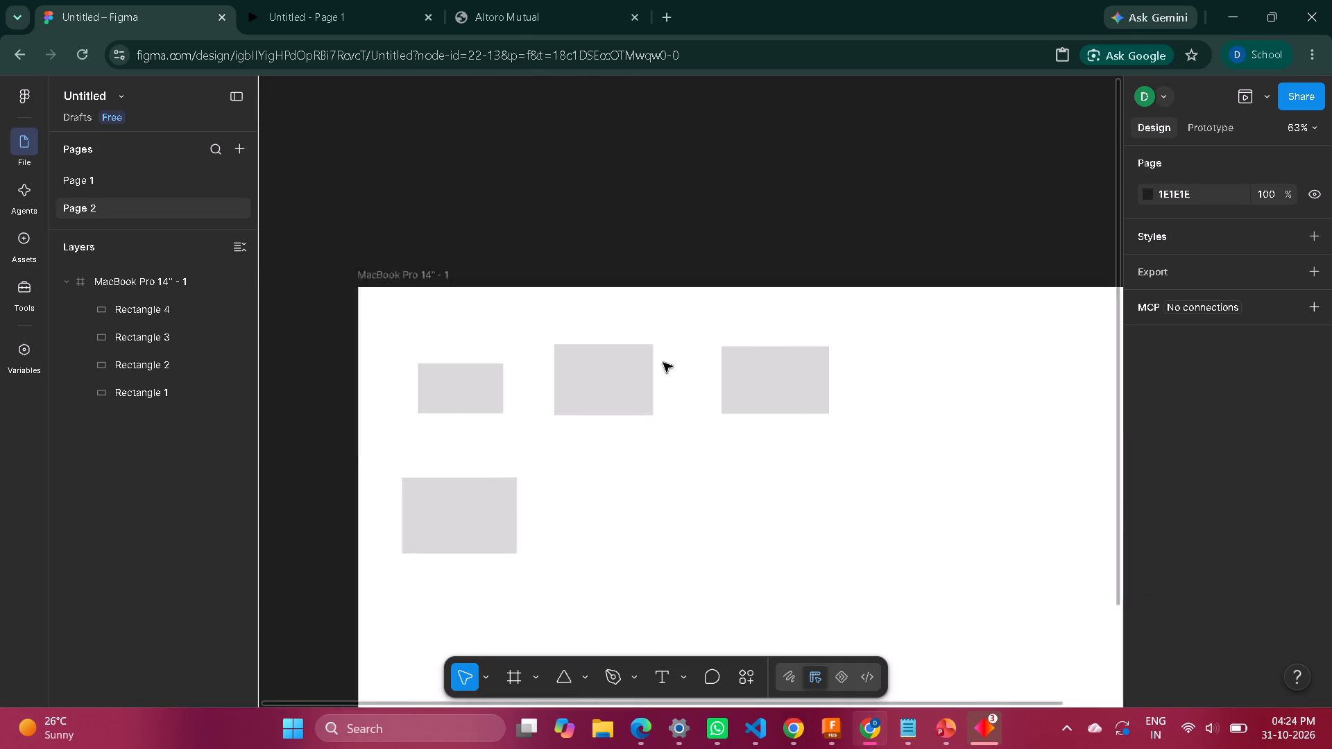
{"action": "scroll", "coordinate": [663, 363], "scroll_direction": "down", "scroll_amount": 1}
{"action": "scroll", "coordinate": [663, 363], "scroll_direction": "left", "scroll_amount": 1}
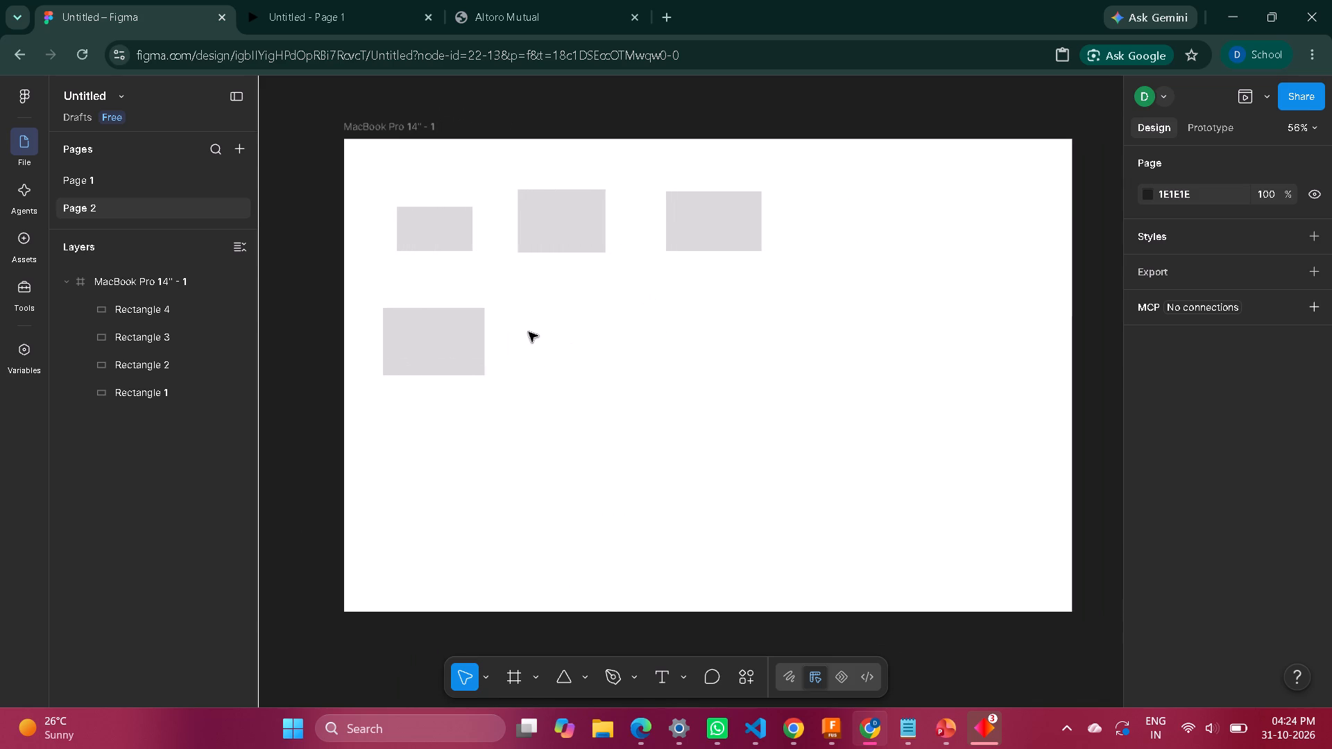
{"action": "left_click", "coordinate": [563, 676]}
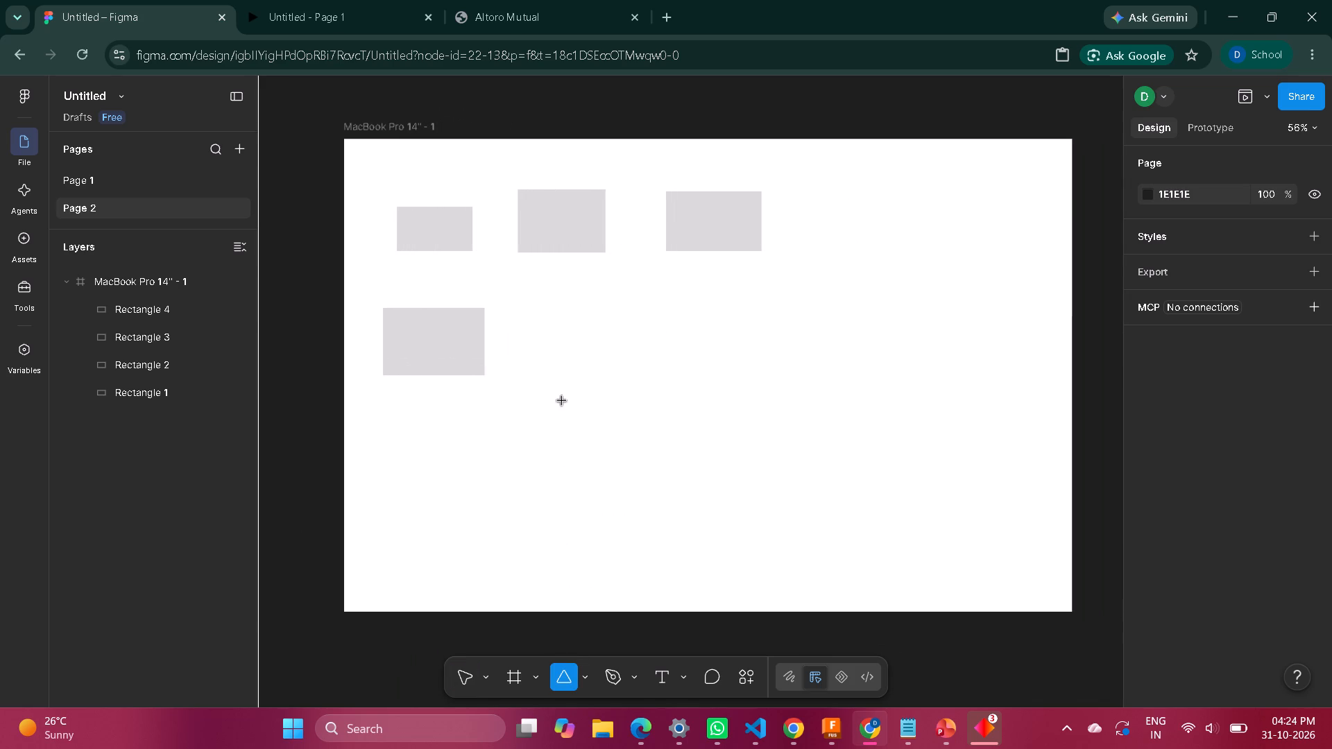
{"action": "left_click_drag", "start_coordinate": [534, 369], "coordinate": [630, 304]}
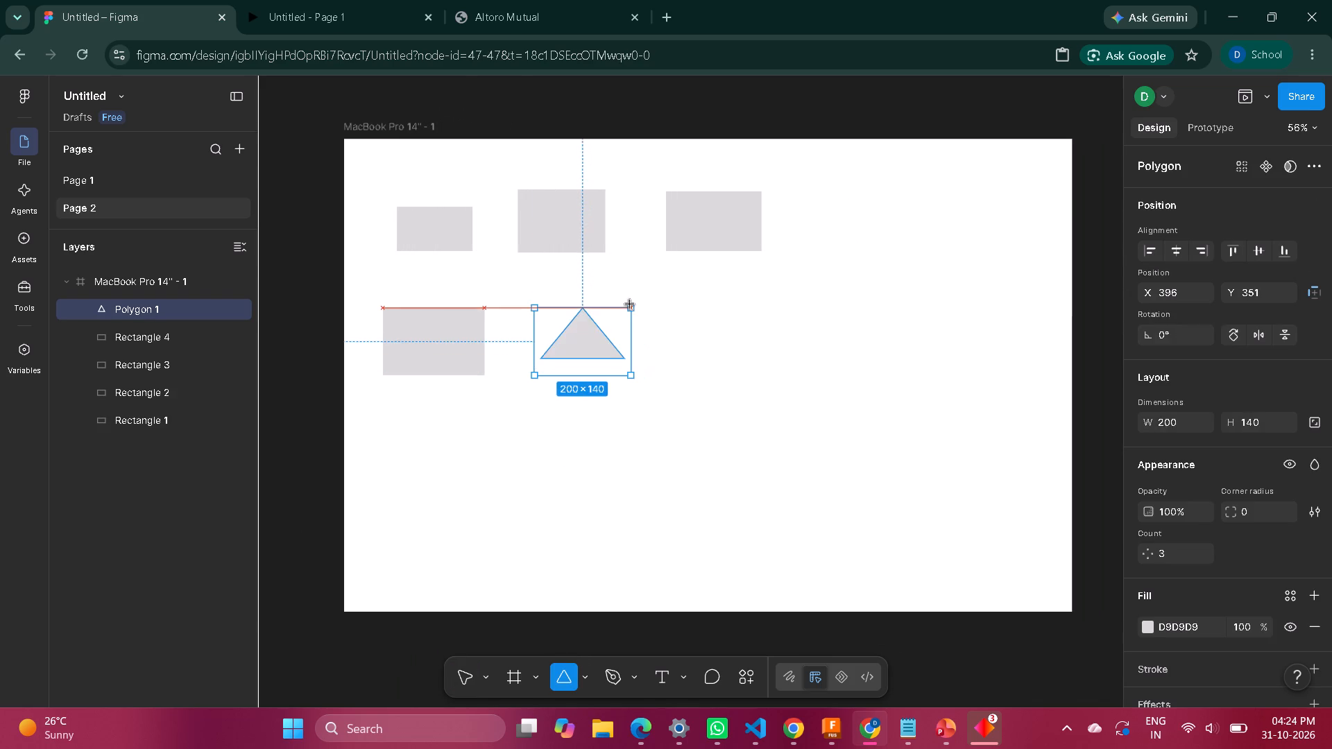
{"action": "left_click_drag", "start_coordinate": [630, 304], "coordinate": [645, 308]}
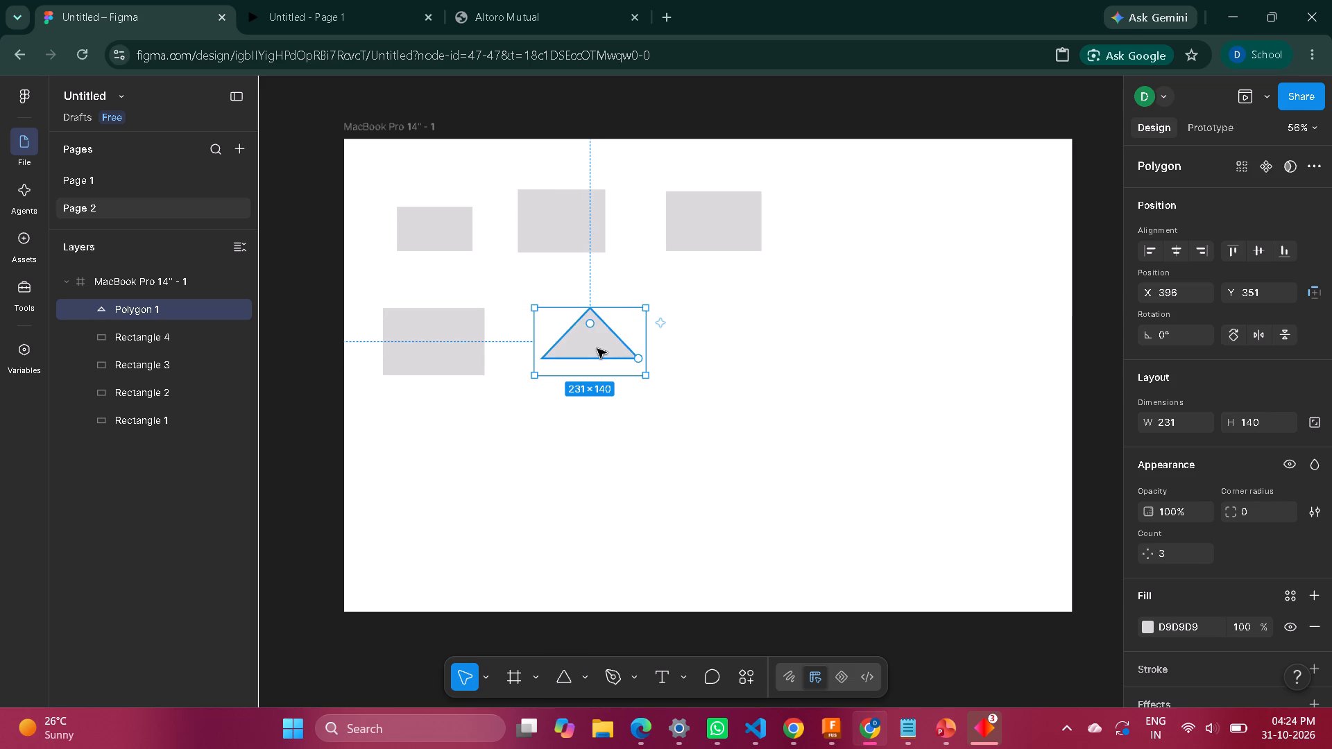
{"action": "left_click_drag", "start_coordinate": [597, 349], "coordinate": [570, 347]}
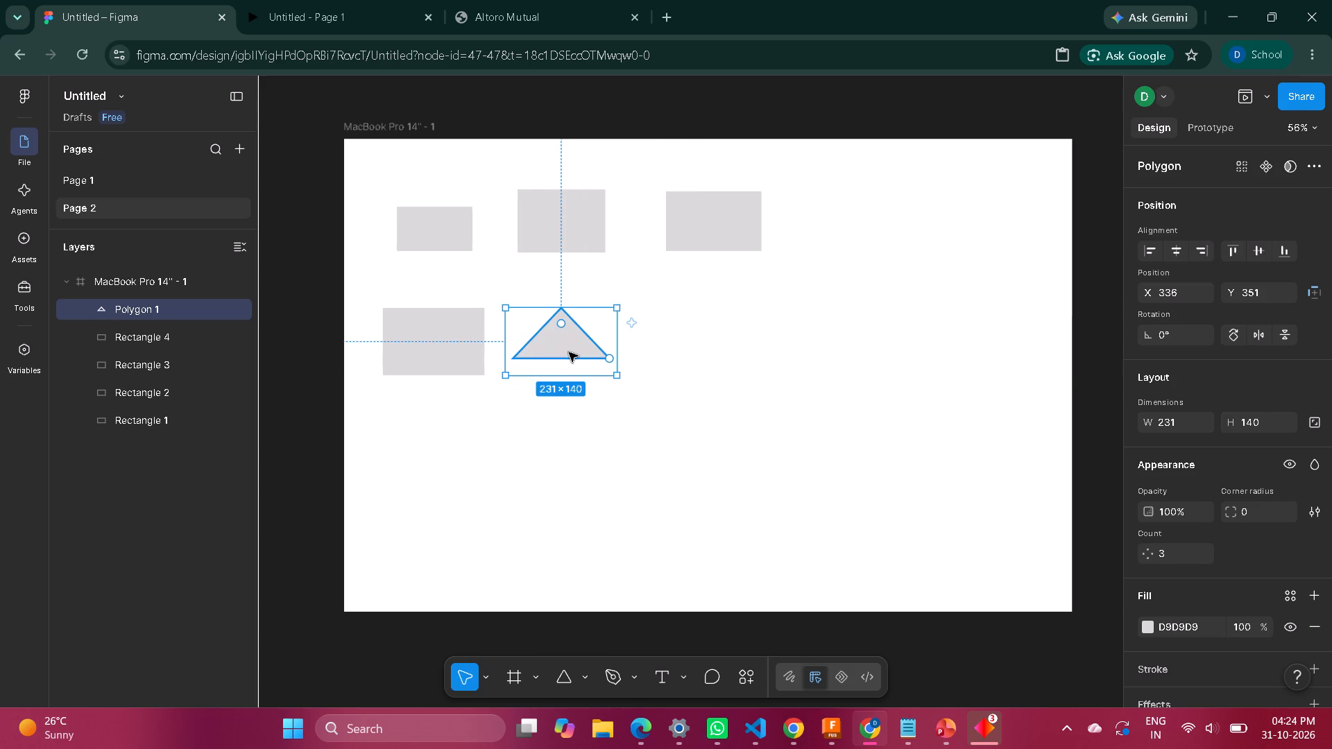
Duplicate the triangle, flip the copy to point downward, and fit it against the original's base at about 137 high to form a diamond.
{"action": "key", "text": "ctrl+c"}
{"action": "key", "text": "ctrl+v"}
{"action": "left_click_drag", "start_coordinate": [566, 338], "coordinate": [567, 409]}
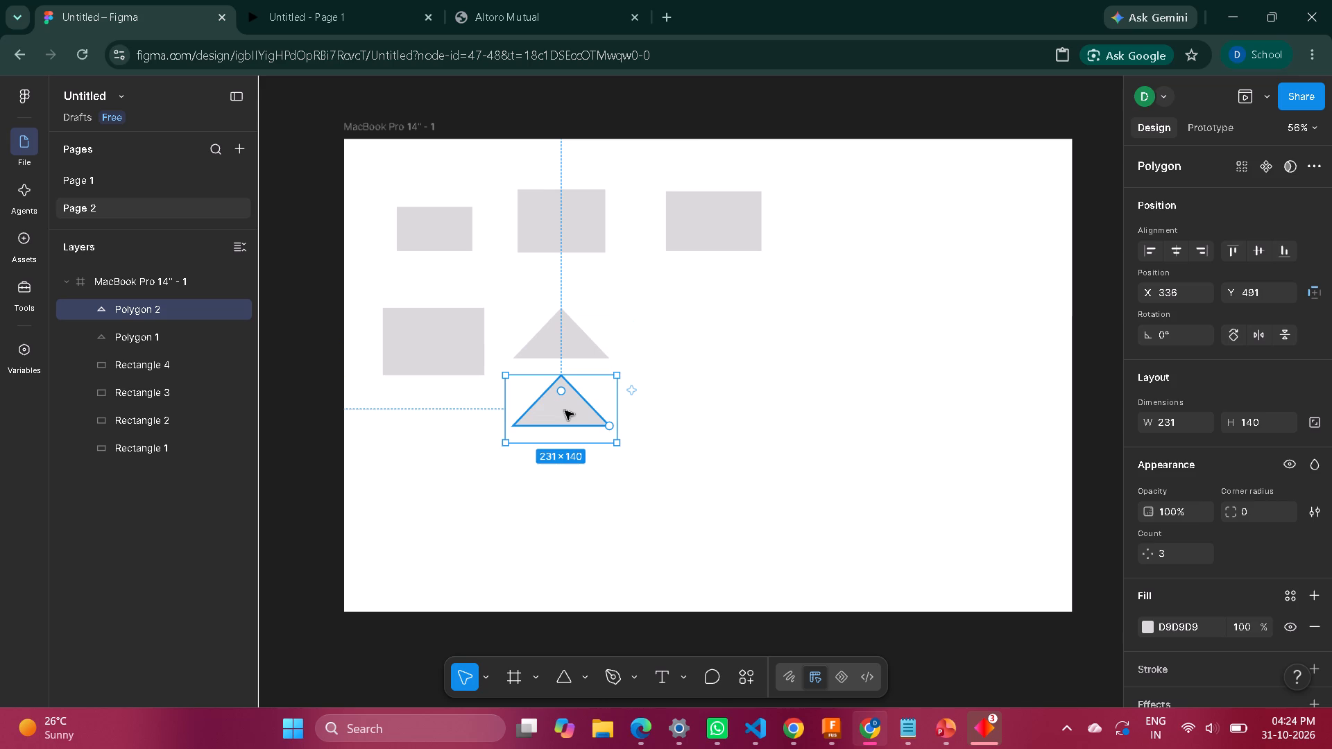
{"action": "left_click_drag", "start_coordinate": [561, 370], "coordinate": [561, 379]}
{"action": "left_click_drag", "start_coordinate": [561, 379], "coordinate": [563, 501]}
{"action": "left_click_drag", "start_coordinate": [563, 484], "coordinate": [561, 388]}
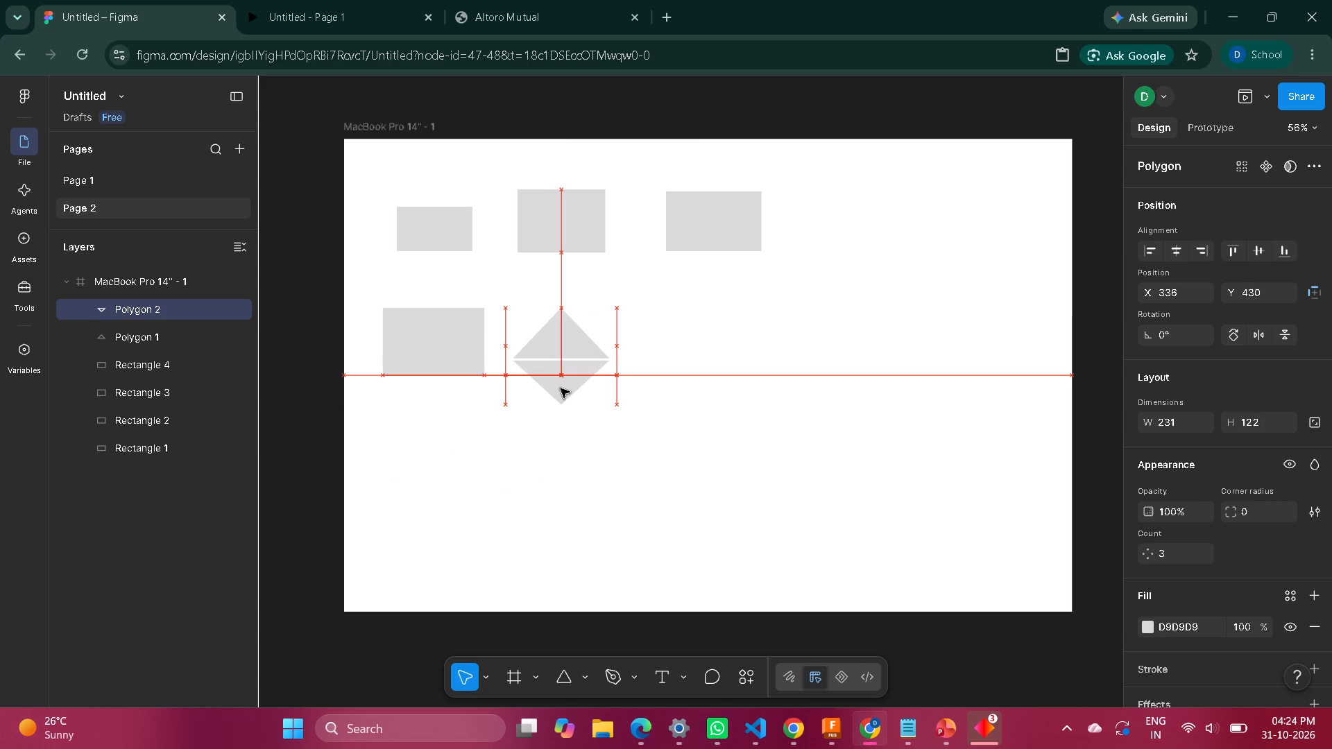
{"action": "left_click_drag", "start_coordinate": [561, 388], "coordinate": [558, 384]}
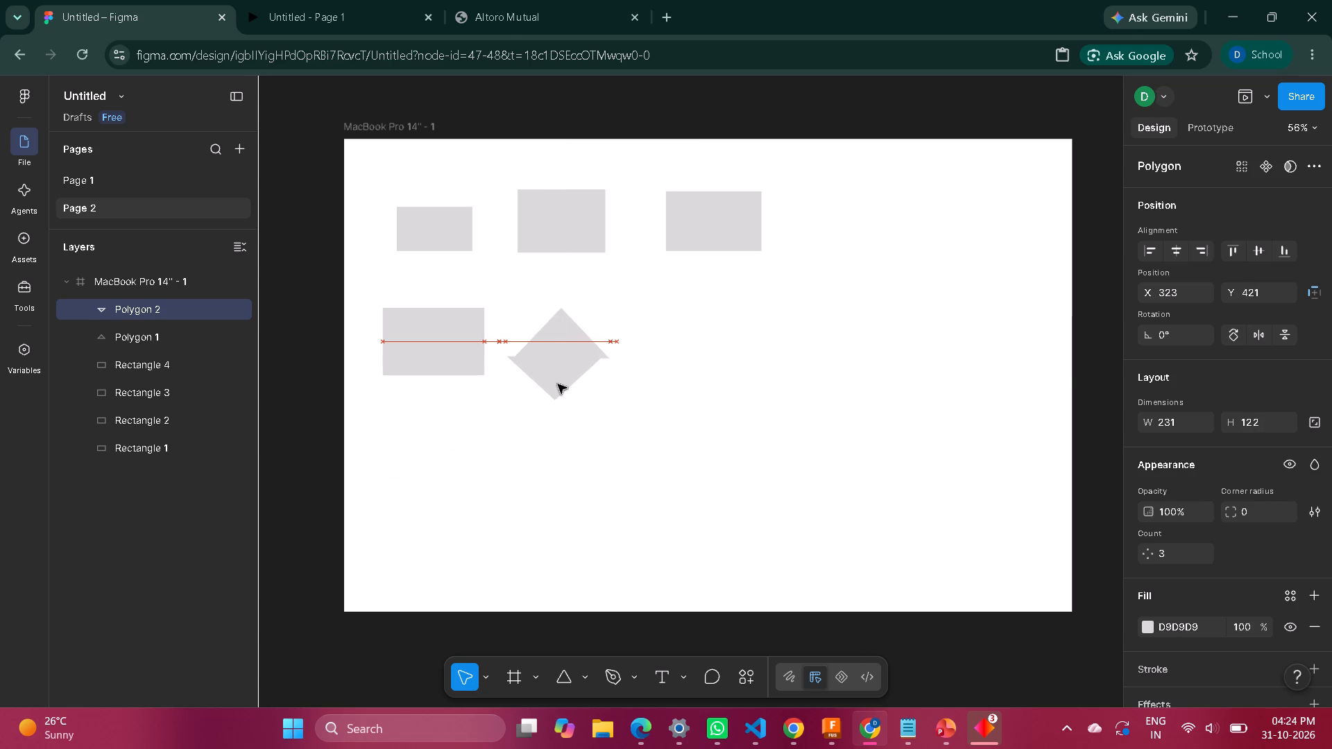
{"action": "left_click_drag", "start_coordinate": [558, 384], "coordinate": [559, 381]}
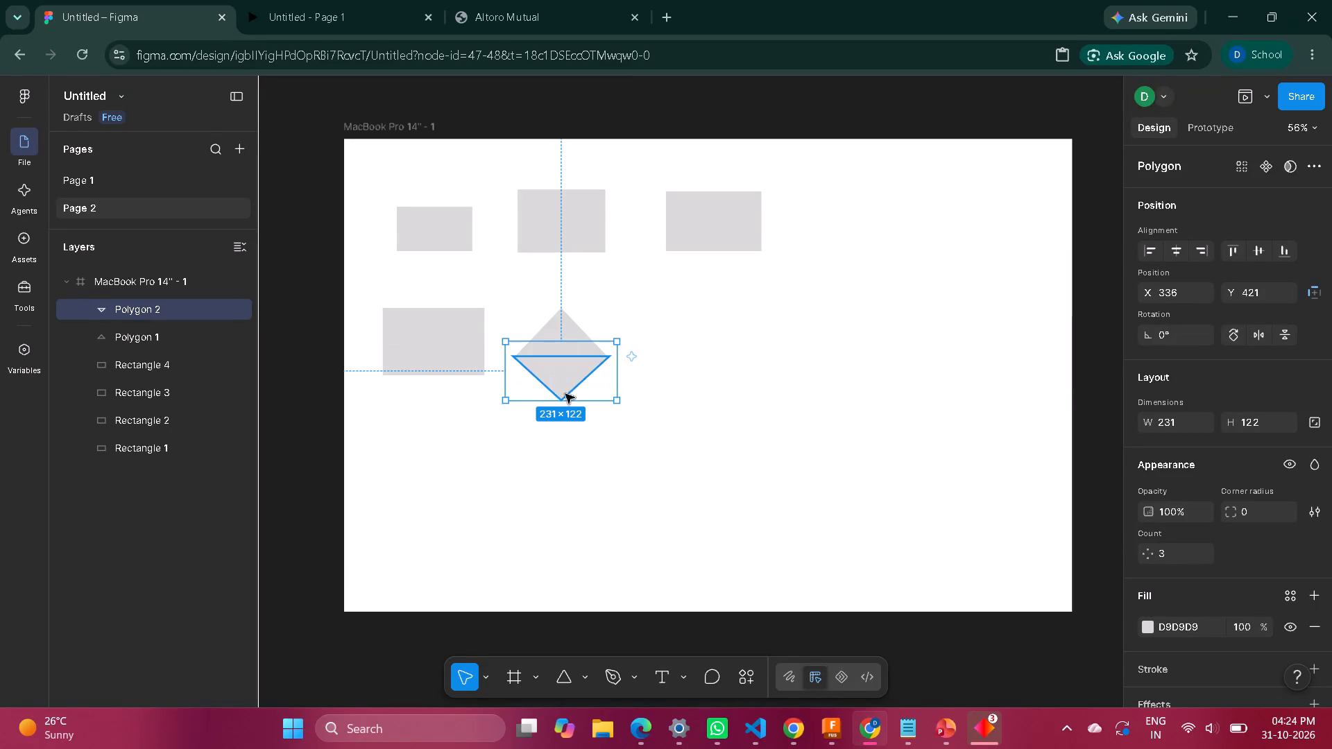
{"action": "left_click", "coordinate": [567, 404]}
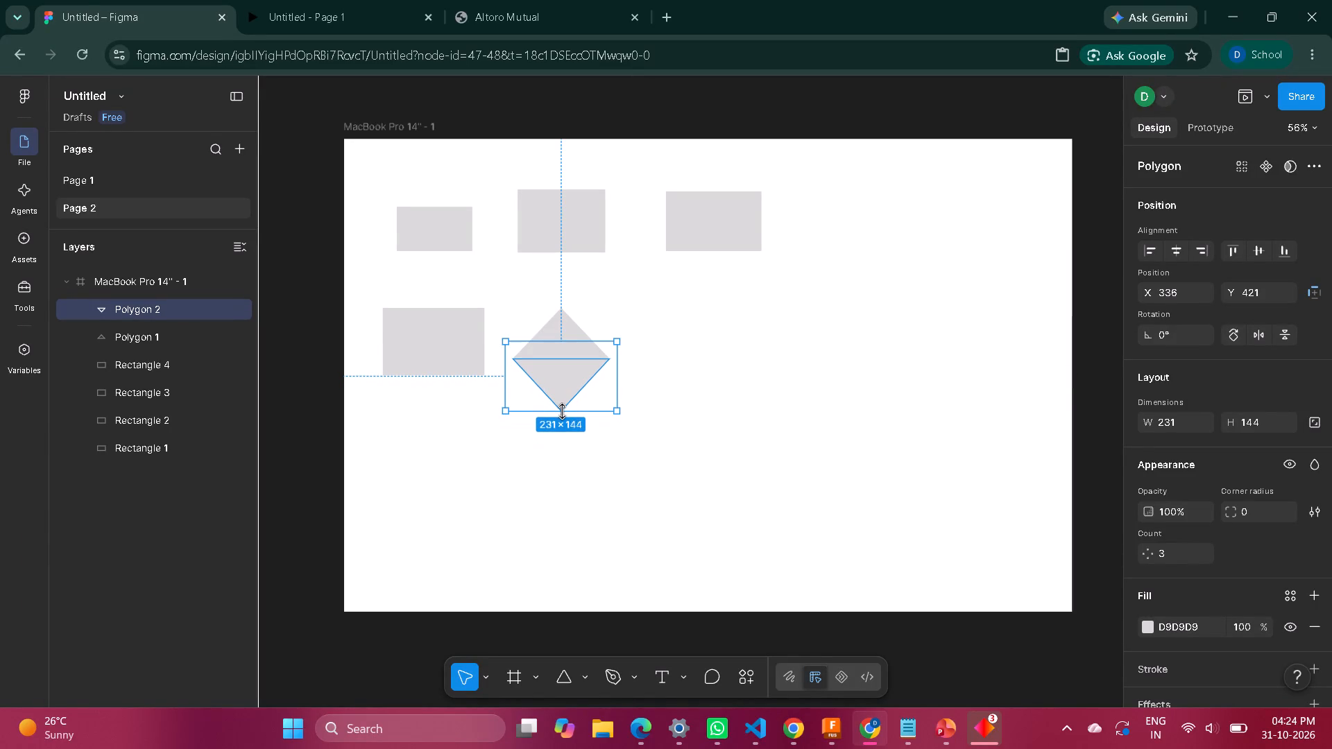
{"action": "left_click", "coordinate": [699, 419]}
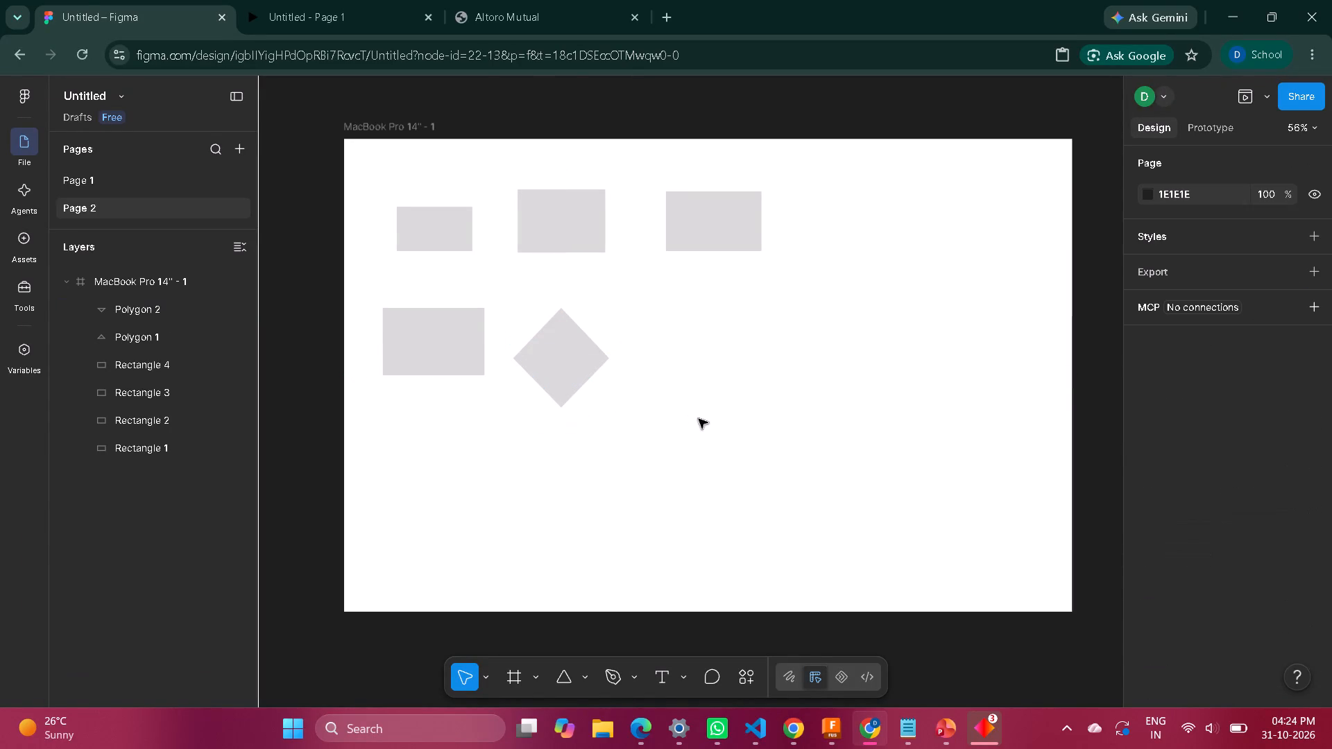
Widen the diamond's upper and lower triangles to about 292 each, keeping their edges aligned.
{"action": "left_click", "coordinate": [583, 348]}
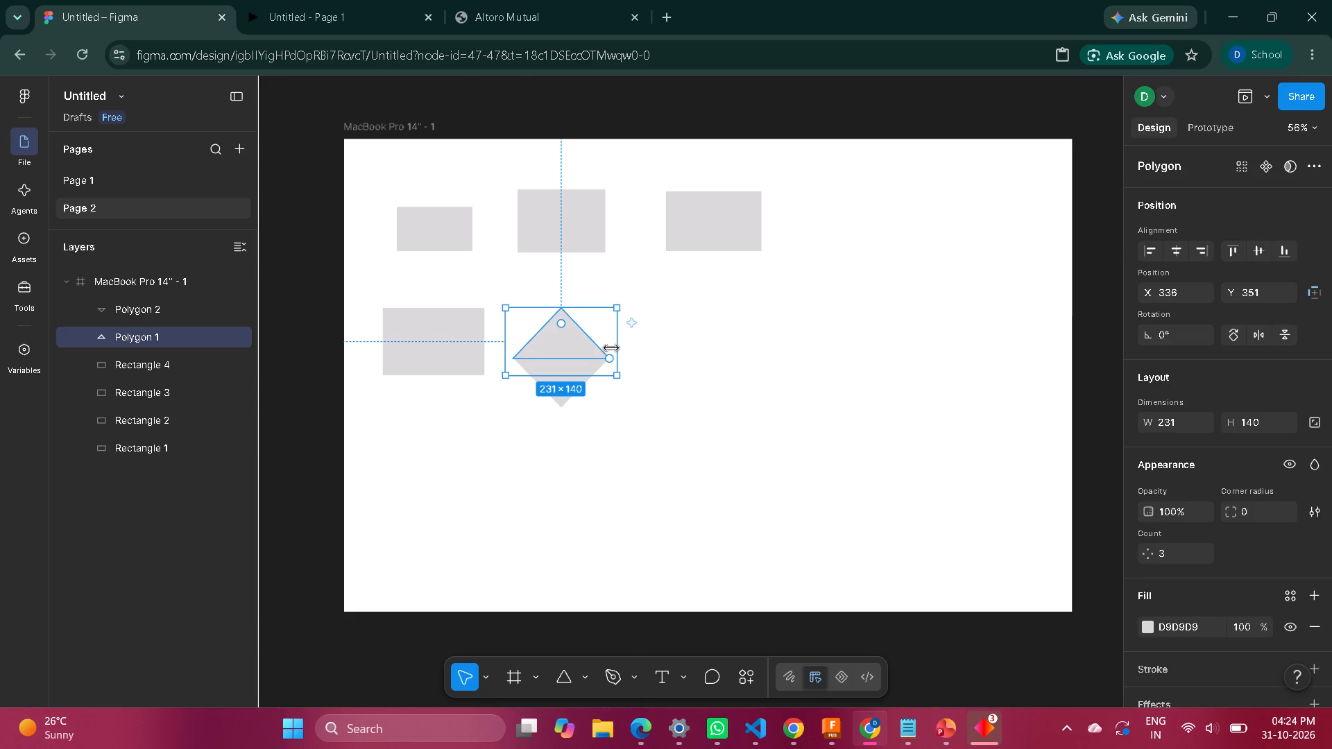
{"action": "left_click_drag", "start_coordinate": [611, 348], "coordinate": [646, 347]}
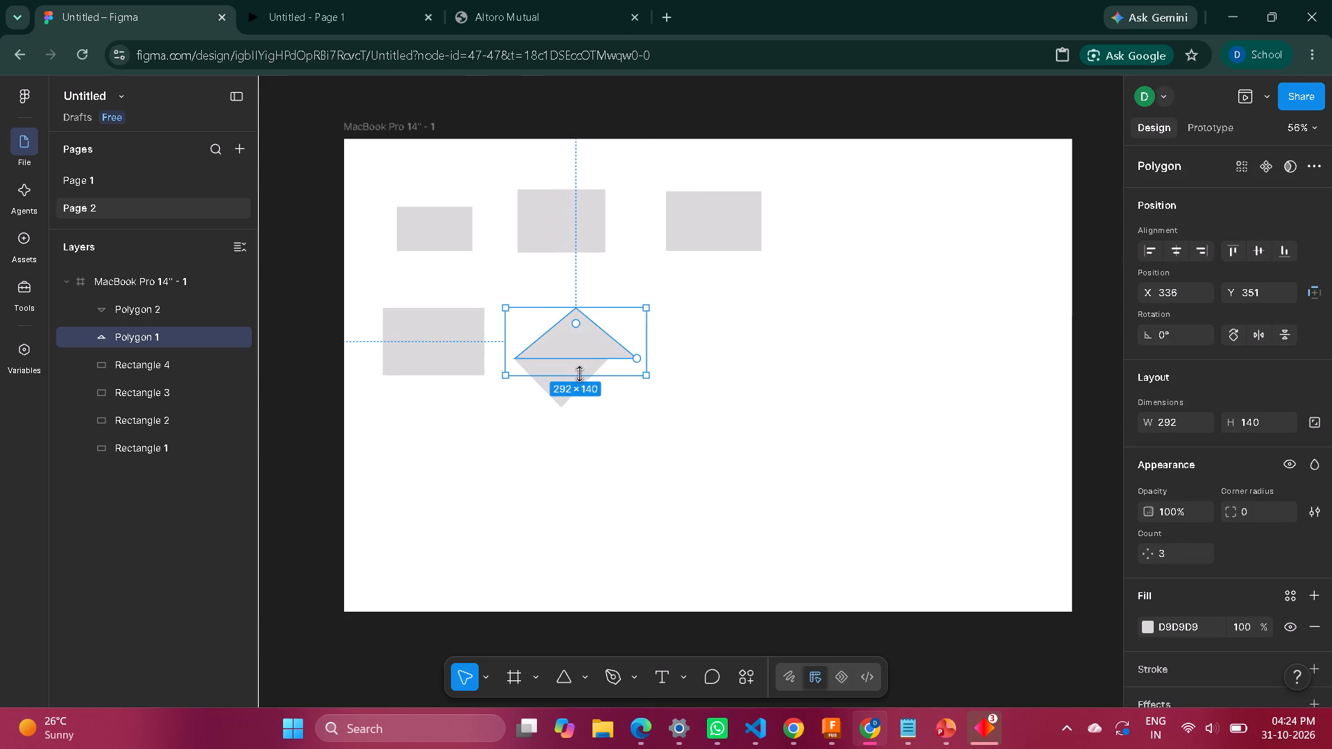
{"action": "left_click_drag", "start_coordinate": [567, 426], "coordinate": [563, 382]}
{"action": "left_click", "coordinate": [563, 382]}
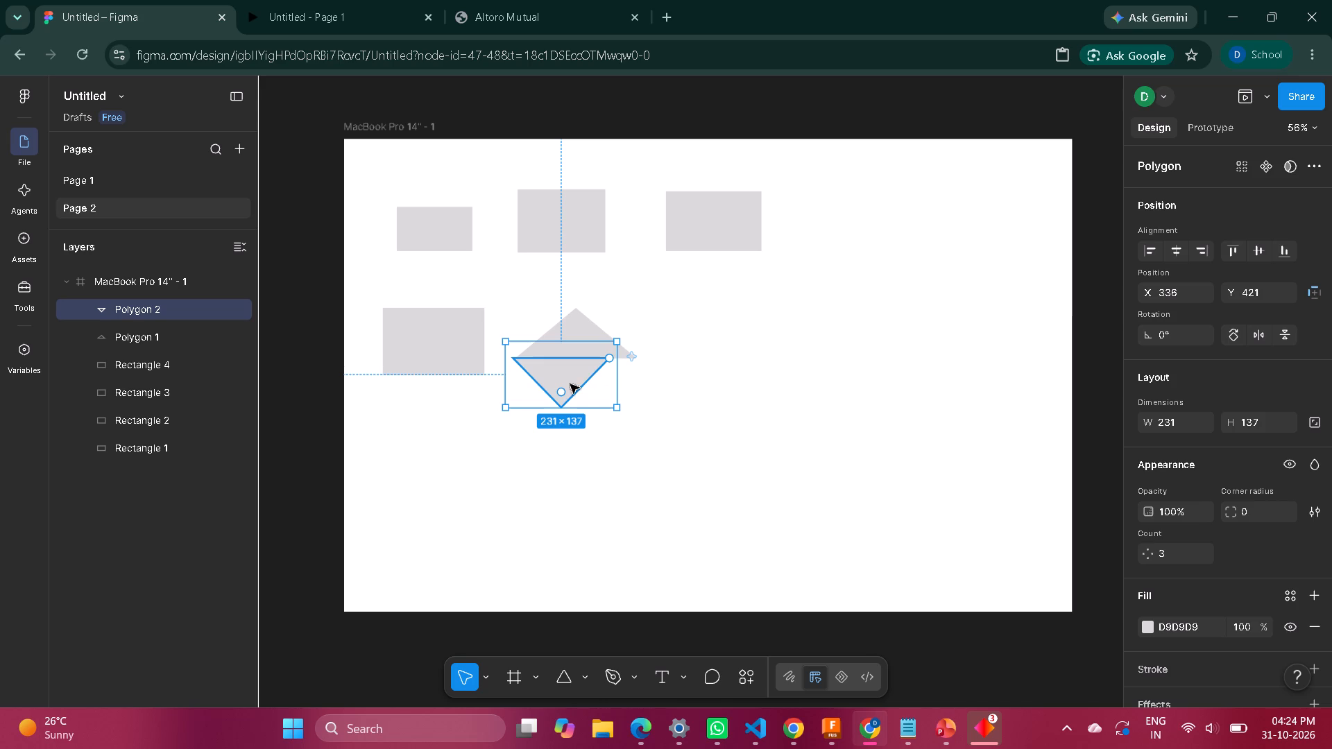
{"action": "left_click_drag", "start_coordinate": [622, 384], "coordinate": [648, 379]}
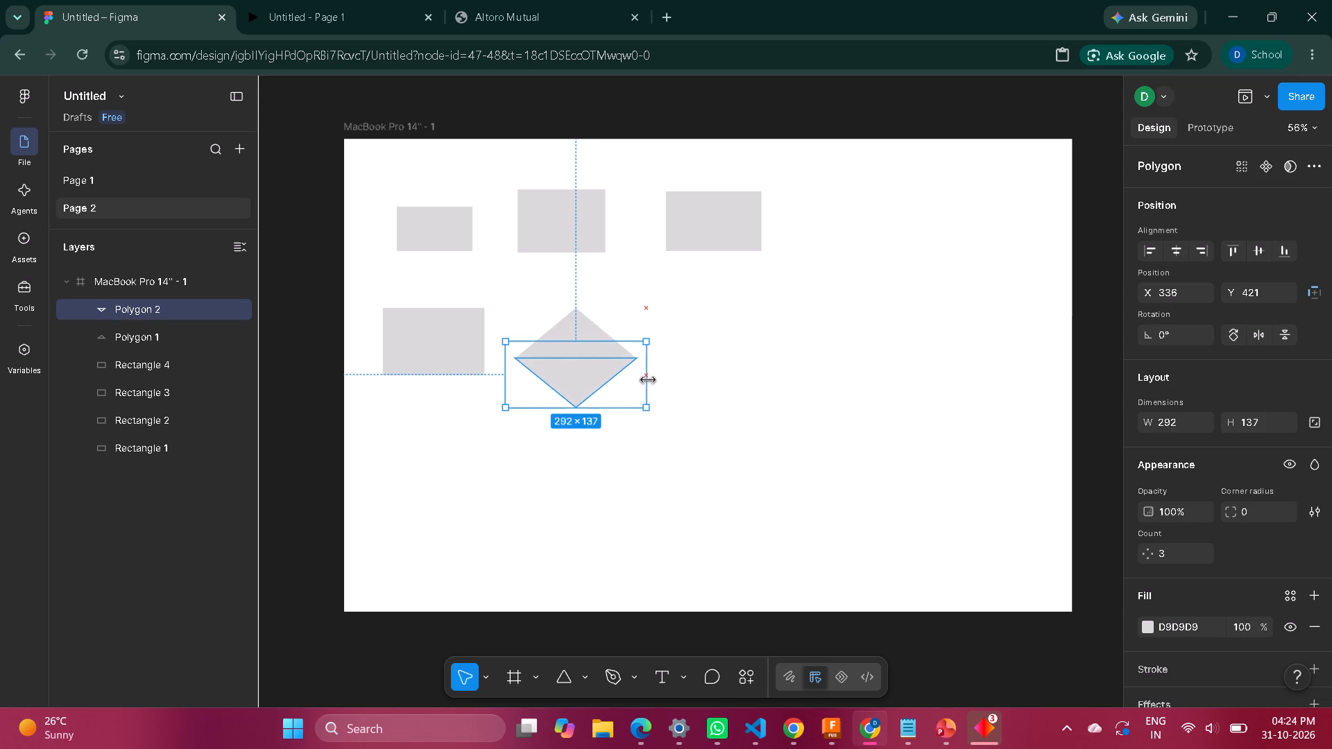
{"action": "left_click_drag", "start_coordinate": [648, 379], "coordinate": [642, 379]}
{"action": "left_click", "coordinate": [694, 381]}
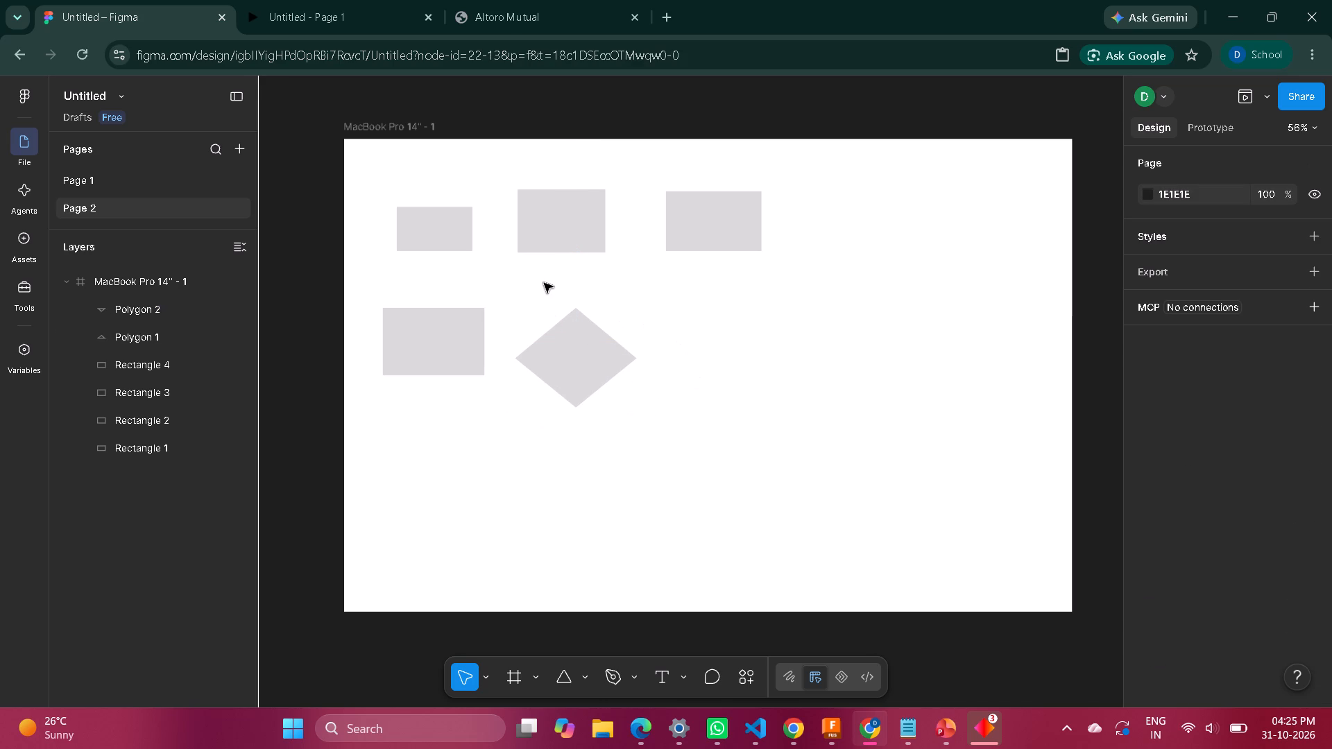
Copy both triangles of the diamond and paste them in place.
{"action": "left_click_drag", "start_coordinate": [506, 299], "coordinate": [649, 448]}
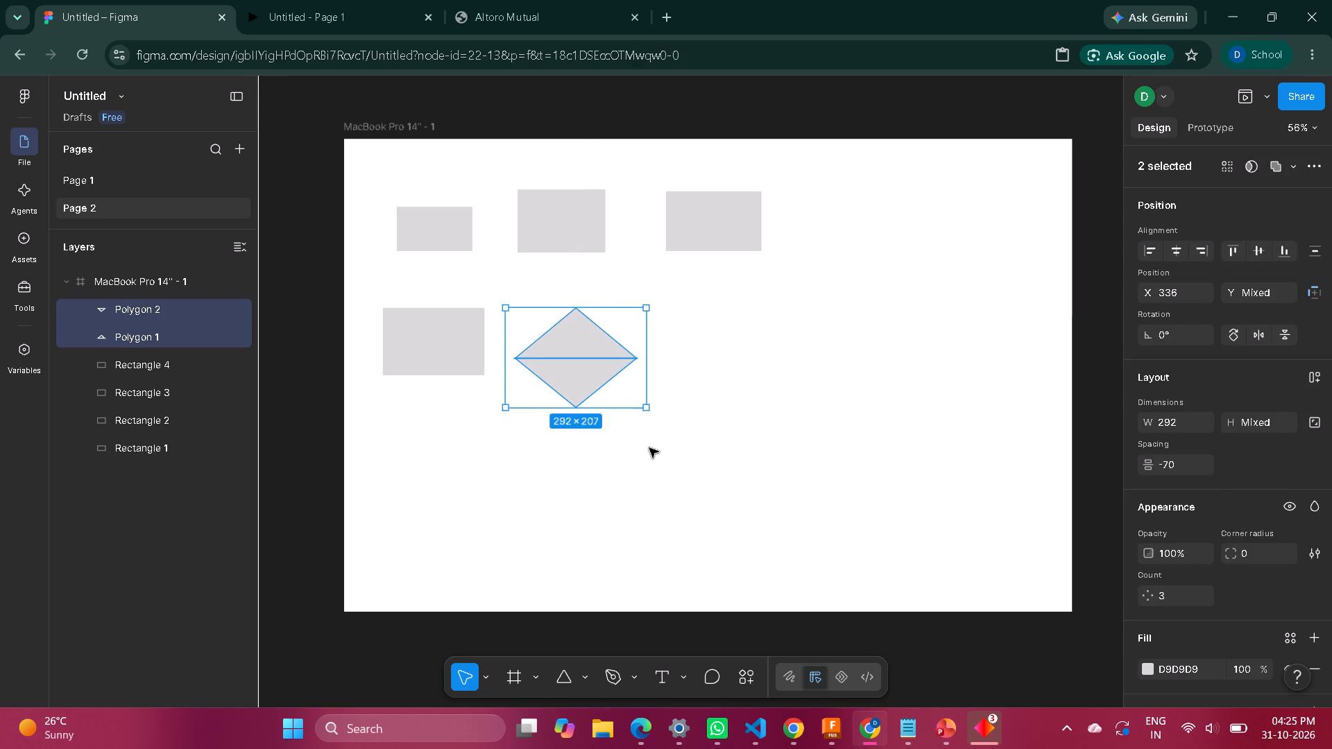
{"action": "key", "text": "ctrl+c"}
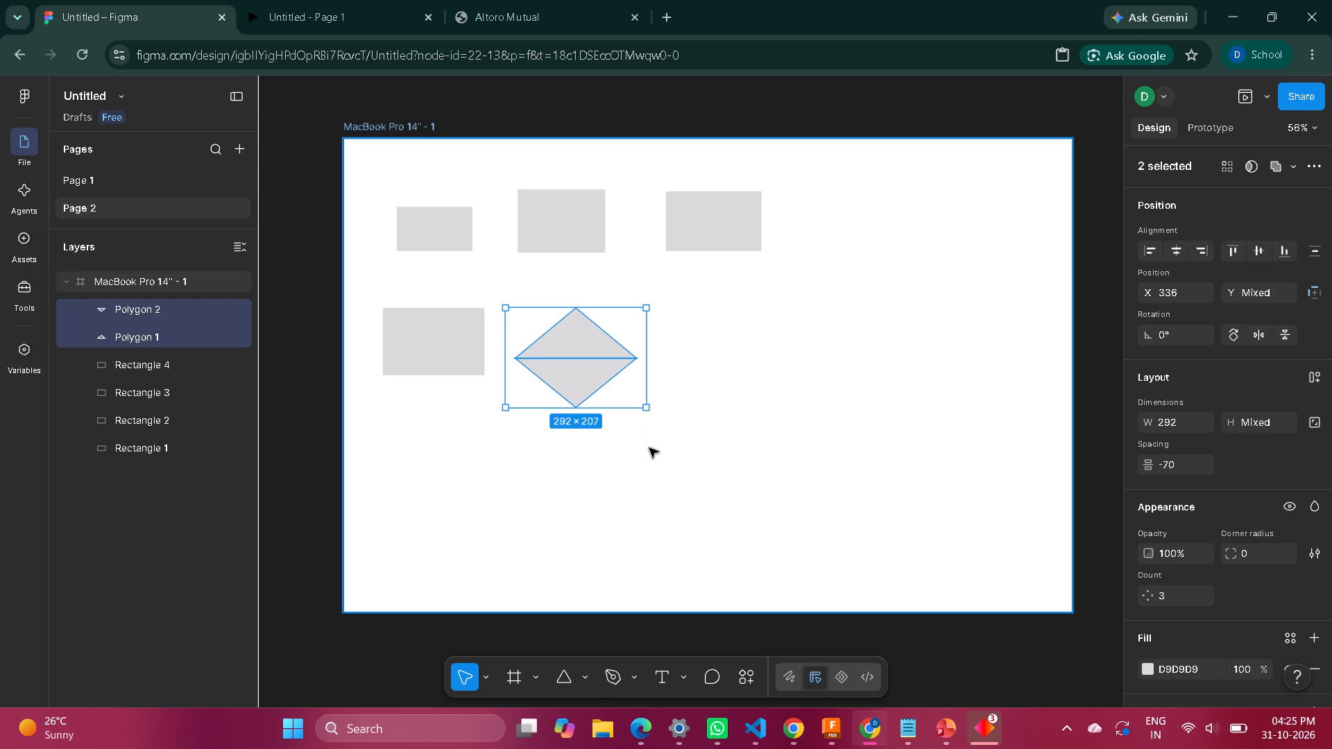
{"action": "key", "text": "ctrl+v"}
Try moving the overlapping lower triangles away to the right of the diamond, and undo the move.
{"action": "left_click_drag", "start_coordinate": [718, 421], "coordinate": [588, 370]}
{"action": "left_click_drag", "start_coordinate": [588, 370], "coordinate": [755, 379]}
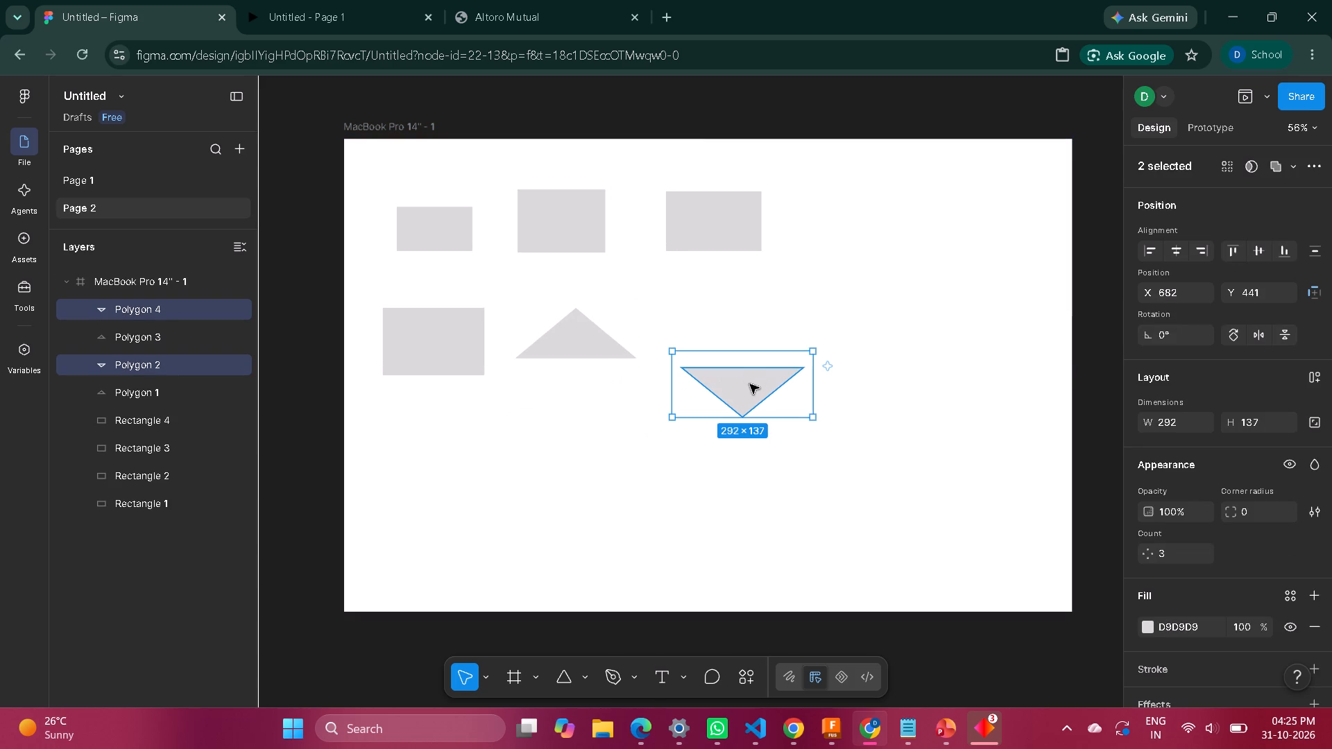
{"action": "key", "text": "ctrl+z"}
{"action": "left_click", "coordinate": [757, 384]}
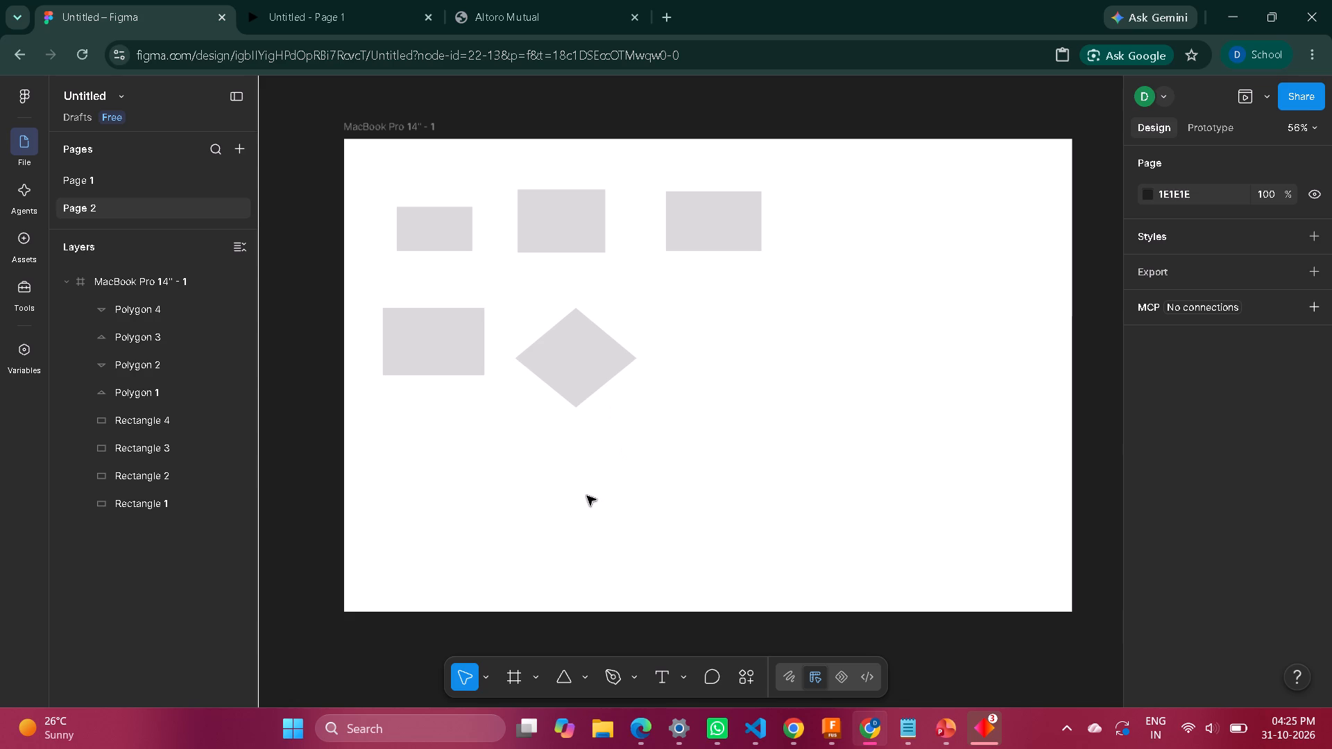
Draw a rectangle about 220 × 132 centred below the diamond.
{"action": "left_click", "coordinate": [588, 680]}
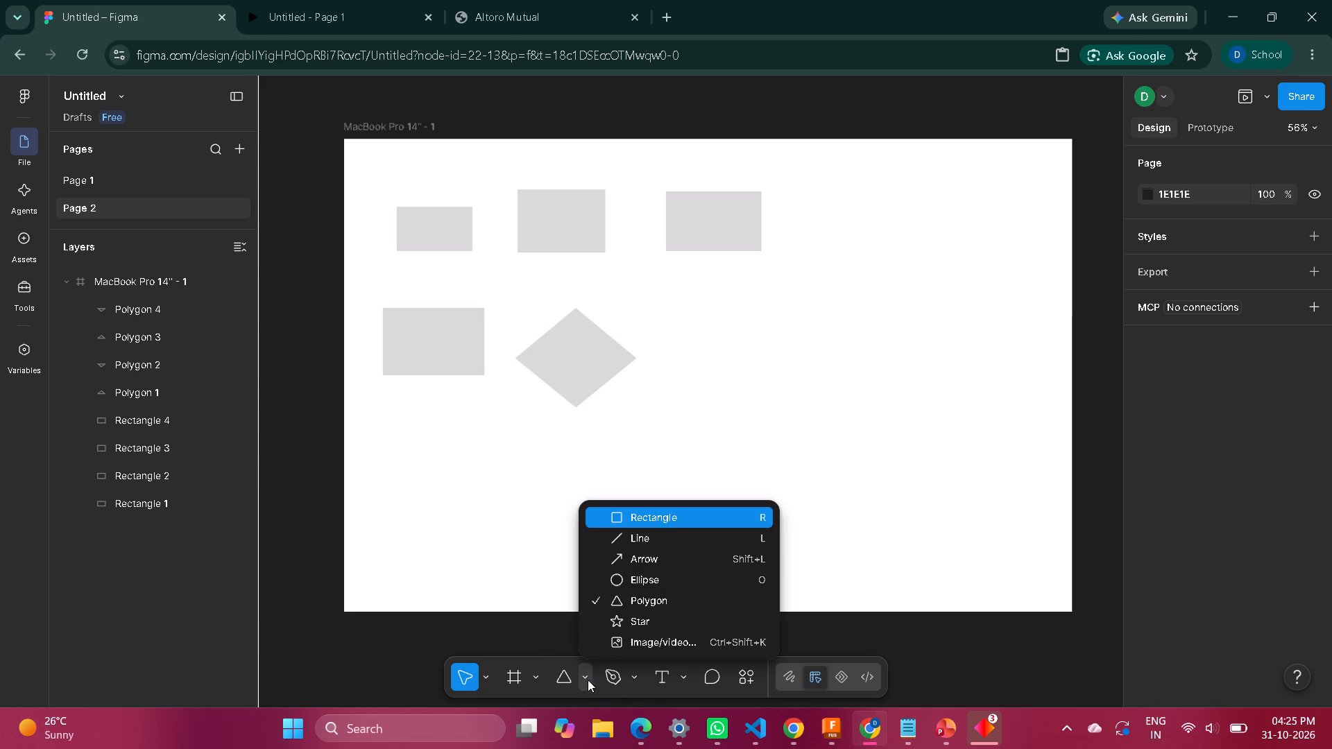
{"action": "left_click", "coordinate": [624, 516]}
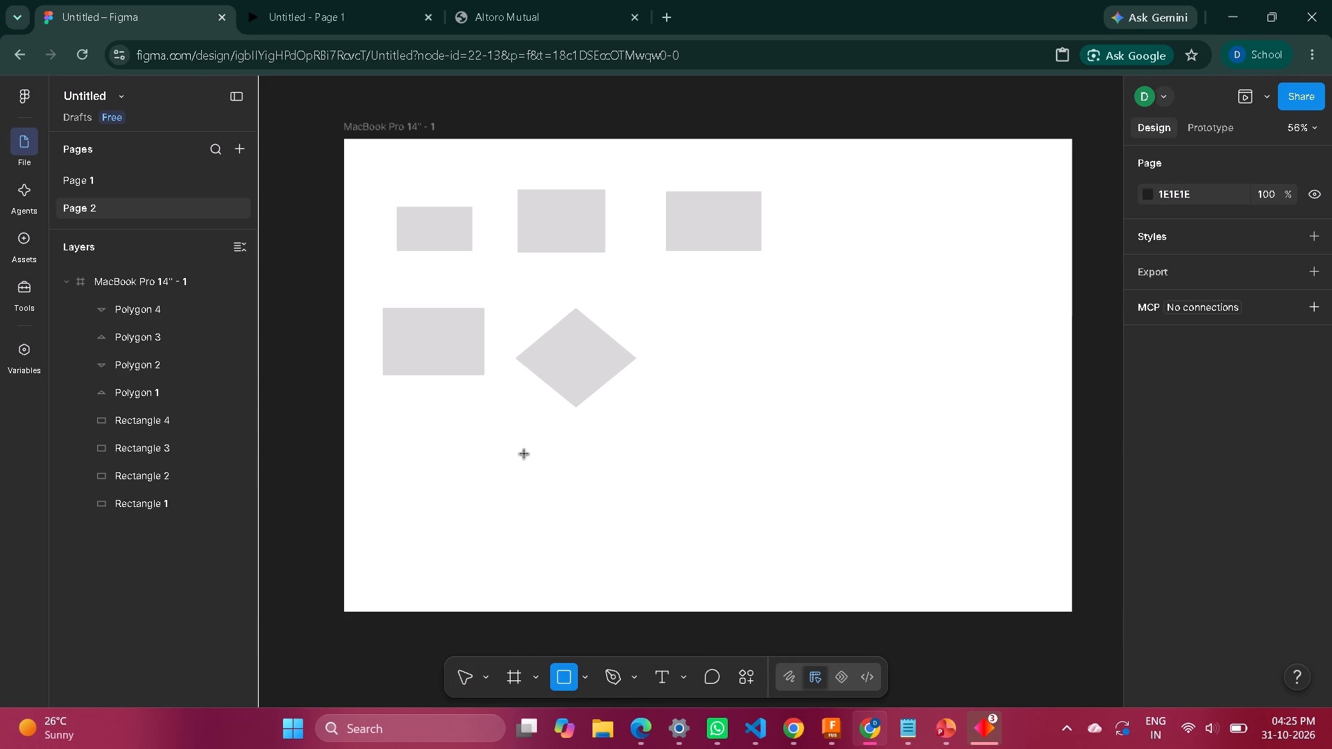
{"action": "left_click_drag", "start_coordinate": [524, 454], "coordinate": [633, 514]}
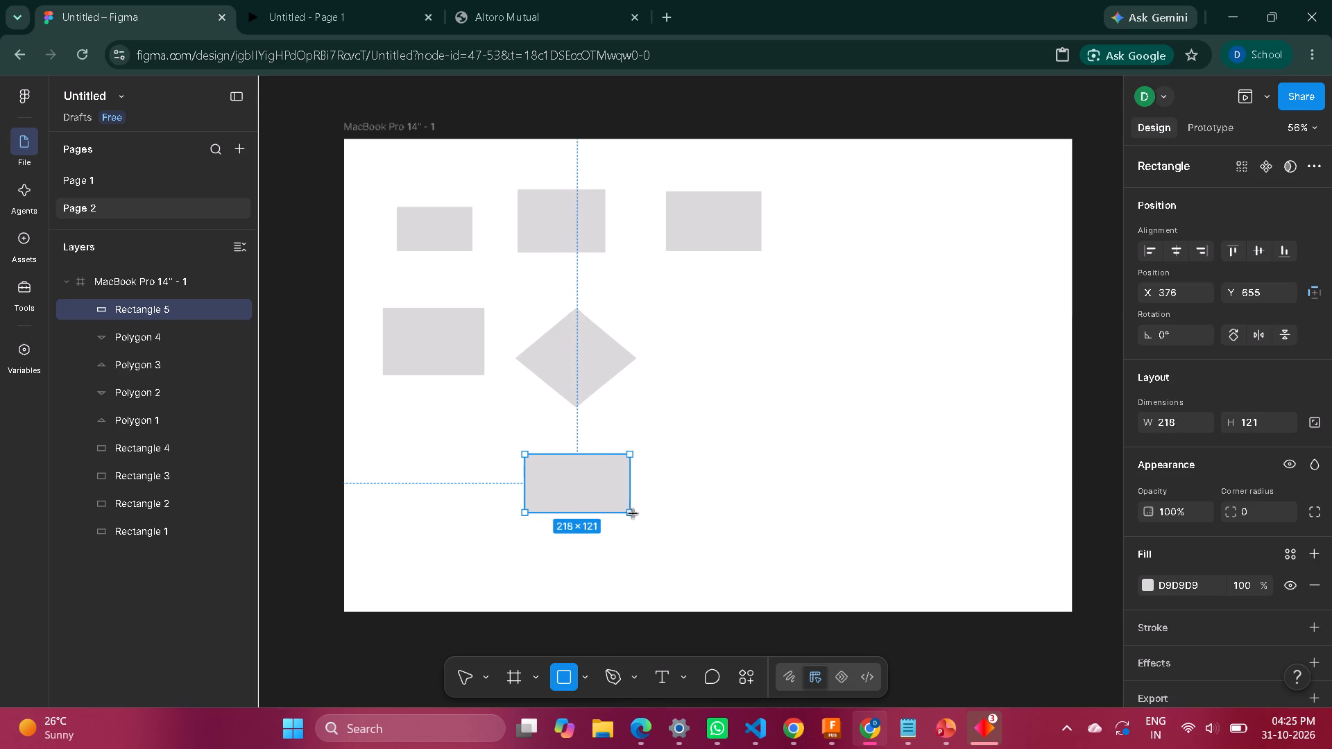
{"action": "left_click_drag", "start_coordinate": [633, 514], "coordinate": [631, 519]}
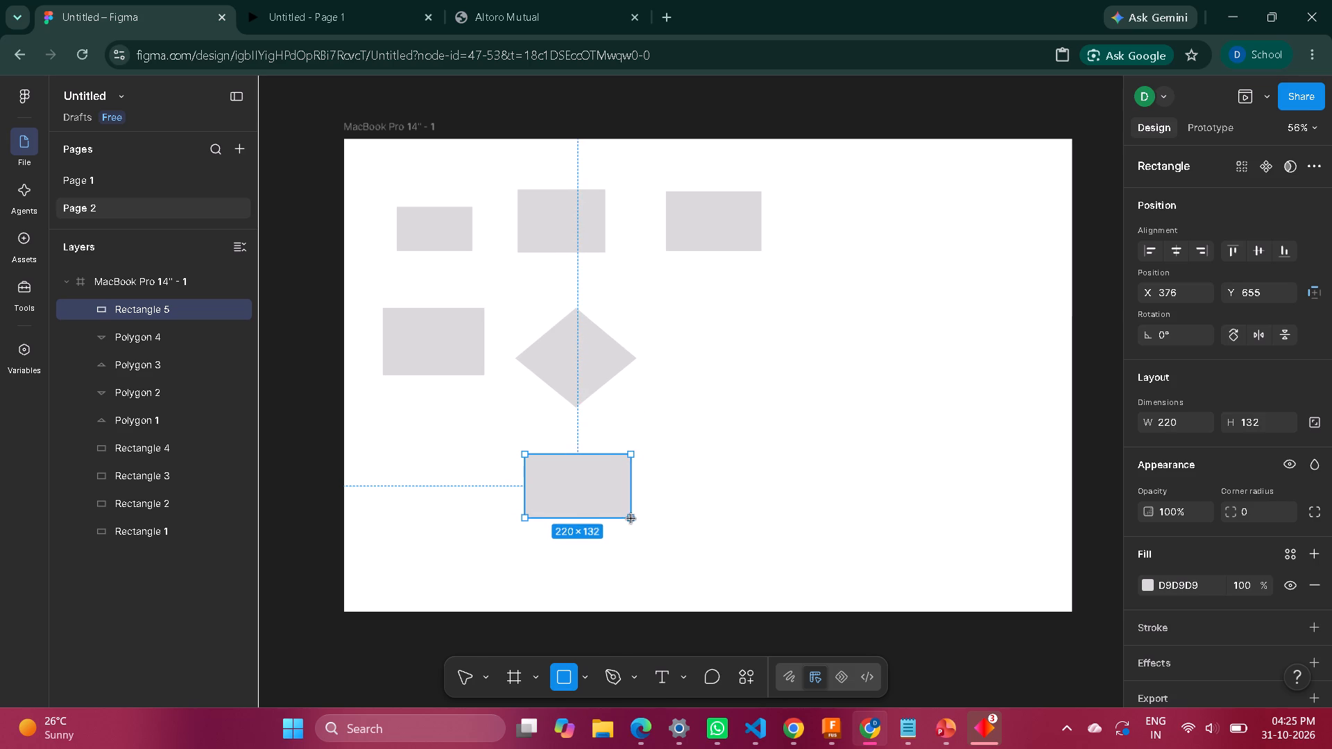
Draw a rectangle about 171 × 100 to the lower right of the diamond, positioned near X 696, Y 533.
{"action": "left_click_drag", "start_coordinate": [631, 519], "coordinate": [631, 517]}
{"action": "left_click", "coordinate": [660, 568]}
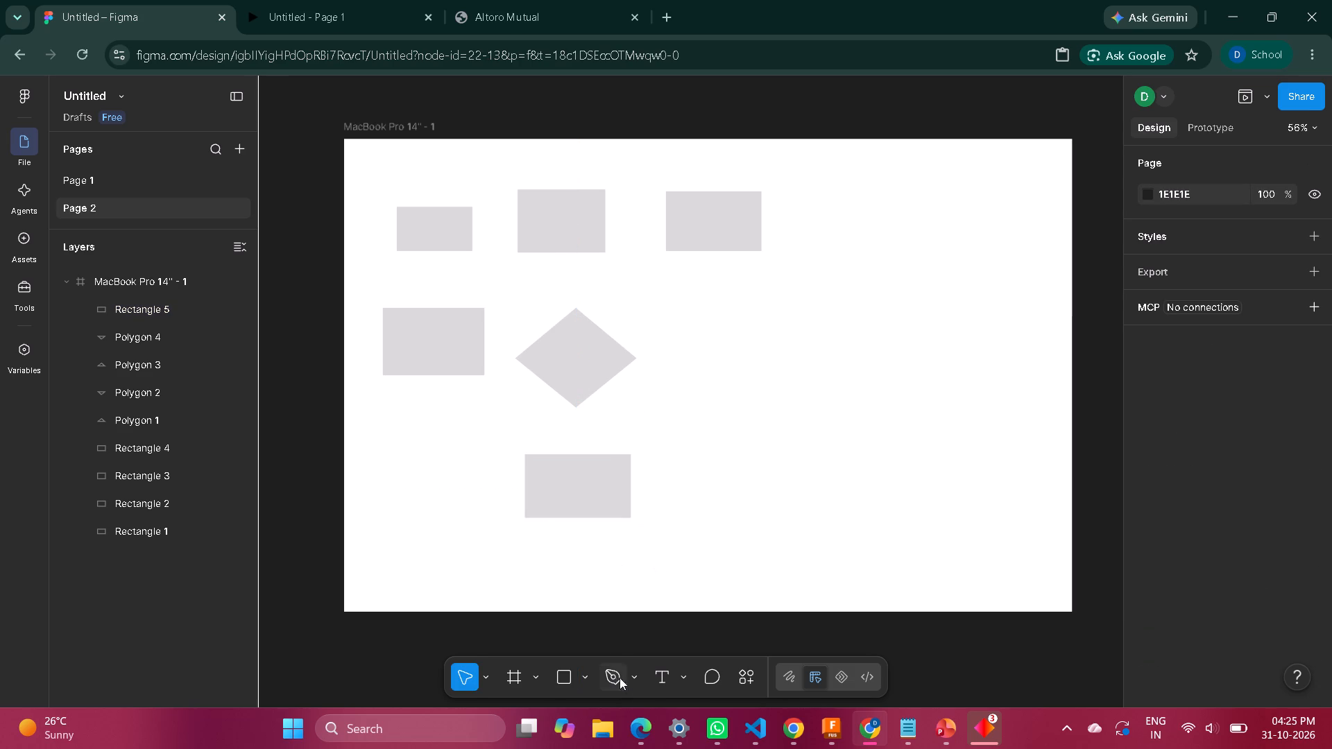
{"action": "left_click", "coordinate": [563, 685]}
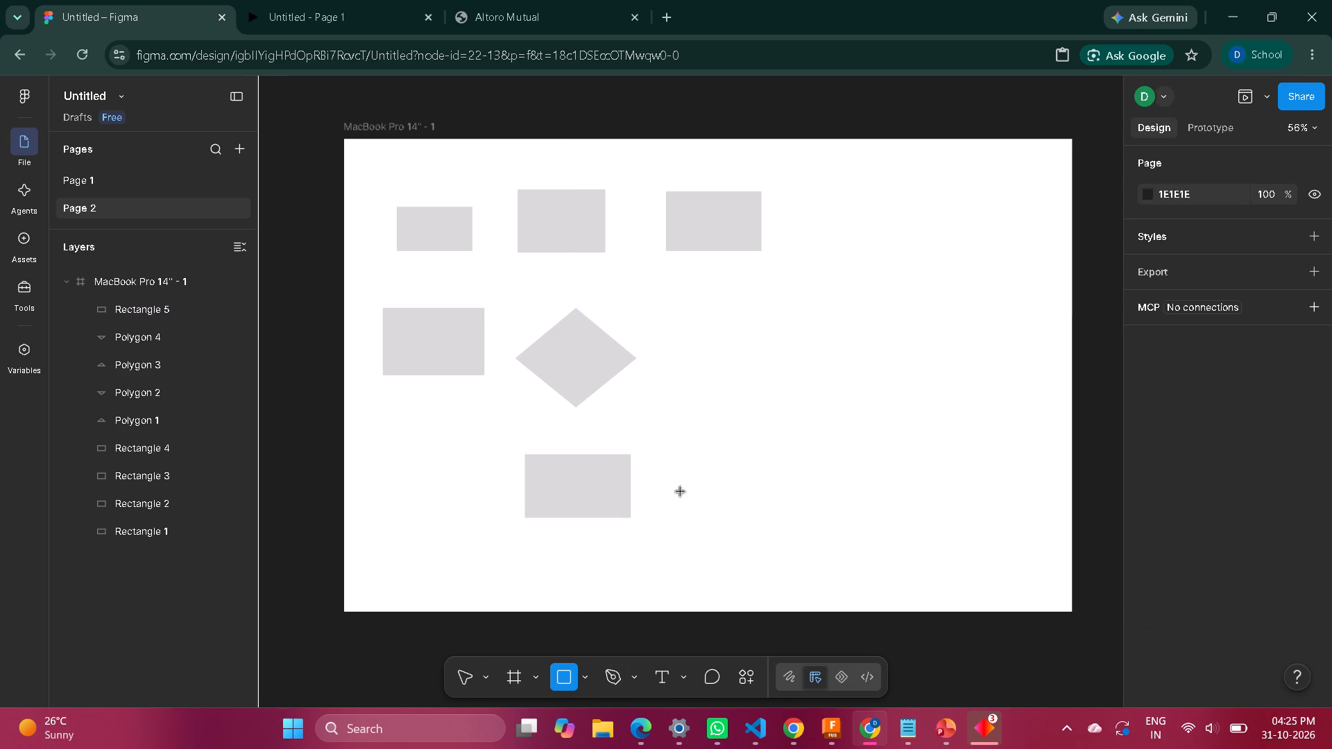
{"action": "left_click_drag", "start_coordinate": [701, 397], "coordinate": [765, 445]}
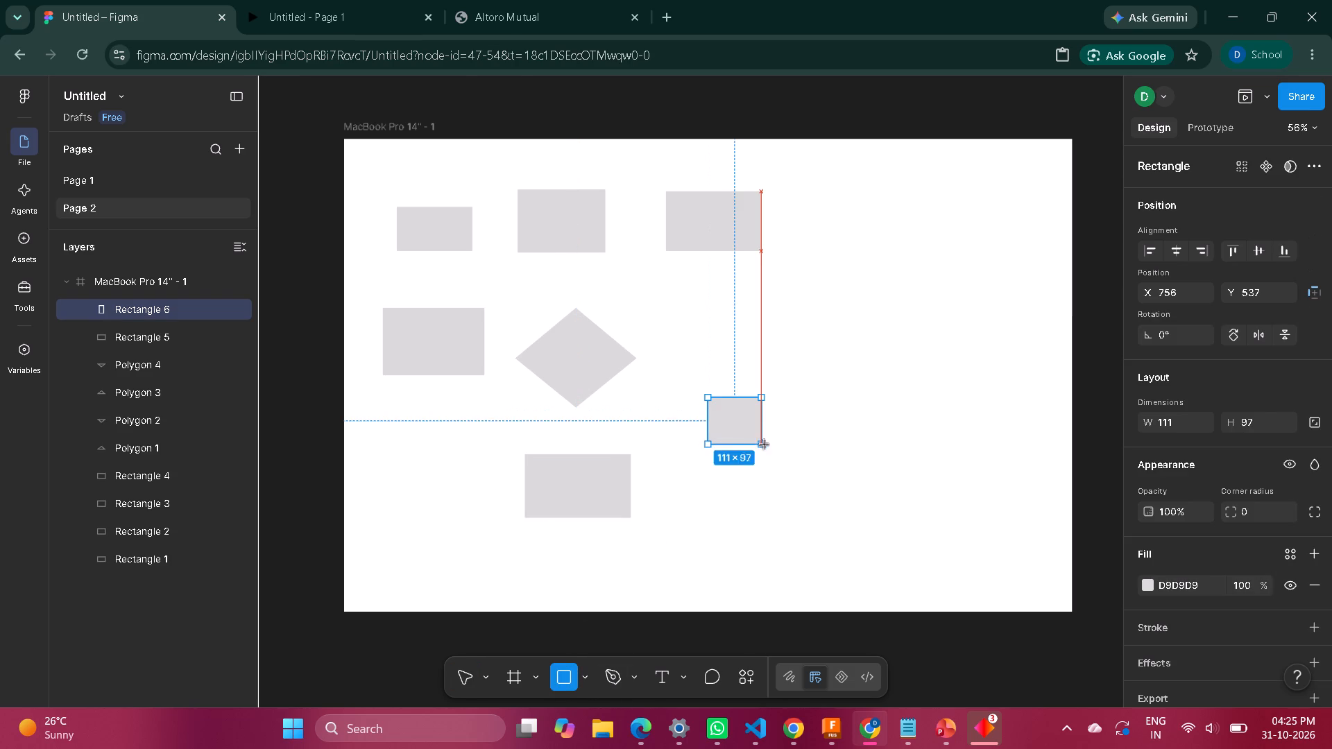
{"action": "left_click_drag", "start_coordinate": [765, 445], "coordinate": [790, 445]}
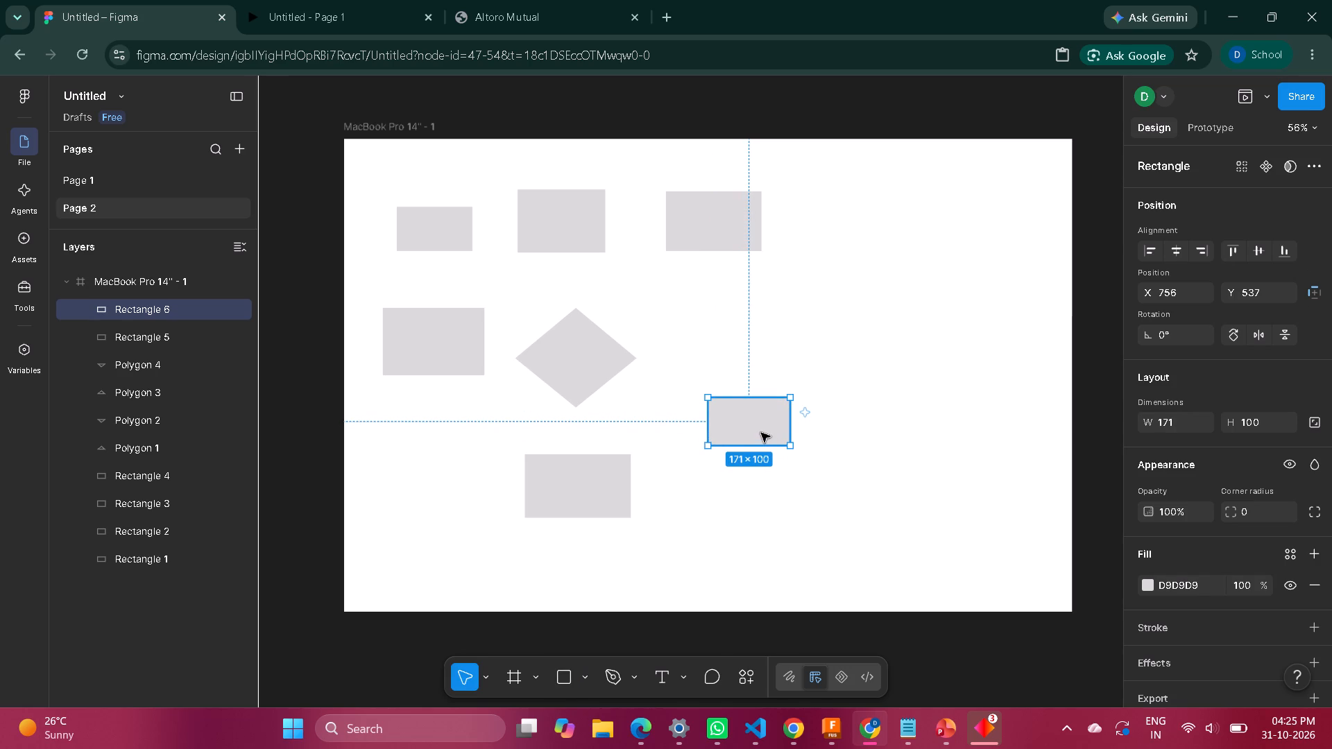
{"action": "left_click_drag", "start_coordinate": [761, 432], "coordinate": [735, 430]}
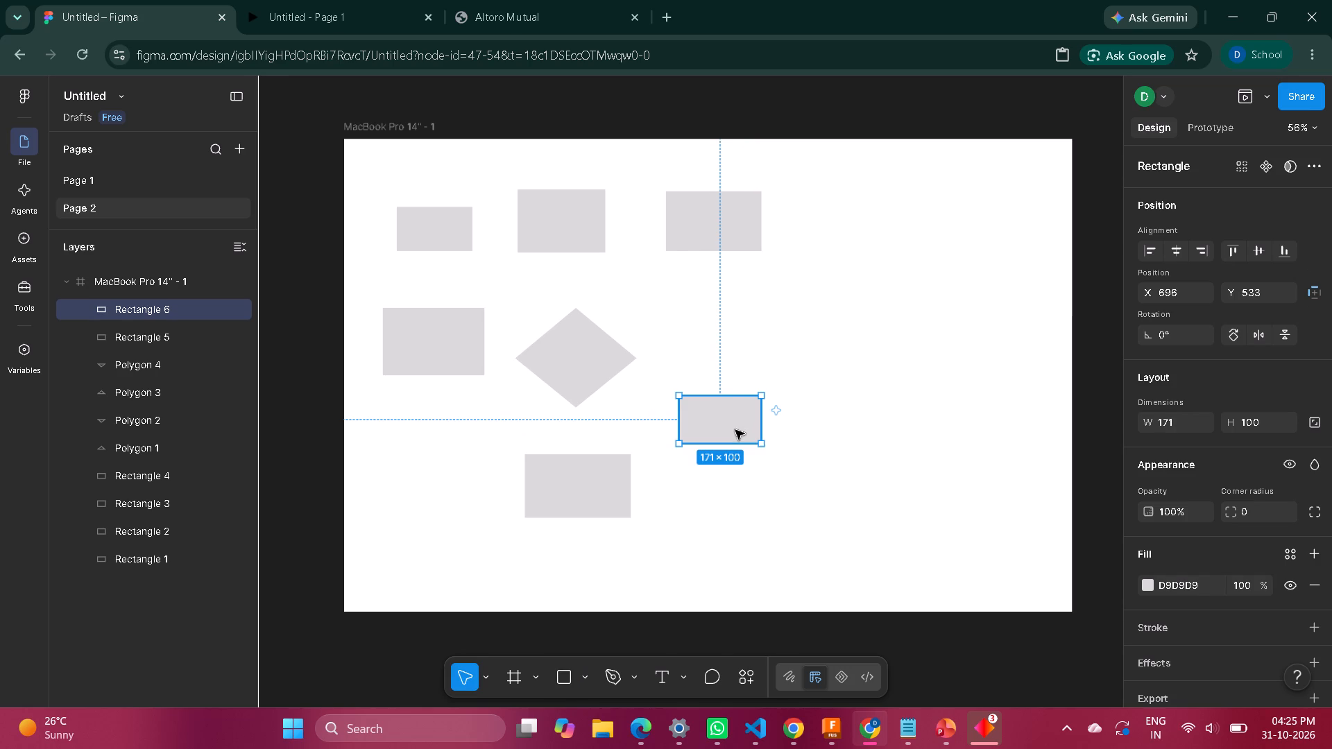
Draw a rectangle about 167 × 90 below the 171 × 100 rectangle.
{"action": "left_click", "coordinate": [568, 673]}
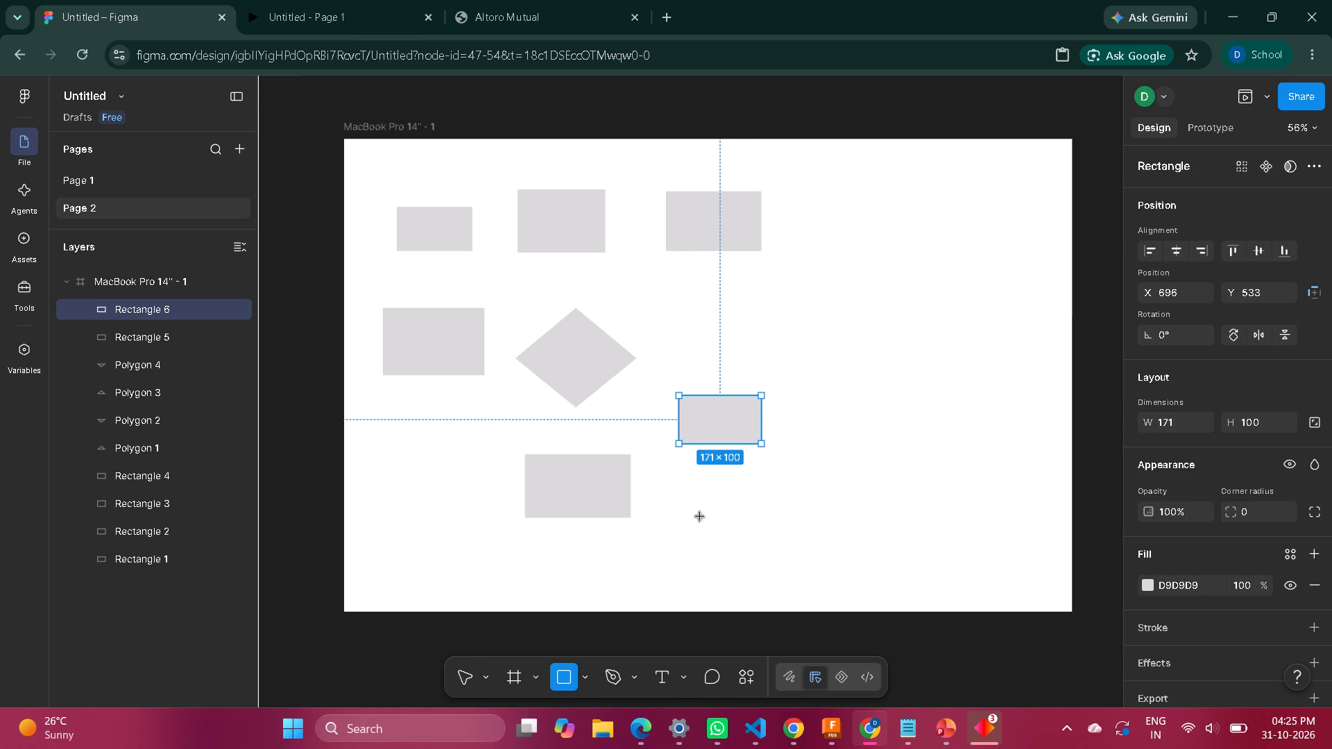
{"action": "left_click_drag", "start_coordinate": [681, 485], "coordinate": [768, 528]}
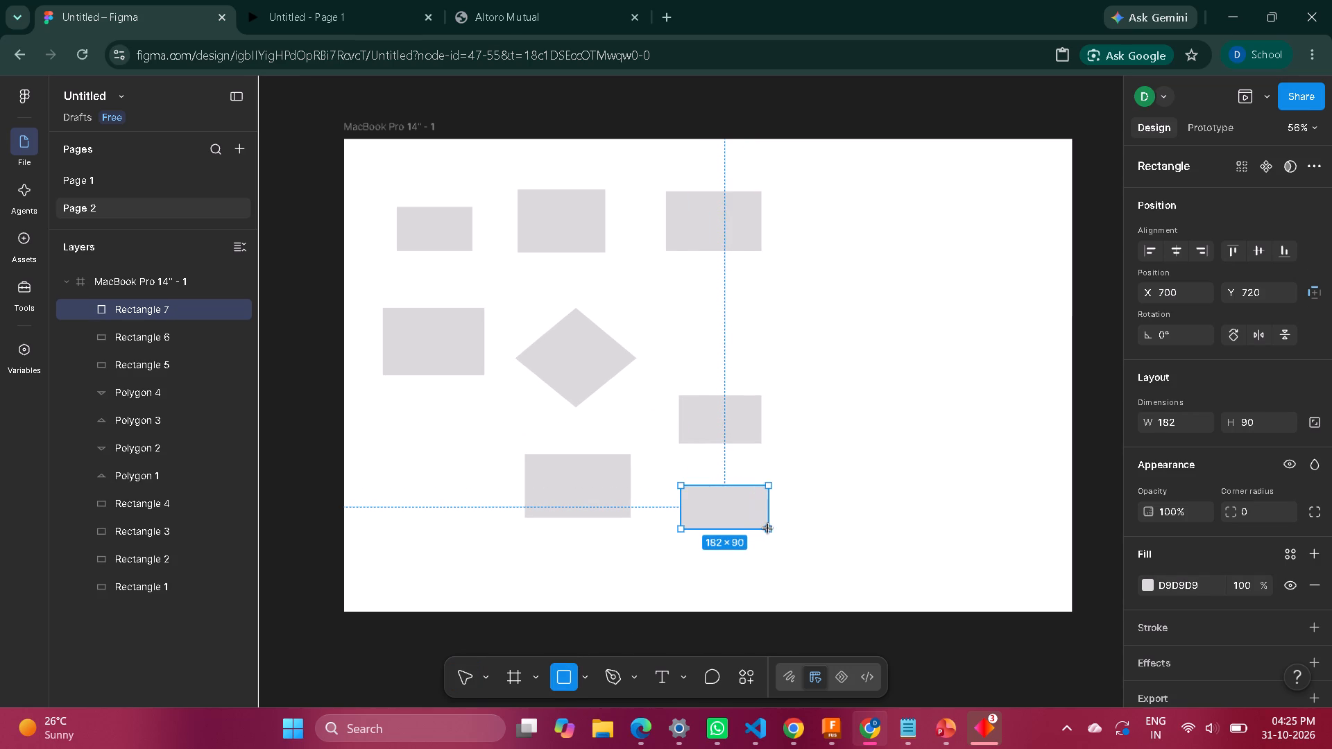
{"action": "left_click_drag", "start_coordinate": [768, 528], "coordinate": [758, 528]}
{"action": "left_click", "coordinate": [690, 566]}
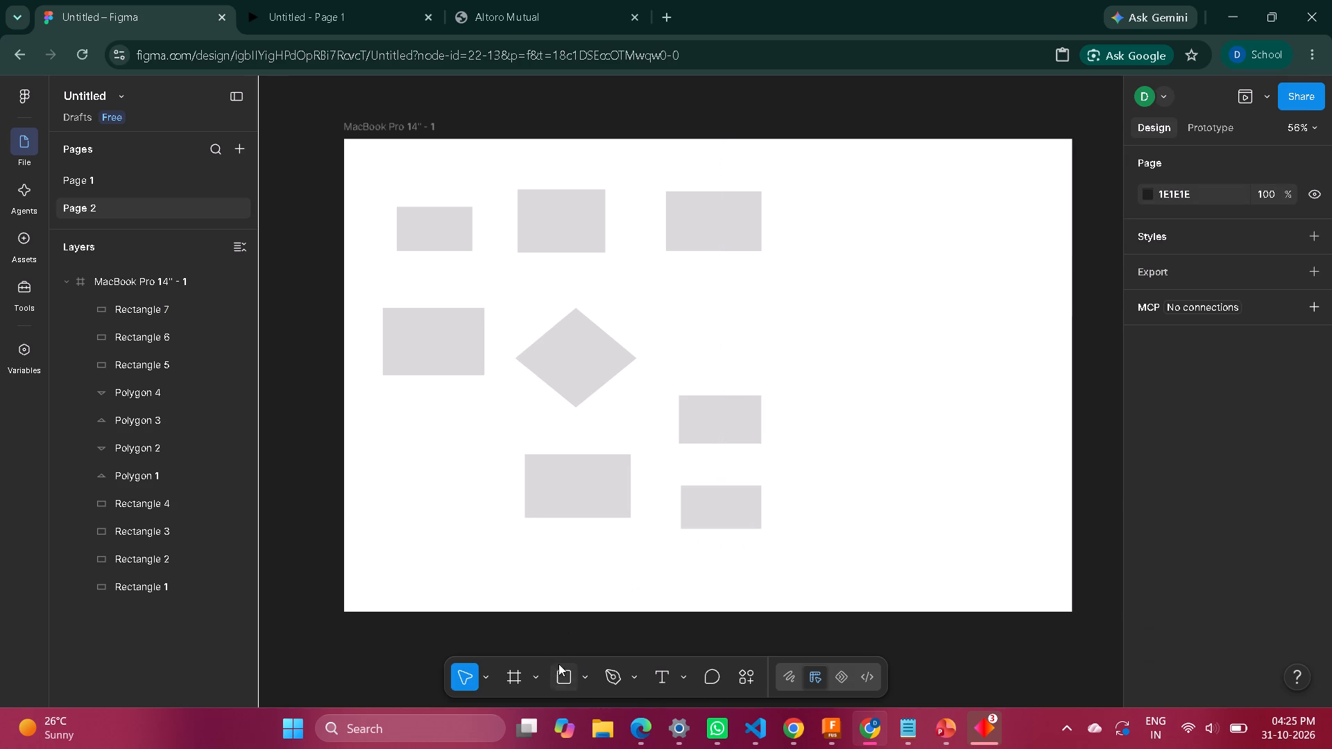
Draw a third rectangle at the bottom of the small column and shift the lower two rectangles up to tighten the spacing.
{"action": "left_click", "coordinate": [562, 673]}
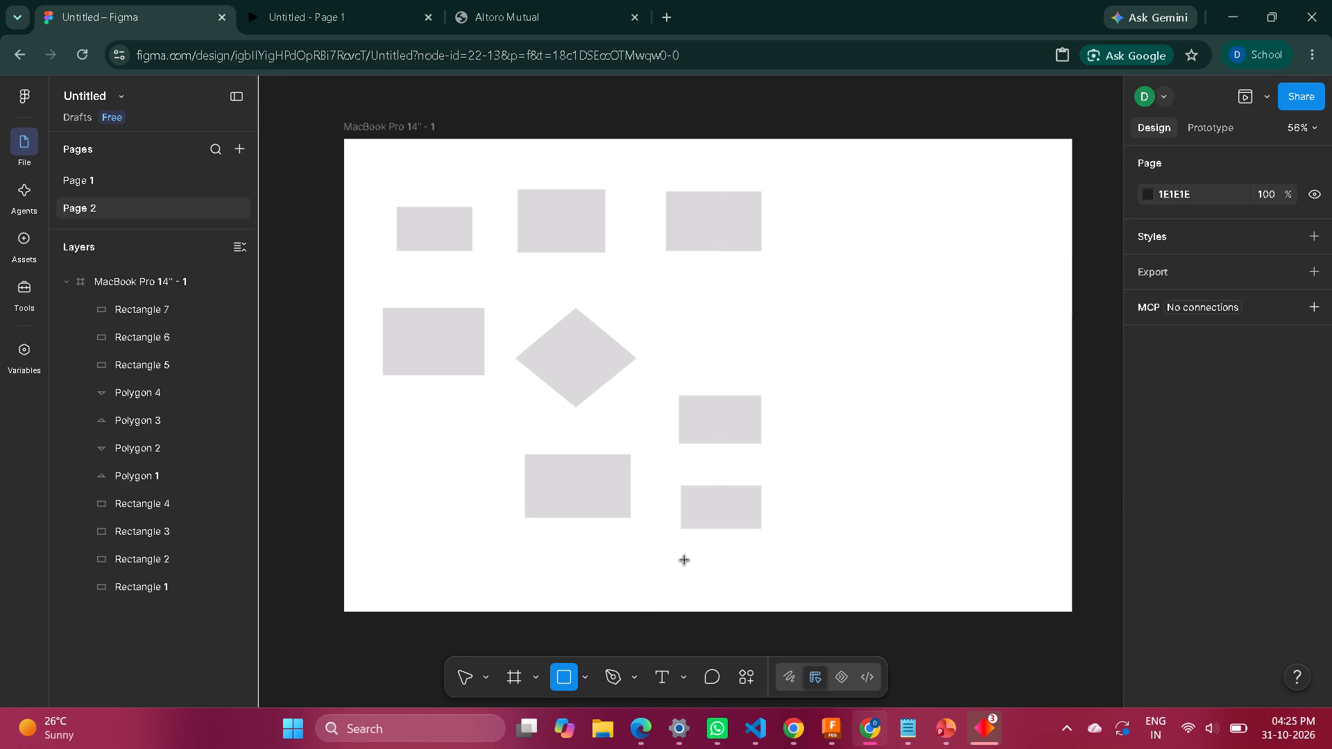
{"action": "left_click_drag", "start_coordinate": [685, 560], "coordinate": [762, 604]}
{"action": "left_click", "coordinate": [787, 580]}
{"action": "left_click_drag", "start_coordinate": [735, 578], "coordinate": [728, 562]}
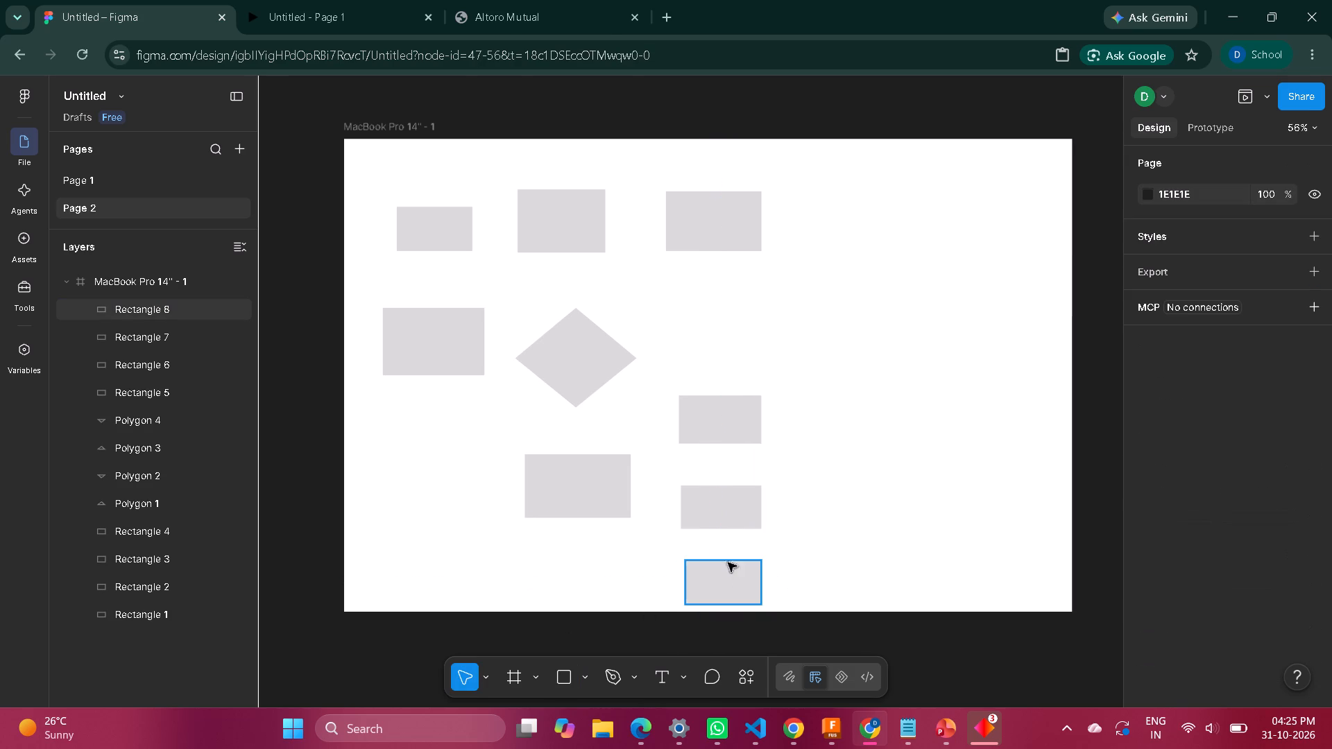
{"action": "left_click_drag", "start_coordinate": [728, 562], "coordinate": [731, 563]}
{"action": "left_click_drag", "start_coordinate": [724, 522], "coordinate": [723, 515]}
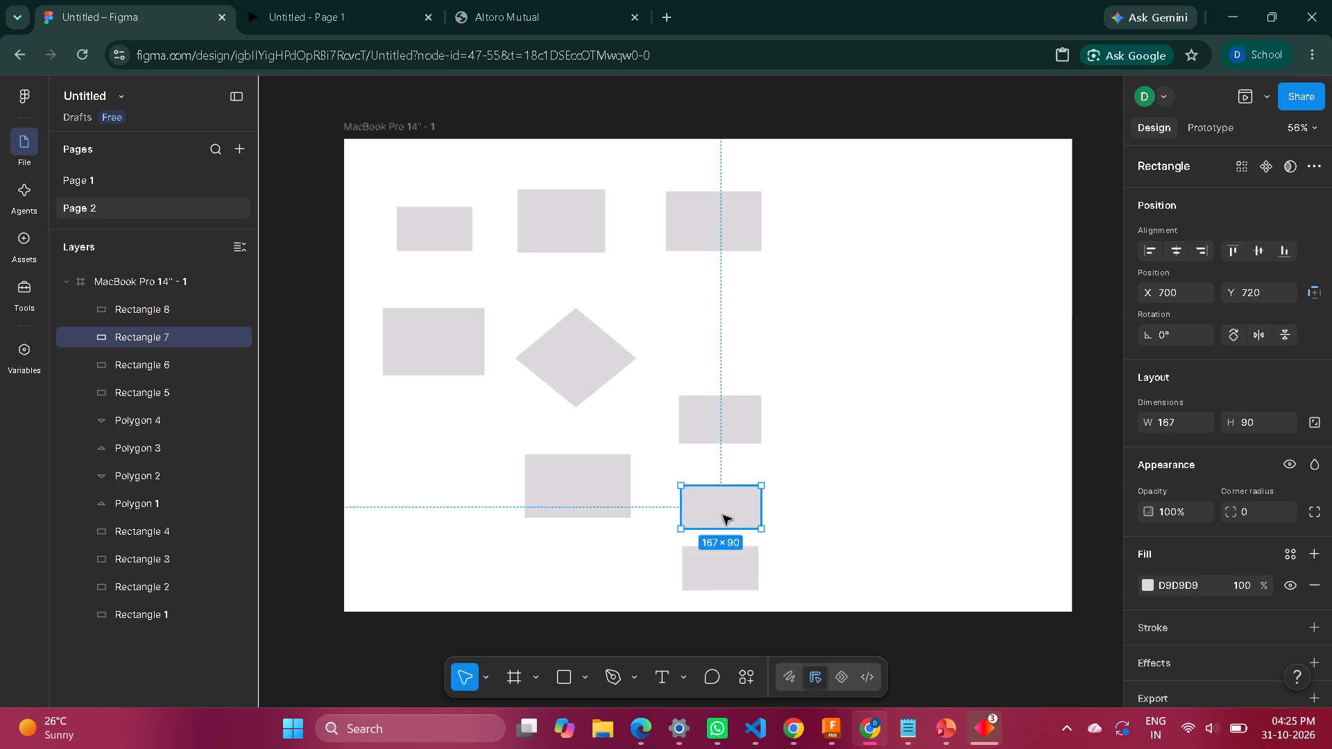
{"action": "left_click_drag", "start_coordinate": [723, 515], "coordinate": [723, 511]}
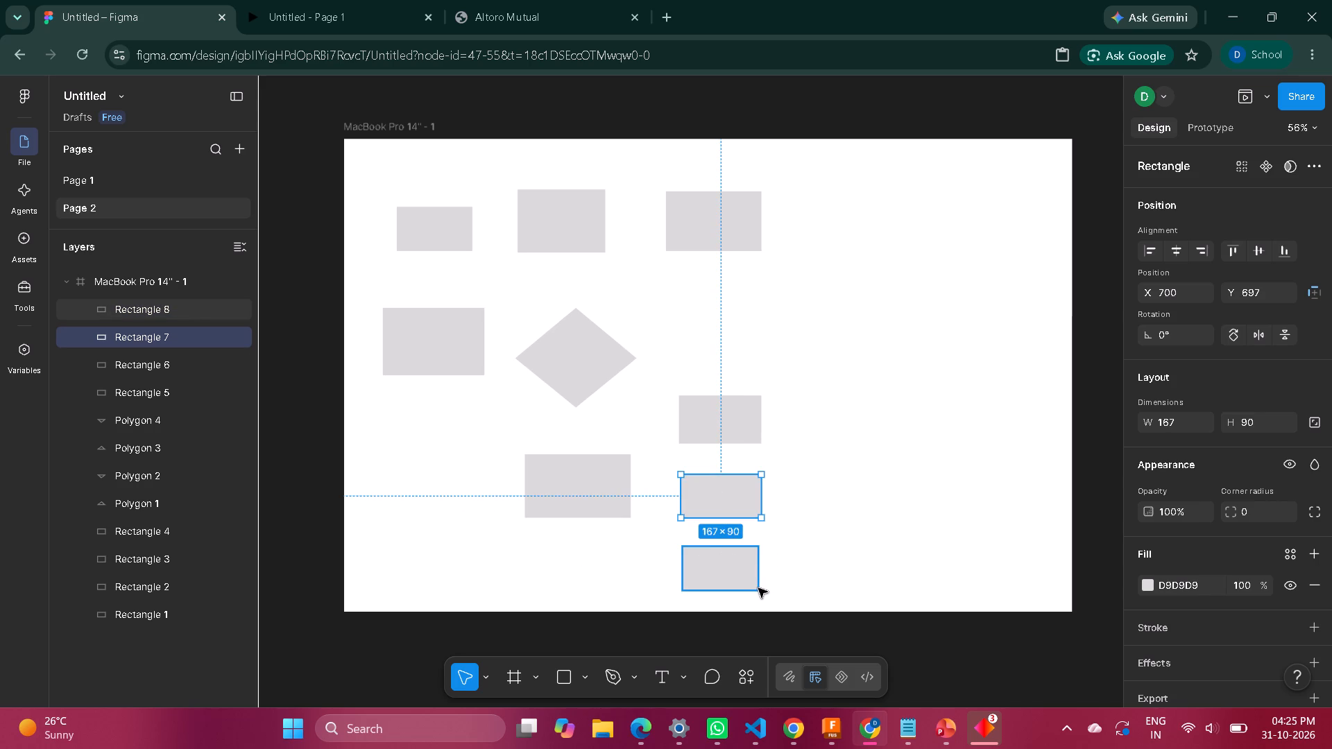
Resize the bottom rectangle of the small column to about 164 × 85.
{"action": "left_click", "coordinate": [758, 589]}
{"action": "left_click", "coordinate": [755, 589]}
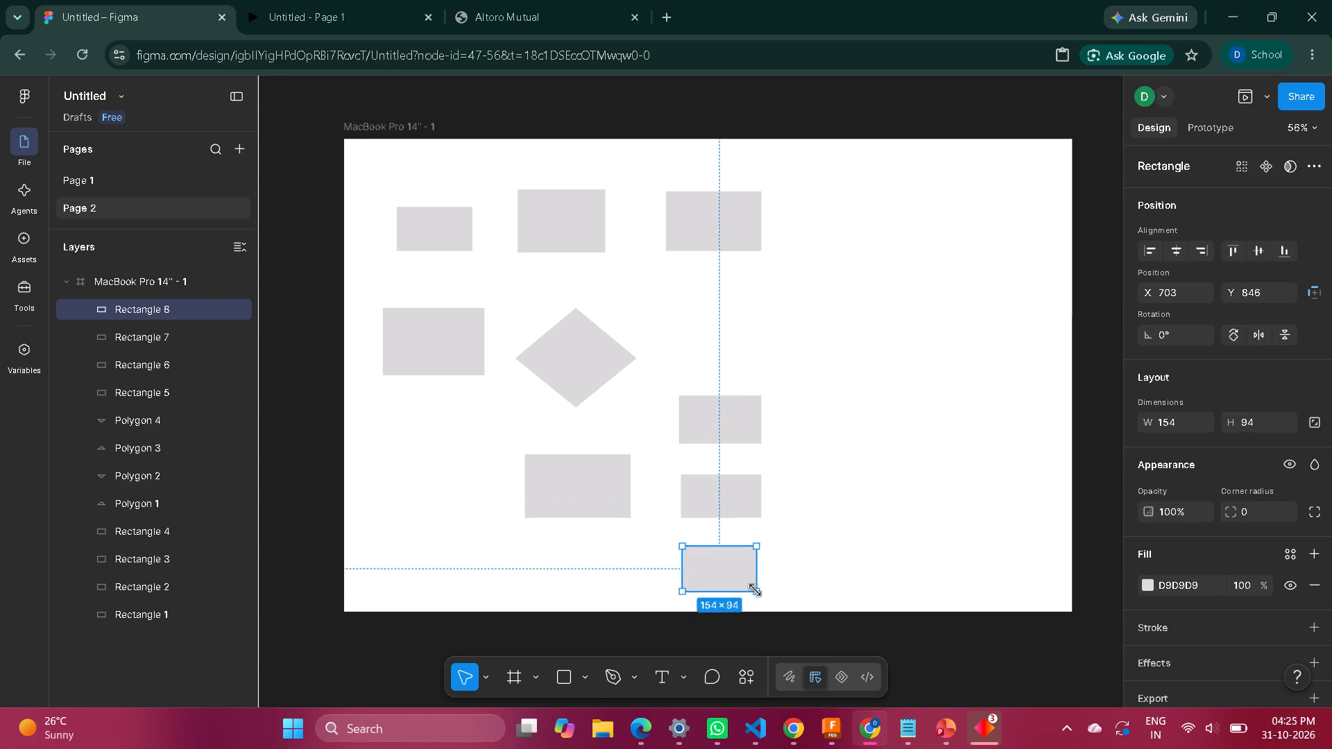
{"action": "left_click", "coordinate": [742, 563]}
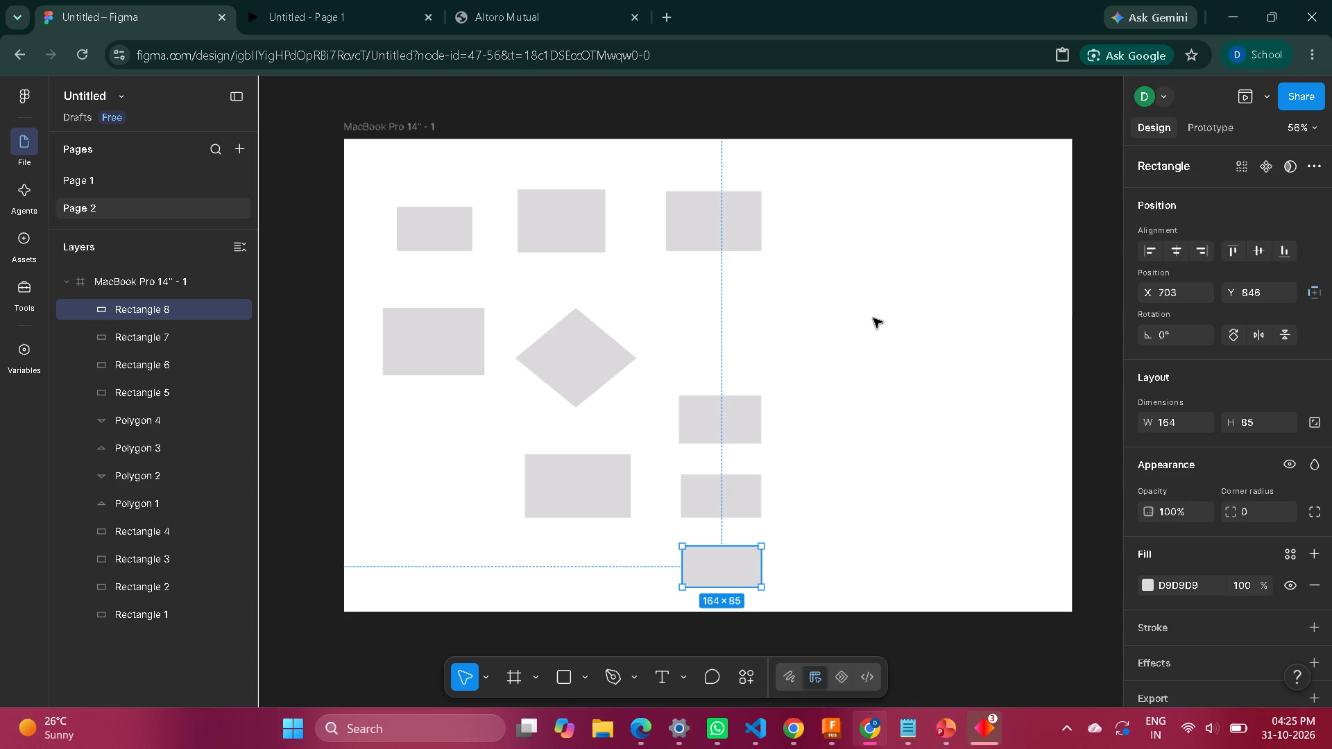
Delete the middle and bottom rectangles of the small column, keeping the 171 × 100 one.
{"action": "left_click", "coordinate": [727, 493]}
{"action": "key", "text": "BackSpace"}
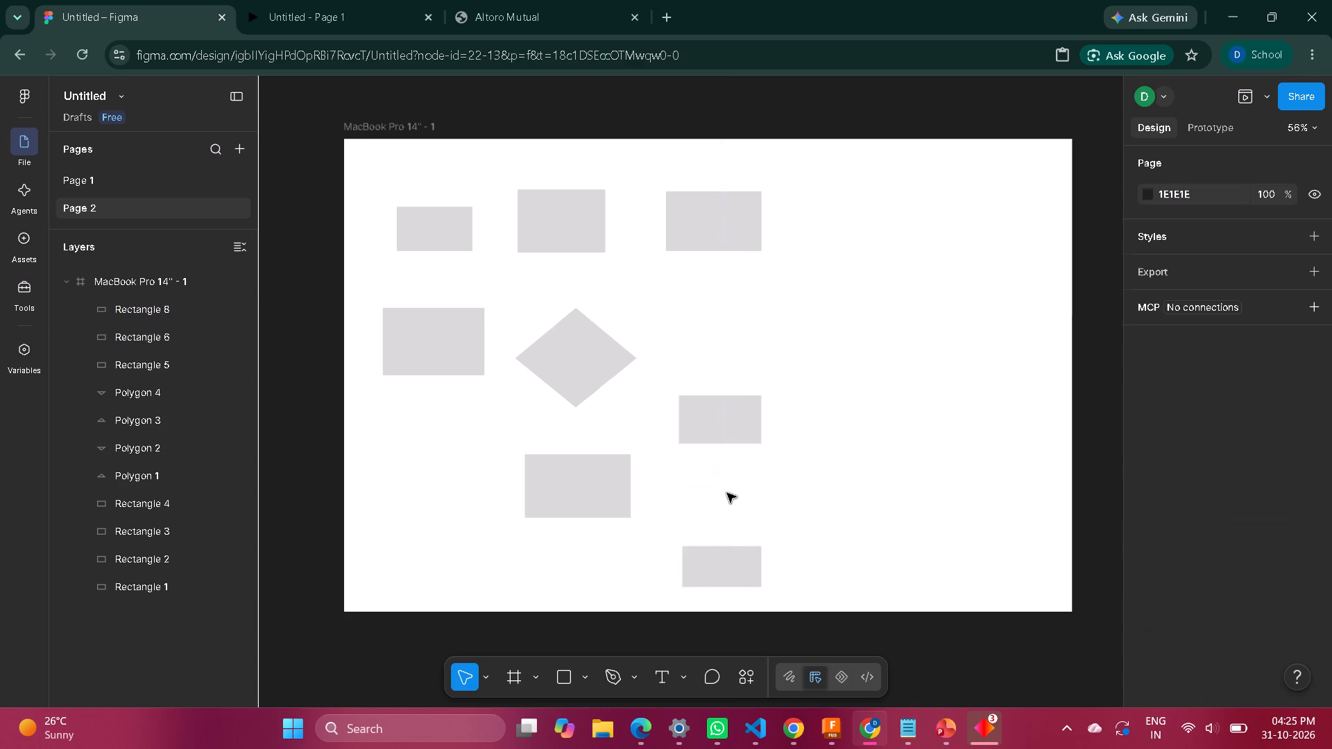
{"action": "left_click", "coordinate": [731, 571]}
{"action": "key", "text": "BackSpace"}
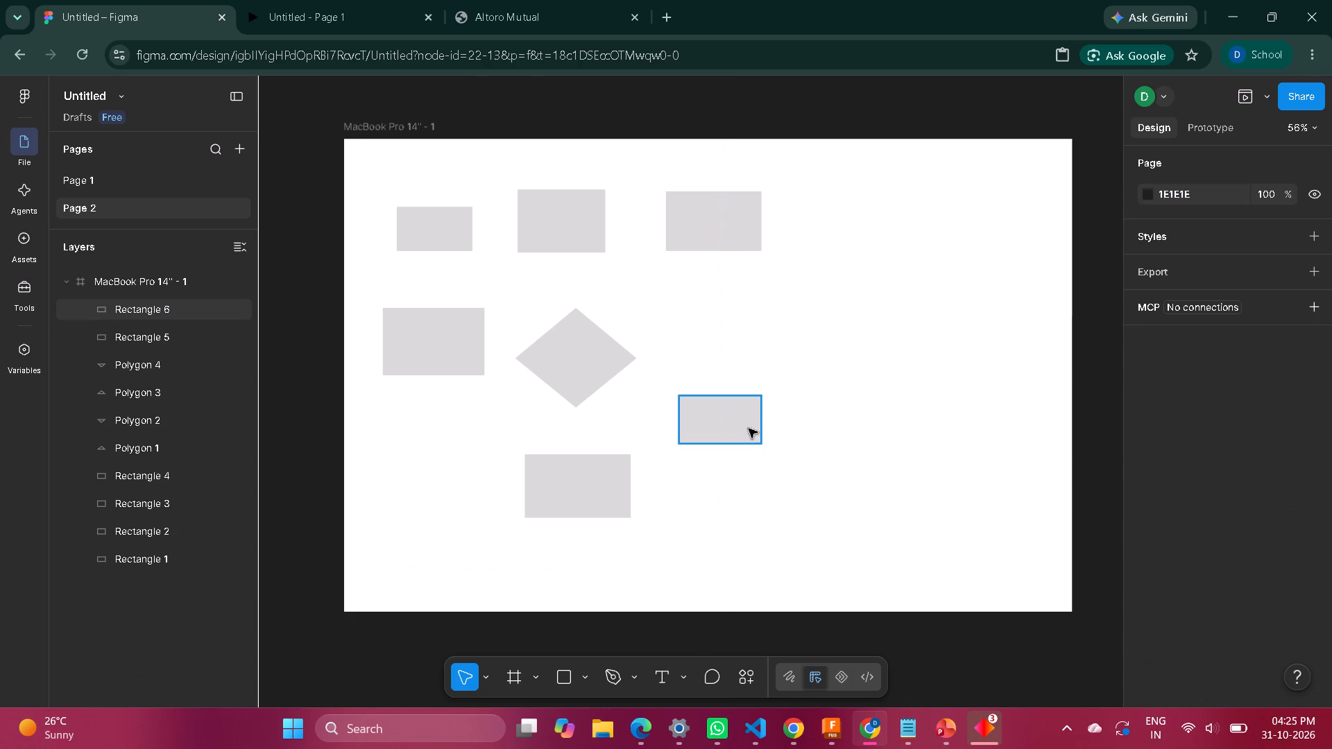
Duplicate the 171 × 100 rectangle twice and stack the copies below it, left-aligned and evenly spaced.
{"action": "left_click", "coordinate": [749, 429]}
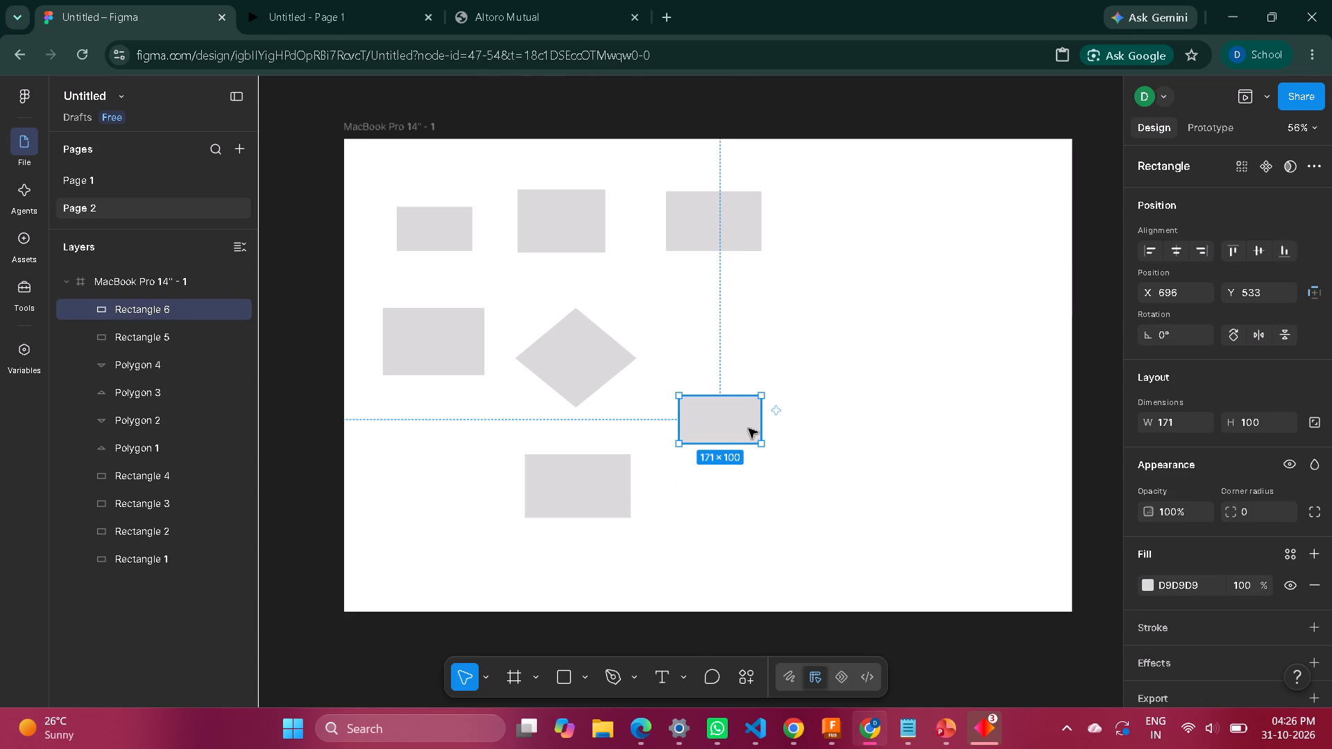
{"action": "key", "text": "ctrl+c"}
{"action": "key", "text": "ctrl+v"}
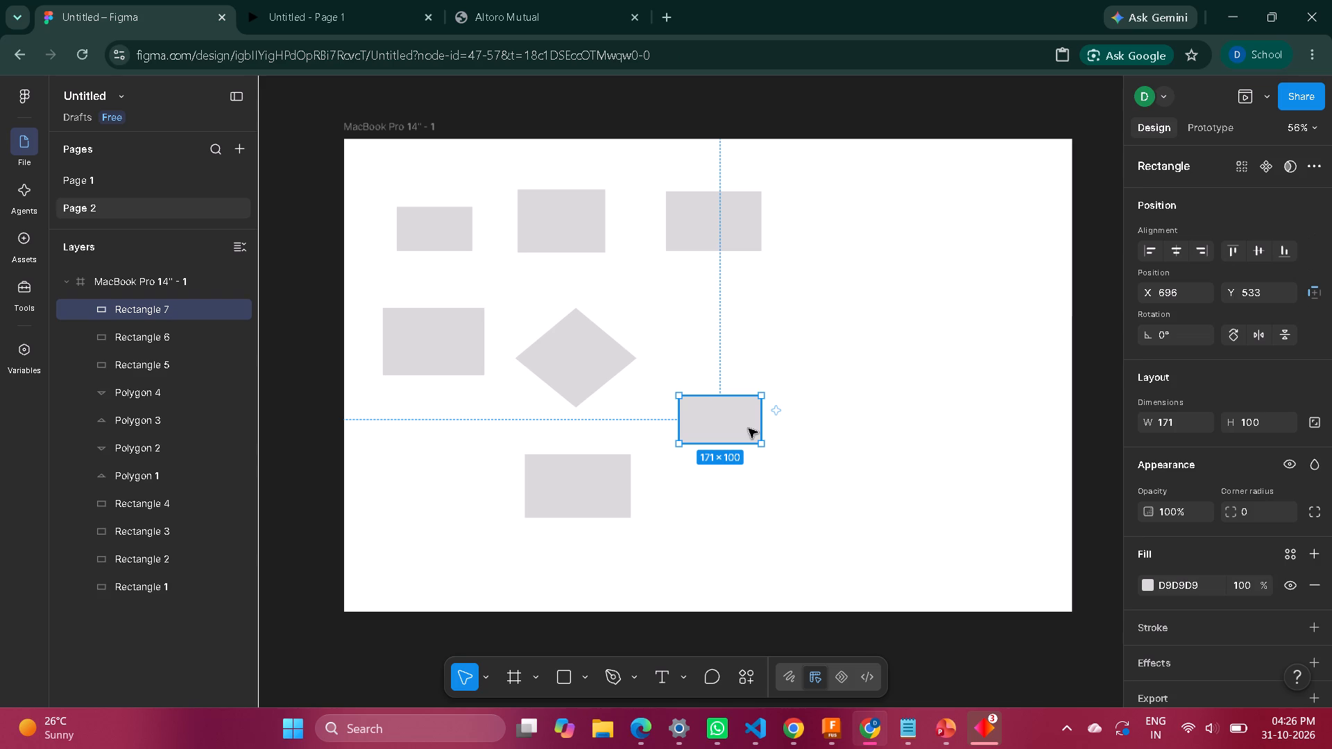
{"action": "left_click_drag", "start_coordinate": [731, 405], "coordinate": [728, 482]}
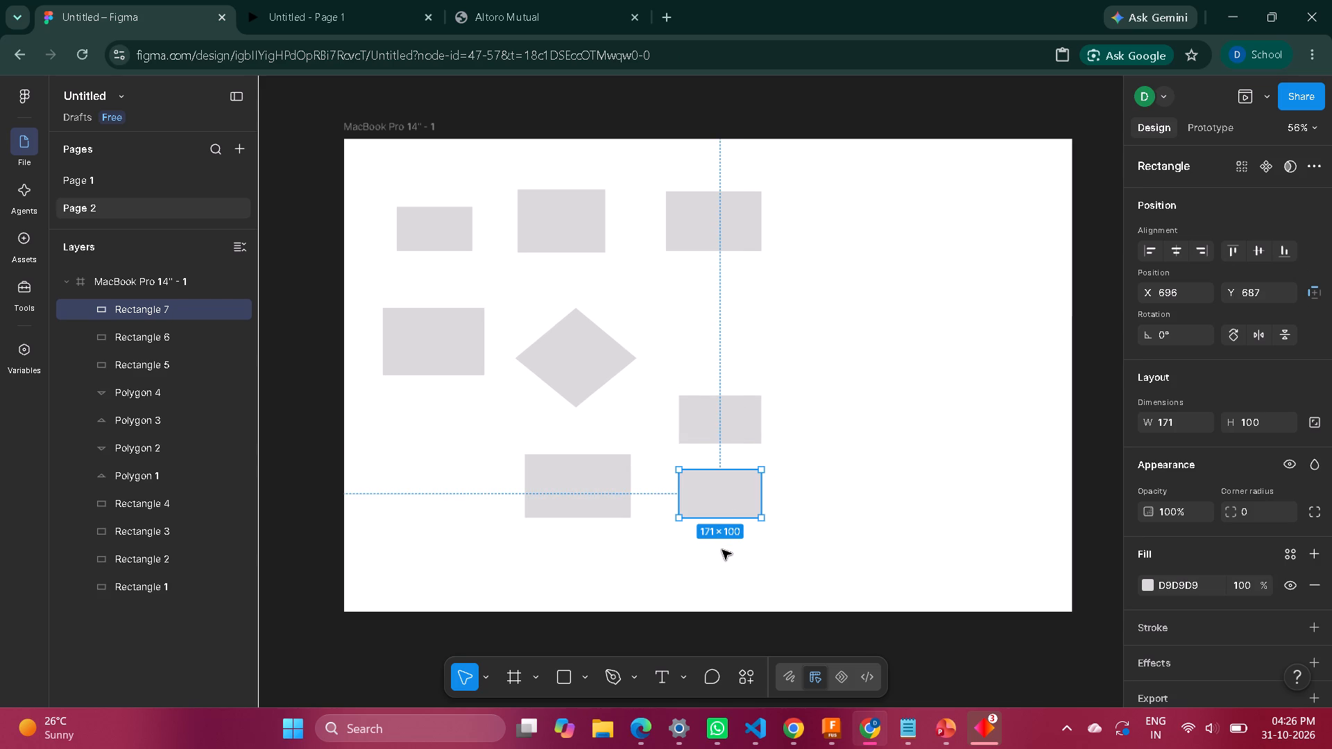
{"action": "key", "text": "ctrl+v"}
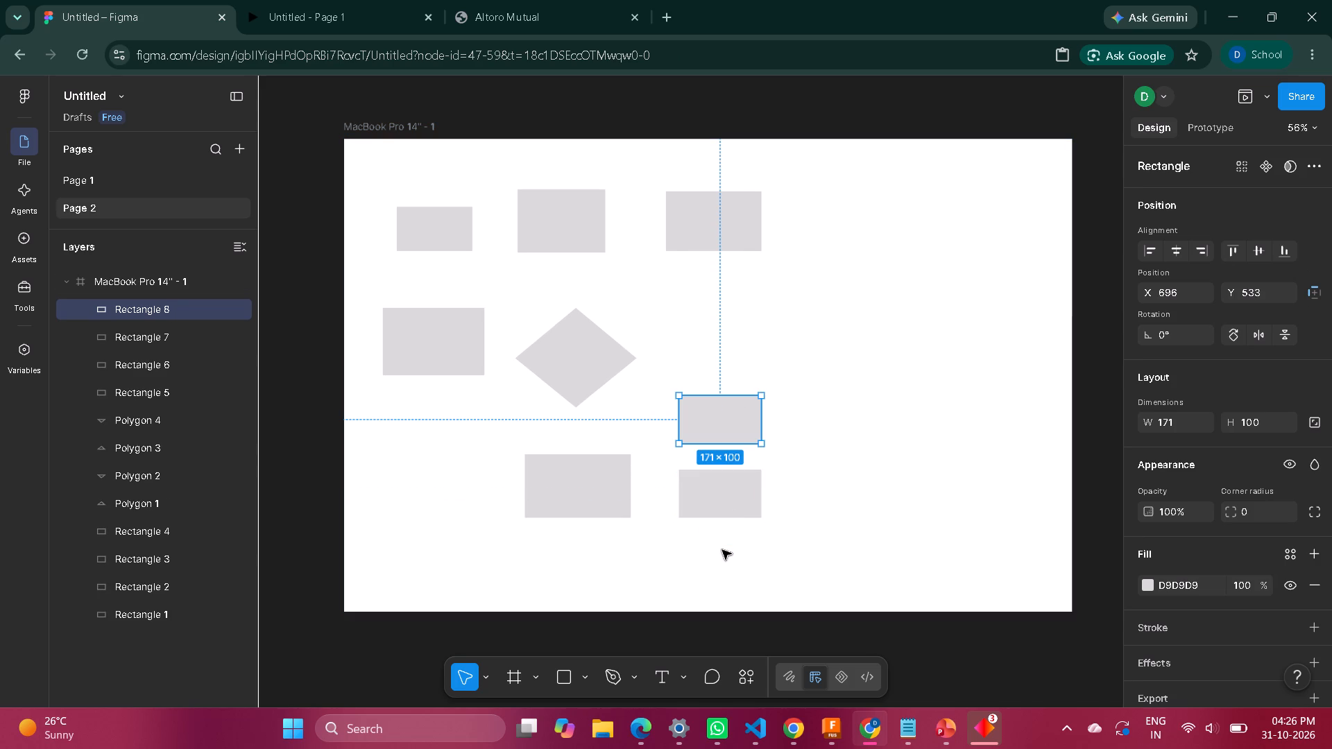
{"action": "left_click_drag", "start_coordinate": [715, 427], "coordinate": [714, 570]}
{"action": "left_click", "coordinate": [856, 465]}
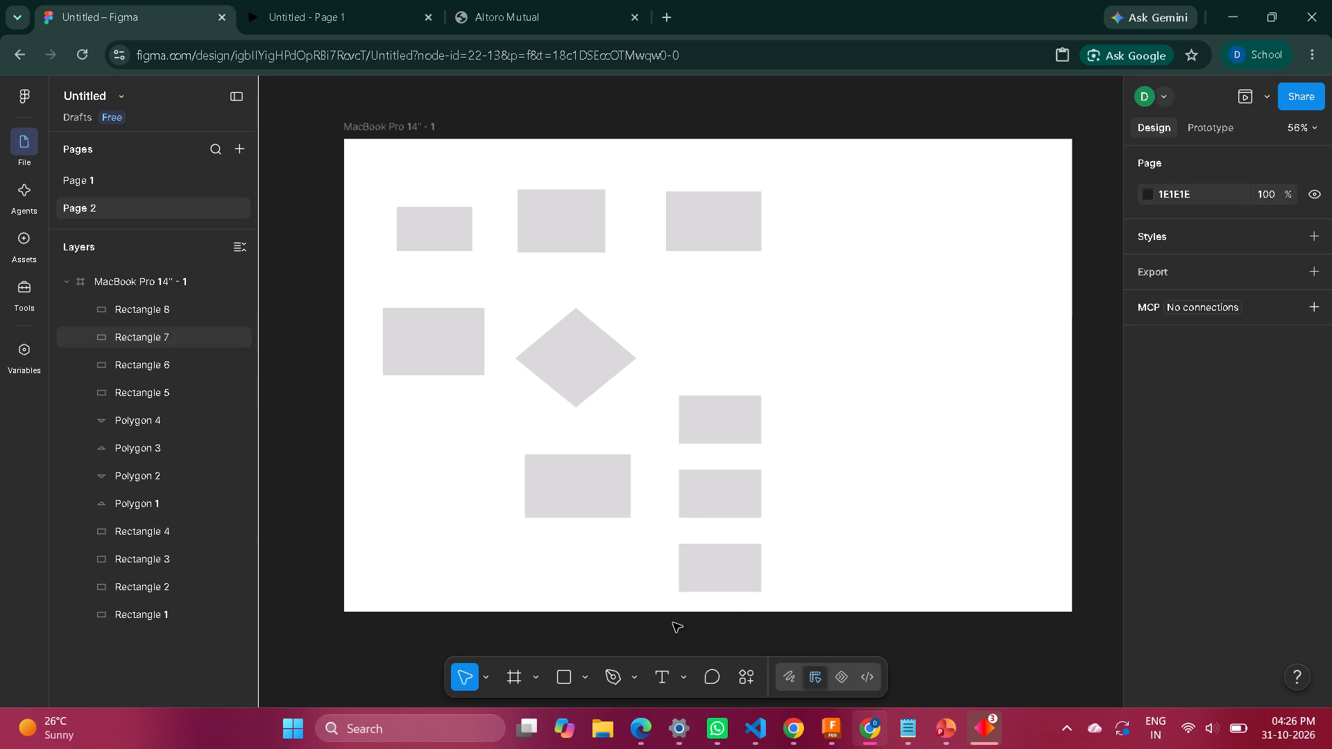
Draw a rectangle about 211 × 124 in the top row, to the right of the third rectangle.
{"action": "left_click", "coordinate": [570, 686]}
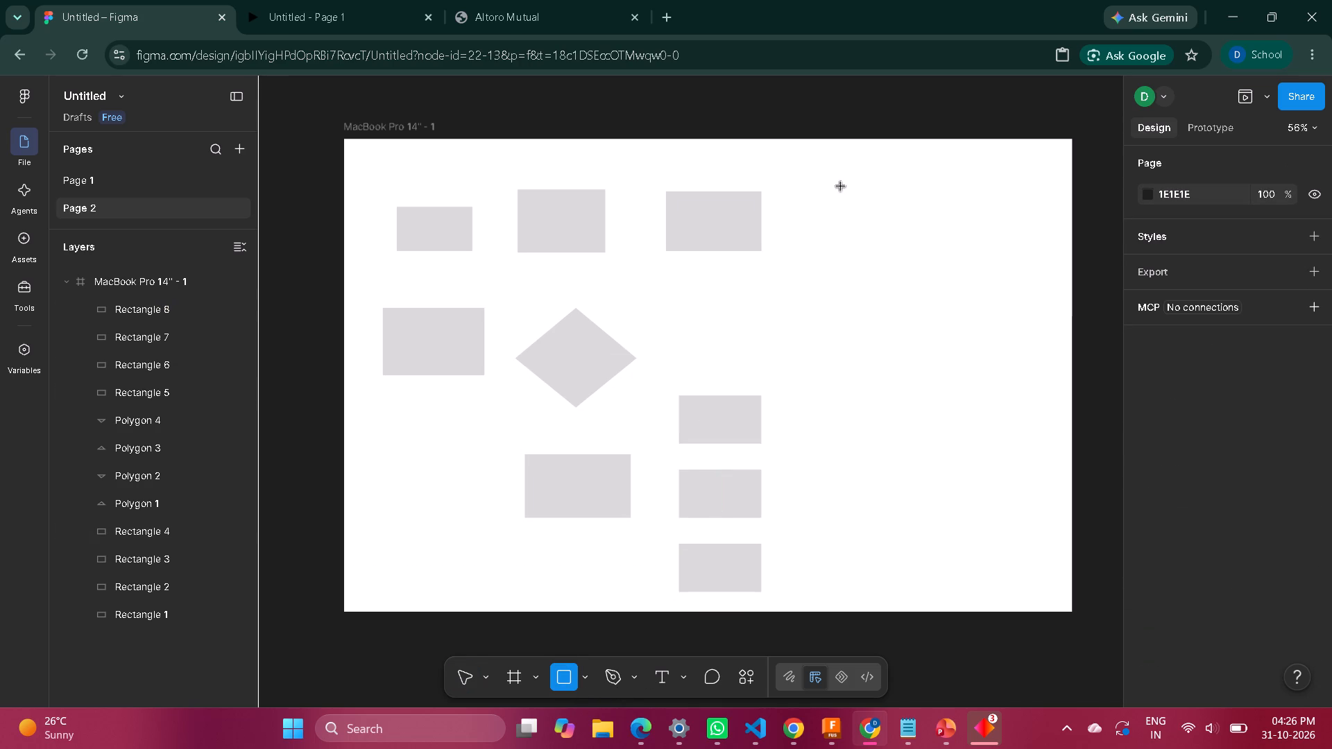
{"action": "left_click_drag", "start_coordinate": [830, 193], "coordinate": [912, 260]}
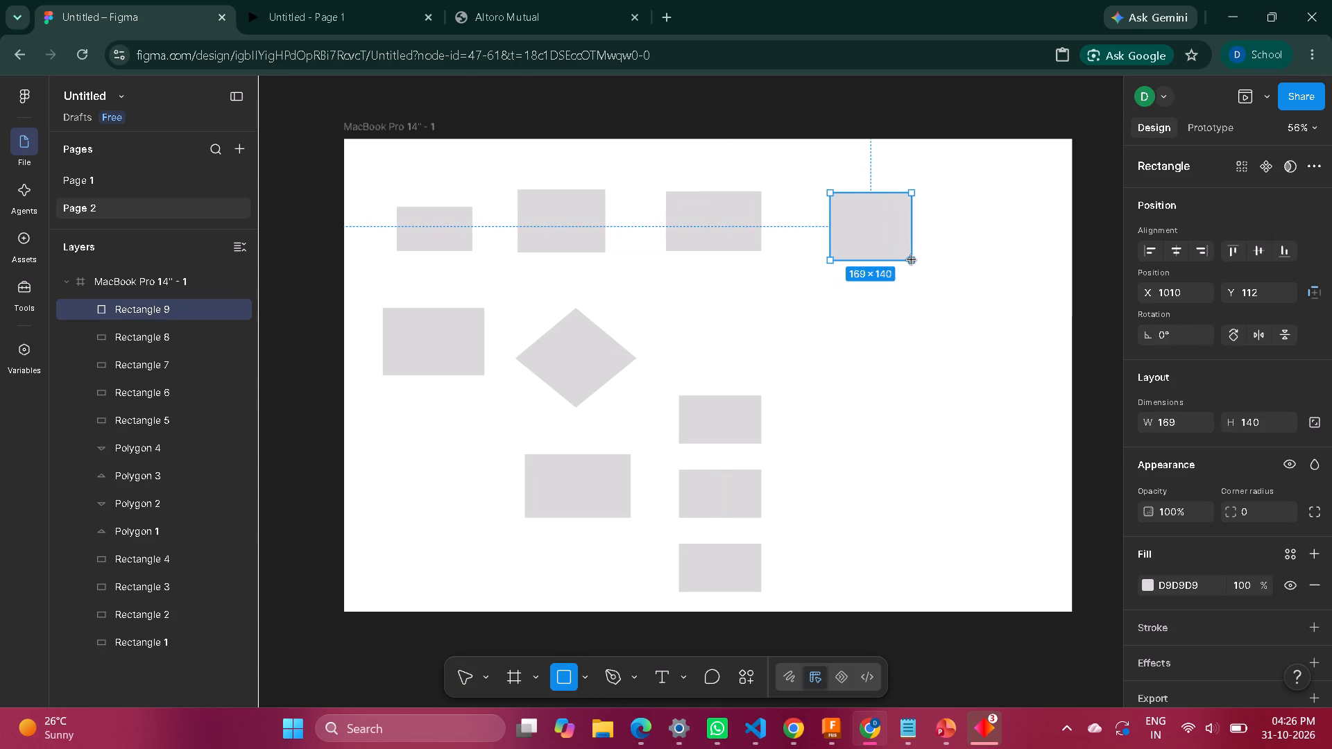
{"action": "left_click_drag", "start_coordinate": [912, 260], "coordinate": [932, 255]}
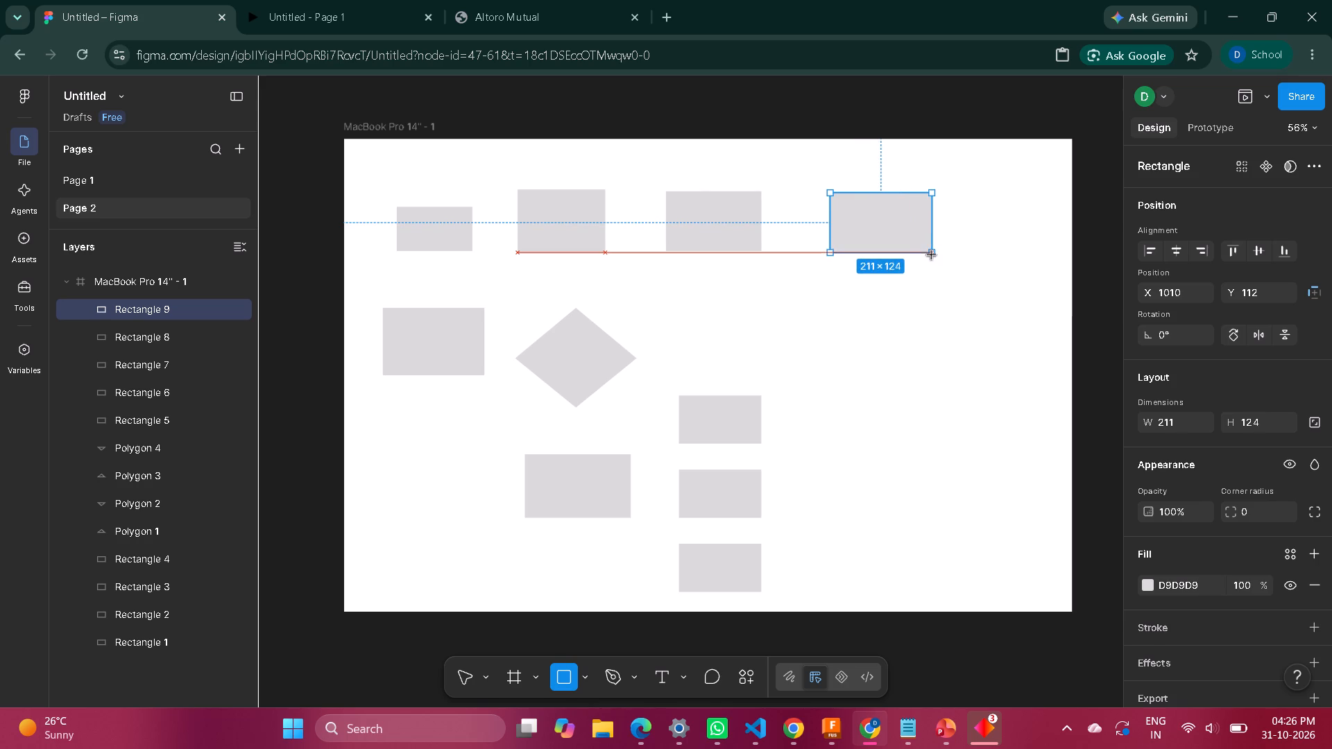
{"action": "left_click_drag", "start_coordinate": [932, 255], "coordinate": [932, 253]}
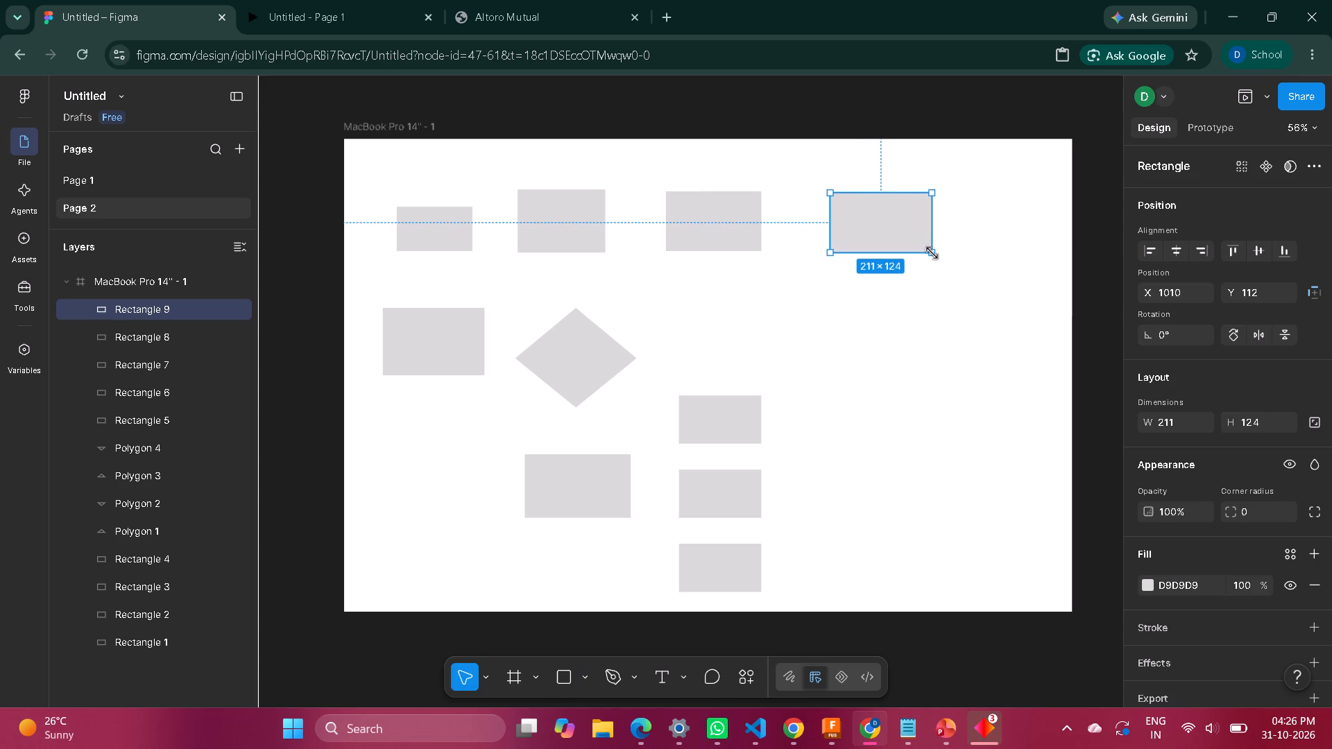
{"action": "left_click", "coordinate": [969, 188]}
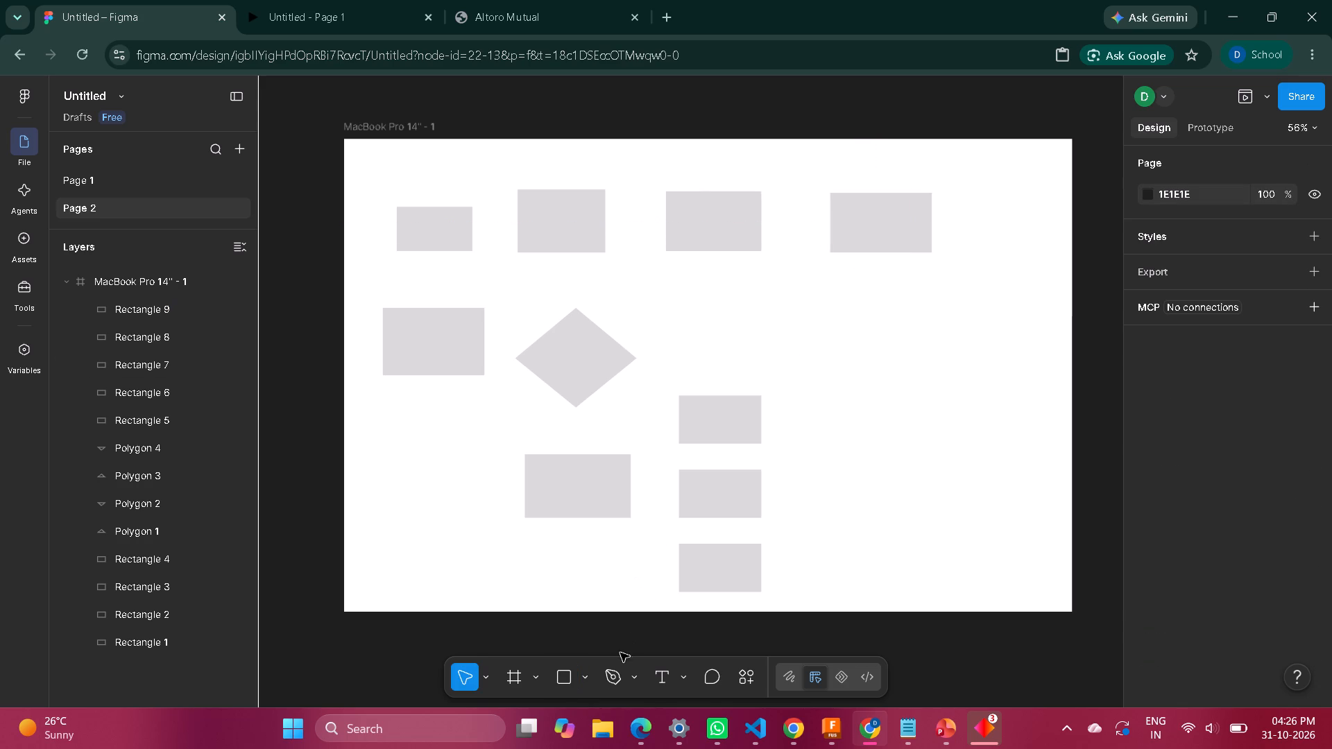
Draw a rectangle about 198 × 124 at the right end of the top row, its upper and lower edges matching its neighbour.
{"action": "left_click", "coordinate": [569, 670]}
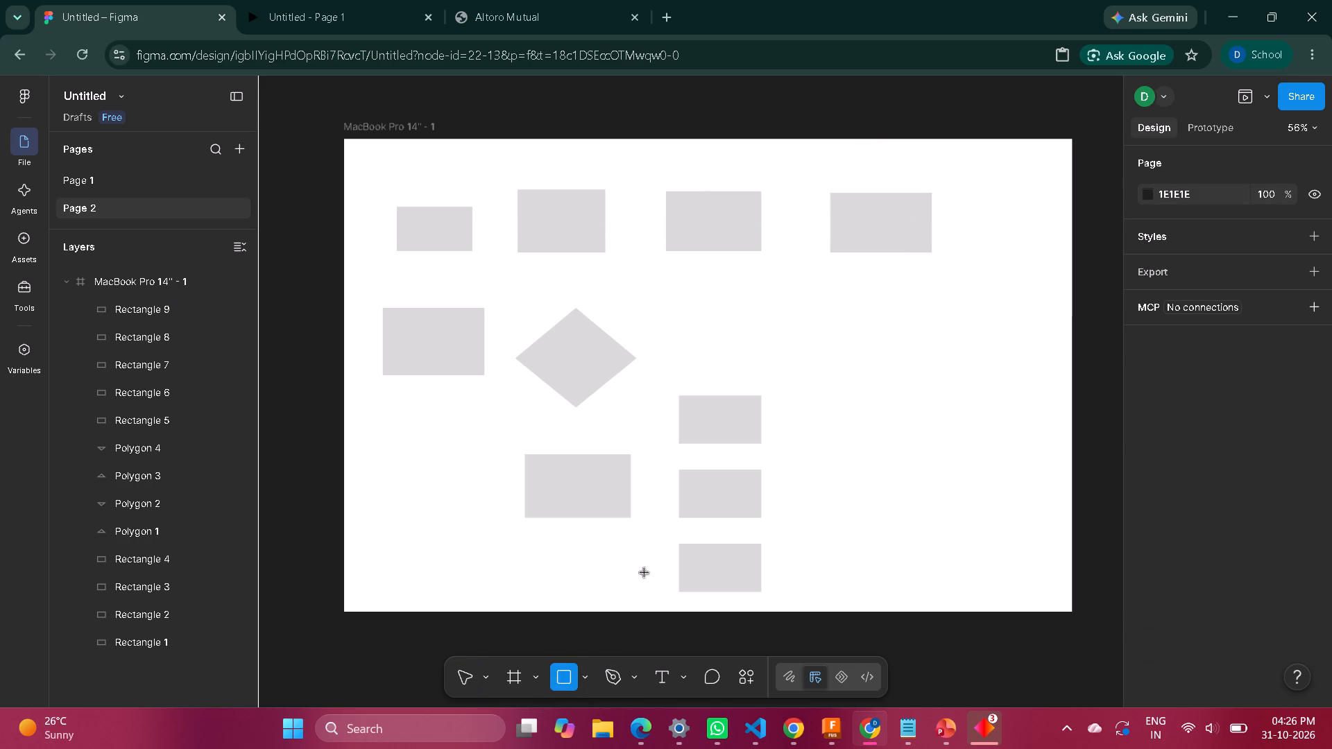
{"action": "left_click_drag", "start_coordinate": [967, 196], "coordinate": [1042, 249]}
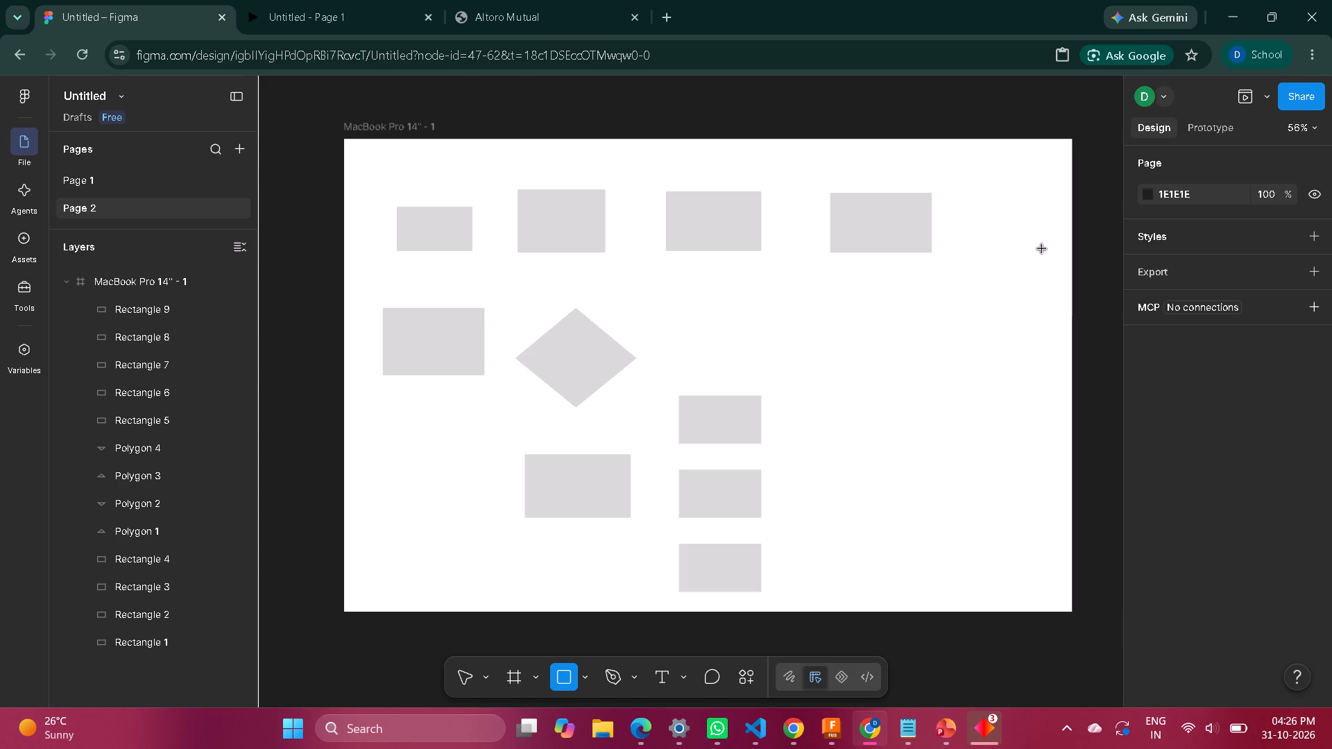
{"action": "left_click_drag", "start_coordinate": [1042, 249], "coordinate": [1062, 252]}
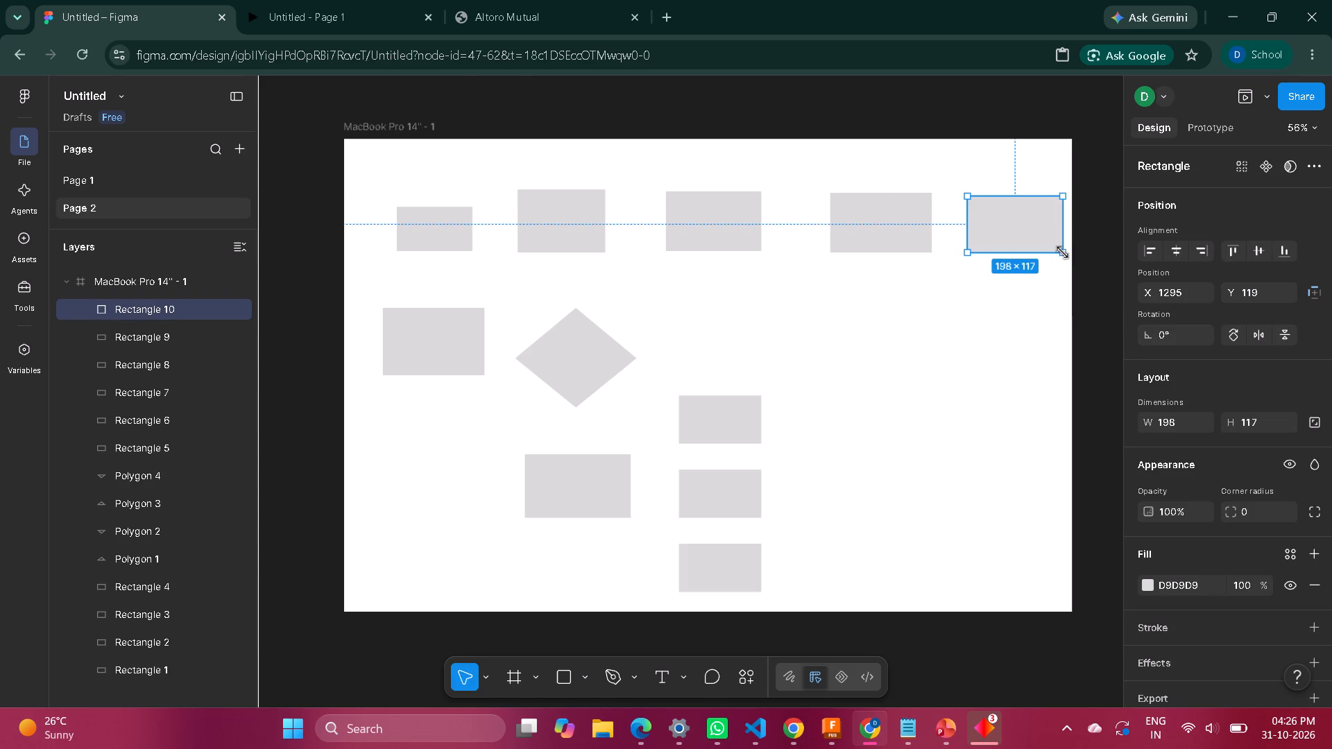
{"action": "left_click", "coordinate": [1022, 198]}
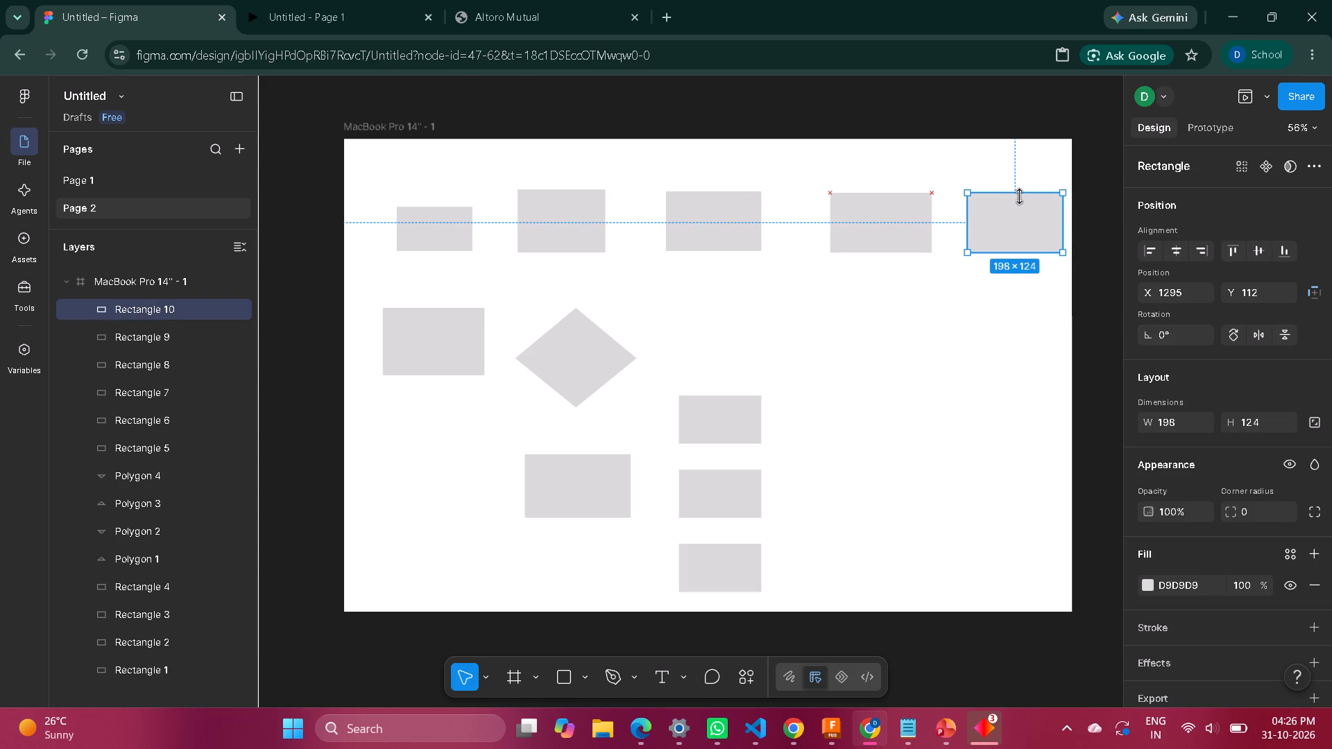
{"action": "left_click", "coordinate": [957, 358]}
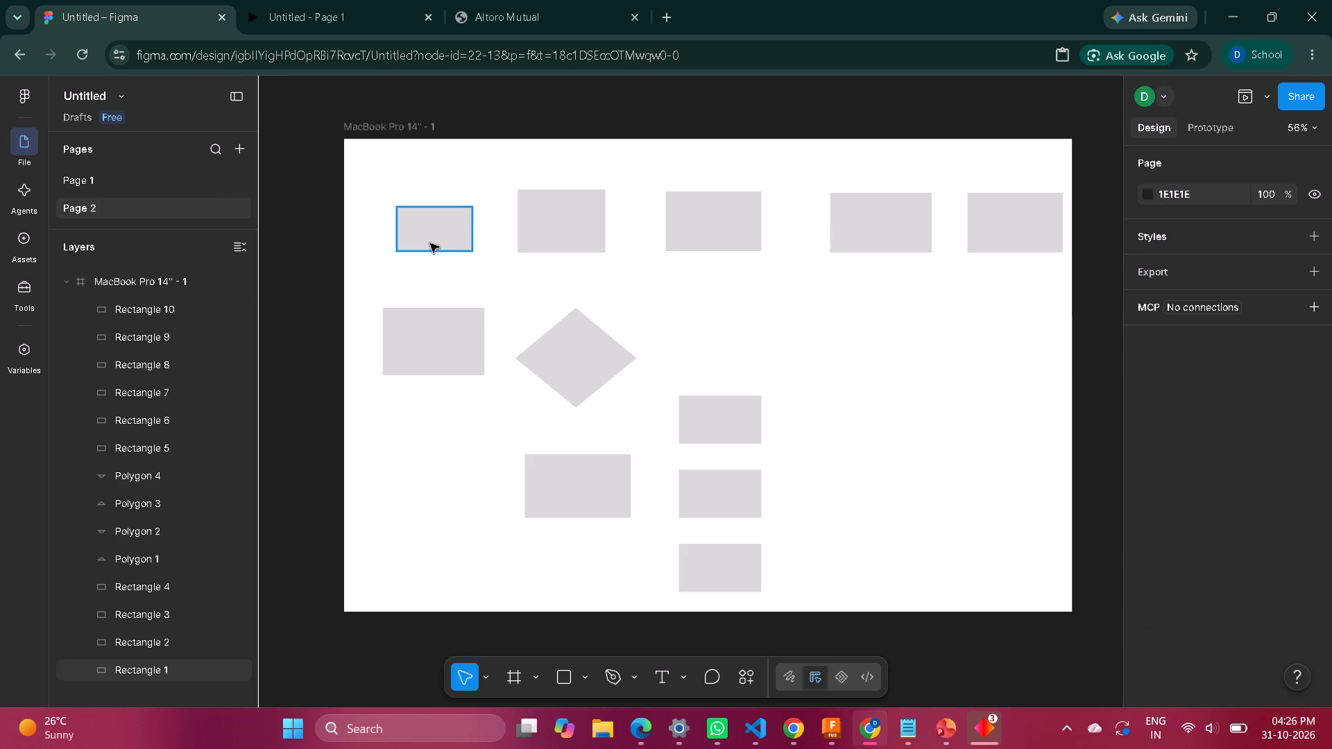
Shift the first three top-row rectangles left, placing them close together with the third at about X 482, Y 112.
{"action": "left_click_drag", "start_coordinate": [454, 234], "coordinate": [422, 231]}
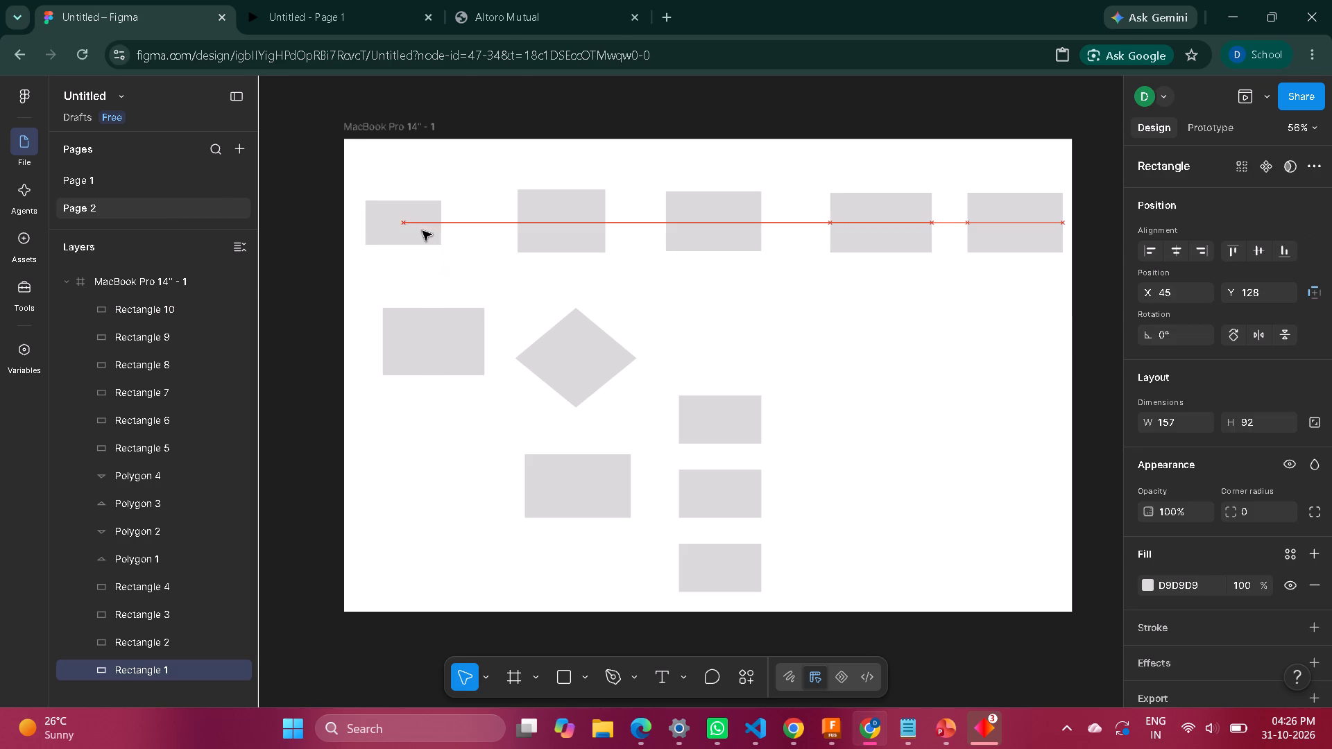
{"action": "left_click_drag", "start_coordinate": [422, 231], "coordinate": [422, 236]}
{"action": "left_click_drag", "start_coordinate": [549, 227], "coordinate": [500, 221]}
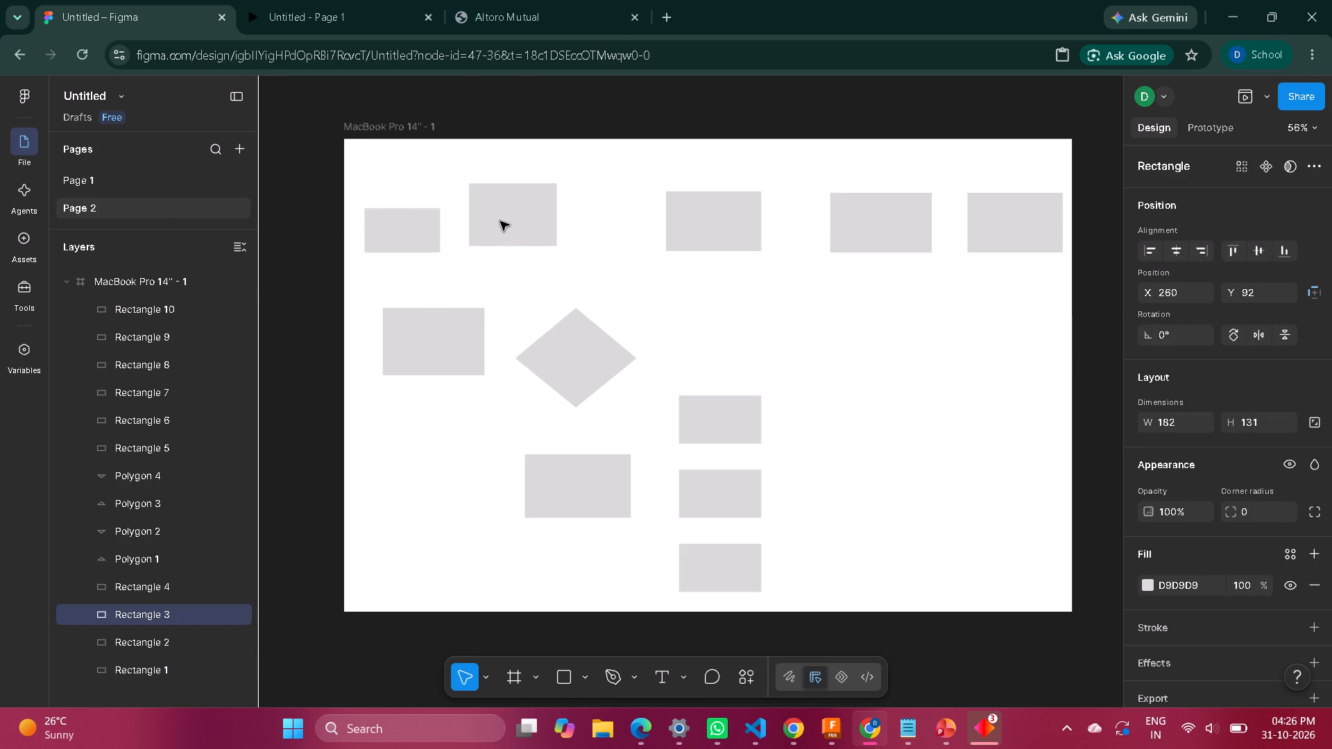
{"action": "left_click_drag", "start_coordinate": [500, 221], "coordinate": [493, 225]}
{"action": "left_click_drag", "start_coordinate": [697, 236], "coordinate": [608, 236]}
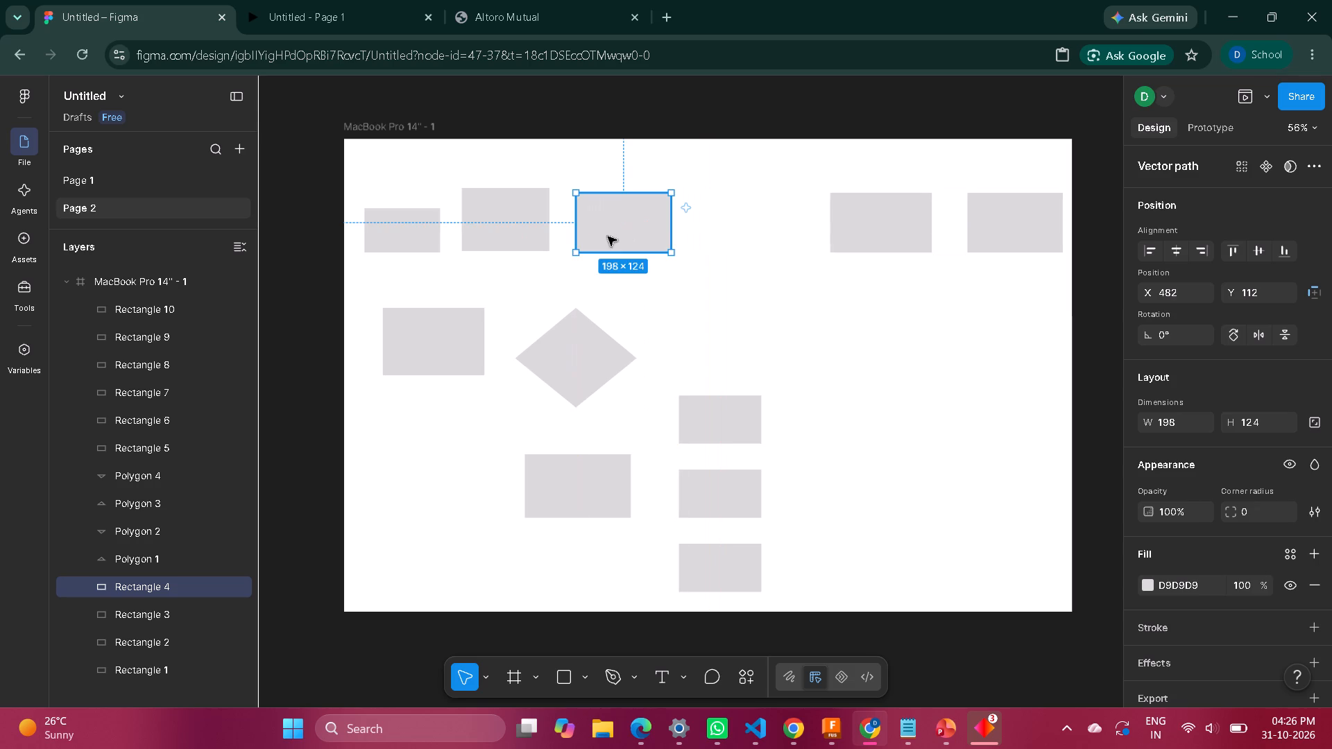
{"action": "left_click", "coordinate": [619, 189]}
Shift the last two top-row rectangles left, placing the end one at about X 1183 with a small gap between them.
{"action": "left_click", "coordinate": [727, 203]}
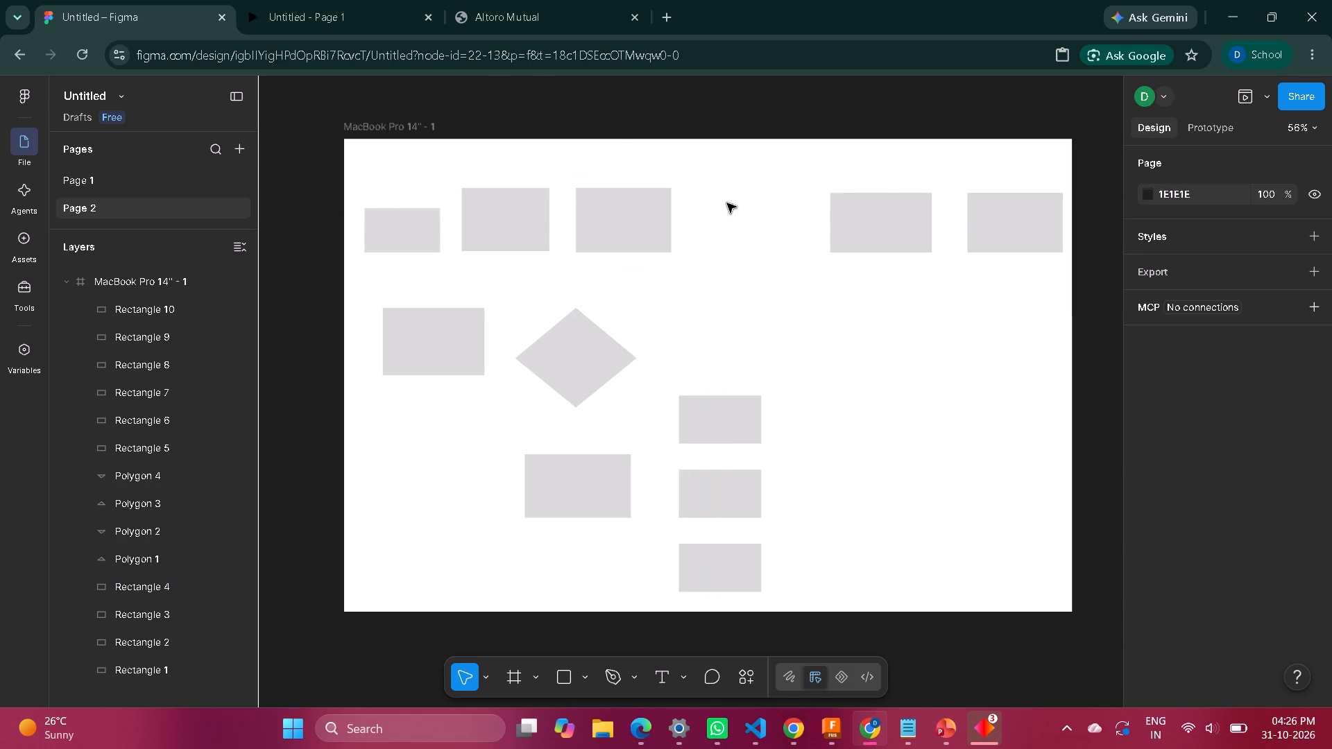
{"action": "left_click_drag", "start_coordinate": [885, 223], "coordinate": [758, 225]}
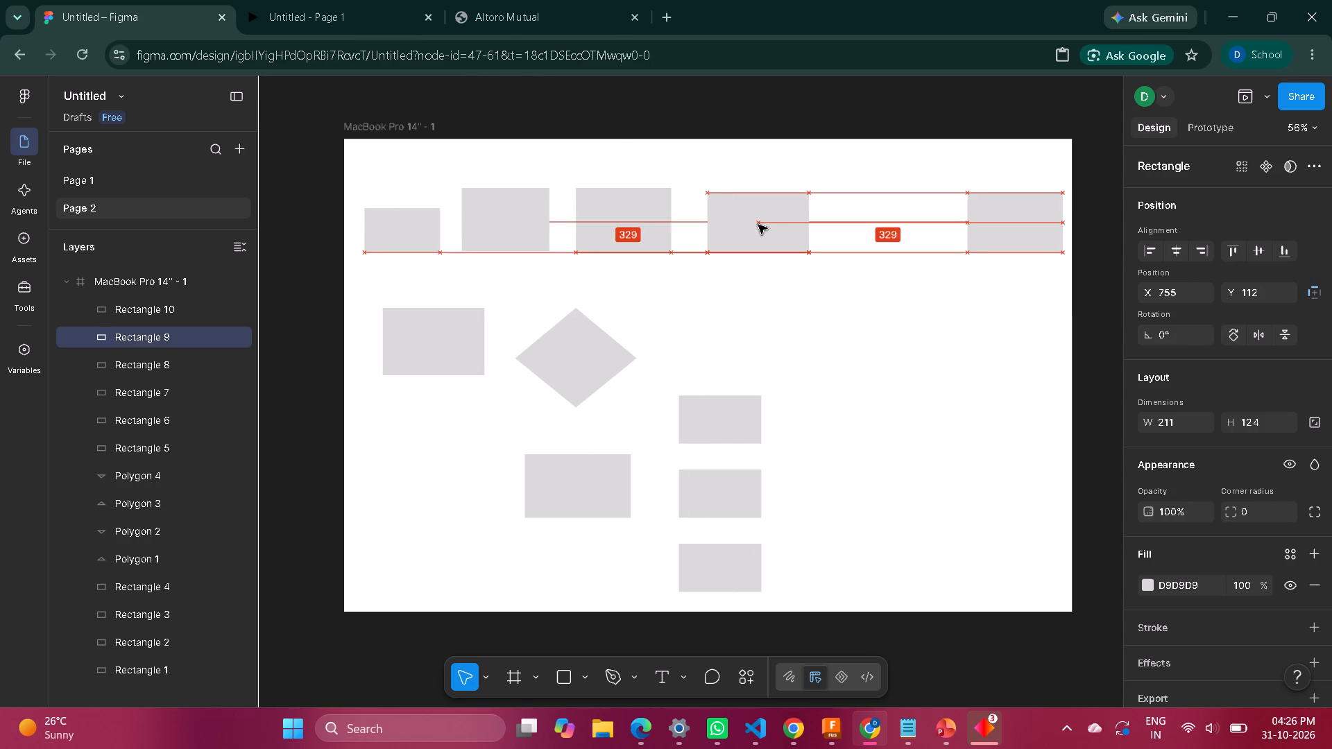
{"action": "left_click_drag", "start_coordinate": [758, 225], "coordinate": [845, 219]}
{"action": "left_click_drag", "start_coordinate": [1009, 216], "coordinate": [968, 216]}
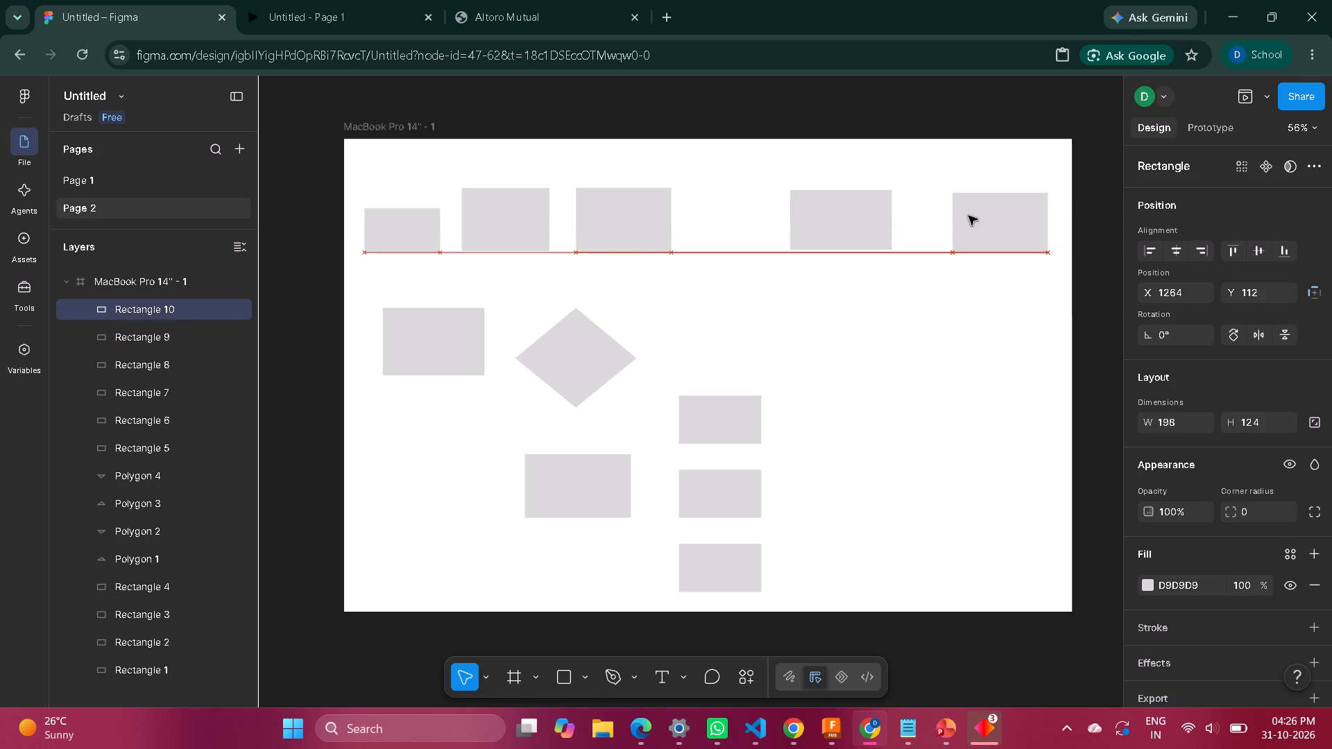
{"action": "left_click_drag", "start_coordinate": [968, 216], "coordinate": [953, 215]}
{"action": "left_click", "coordinate": [953, 189]}
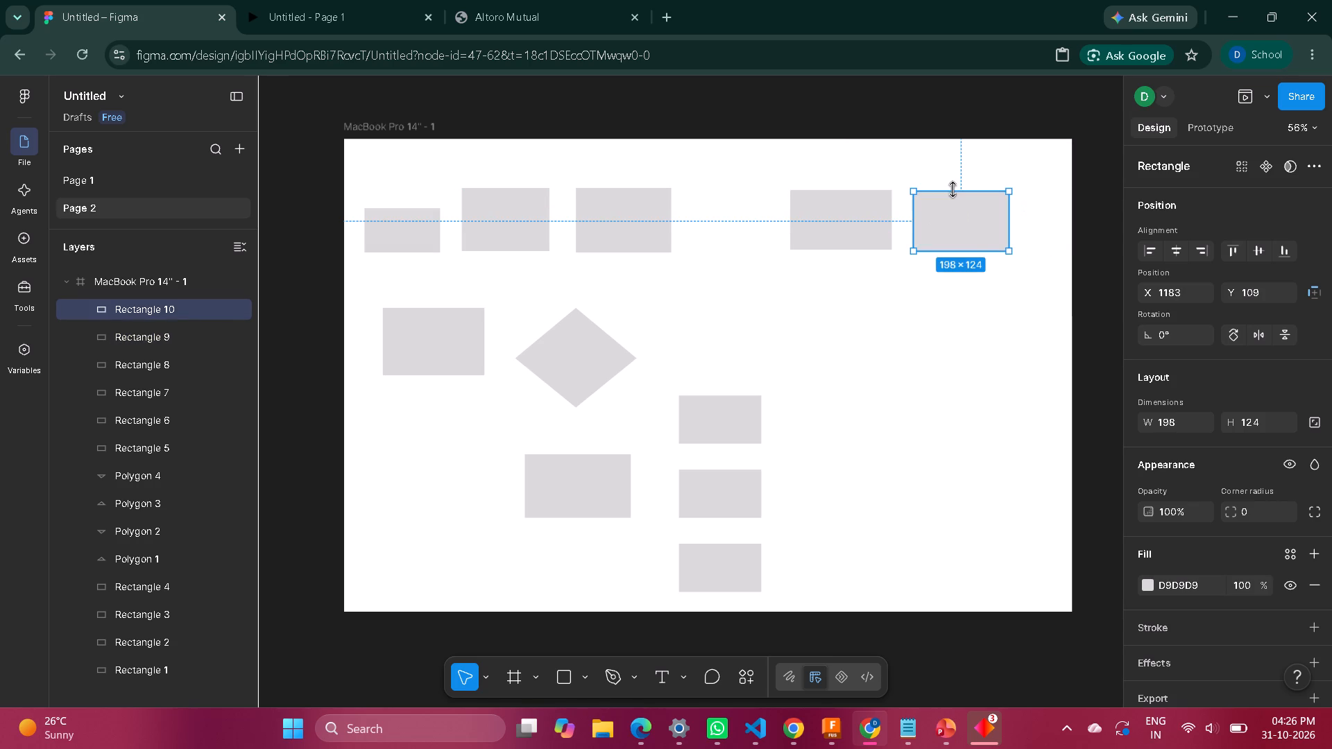
{"action": "left_click", "coordinate": [948, 349]}
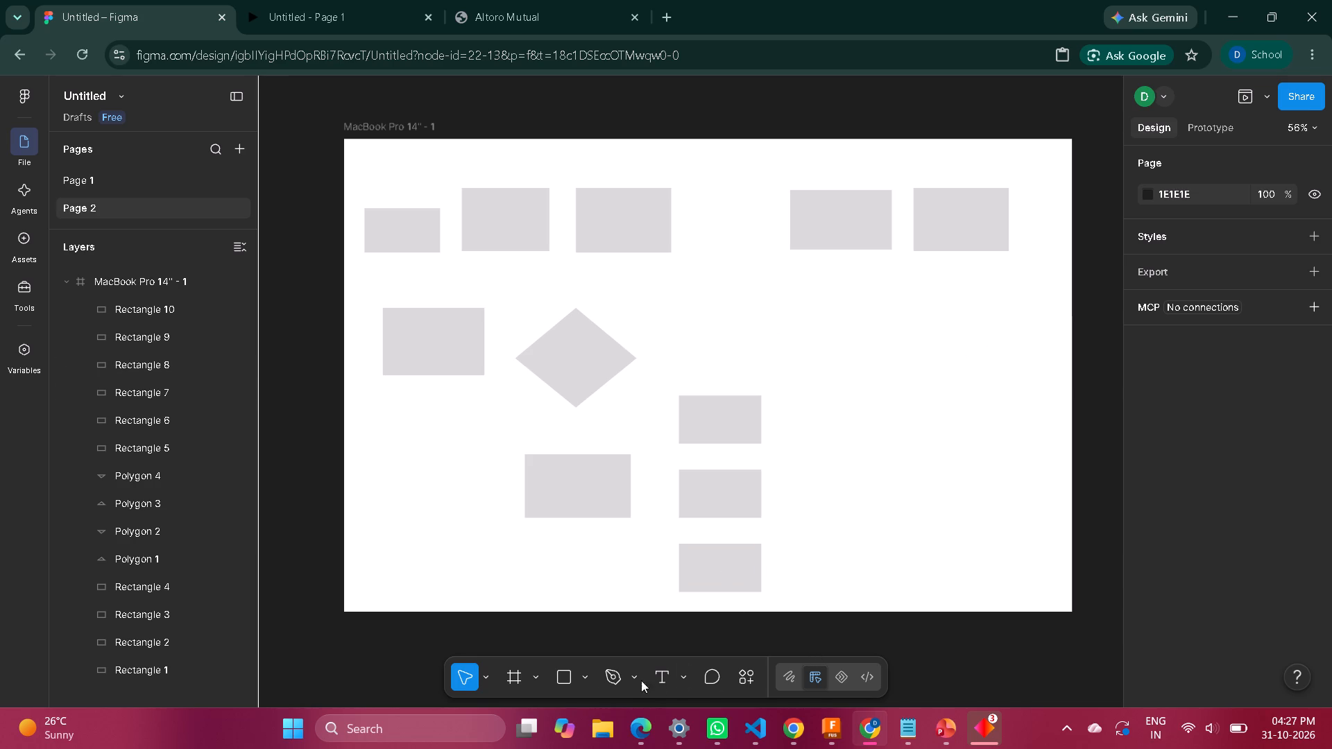
Draw a rectangle about 211 × 126 at X 927, Y 348, below the fourth top-row rectangle and matching its width.
{"action": "left_click", "coordinate": [561, 688]}
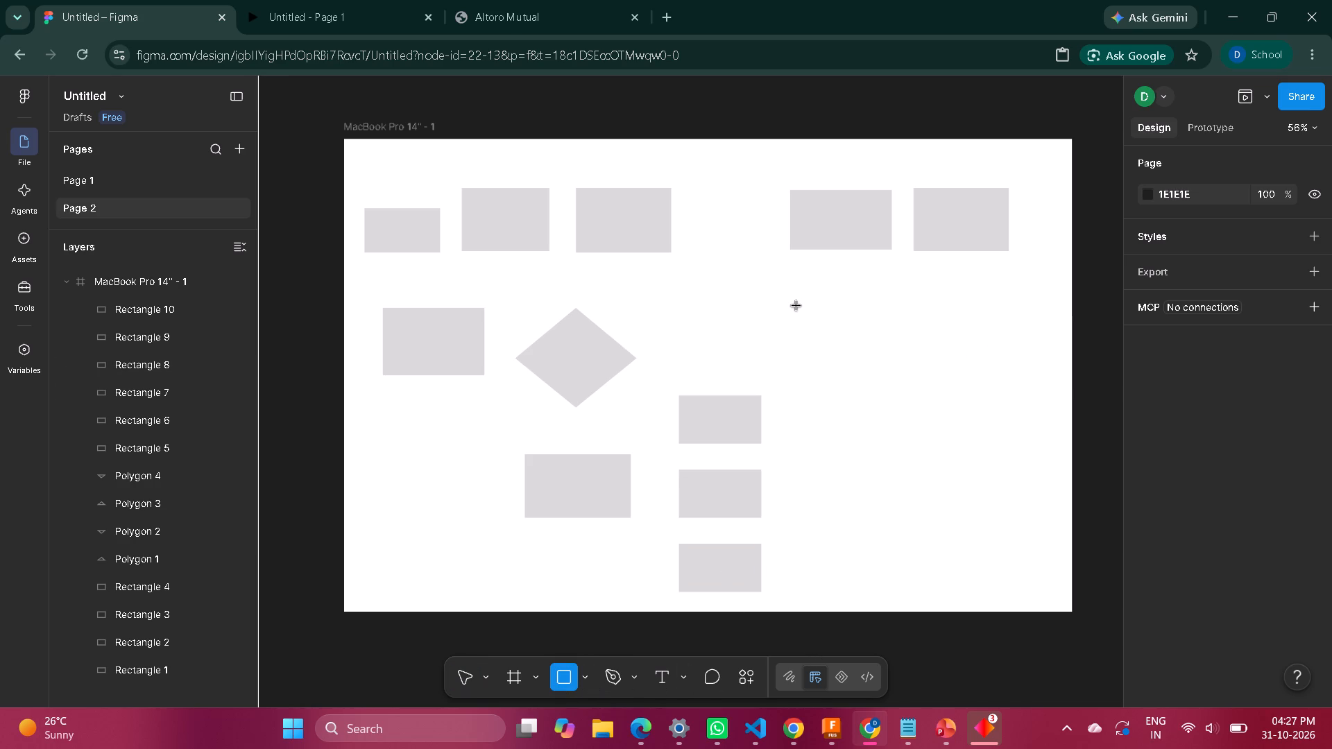
{"action": "left_click_drag", "start_coordinate": [796, 306], "coordinate": [890, 363]}
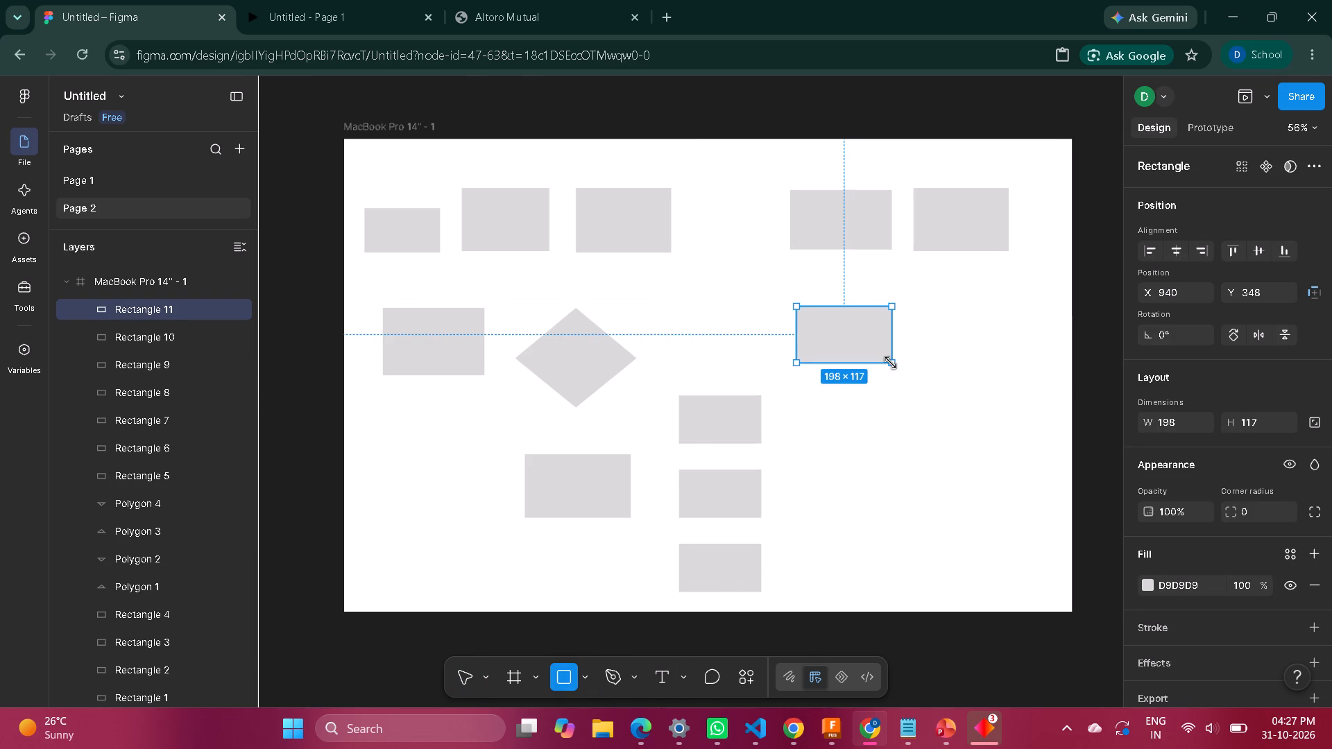
{"action": "left_click", "coordinate": [792, 334]}
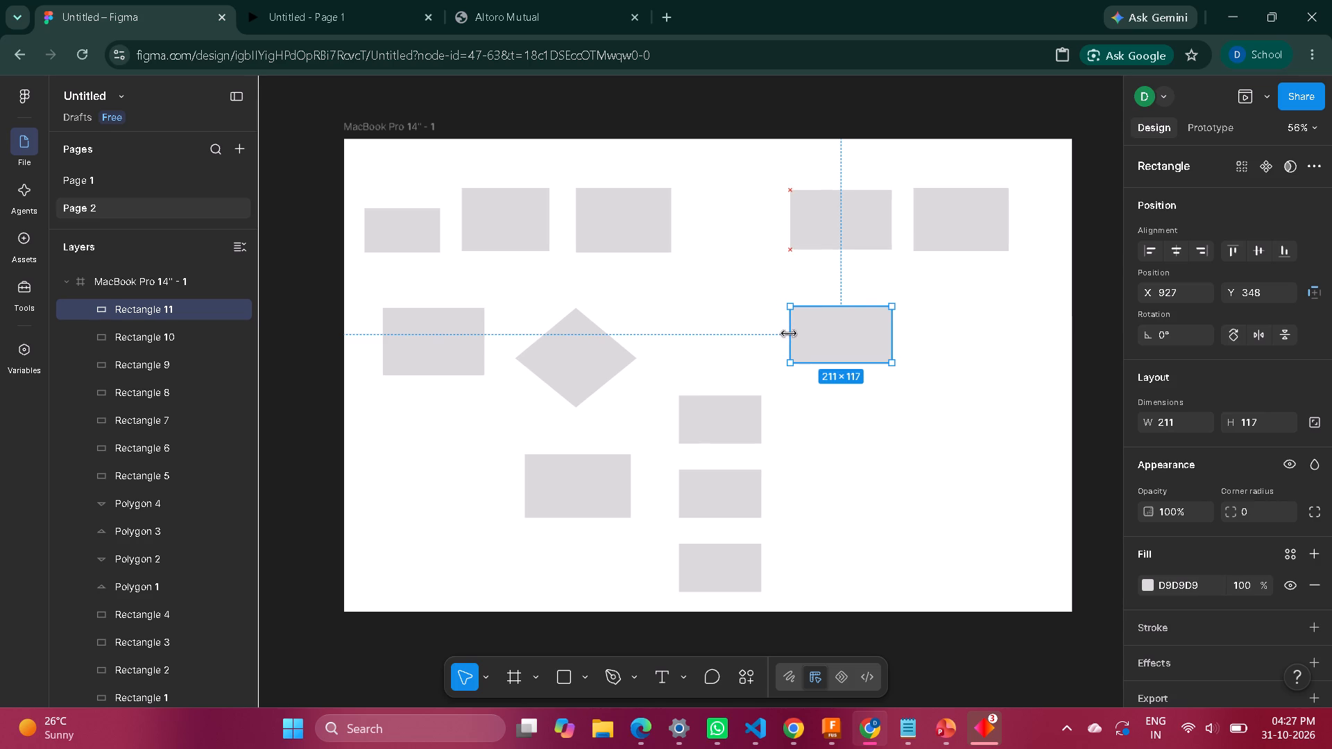
{"action": "left_click", "coordinate": [876, 440]}
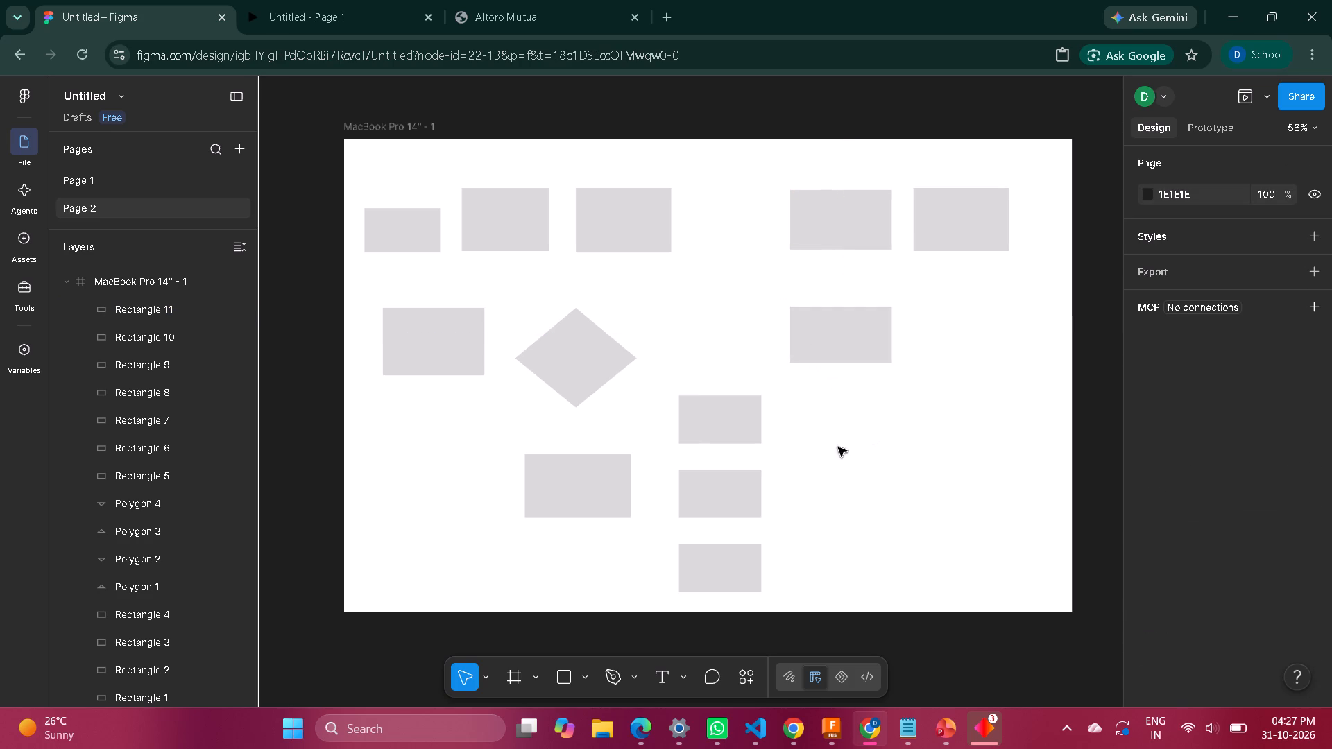
{"action": "left_click", "coordinate": [851, 365]}
{"action": "left_click_drag", "start_coordinate": [851, 359], "coordinate": [849, 367]}
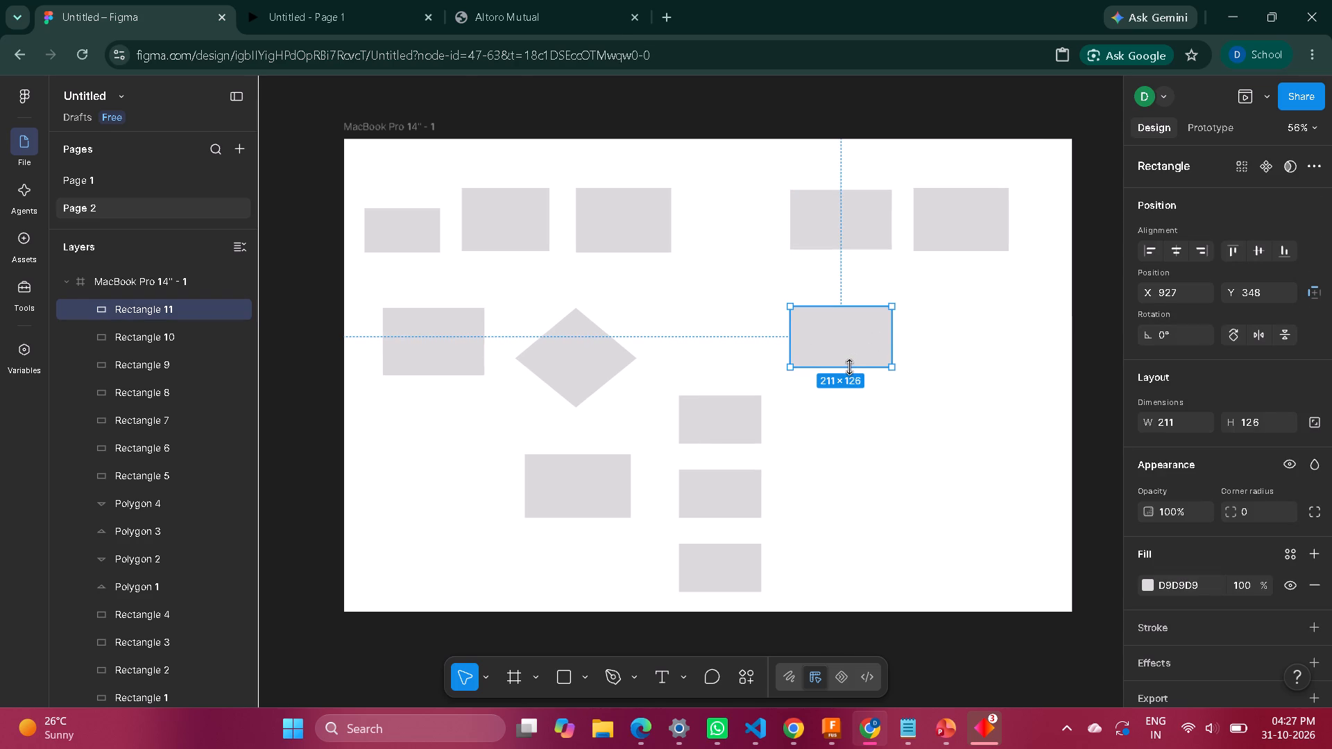
{"action": "left_click", "coordinate": [827, 411]}
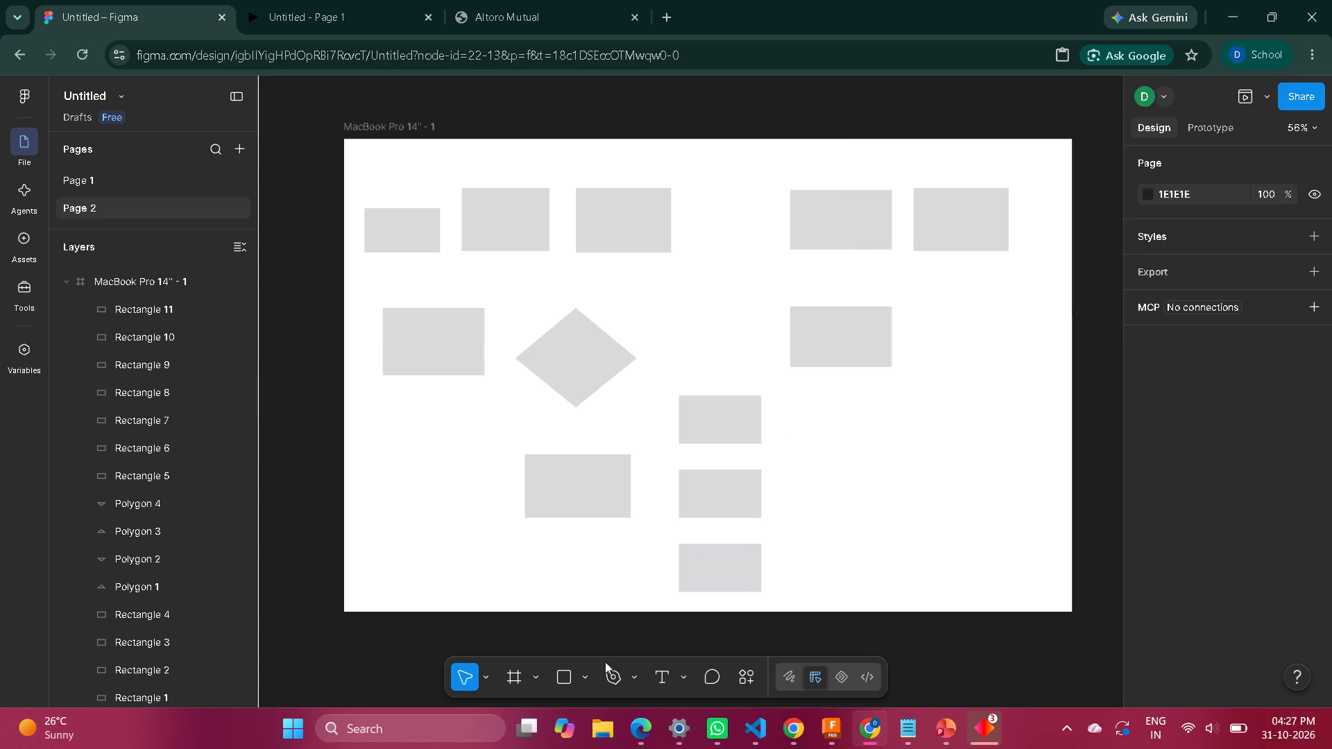
Draw a rectangle about 205 × 101 at X 933, Y 544, beneath the 211 × 126 rectangle.
{"action": "left_click", "coordinate": [567, 676]}
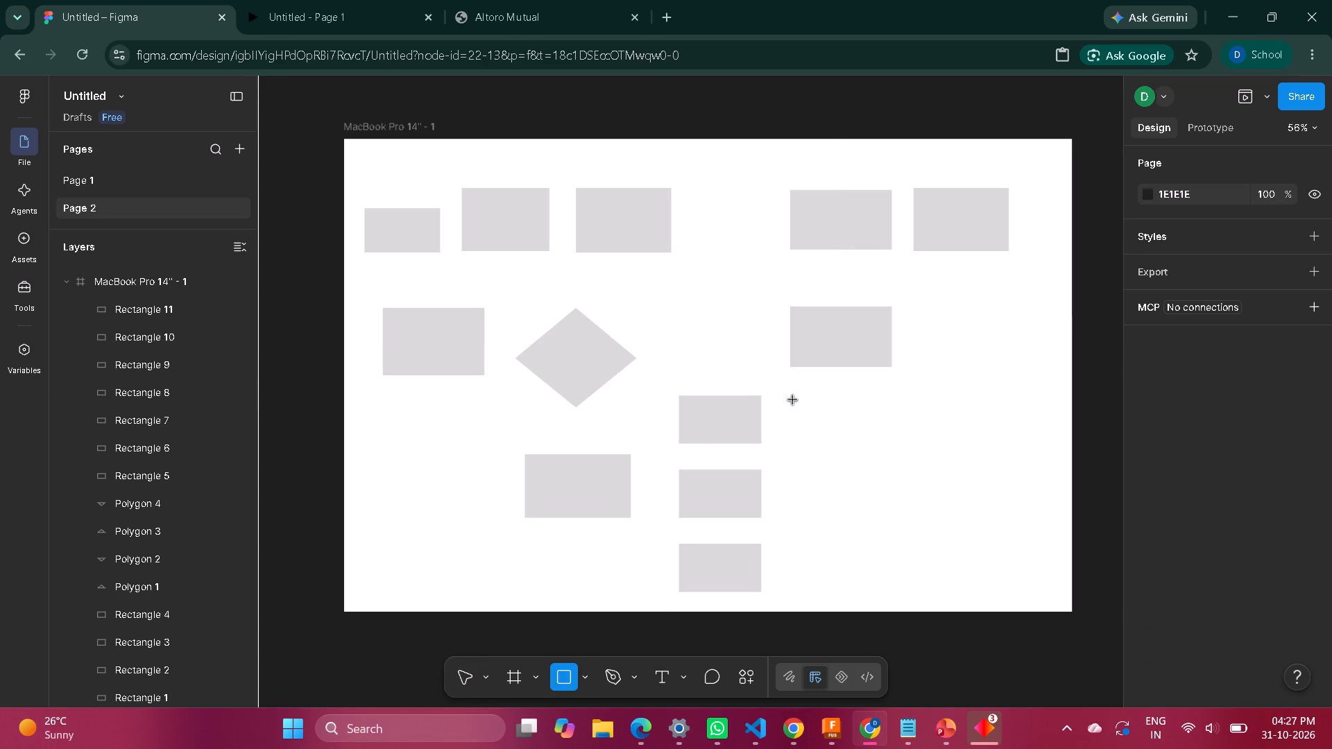
{"action": "left_click_drag", "start_coordinate": [793, 400], "coordinate": [894, 449]}
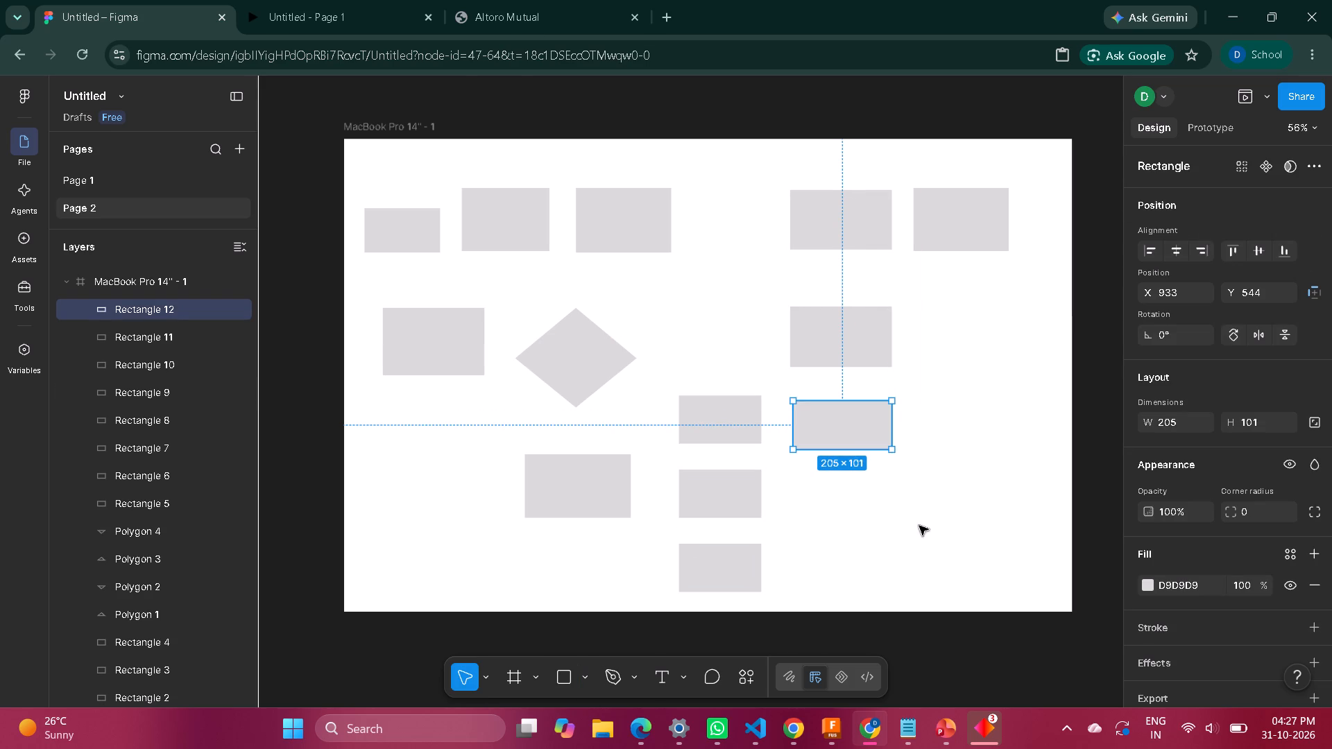
{"action": "left_click", "coordinate": [919, 524]}
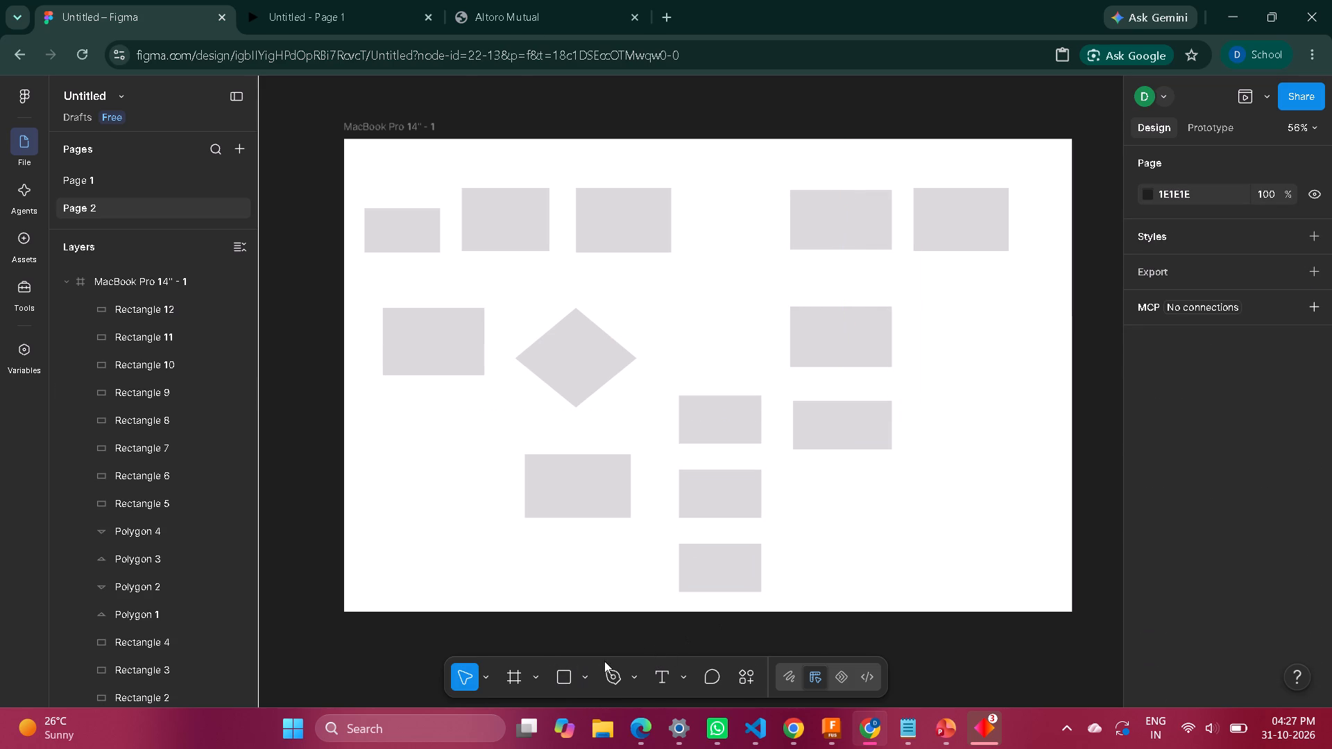
Draw a near-square about 142 × 135 beneath the 205 × 101 rectangle and rotate it about -44° into a diamond.
{"action": "left_click", "coordinate": [565, 691]}
{"action": "left_click", "coordinate": [565, 685]}
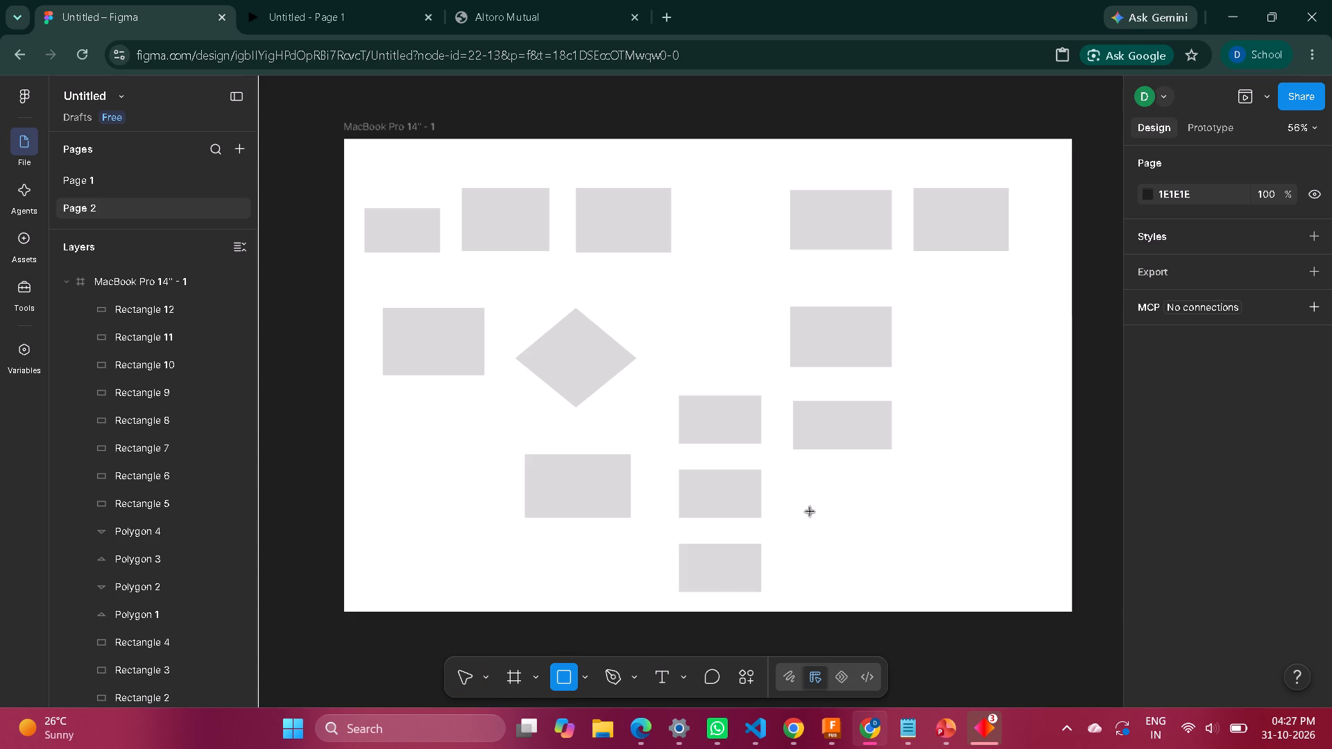
{"action": "left_click_drag", "start_coordinate": [810, 512], "coordinate": [882, 577]}
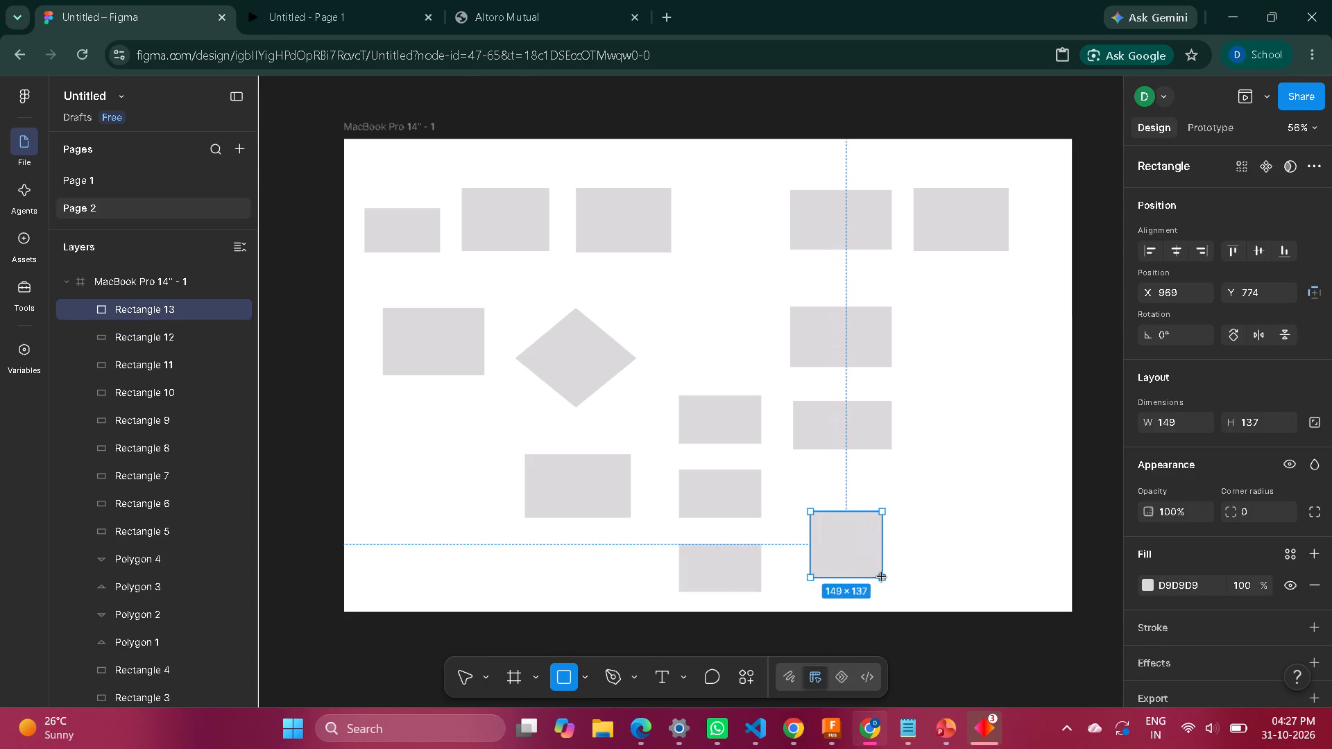
{"action": "left_click_drag", "start_coordinate": [882, 577], "coordinate": [889, 576]}
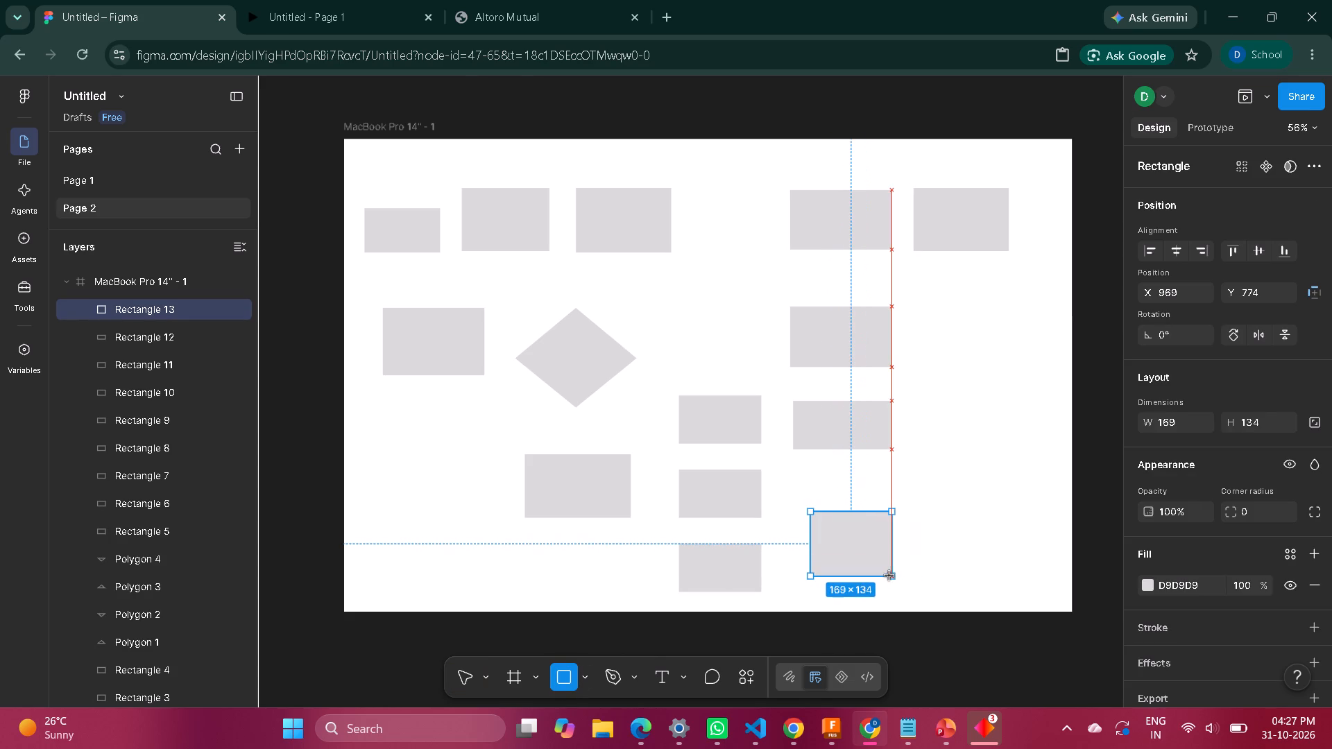
{"action": "left_click_drag", "start_coordinate": [889, 576], "coordinate": [878, 576]}
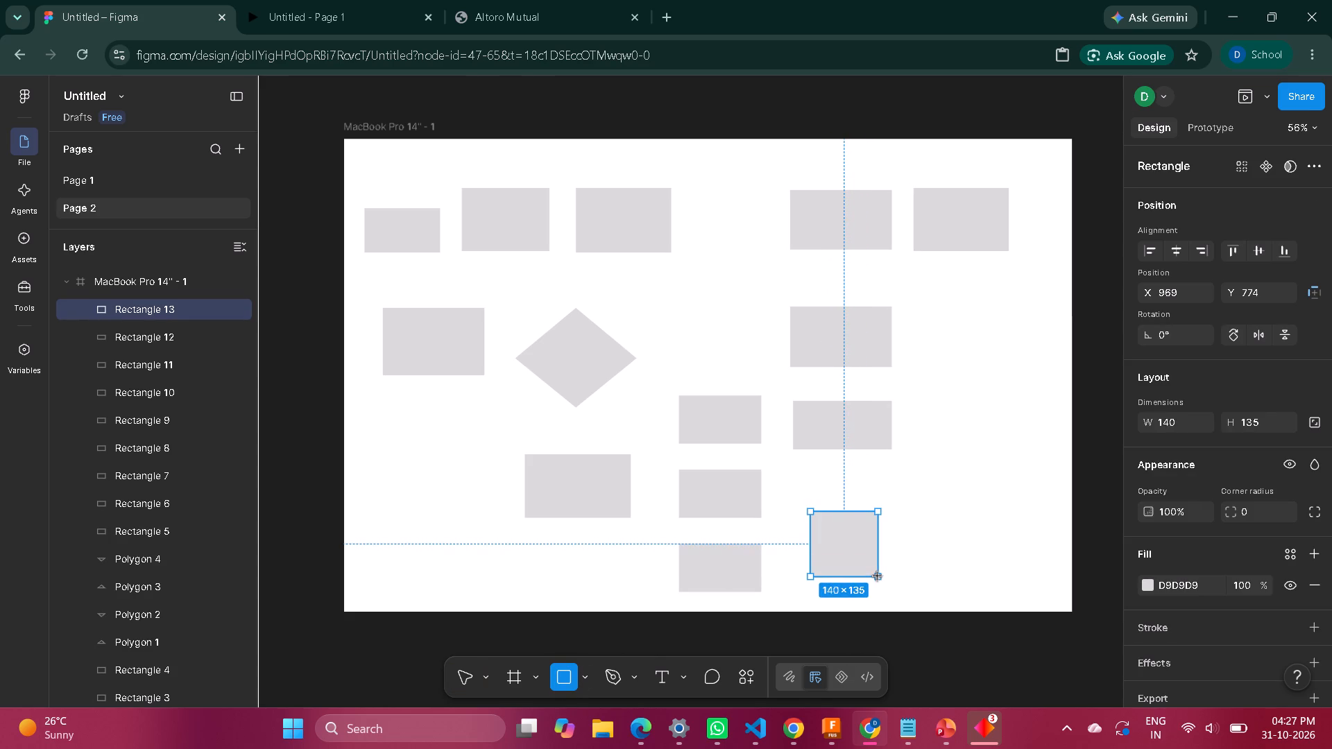
{"action": "left_click_drag", "start_coordinate": [878, 576], "coordinate": [878, 576]}
{"action": "left_click_drag", "start_coordinate": [805, 583], "coordinate": [768, 544]}
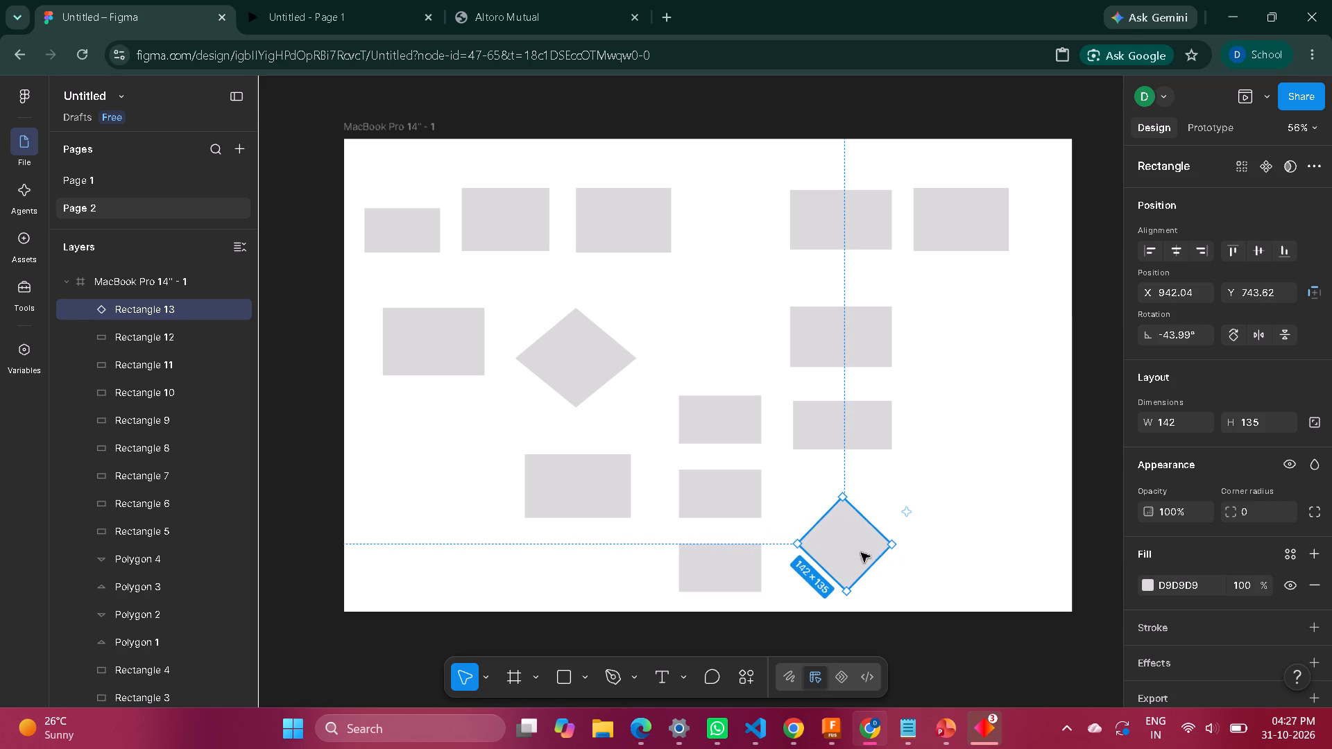
Resize the new diamond to about 136 × 135 and move it up, centred closer beneath the 205 × 101 rectangle.
{"action": "left_click", "coordinate": [903, 546]}
{"action": "left_click", "coordinate": [878, 560]}
{"action": "left_click_drag", "start_coordinate": [879, 555], "coordinate": [886, 542]}
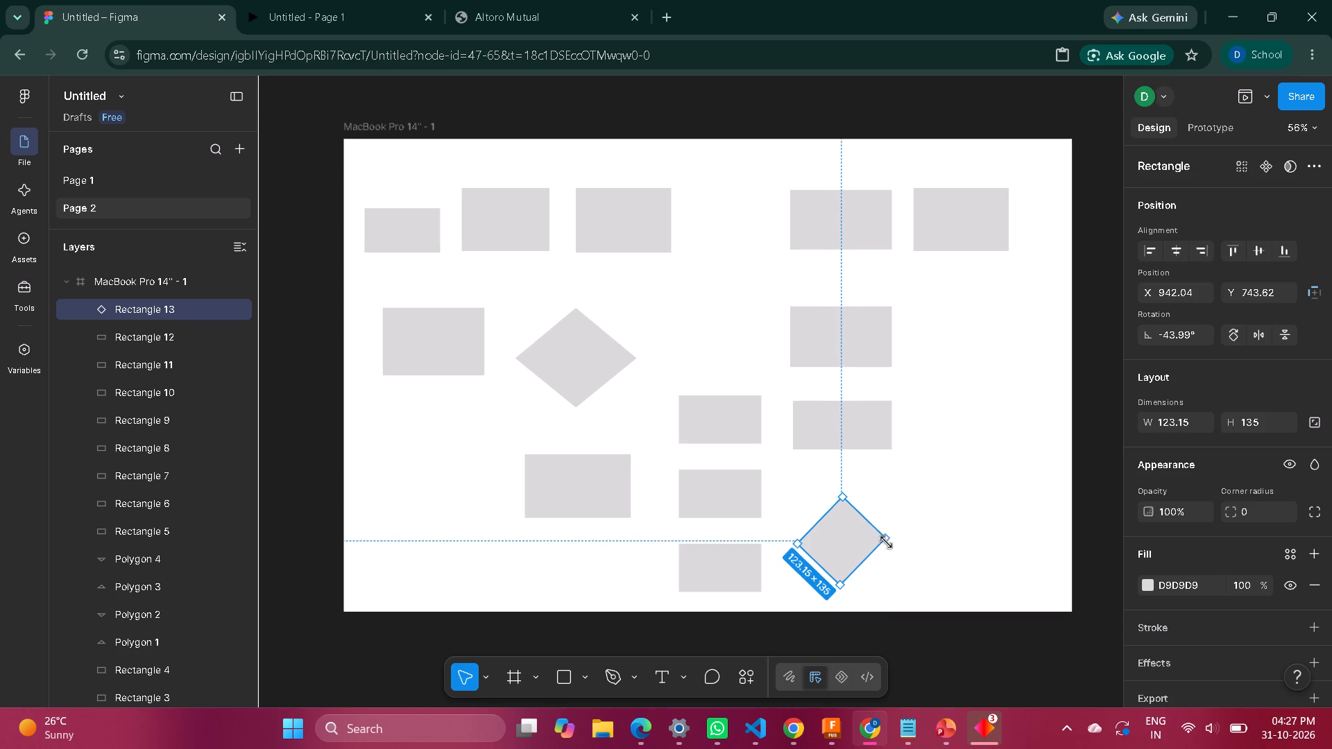
{"action": "left_click_drag", "start_coordinate": [886, 542], "coordinate": [888, 544]}
{"action": "left_click_drag", "start_coordinate": [850, 544], "coordinate": [860, 522]}
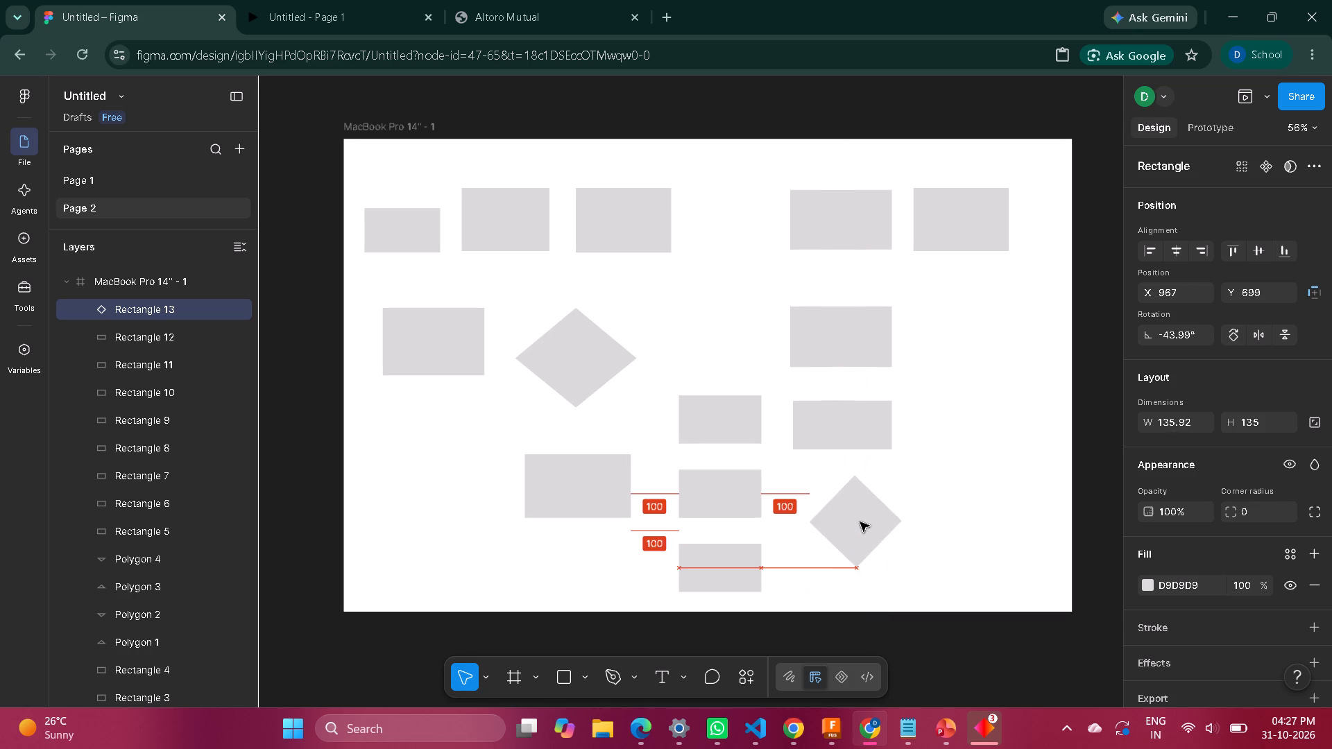
{"action": "left_click_drag", "start_coordinate": [860, 522], "coordinate": [853, 525]}
{"action": "left_click", "coordinate": [969, 545]}
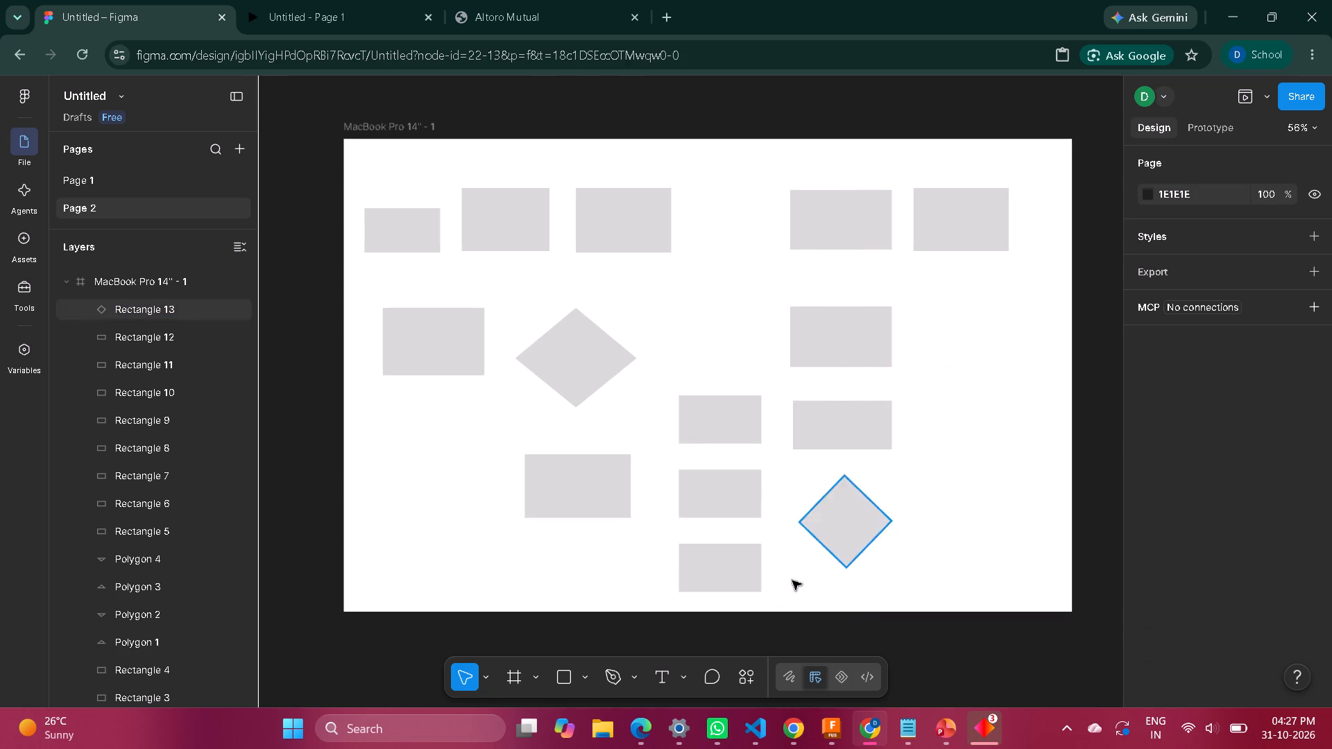
Draw a small rectangle to the right of the 205 × 101 rectangle, beneath the last top-row rectangle.
{"action": "left_click", "coordinate": [566, 678]}
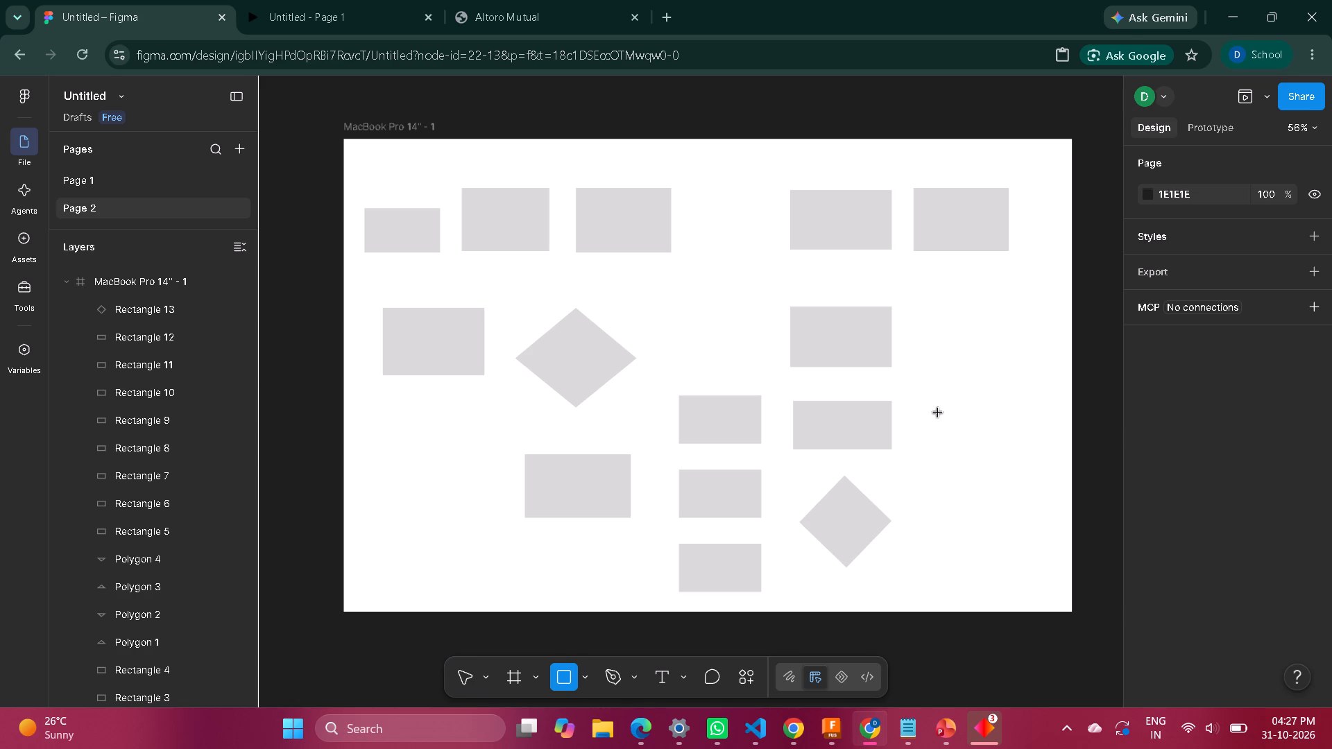
{"action": "left_click_drag", "start_coordinate": [940, 410], "coordinate": [1001, 438]}
{"action": "left_click", "coordinate": [1045, 450]}
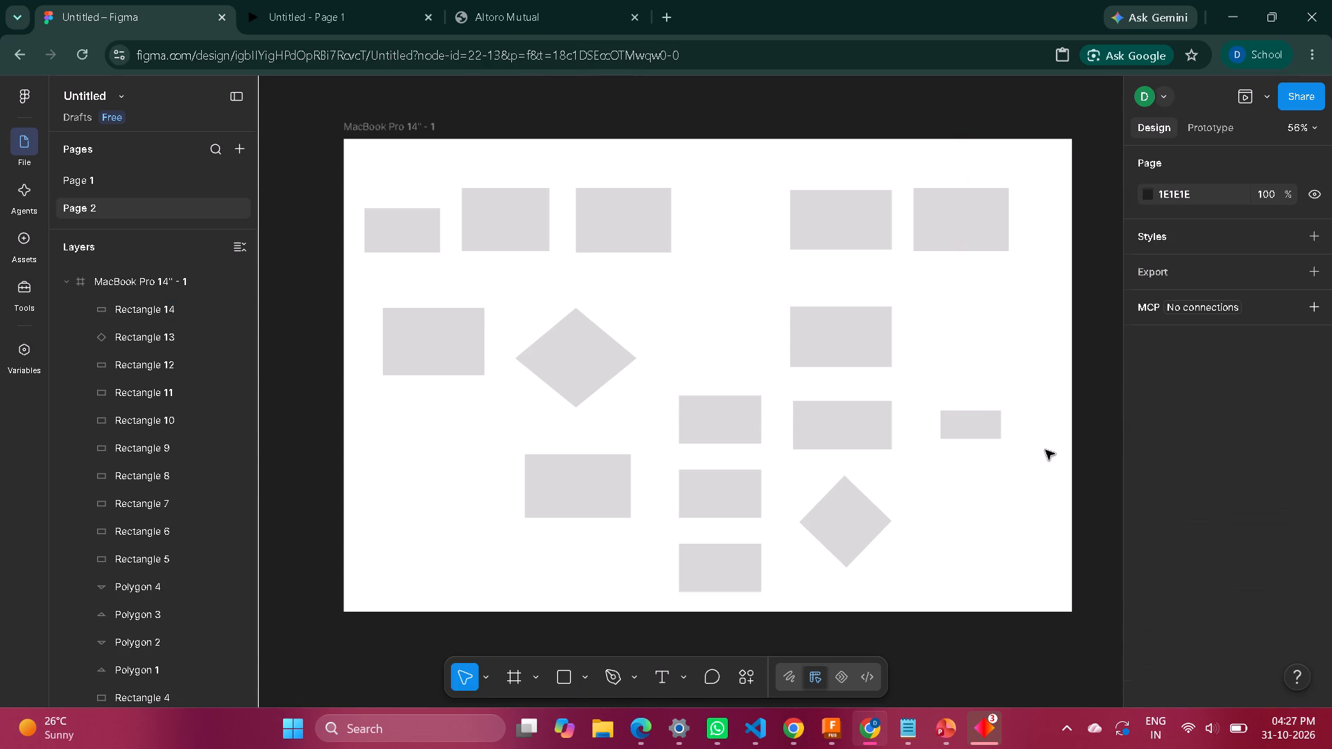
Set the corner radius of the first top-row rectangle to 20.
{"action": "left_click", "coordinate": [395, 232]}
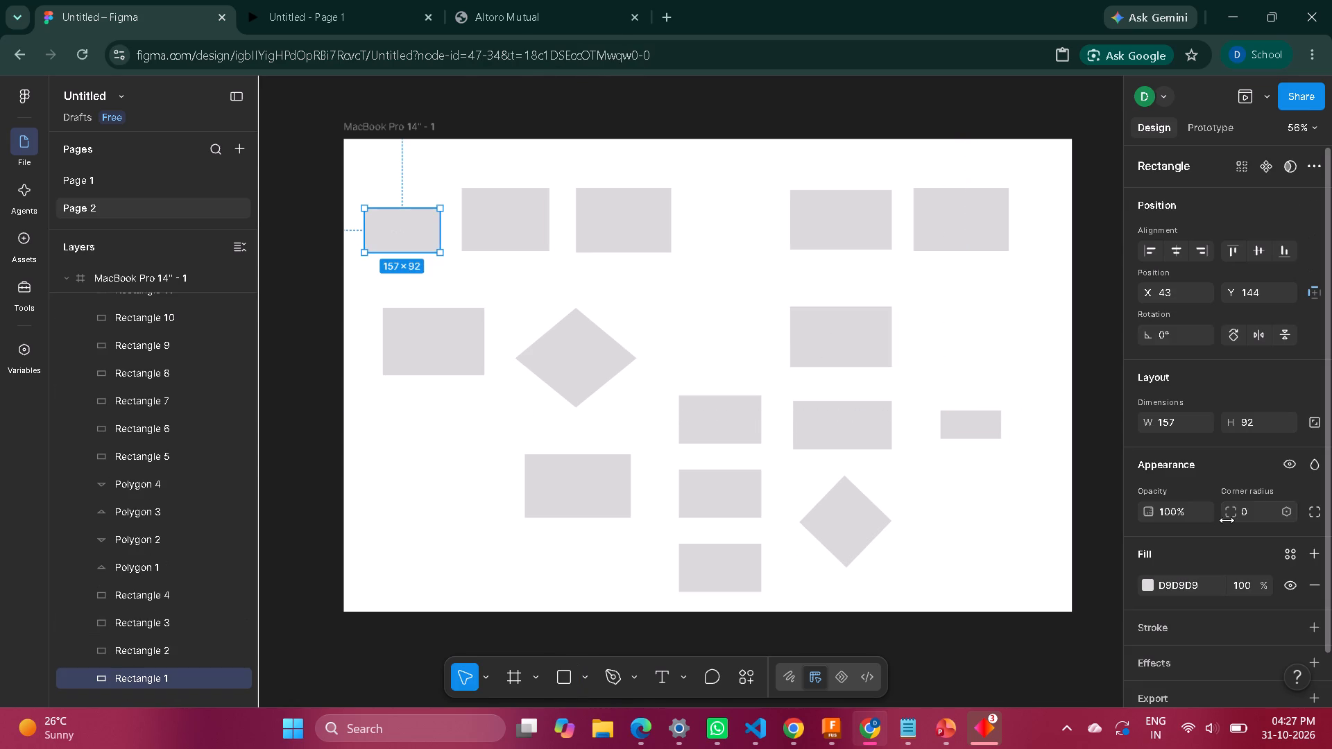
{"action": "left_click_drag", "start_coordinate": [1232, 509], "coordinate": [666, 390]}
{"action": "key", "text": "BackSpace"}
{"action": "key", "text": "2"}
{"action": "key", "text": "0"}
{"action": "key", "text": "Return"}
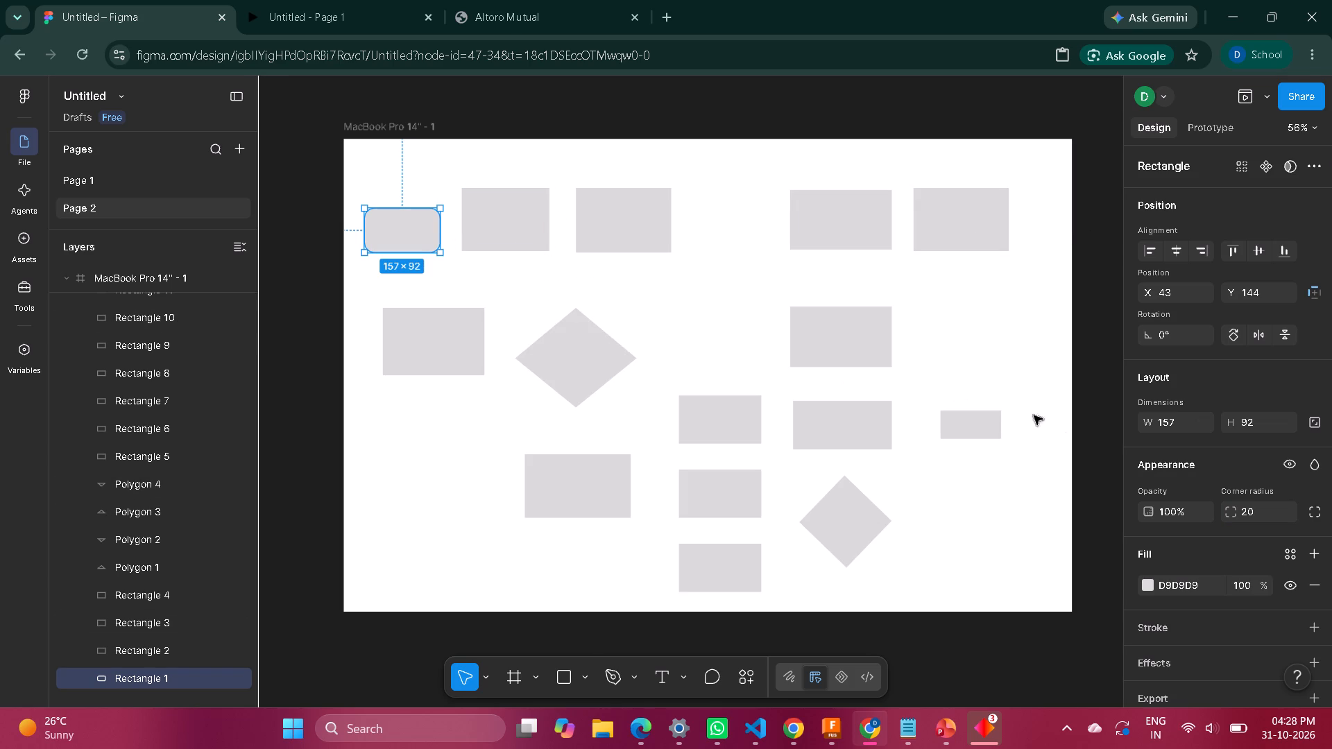
Set the corner radius of the first top-row rectangle to 25.
{"action": "left_click", "coordinate": [1252, 516]}
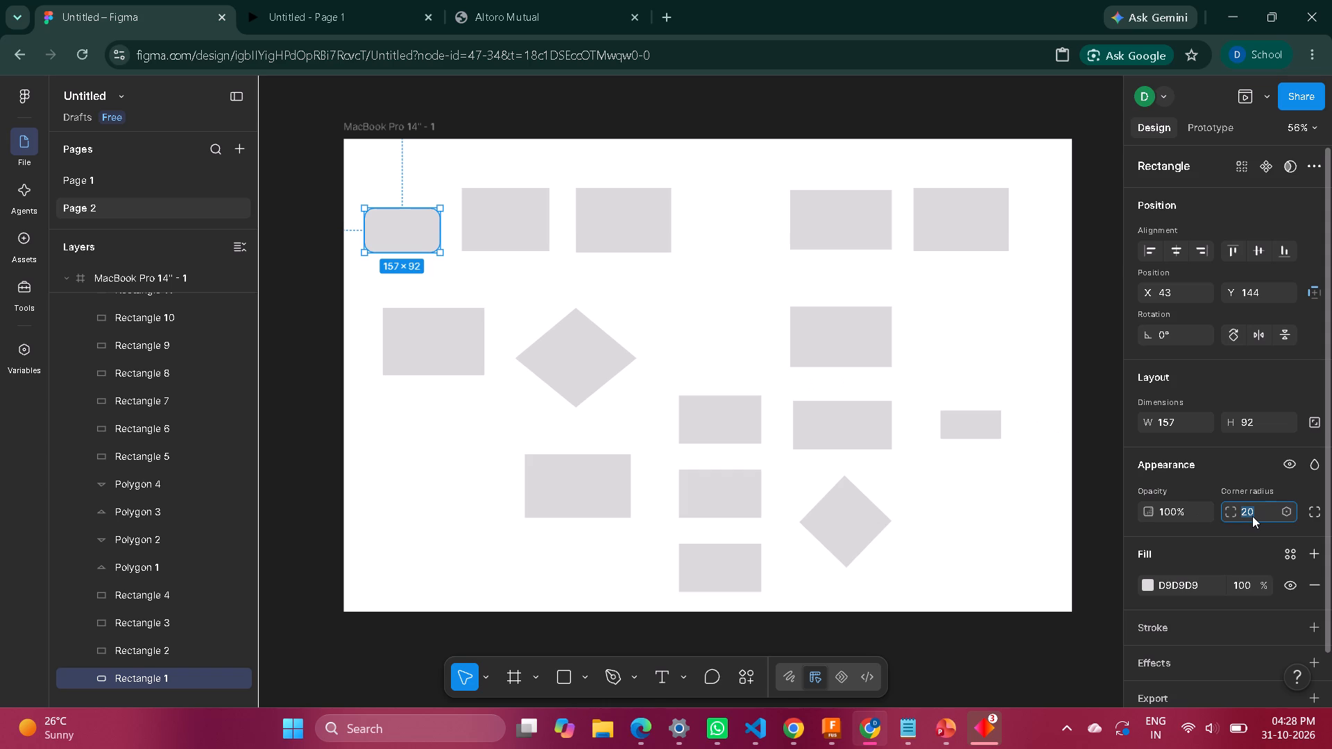
{"action": "key", "text": "BackSpace"}
{"action": "type", "text": "25"}
{"action": "key", "text": "Return"}
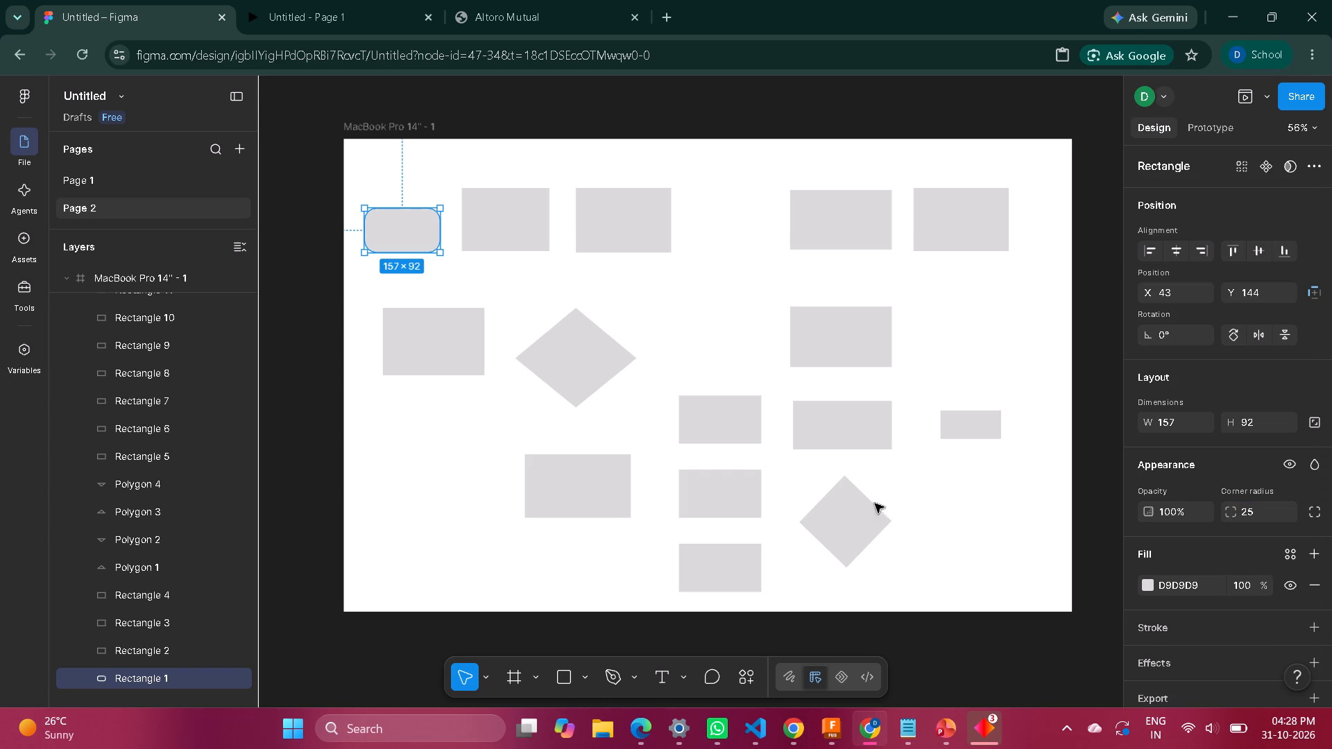
{"action": "left_click", "coordinate": [544, 565]}
Set the corner radius of the 211 × 140 rectangle beside the large diamond to 4.
{"action": "left_click", "coordinate": [434, 322]}
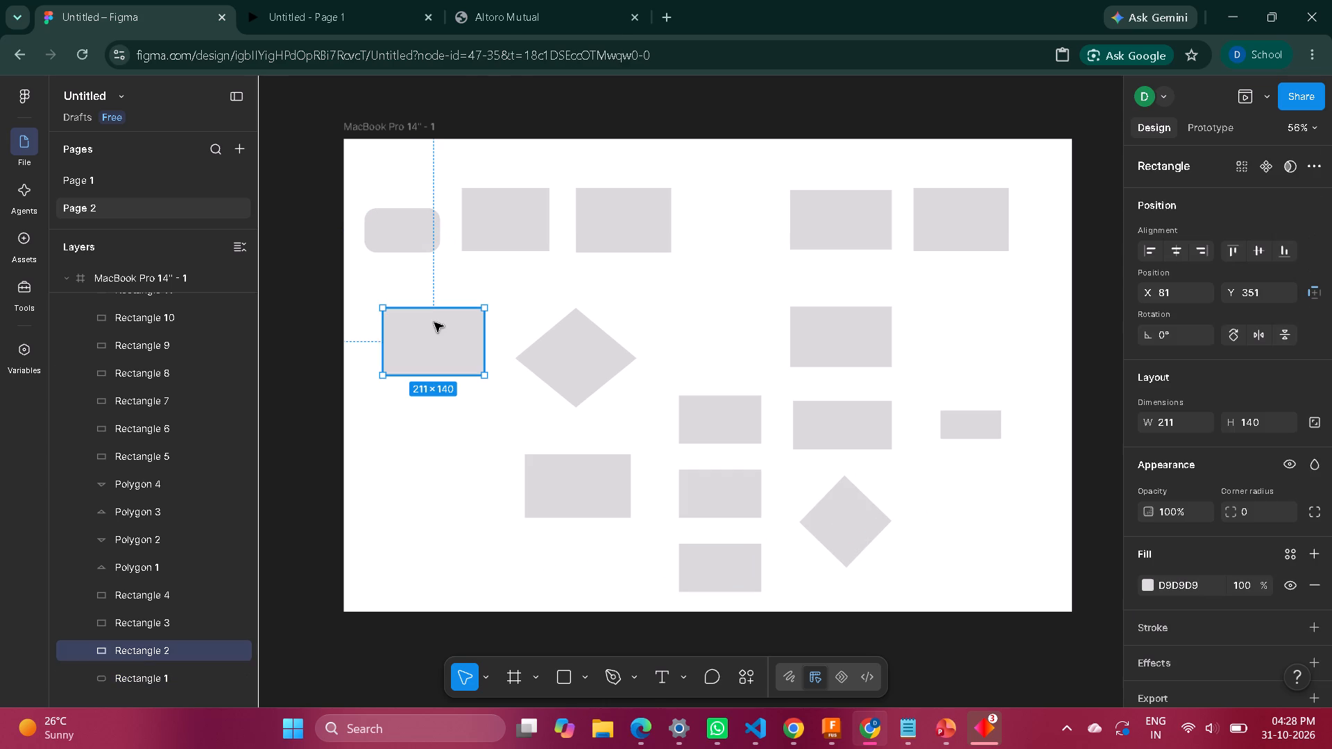
{"action": "left_click", "coordinate": [1264, 515]}
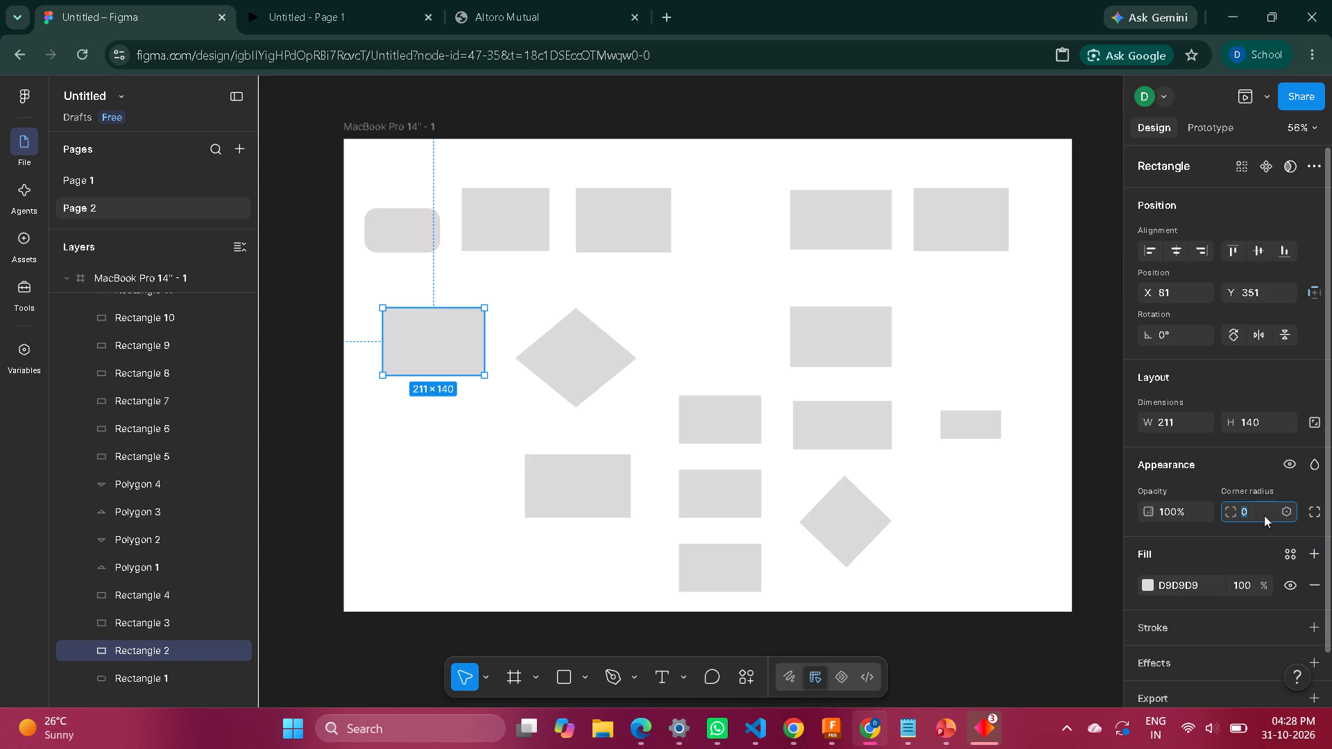
{"action": "key", "text": "4"}
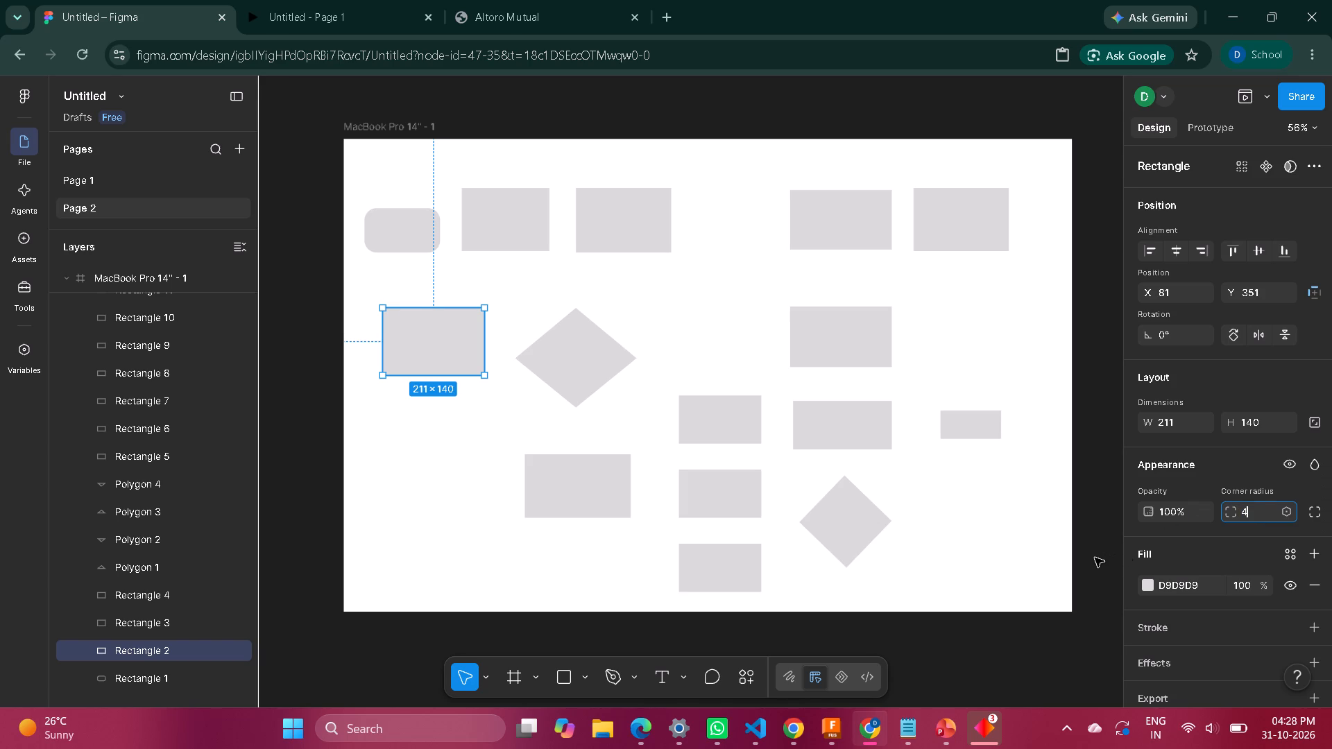
{"action": "left_click", "coordinate": [1095, 558]}
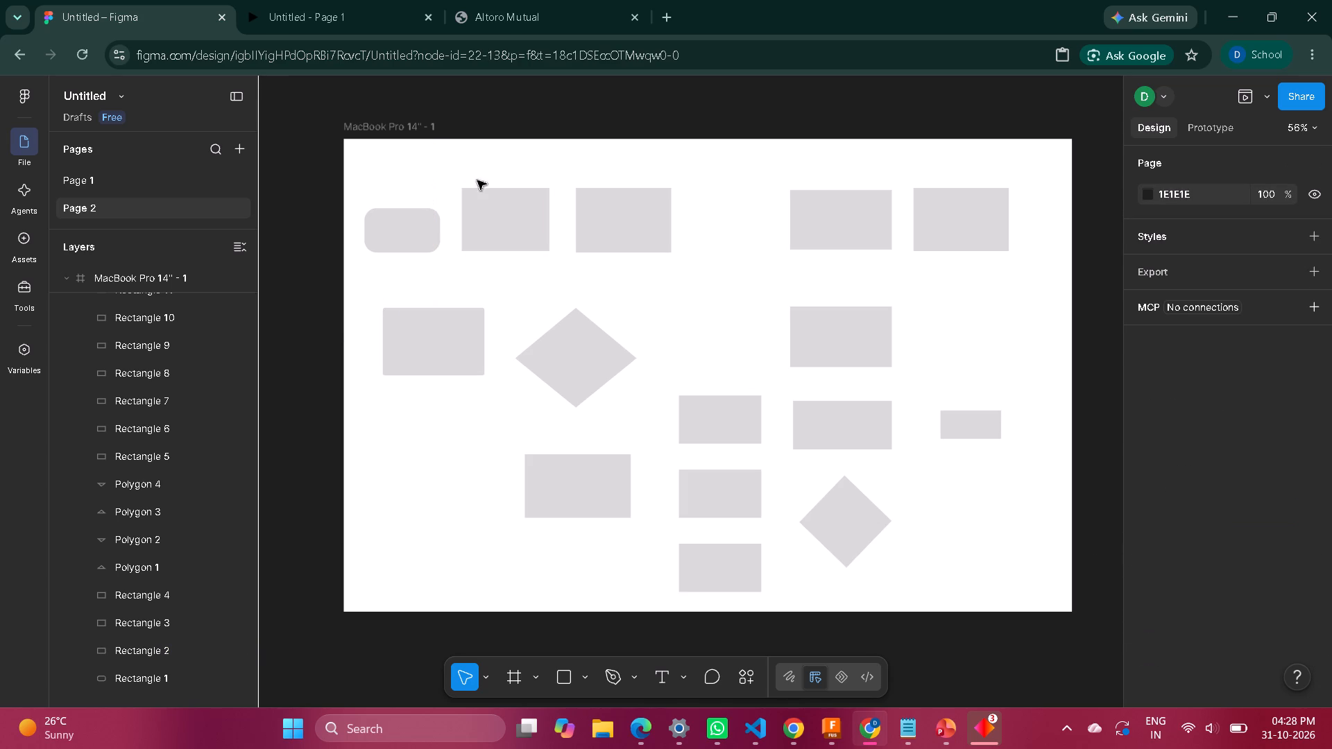
Set the corner radius of the second top-row rectangle to 10.
{"action": "left_click", "coordinate": [520, 208]}
{"action": "left_click", "coordinate": [1276, 513]}
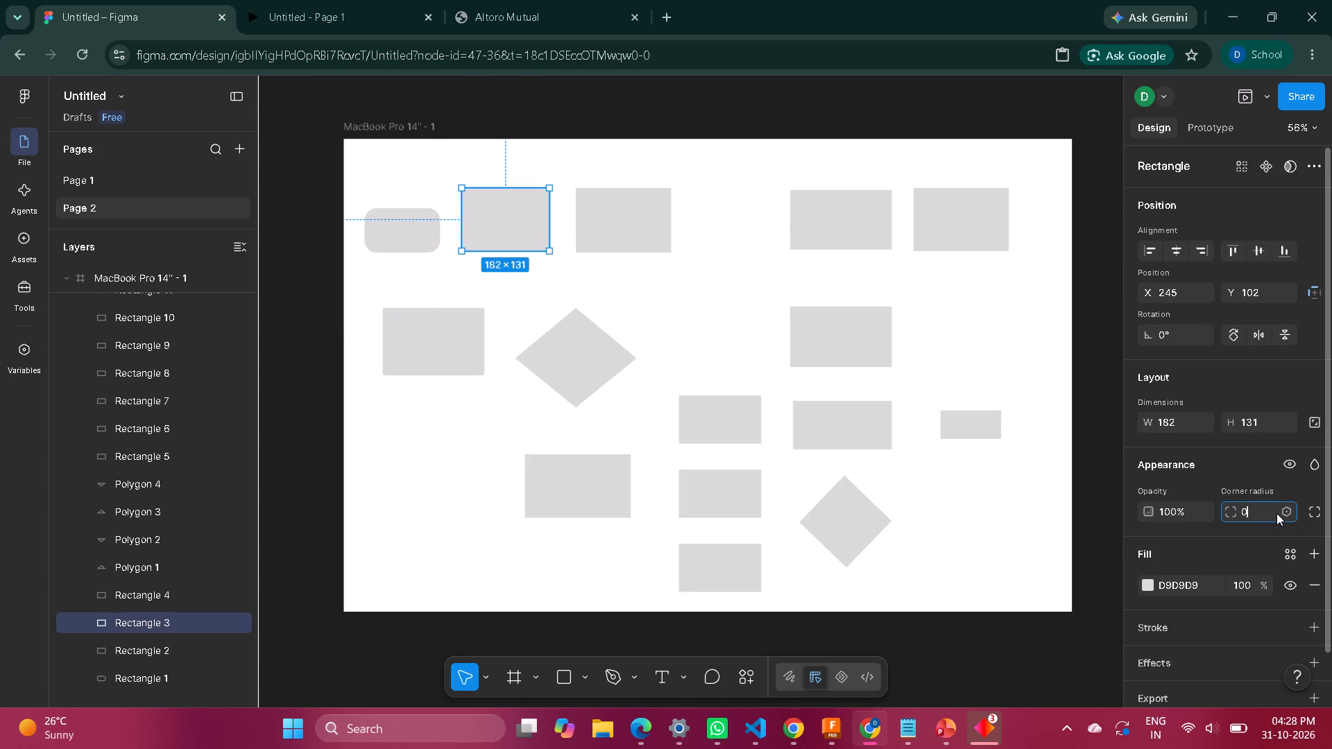
{"action": "type", "text": "10"}
{"action": "key", "text": "Return"}
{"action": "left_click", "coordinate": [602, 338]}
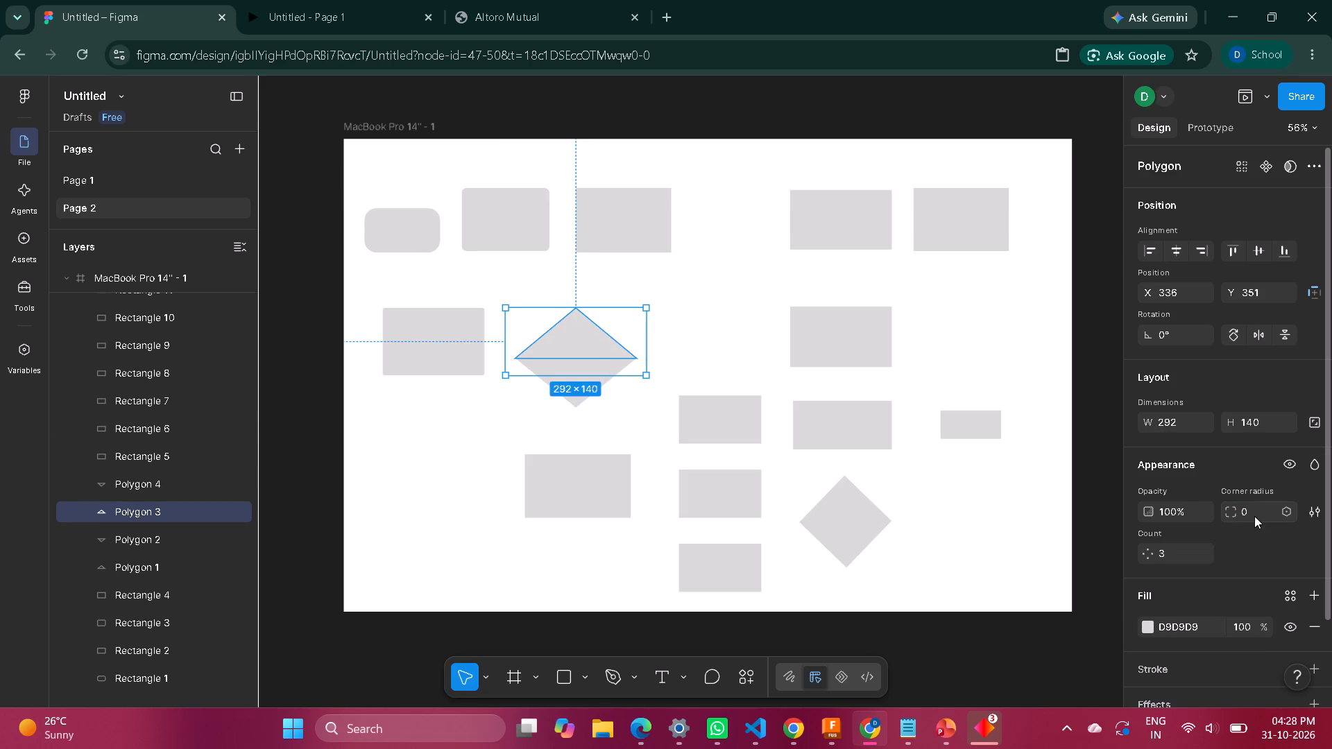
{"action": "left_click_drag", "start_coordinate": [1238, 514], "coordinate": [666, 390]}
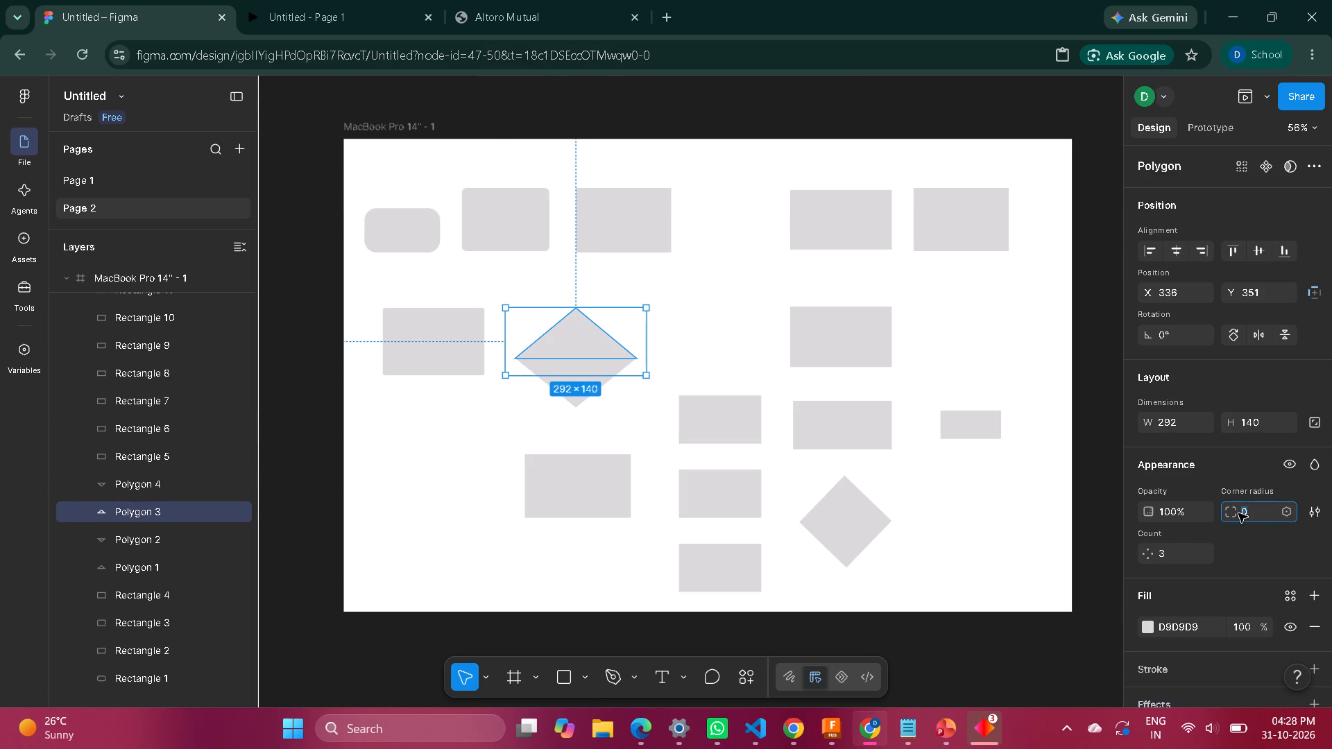
Set the corner radius of the rectangle beneath the large diamond to 10.
{"action": "left_click", "coordinate": [623, 496]}
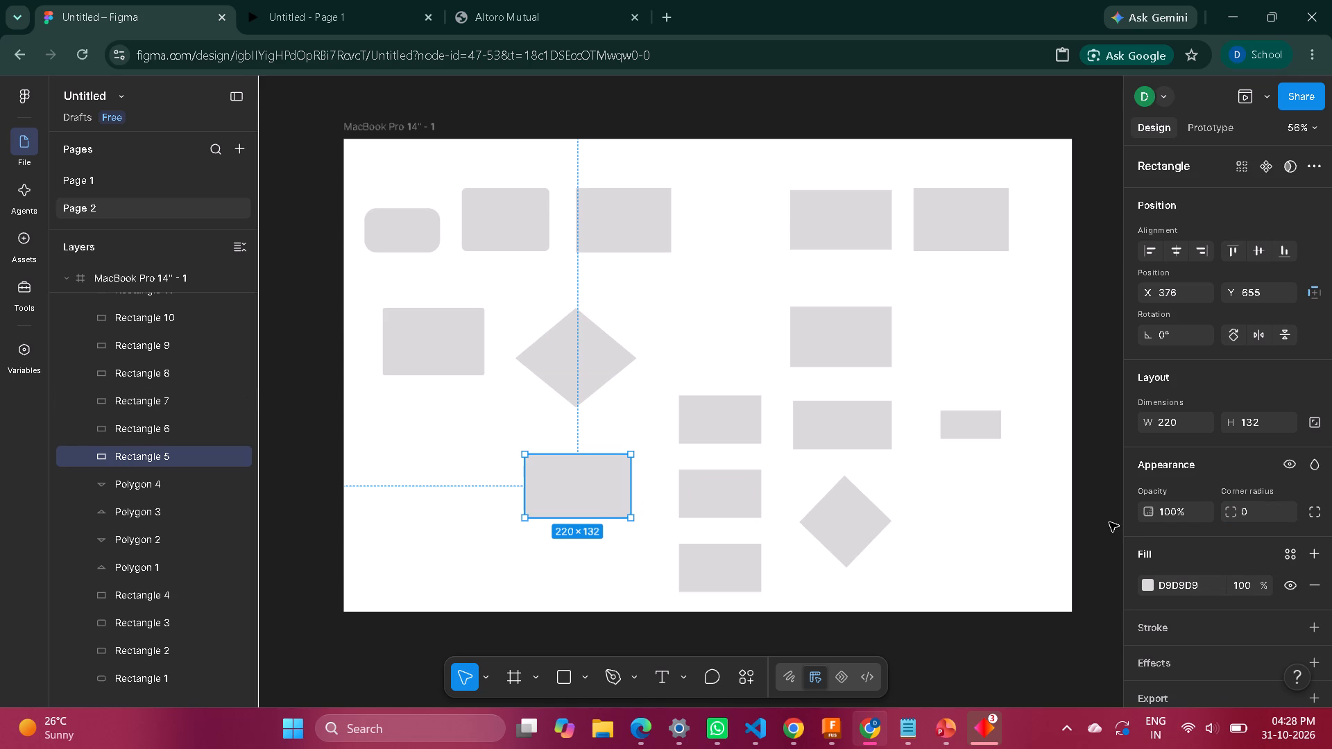
{"action": "left_click", "coordinate": [1262, 513]}
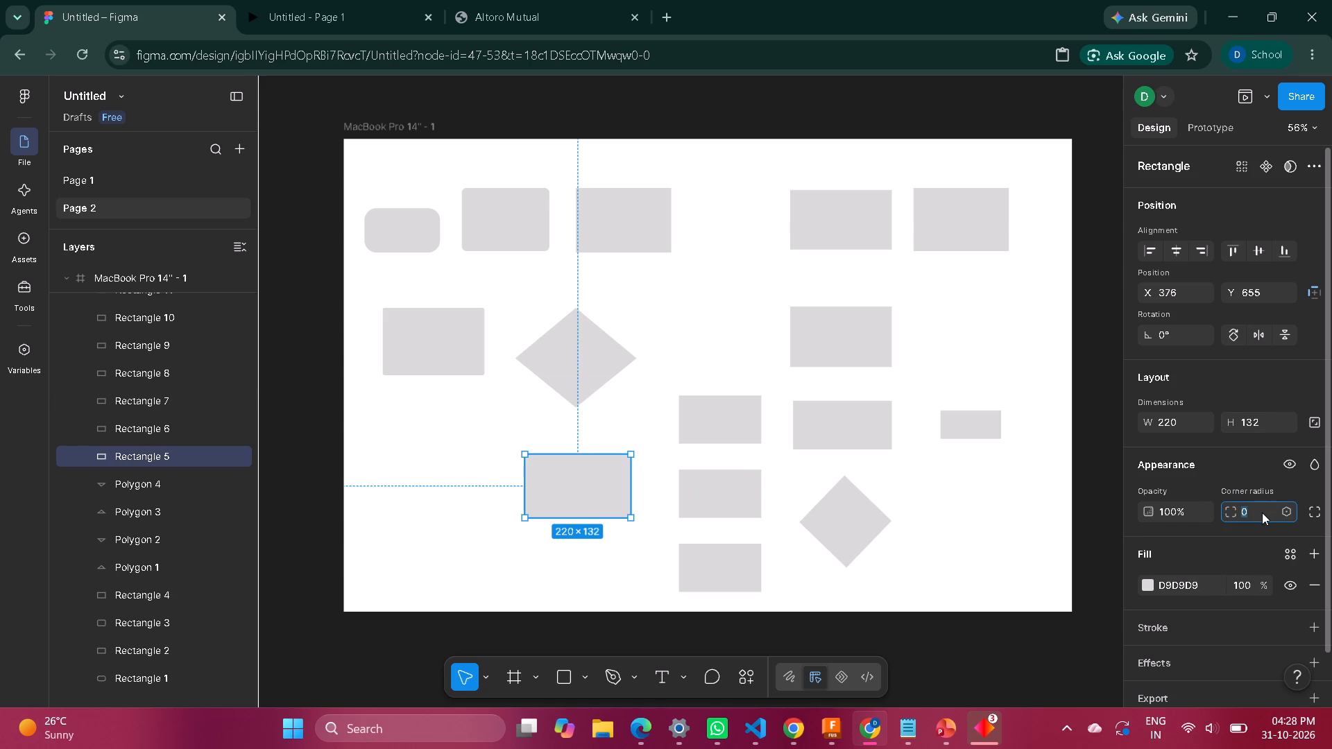
{"action": "type", "text": "10"}
{"action": "key", "text": "Return"}
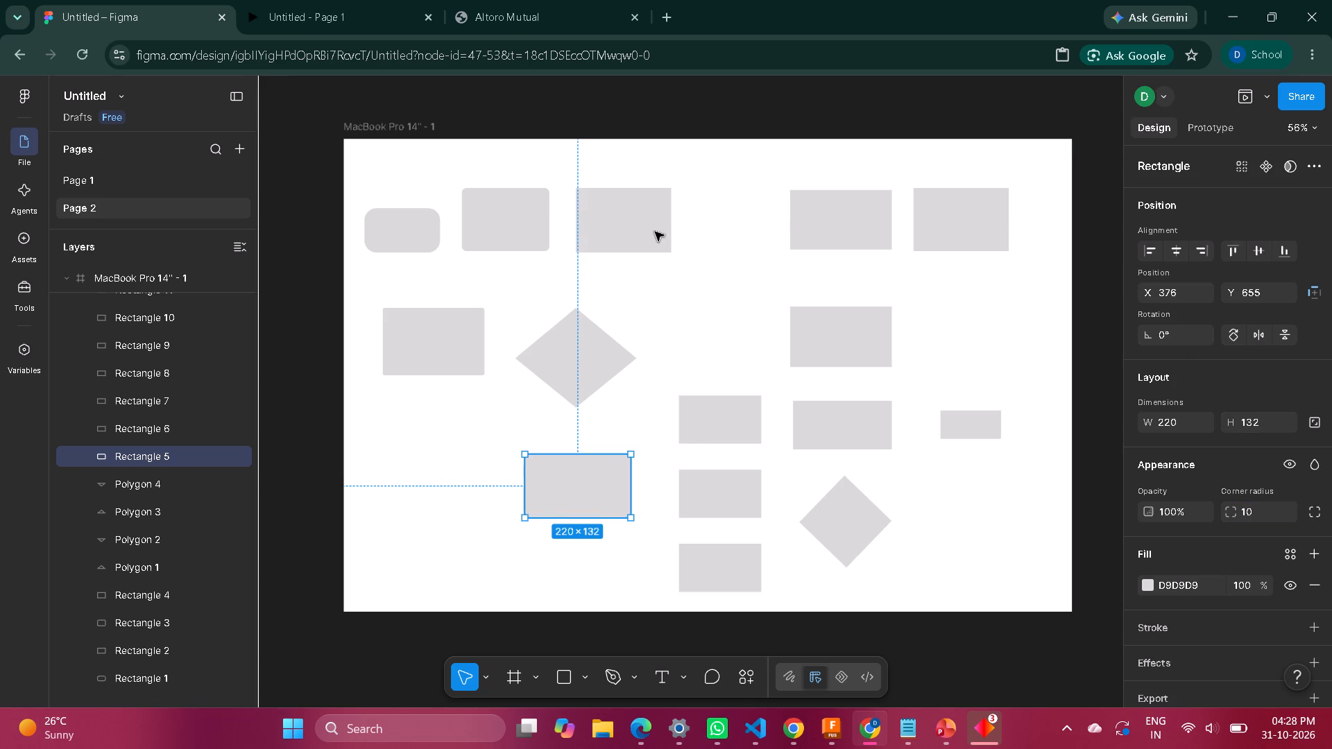
Set the corner radius of the third, fourth and fifth top-row rectangles to 10 each.
{"action": "left_click", "coordinate": [647, 231]}
{"action": "left_click", "coordinate": [1263, 509]}
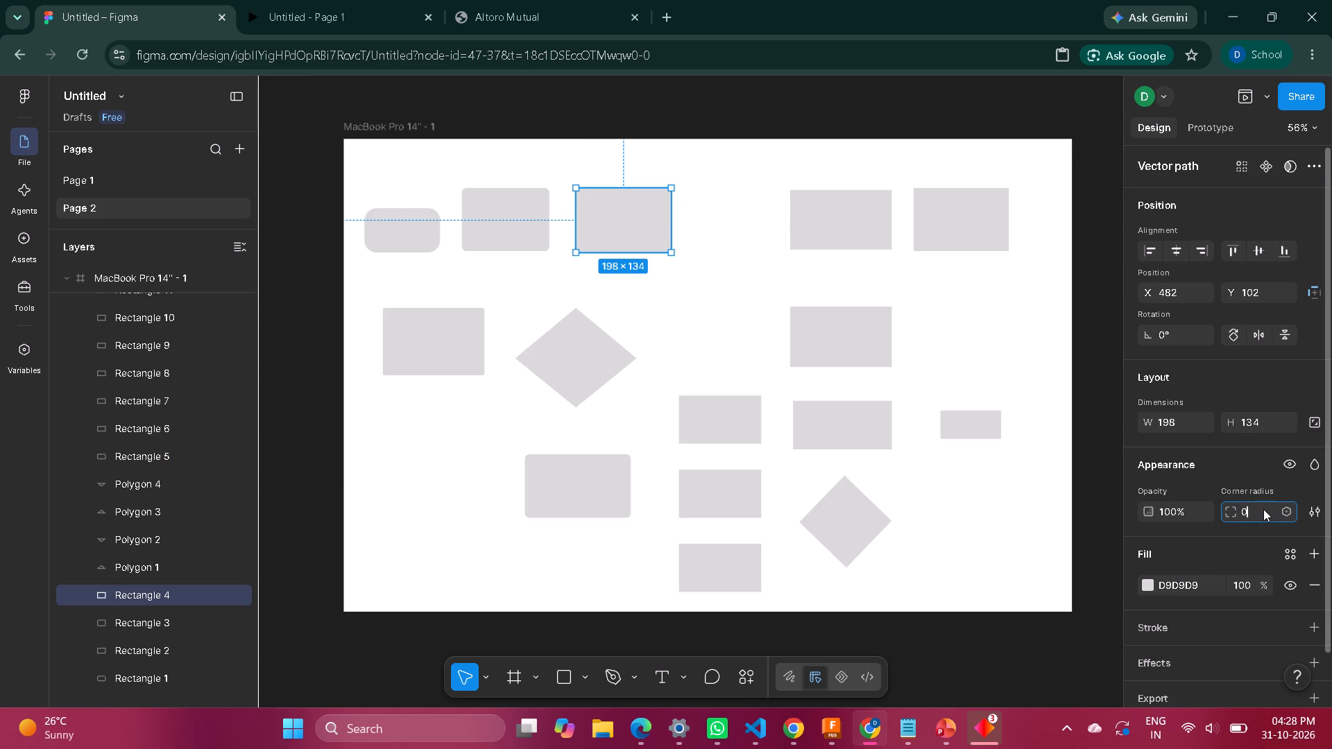
{"action": "type", "text": "10"}
{"action": "key", "text": "Return"}
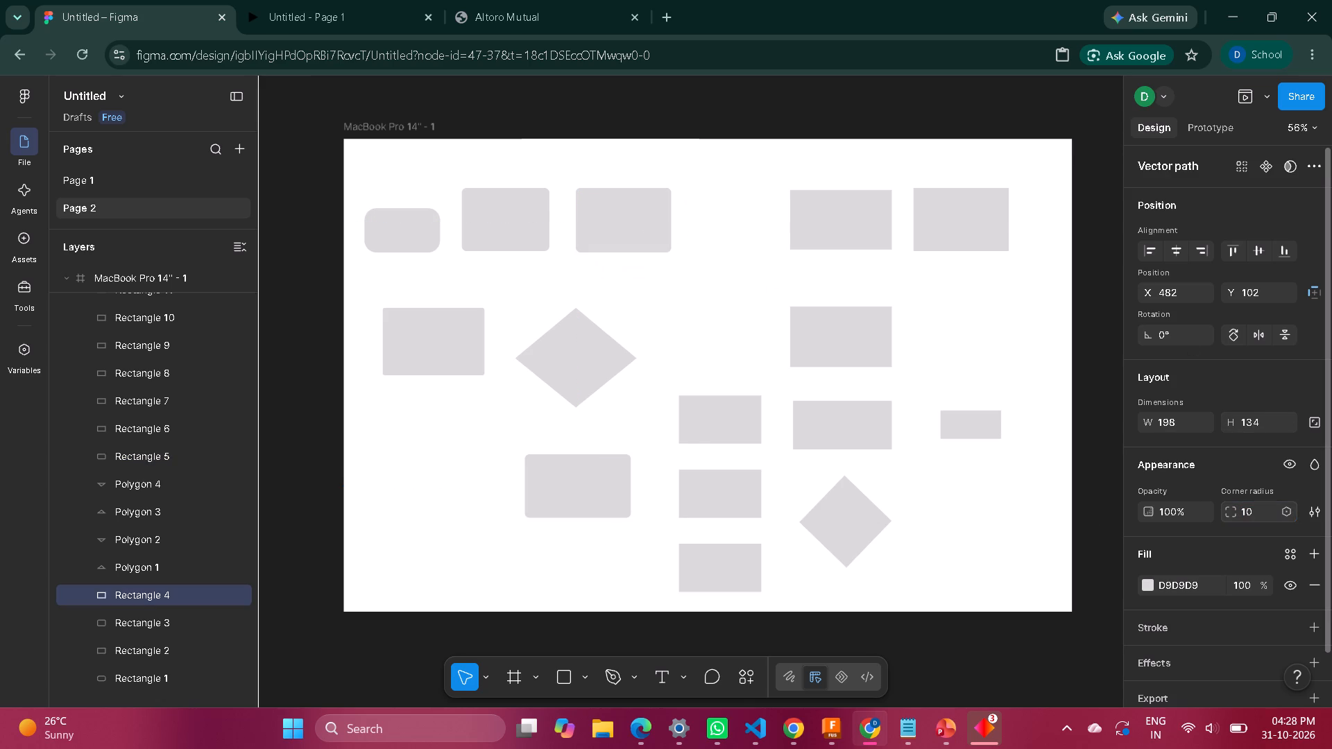
{"action": "left_click", "coordinate": [846, 236]}
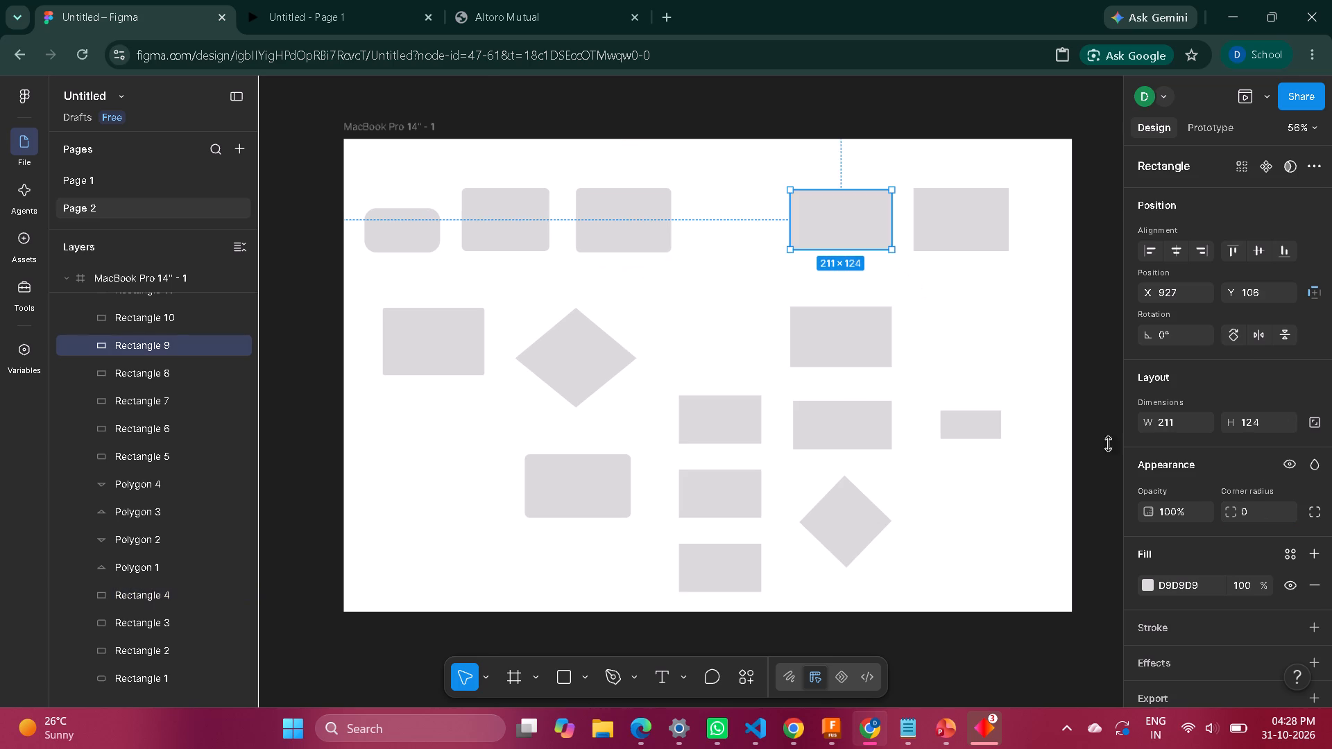
{"action": "left_click", "coordinate": [1274, 516]}
{"action": "type", "text": "10"}
{"action": "key", "text": "Return"}
{"action": "left_click", "coordinate": [954, 224]}
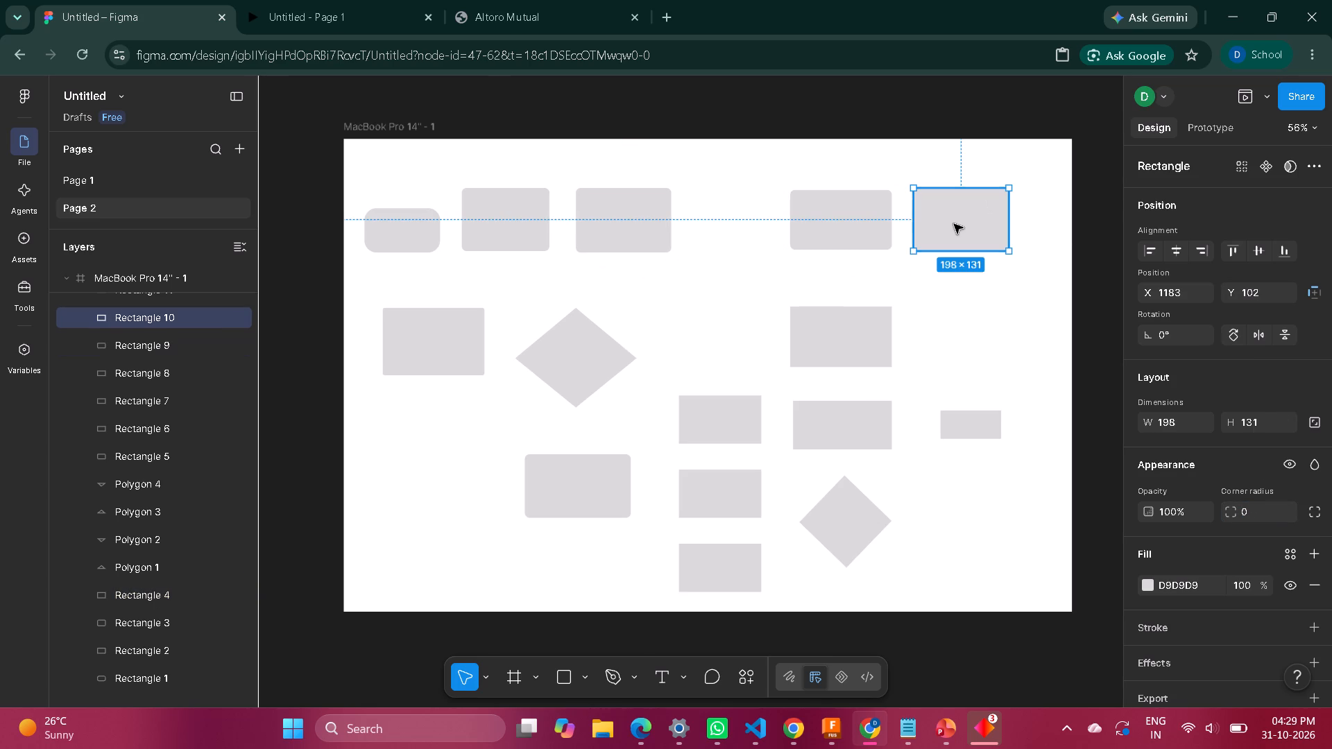
{"action": "left_click", "coordinate": [1256, 510]}
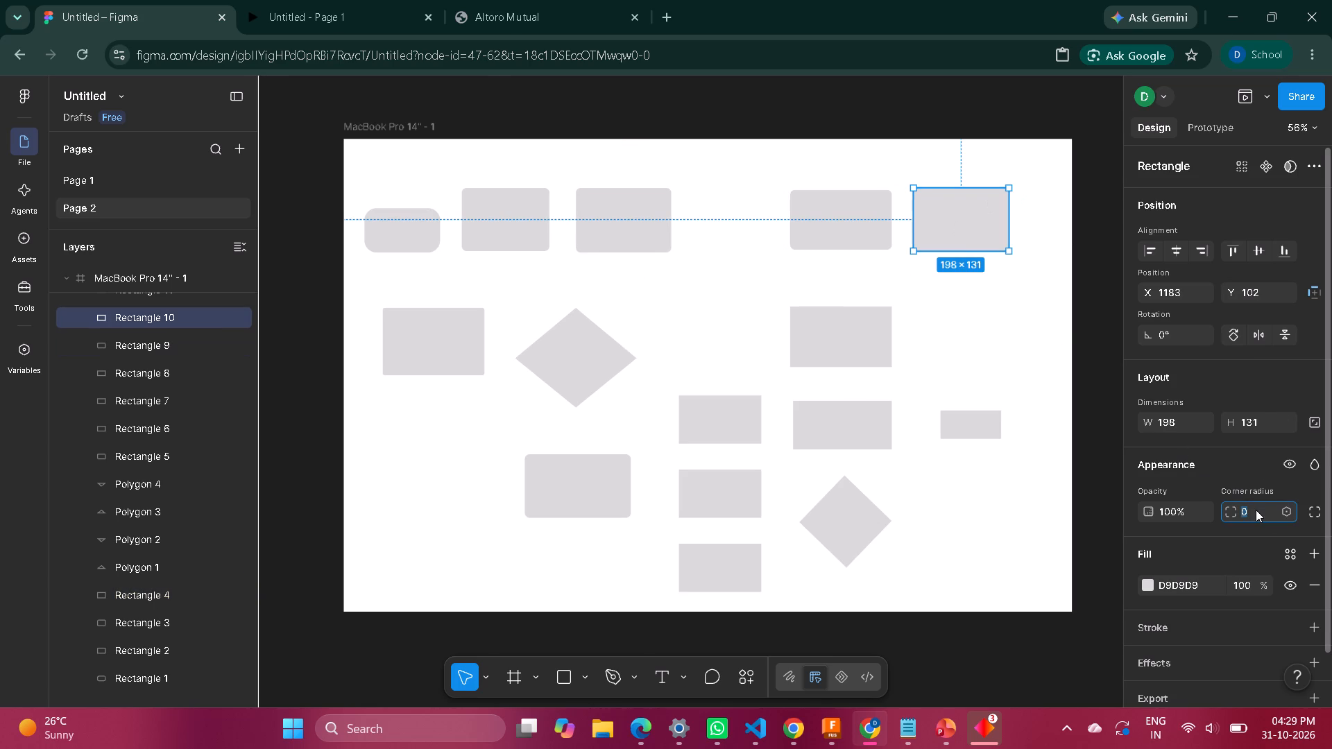
{"action": "type", "text": "10"}
{"action": "key", "text": "Return"}
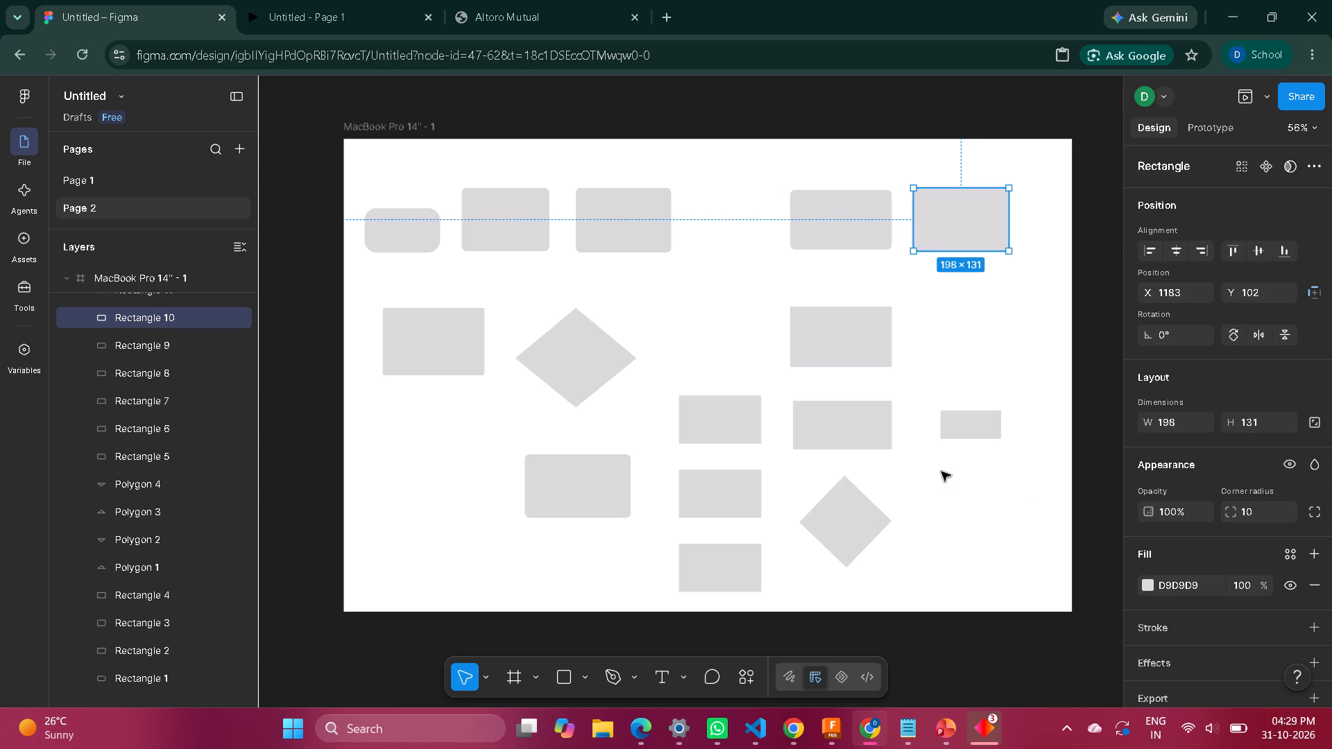
Set the corner radius of the two rectangles beneath the fourth top-row rectangle to 10 each.
{"action": "left_click", "coordinate": [809, 333]}
{"action": "left_click", "coordinate": [1250, 511]}
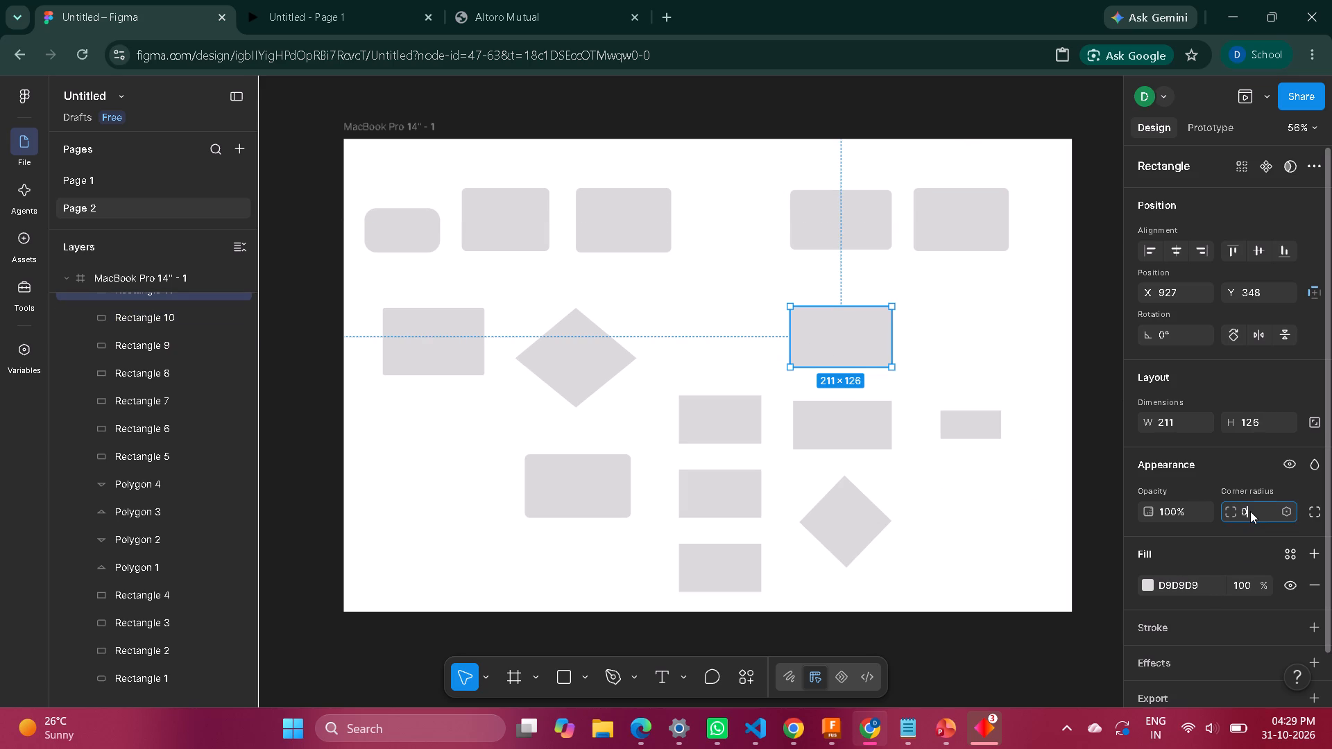
{"action": "key", "text": "1"}
{"action": "key", "text": "0"}
{"action": "key", "text": "Return"}
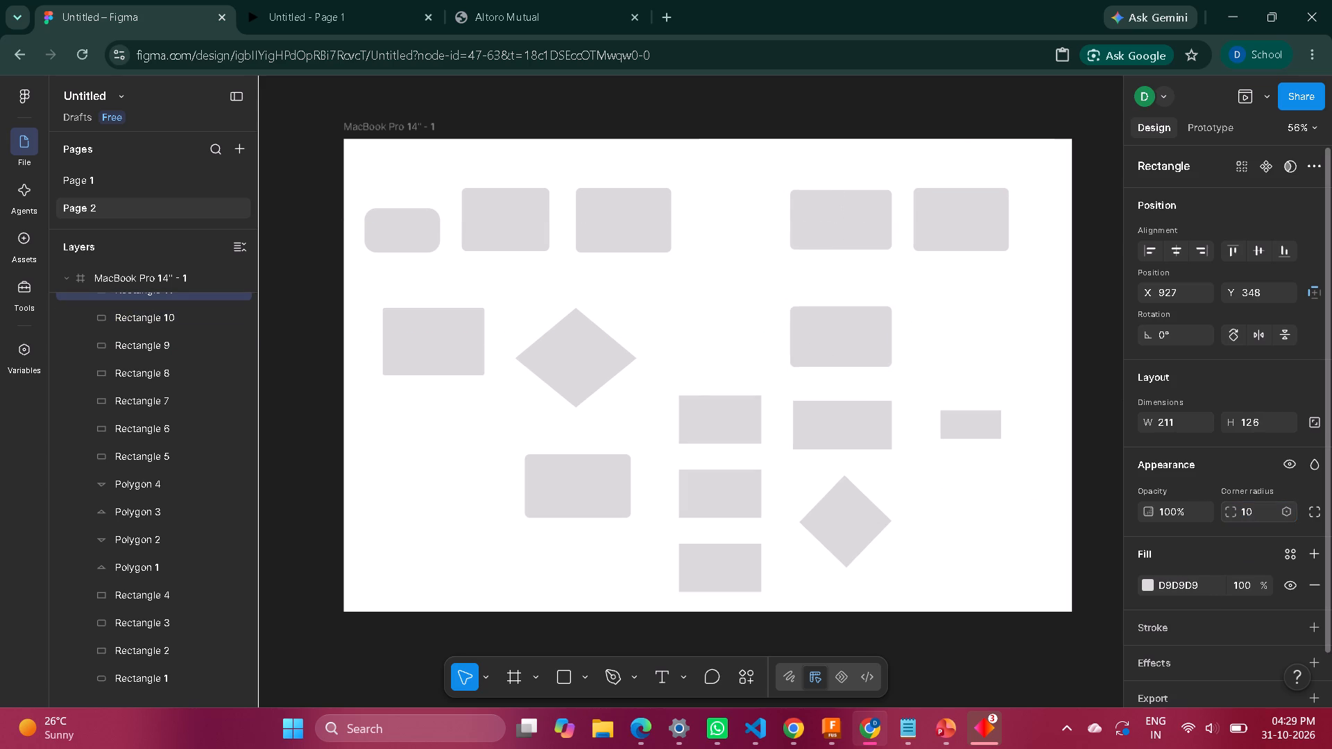
{"action": "left_click", "coordinate": [799, 445]}
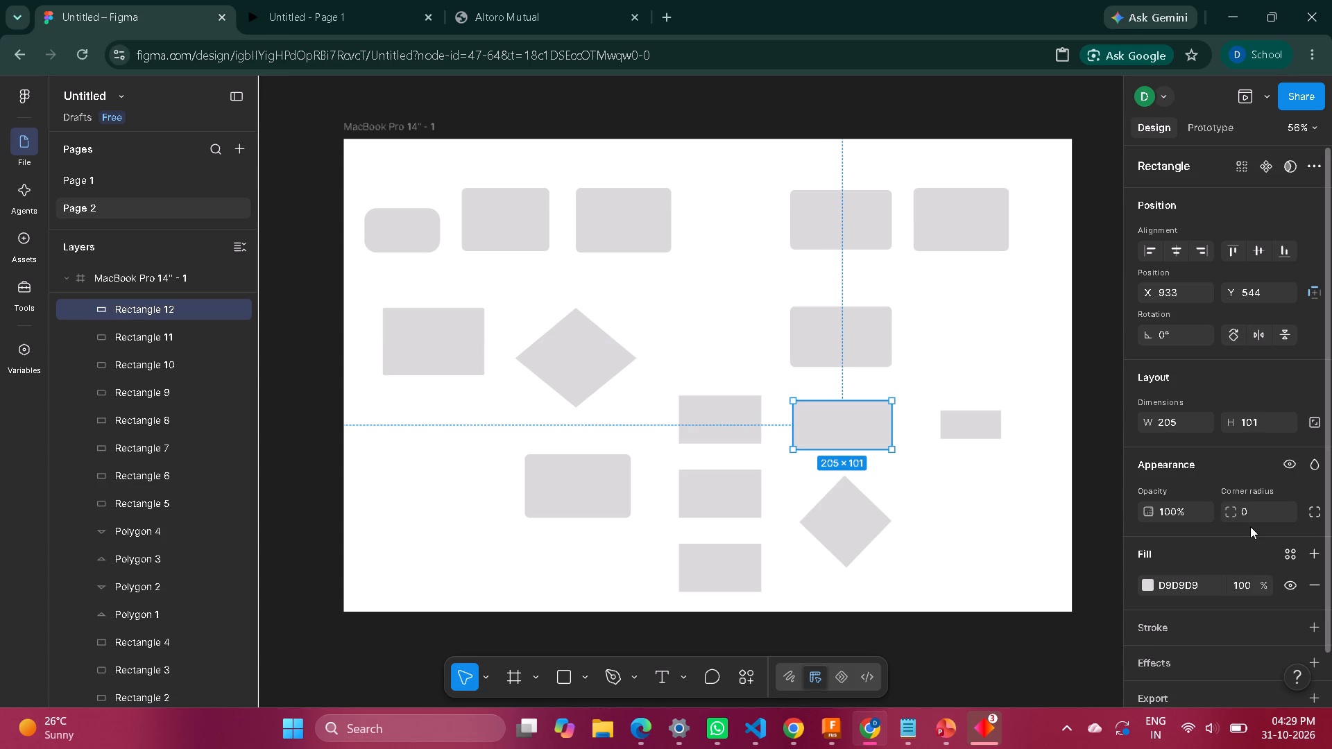
{"action": "double_click", "coordinate": [1251, 520]}
{"action": "type", "text": "10"}
{"action": "key", "text": "Return"}
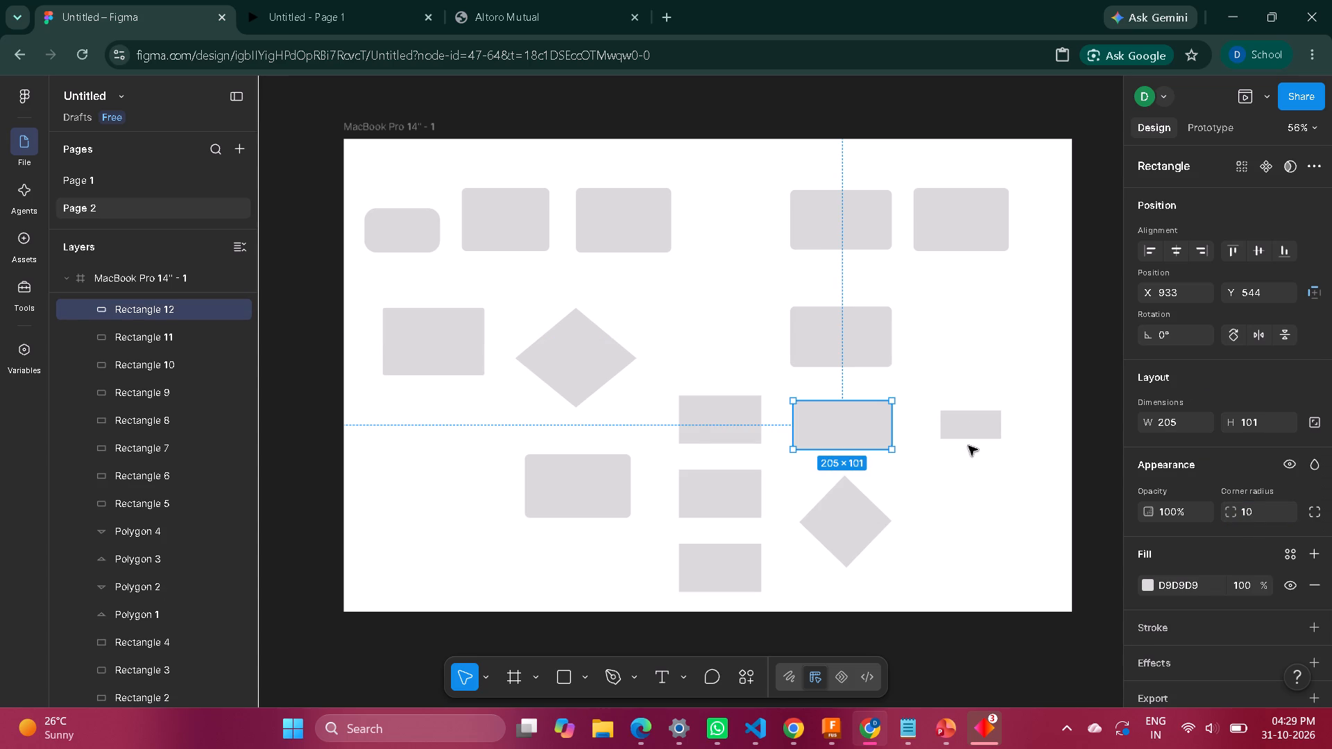
Set the corner radius of the small 126 × 59 rectangle to 24.
{"action": "left_click", "coordinate": [971, 424]}
{"action": "left_click", "coordinate": [1272, 506]}
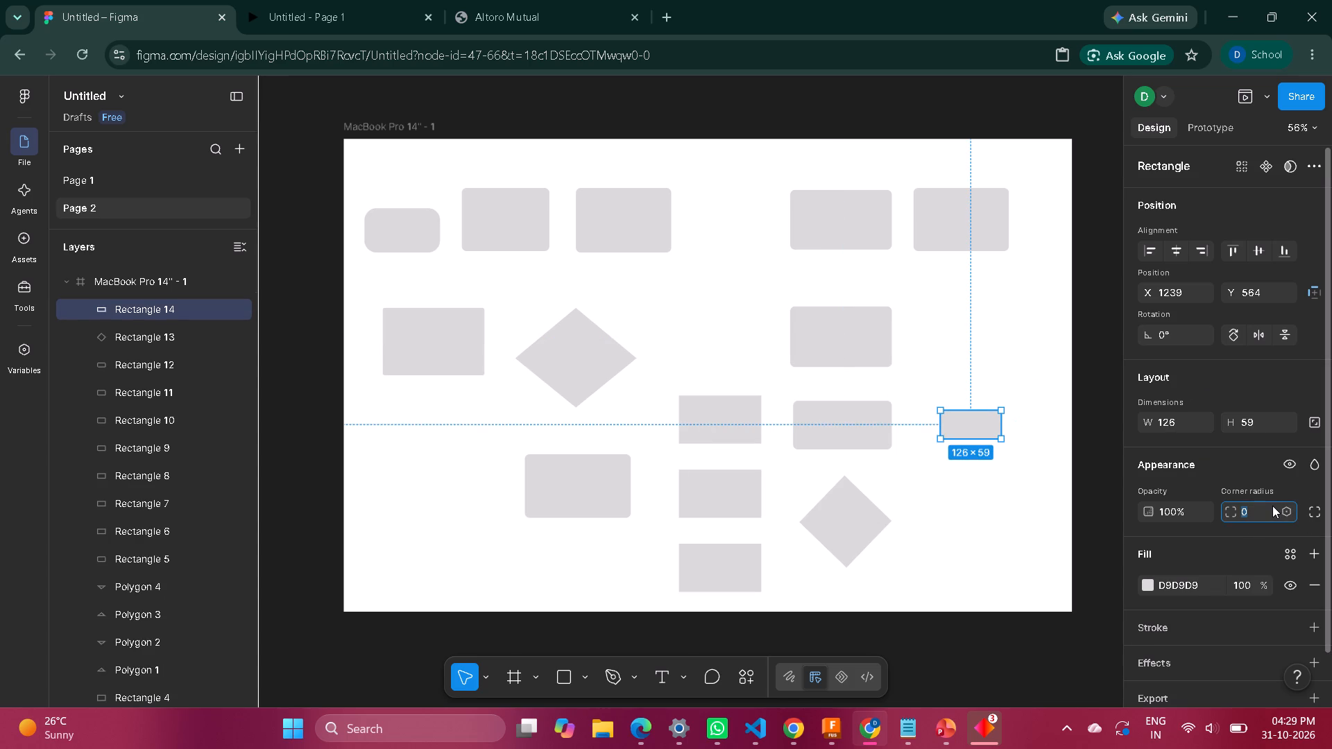
{"action": "key", "text": "2"}
{"action": "key", "text": "4"}
{"action": "key", "text": "Return"}
{"action": "left_click", "coordinate": [848, 510]}
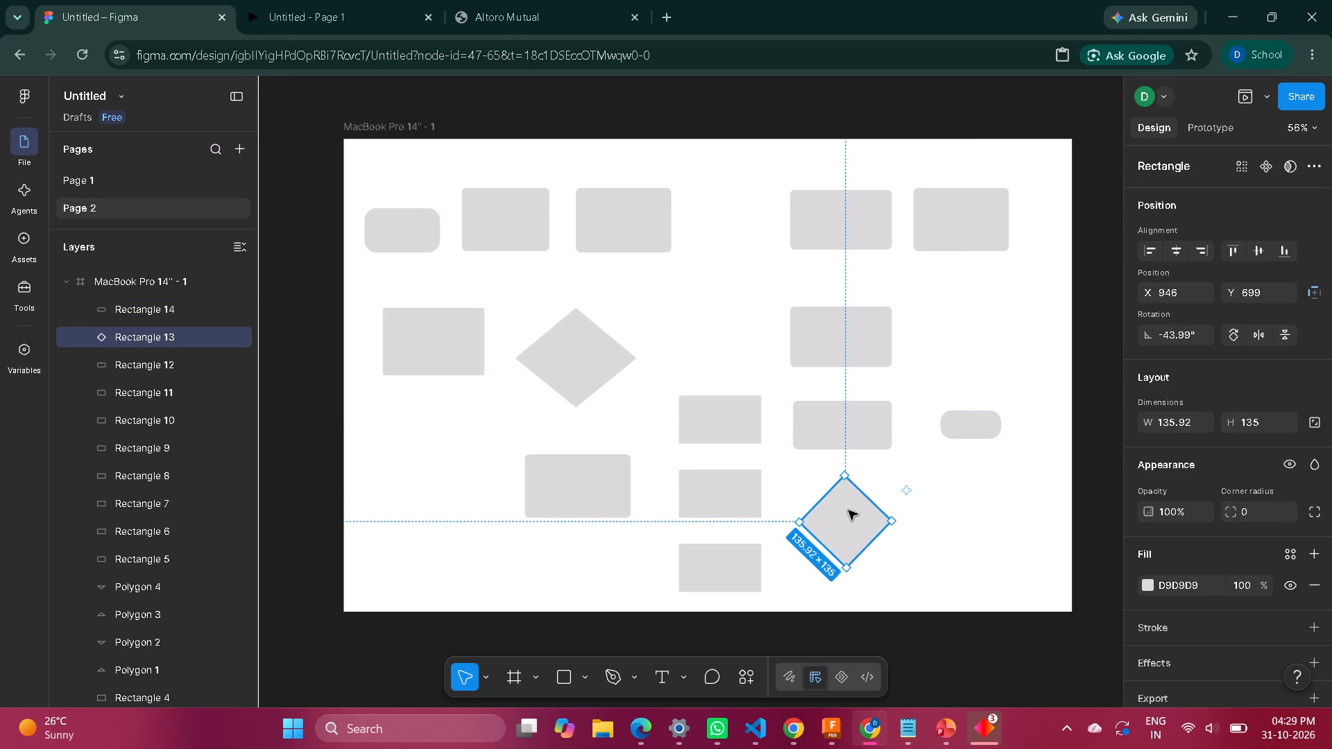
Set the corner radius of the three vertically stacked 171 × 100 rectangles to 10 each, starting with the middle one.
{"action": "left_click", "coordinate": [706, 490]}
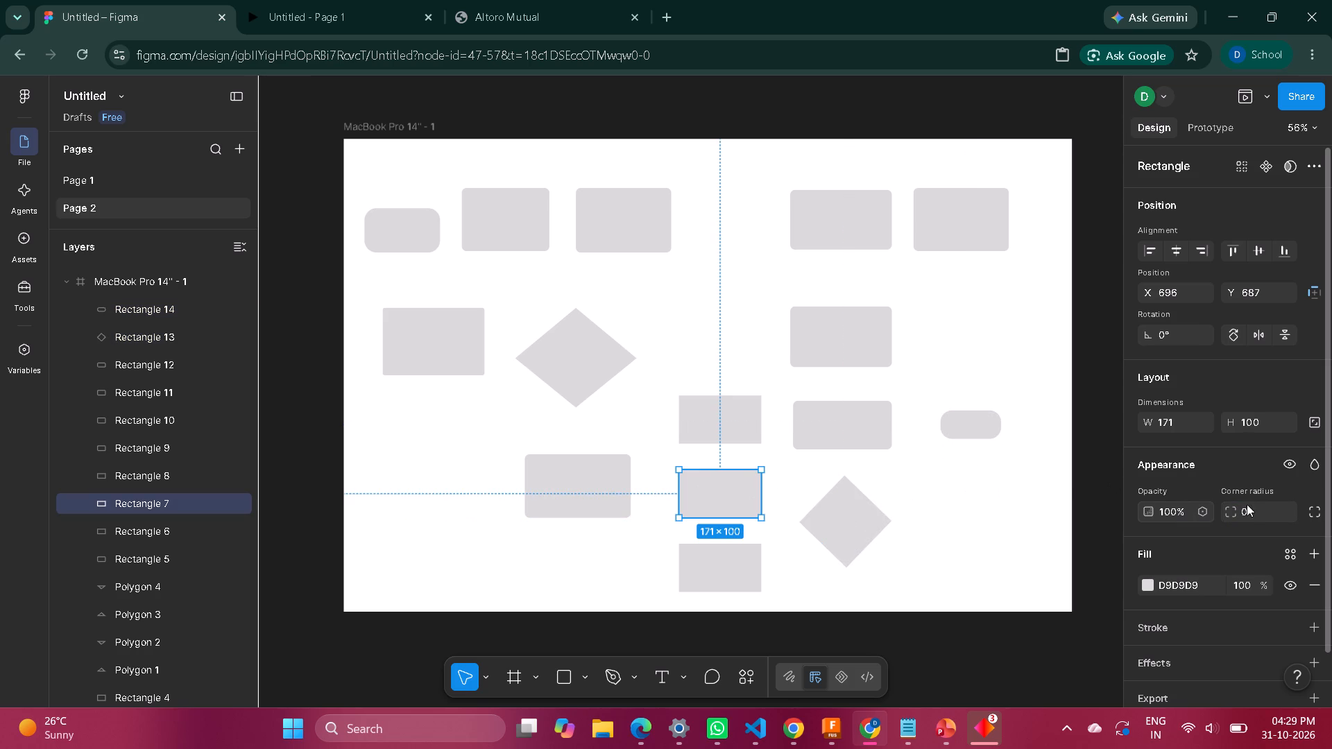
{"action": "left_click", "coordinate": [1255, 509]}
{"action": "type", "text": "10"}
{"action": "key", "text": "Return"}
{"action": "left_click", "coordinate": [699, 424]}
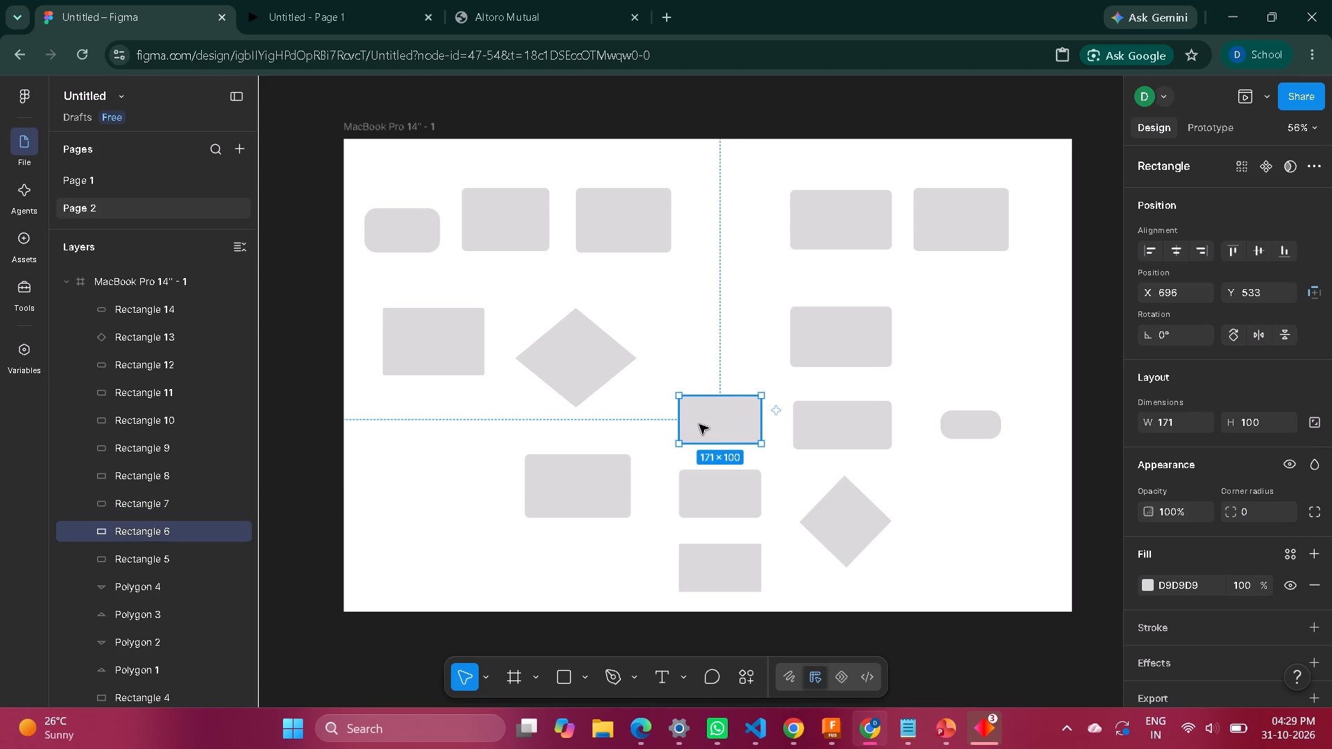
{"action": "left_click", "coordinate": [1261, 506]}
{"action": "type", "text": "10"}
{"action": "key", "text": "Return"}
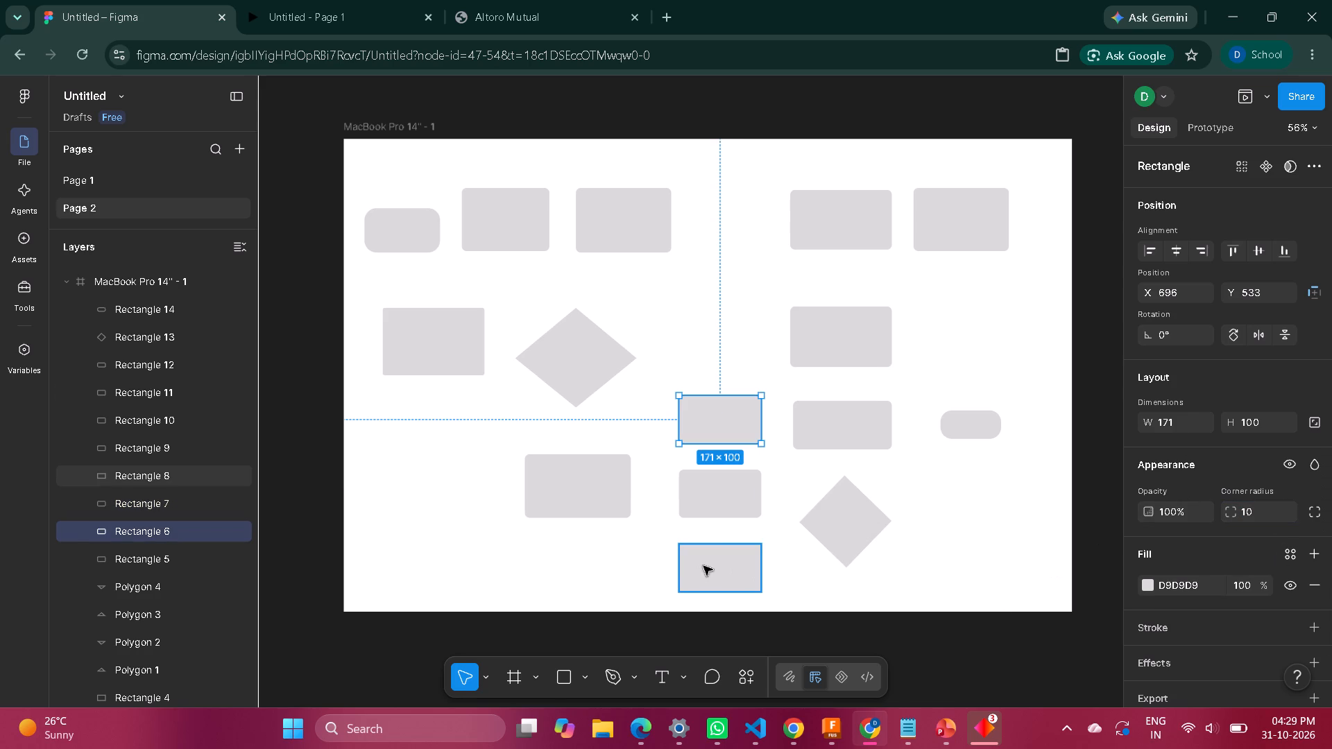
{"action": "left_click", "coordinate": [703, 566]}
{"action": "left_click", "coordinate": [1258, 517]}
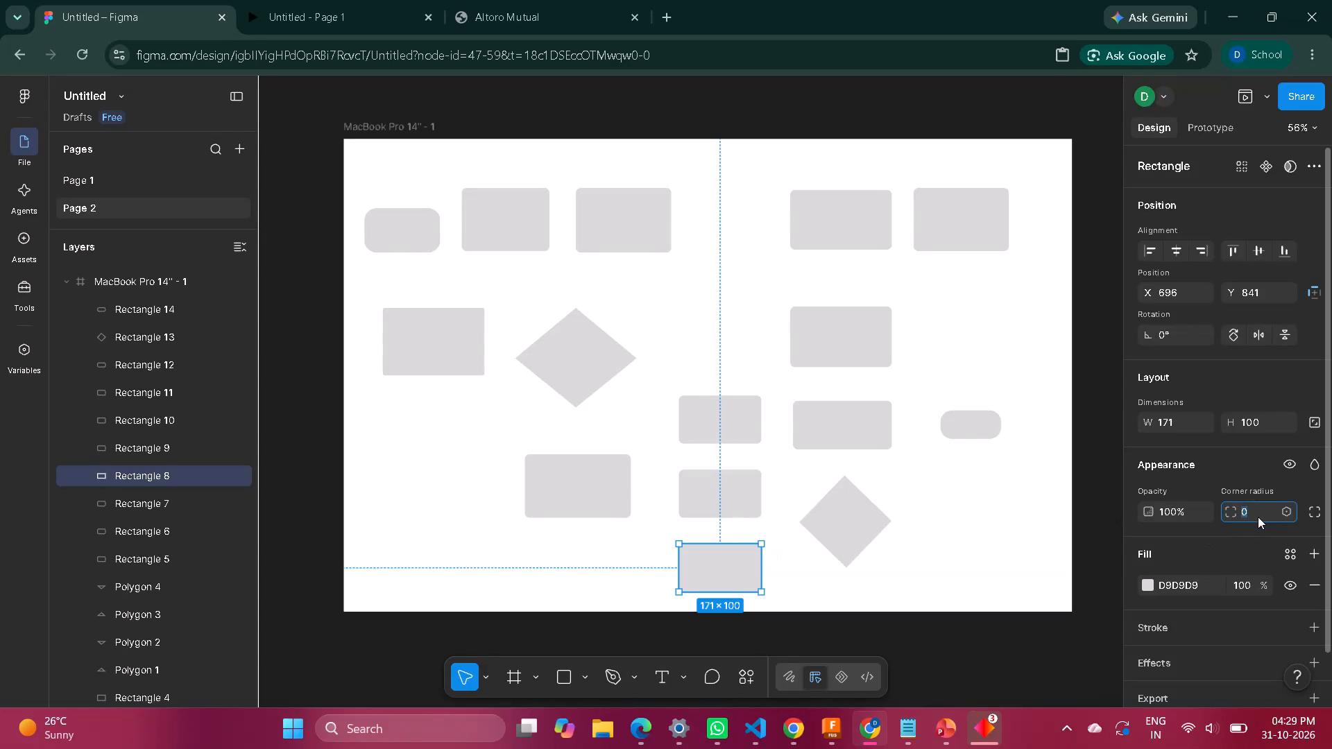
{"action": "type", "text": "10"}
{"action": "key", "text": "Return"}
{"action": "left_click", "coordinate": [1049, 605]}
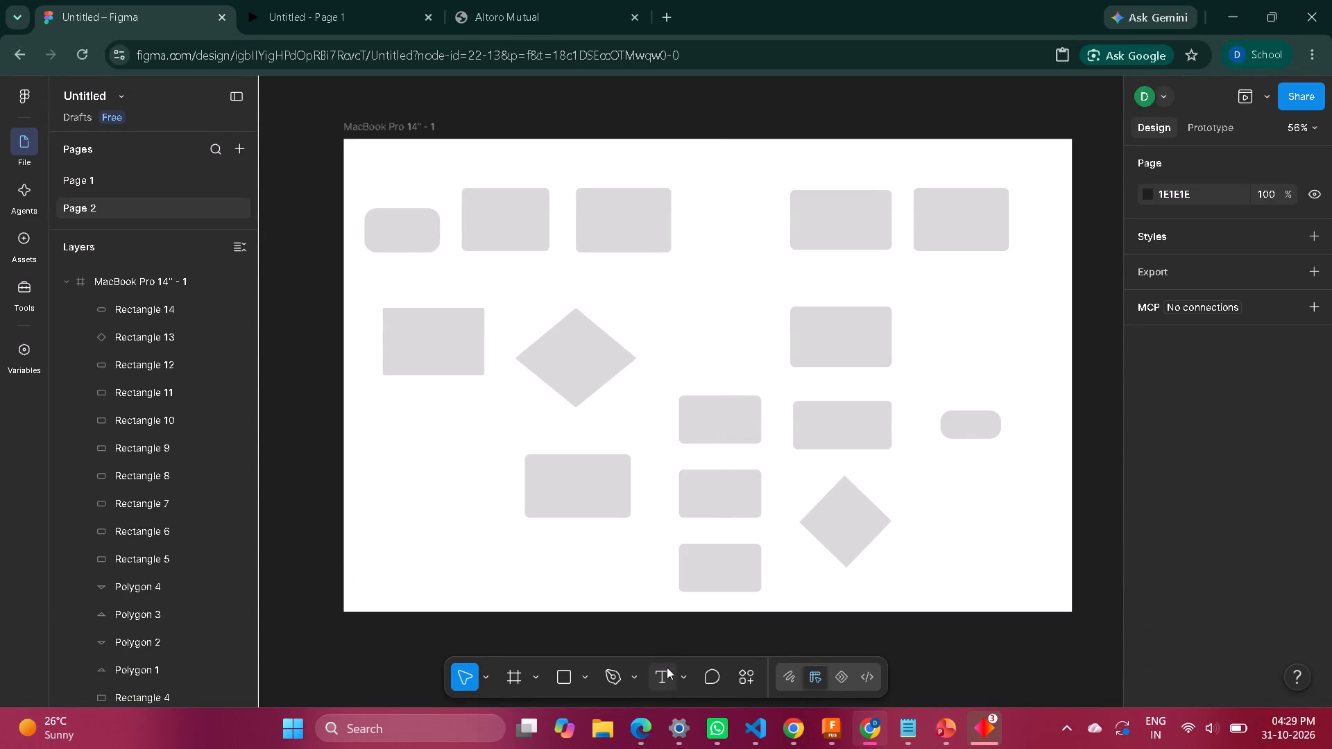
Place a short horizontal arrow on the canvas just outside the frame's lower-left corner with the Arrow tool.
{"action": "left_click", "coordinate": [631, 685]}
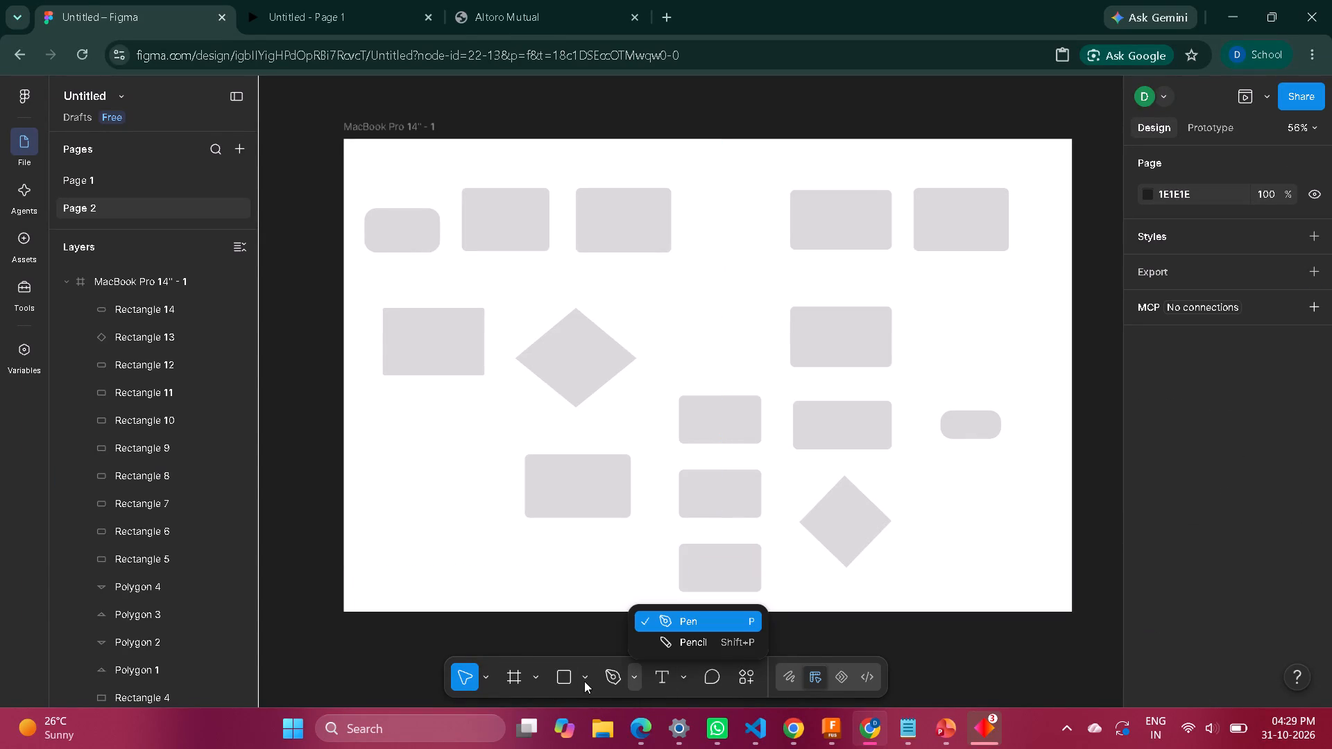
{"action": "left_click", "coordinate": [588, 680]}
{"action": "left_click", "coordinate": [585, 676]}
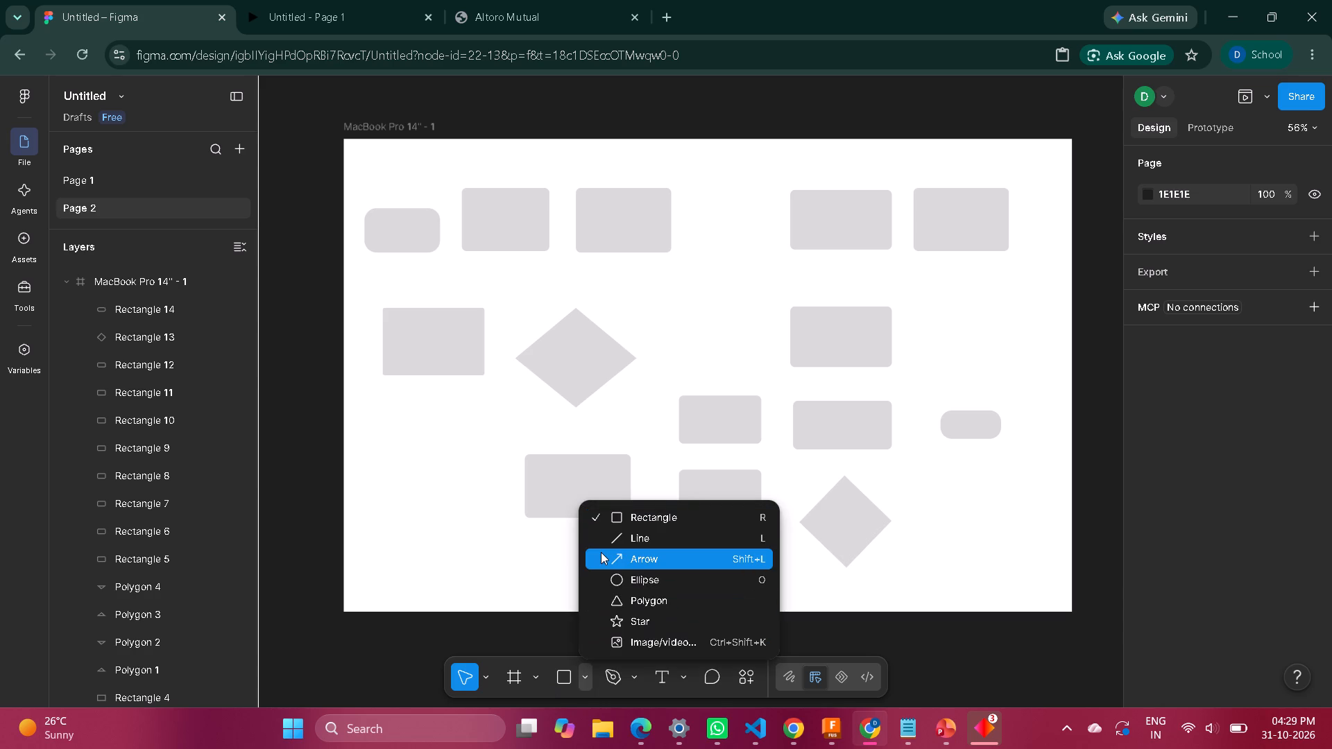
{"action": "left_click", "coordinate": [601, 552]}
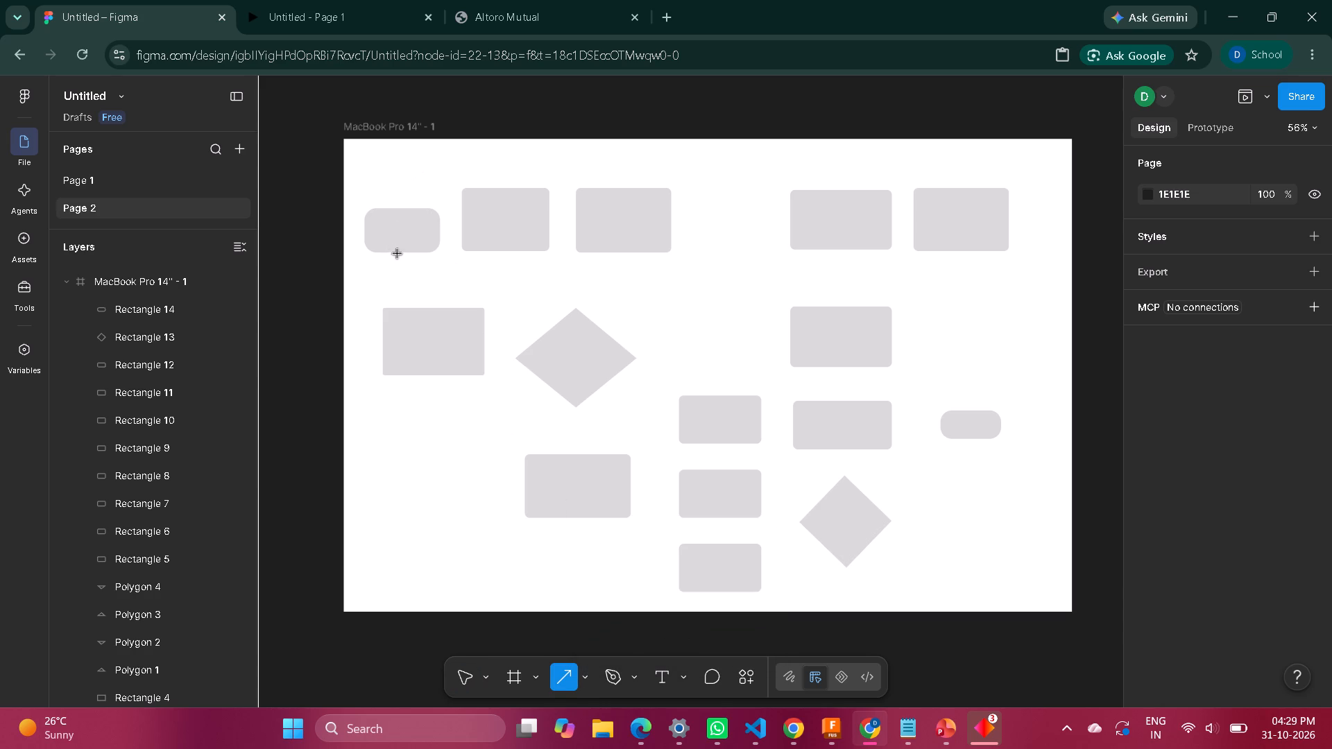
{"action": "left_click", "coordinate": [316, 625]}
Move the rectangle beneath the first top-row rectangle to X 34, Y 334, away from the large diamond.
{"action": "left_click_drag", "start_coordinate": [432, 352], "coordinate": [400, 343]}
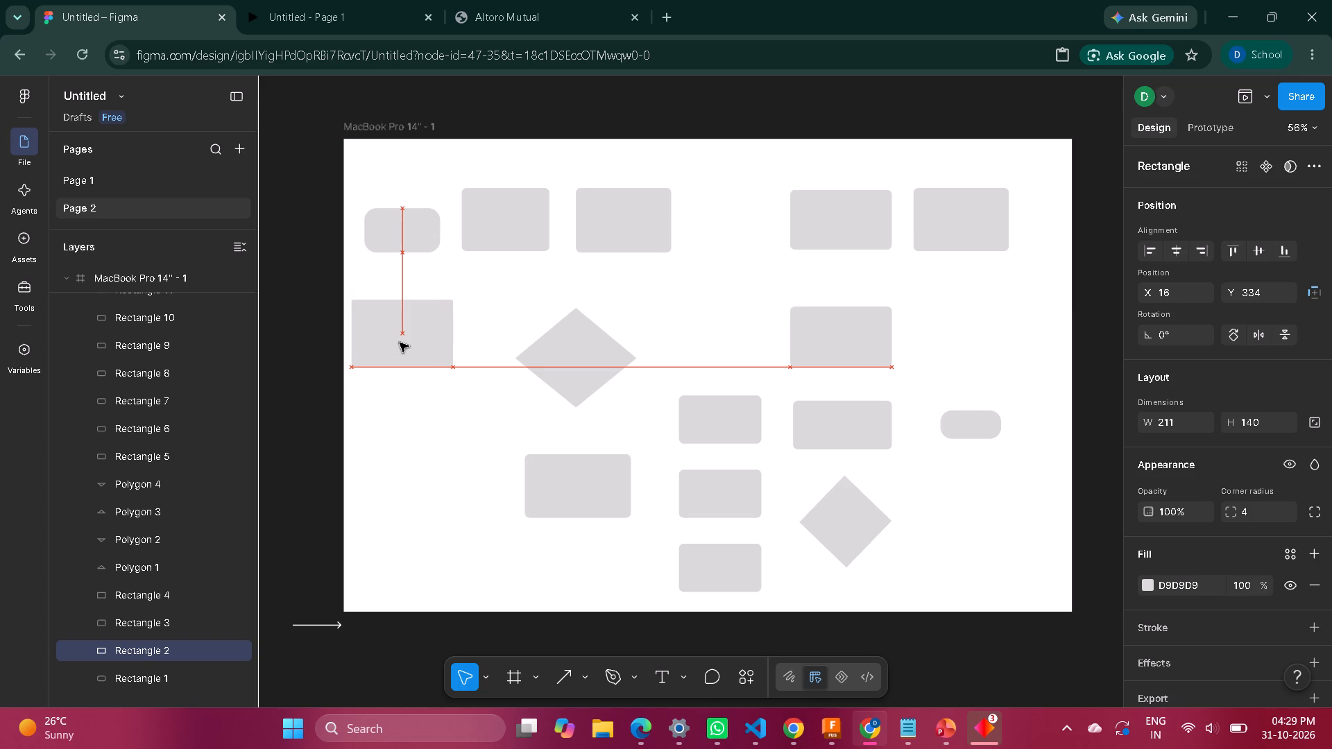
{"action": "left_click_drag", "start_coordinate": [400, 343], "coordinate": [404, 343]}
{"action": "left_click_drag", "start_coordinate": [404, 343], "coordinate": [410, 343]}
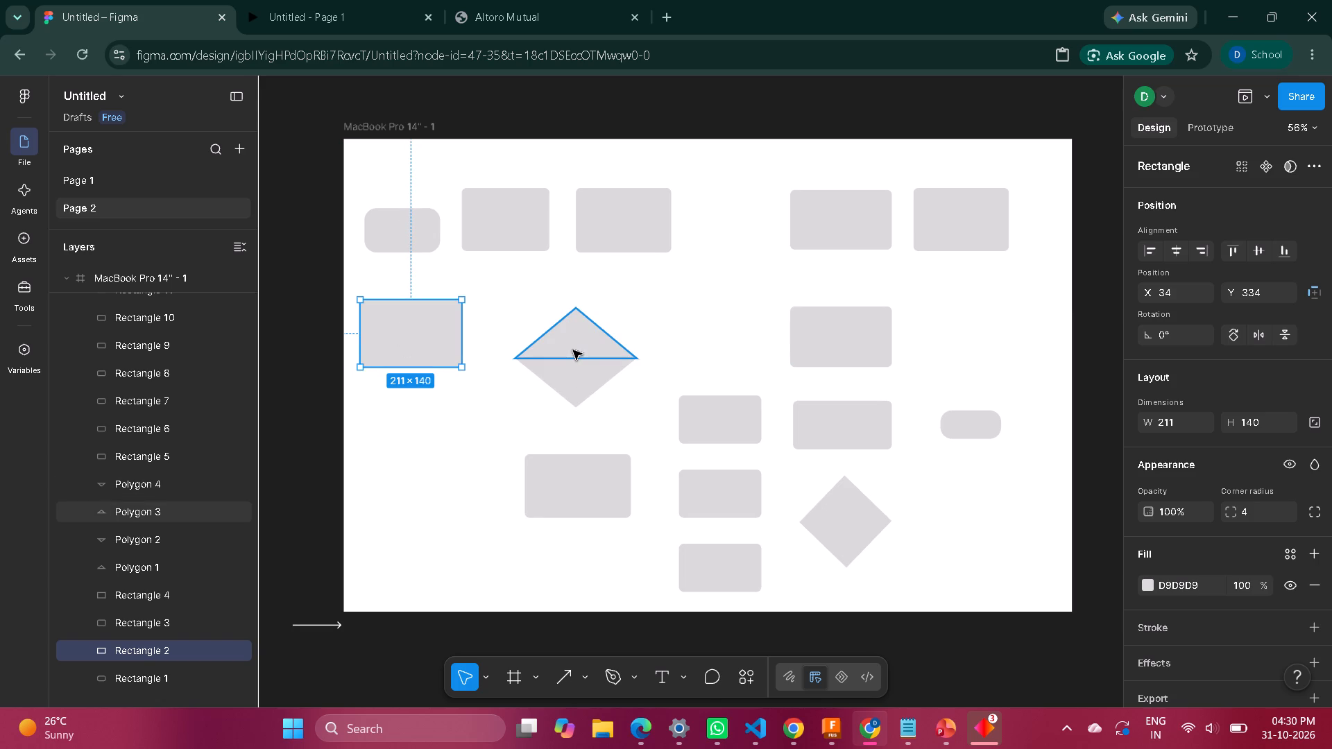
Delete the duplicate upper triangle of the large diamond and move the remaining upper triangle to about X 245, Y 295.
{"action": "left_click_drag", "start_coordinate": [573, 350], "coordinate": [537, 317]}
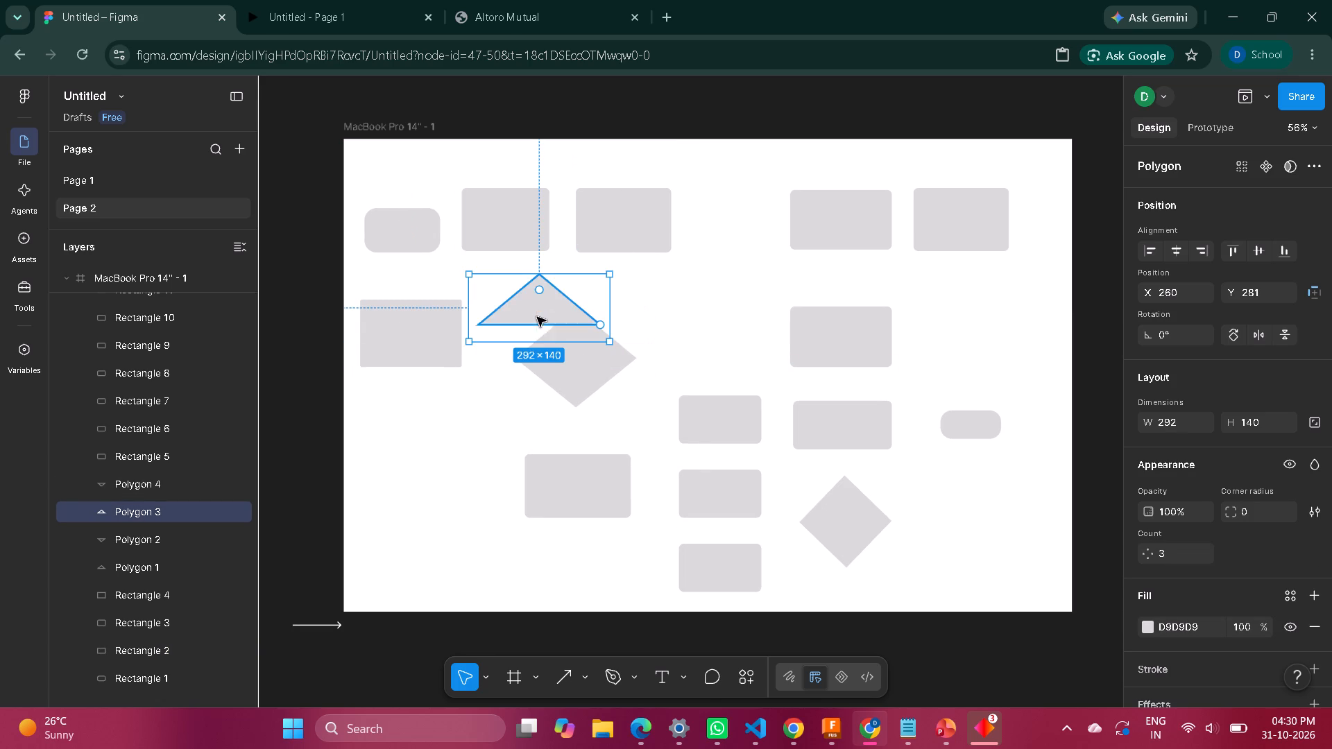
{"action": "left_click_drag", "start_coordinate": [565, 338], "coordinate": [580, 369]}
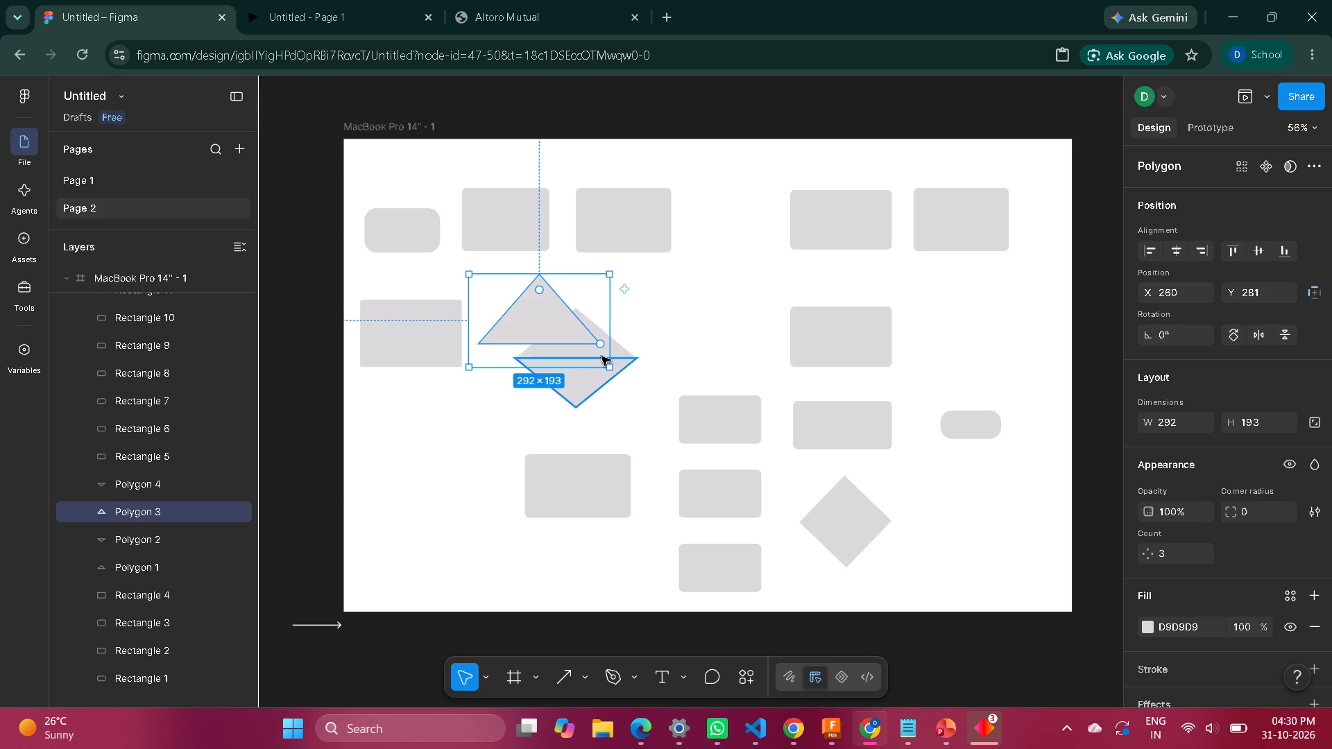
{"action": "key", "text": "BackSpace"}
{"action": "left_click_drag", "start_coordinate": [570, 336], "coordinate": [508, 312]}
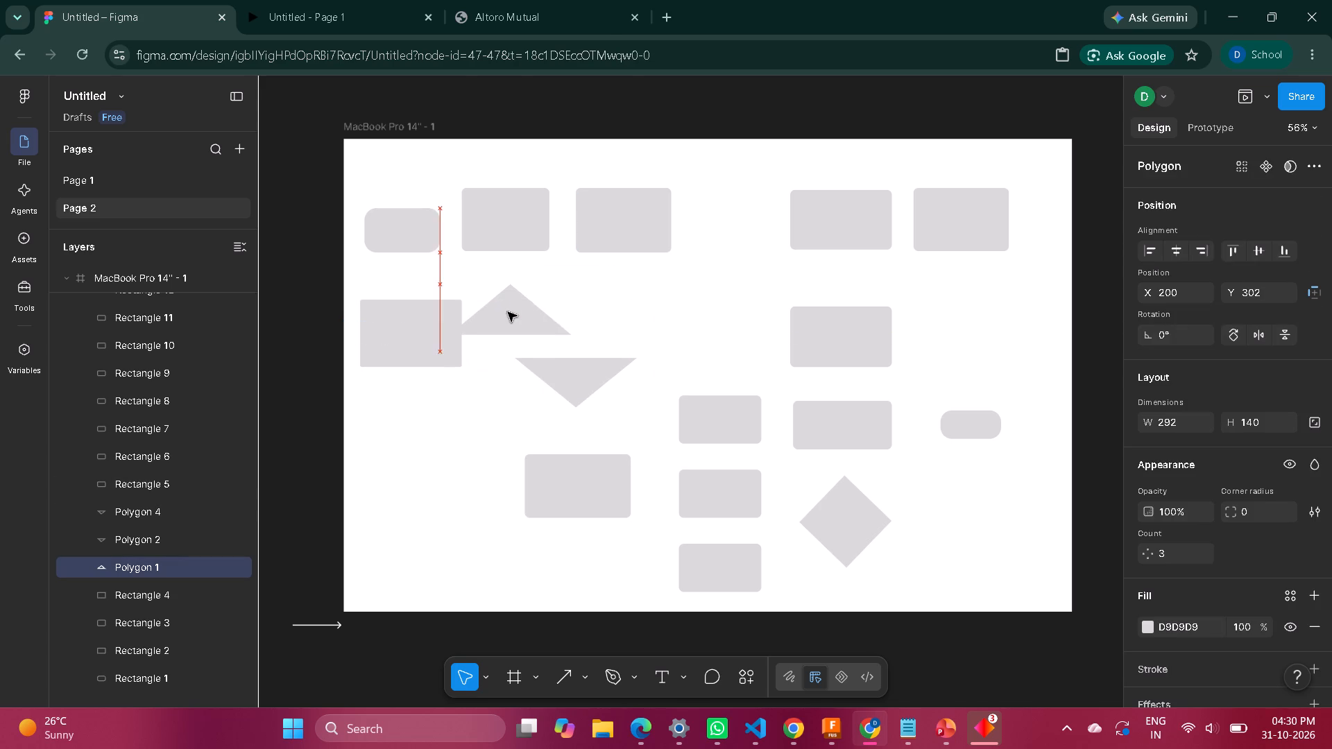
{"action": "left_click_drag", "start_coordinate": [508, 312], "coordinate": [529, 309]}
Space out the top row by moving the third rectangle to X 558, Y 96 and the second to X 300, Y 106.
{"action": "left_click_drag", "start_coordinate": [615, 235], "coordinate": [626, 235]}
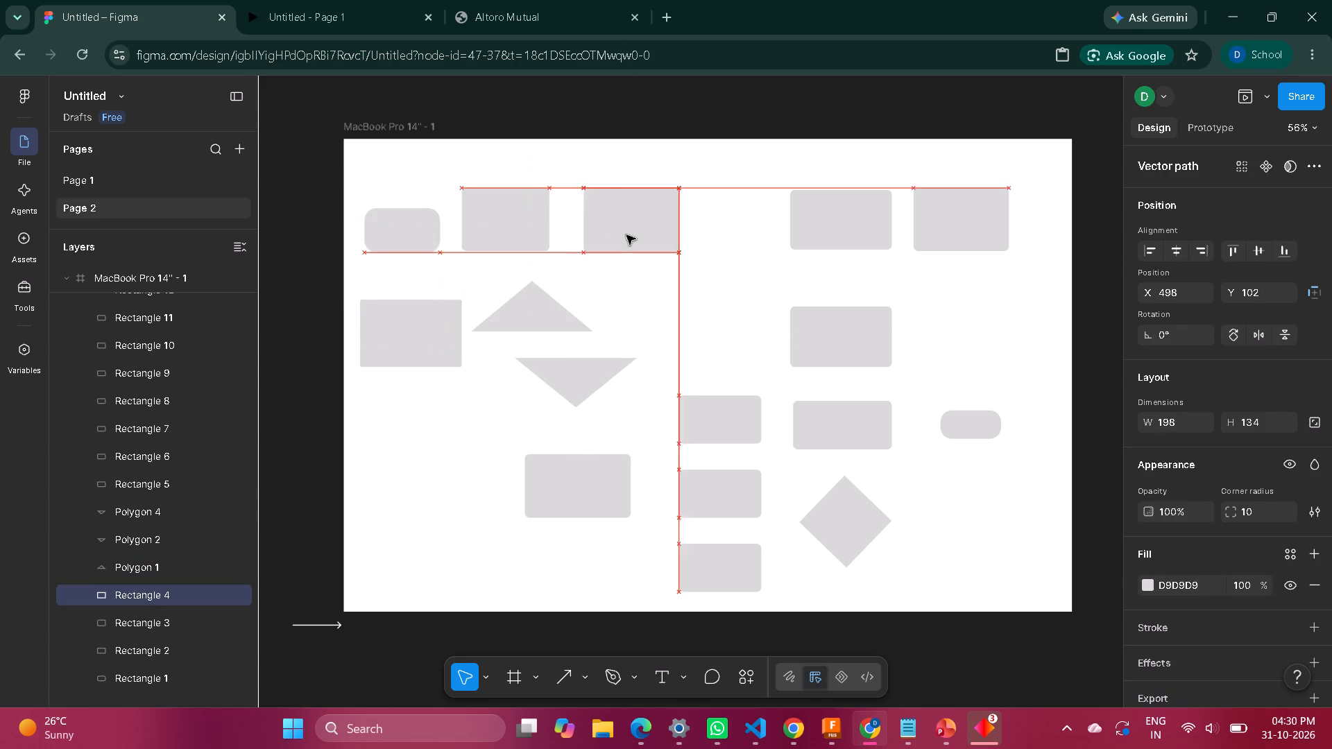
{"action": "left_click_drag", "start_coordinate": [626, 235], "coordinate": [651, 230]}
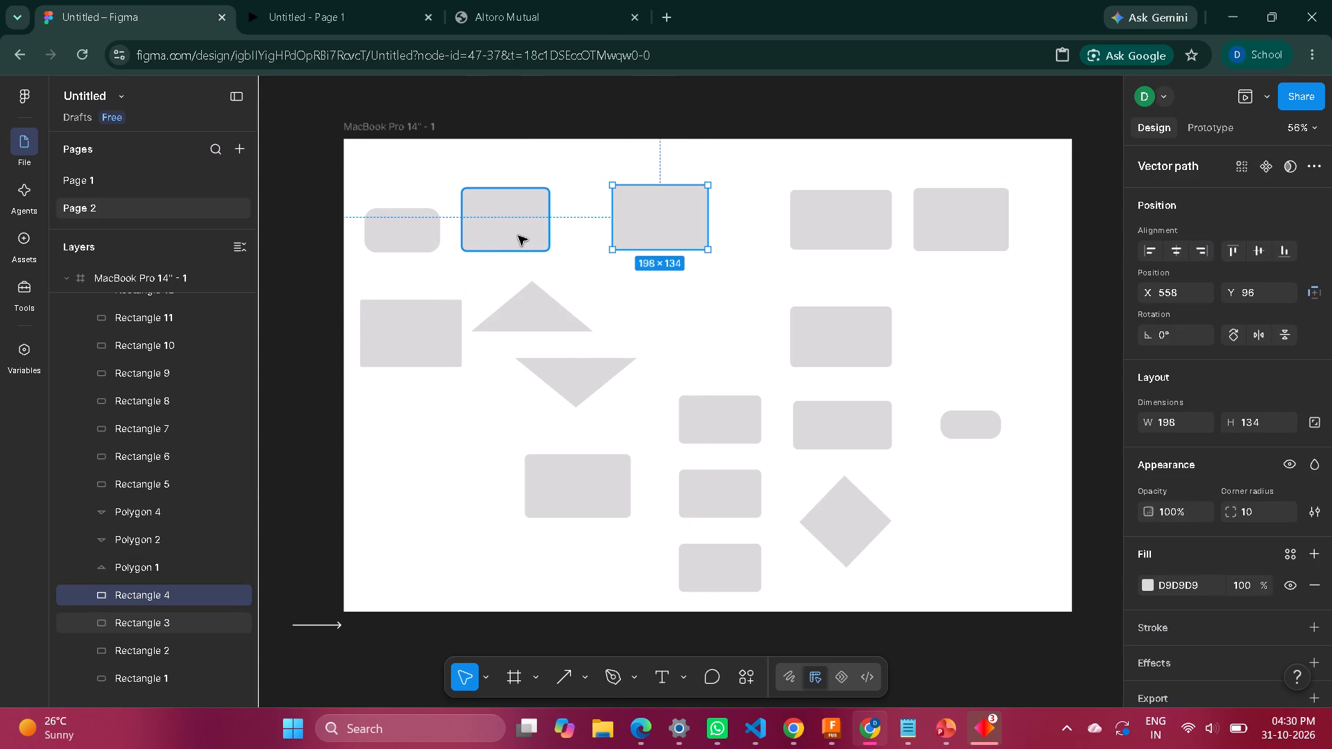
{"action": "left_click_drag", "start_coordinate": [518, 236], "coordinate": [542, 238]}
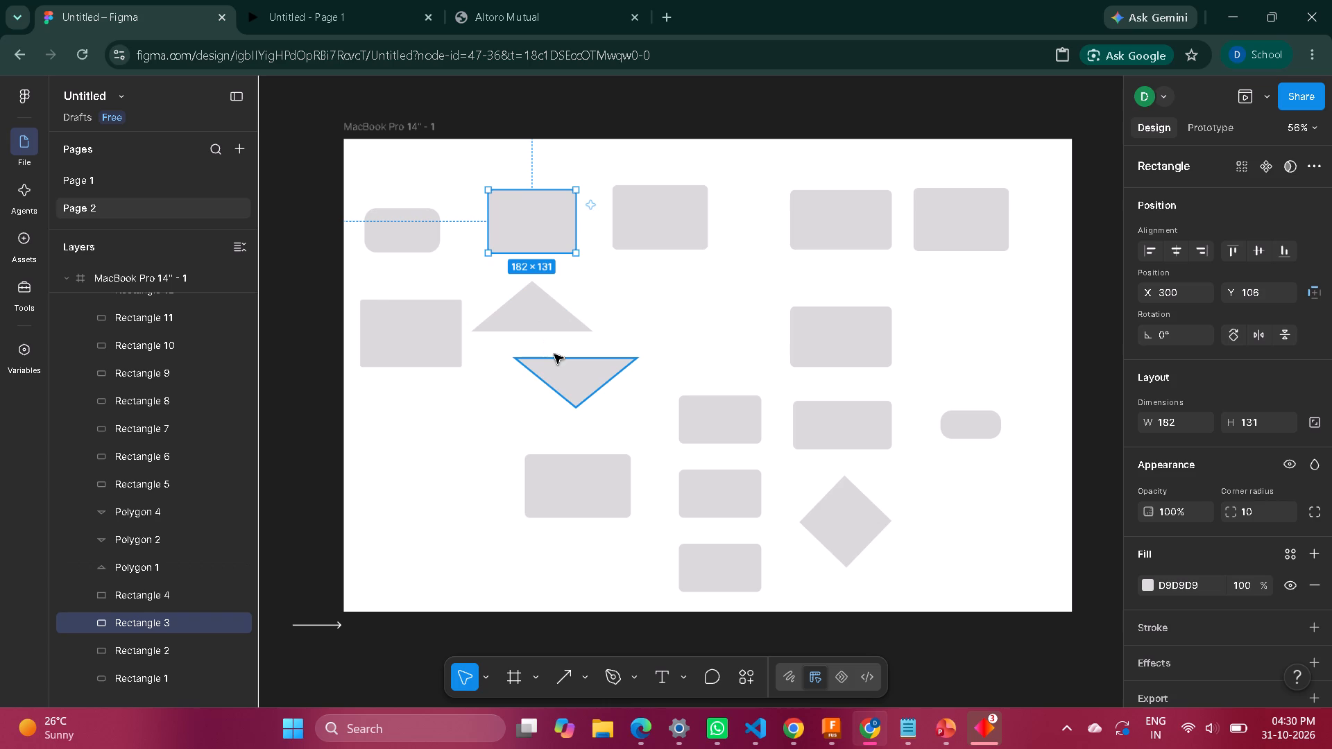
Move one lower triangle under the relocated upper triangle to re-form the diamond, and delete the duplicate lower triangle.
{"action": "left_click_drag", "start_coordinate": [572, 384], "coordinate": [531, 356]}
{"action": "left_click", "coordinate": [620, 368]}
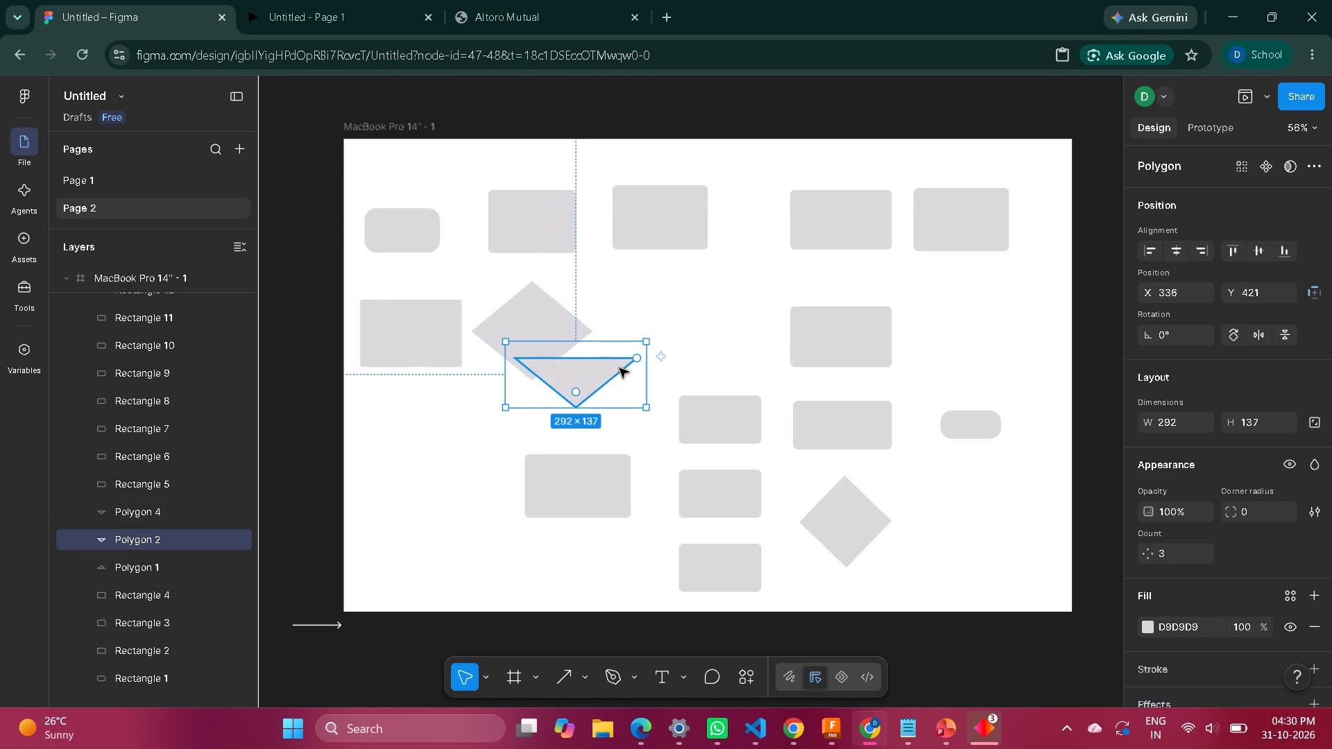
{"action": "key", "text": "BackSpace"}
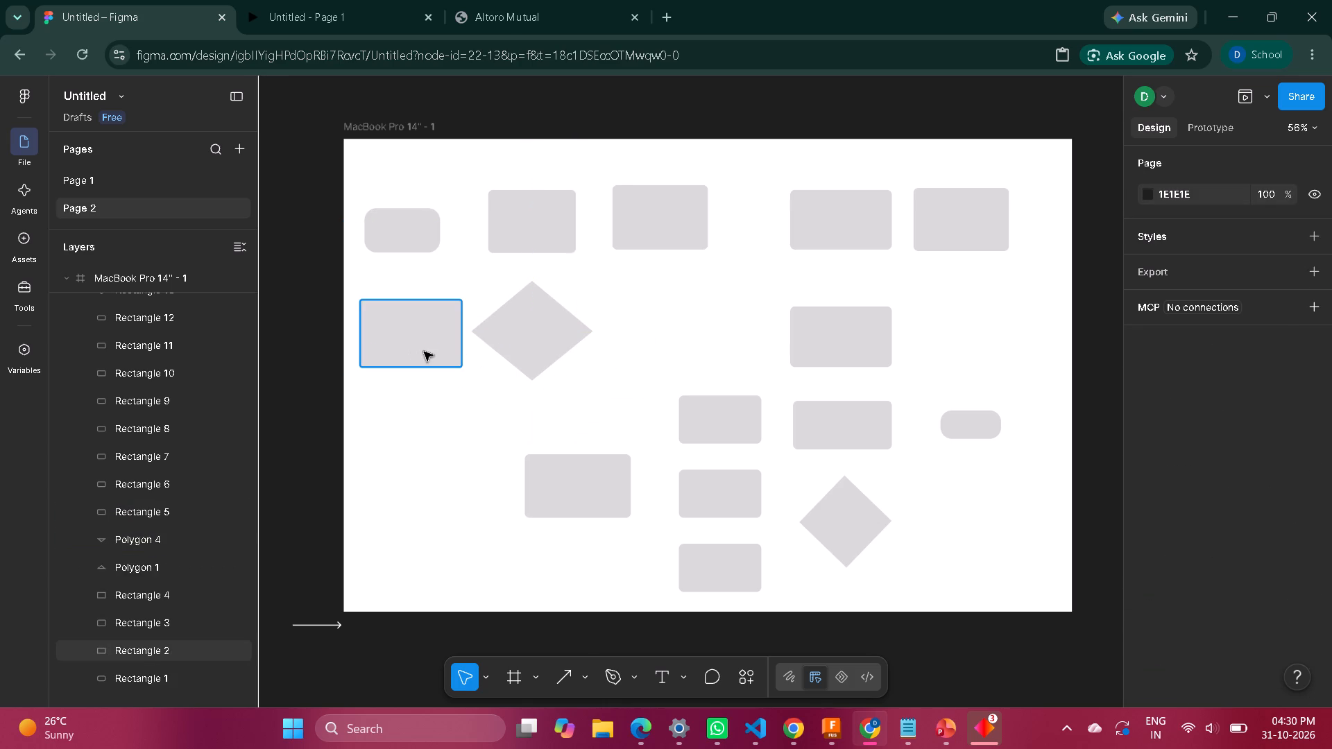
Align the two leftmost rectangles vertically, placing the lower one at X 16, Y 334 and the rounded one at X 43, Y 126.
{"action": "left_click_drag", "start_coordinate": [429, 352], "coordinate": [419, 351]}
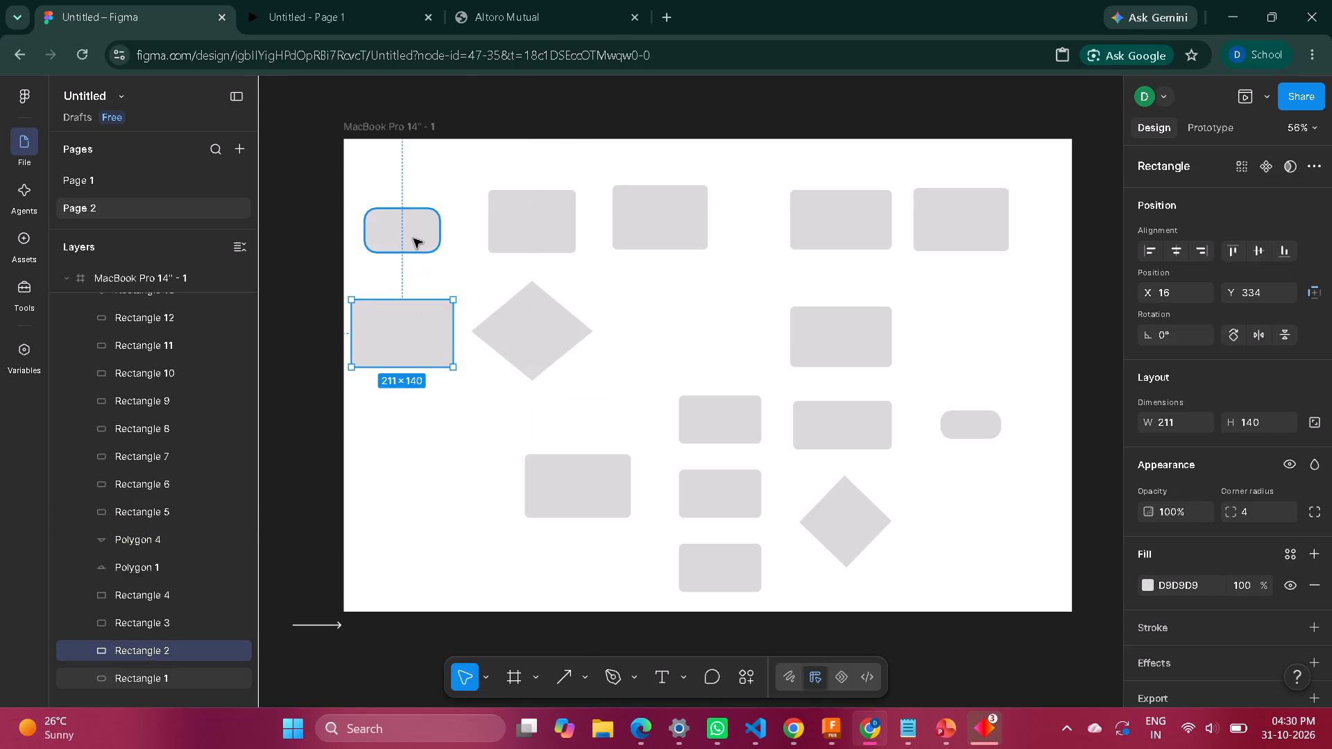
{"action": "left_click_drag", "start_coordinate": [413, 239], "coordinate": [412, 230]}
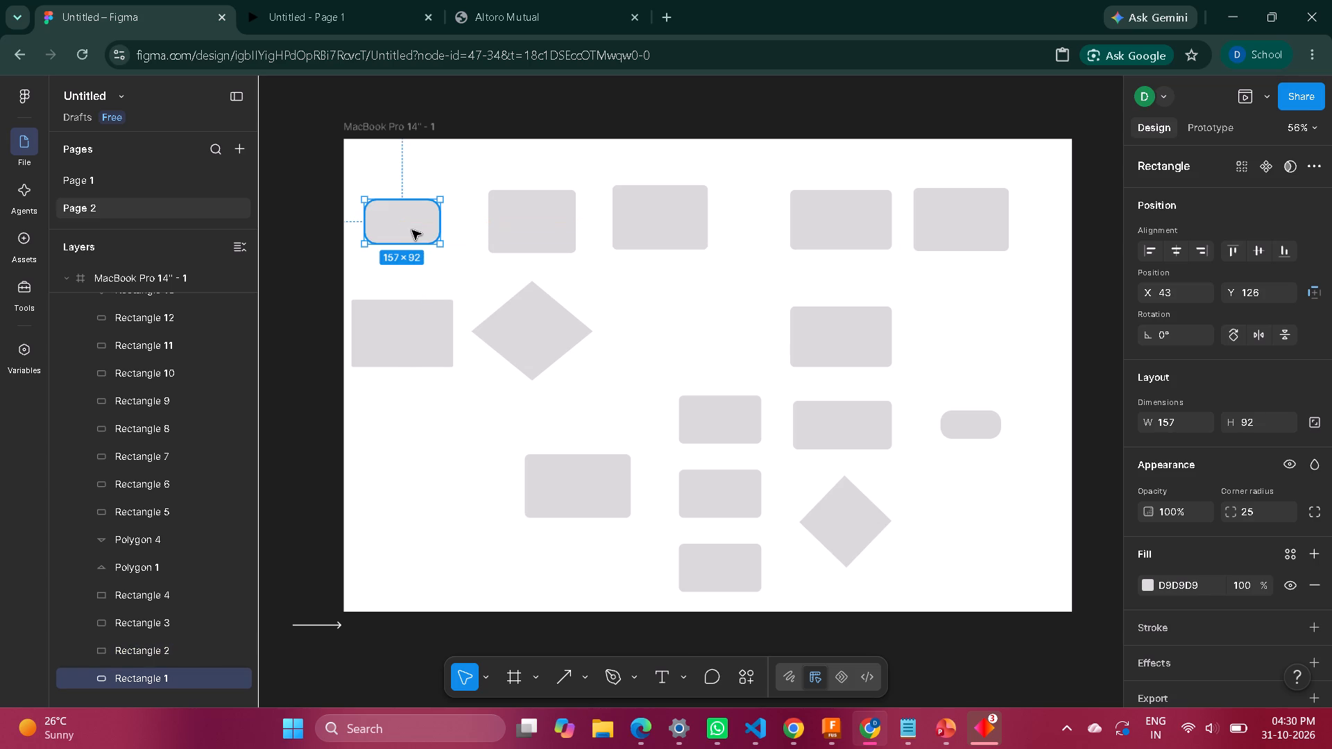
Set the corner radius of the first top-row rectangle to 50.
{"action": "left_click", "coordinate": [1265, 521]}
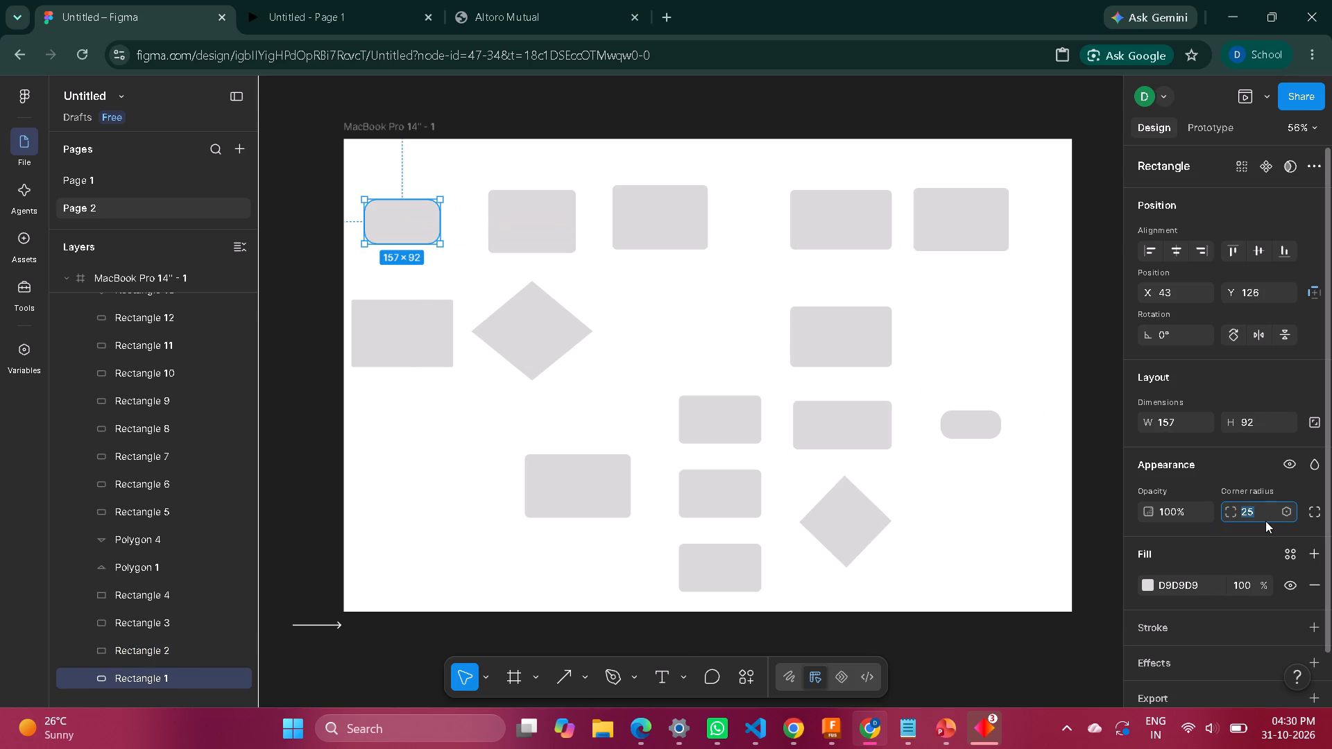
{"action": "type", "text": "50"}
{"action": "key", "text": "Return"}
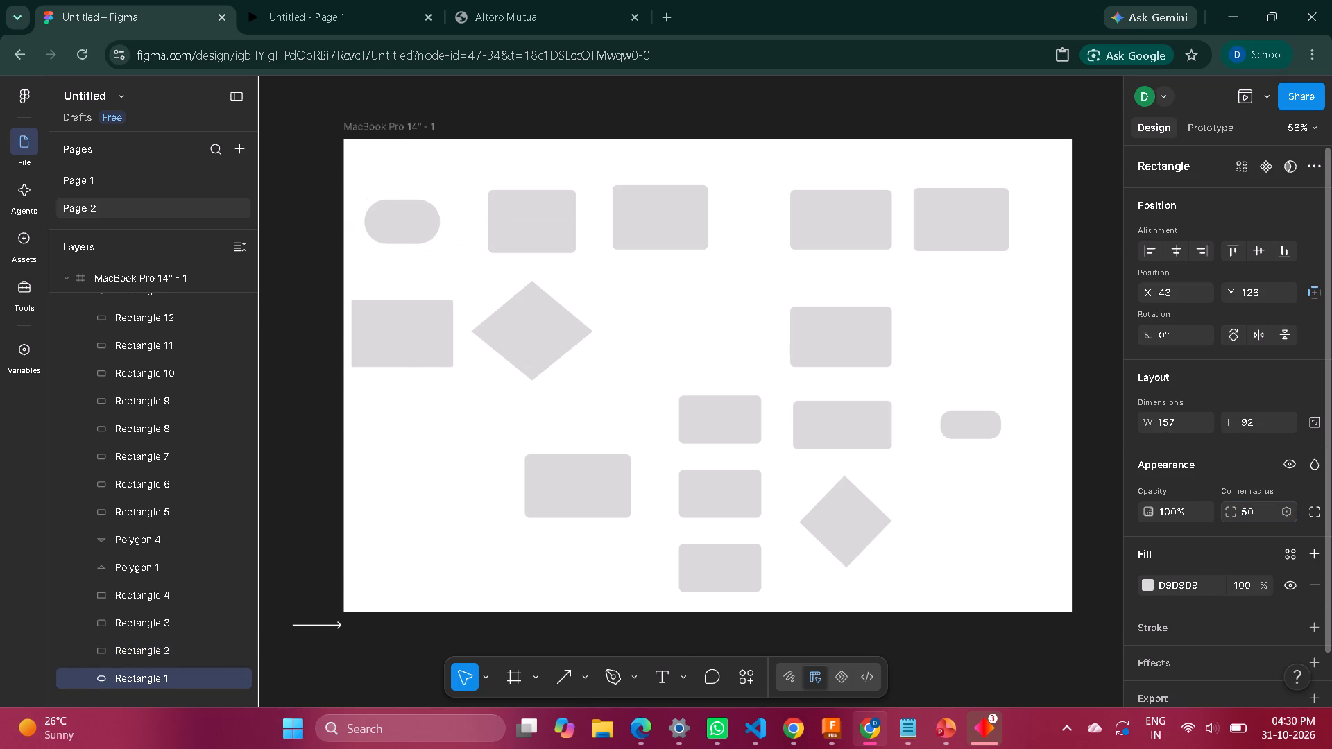
{"action": "left_click", "coordinate": [499, 424]}
Resize the first top-row rounded rectangle to about 184 × 74 and move it to X 30, Y 135.
{"action": "left_click", "coordinate": [439, 225]}
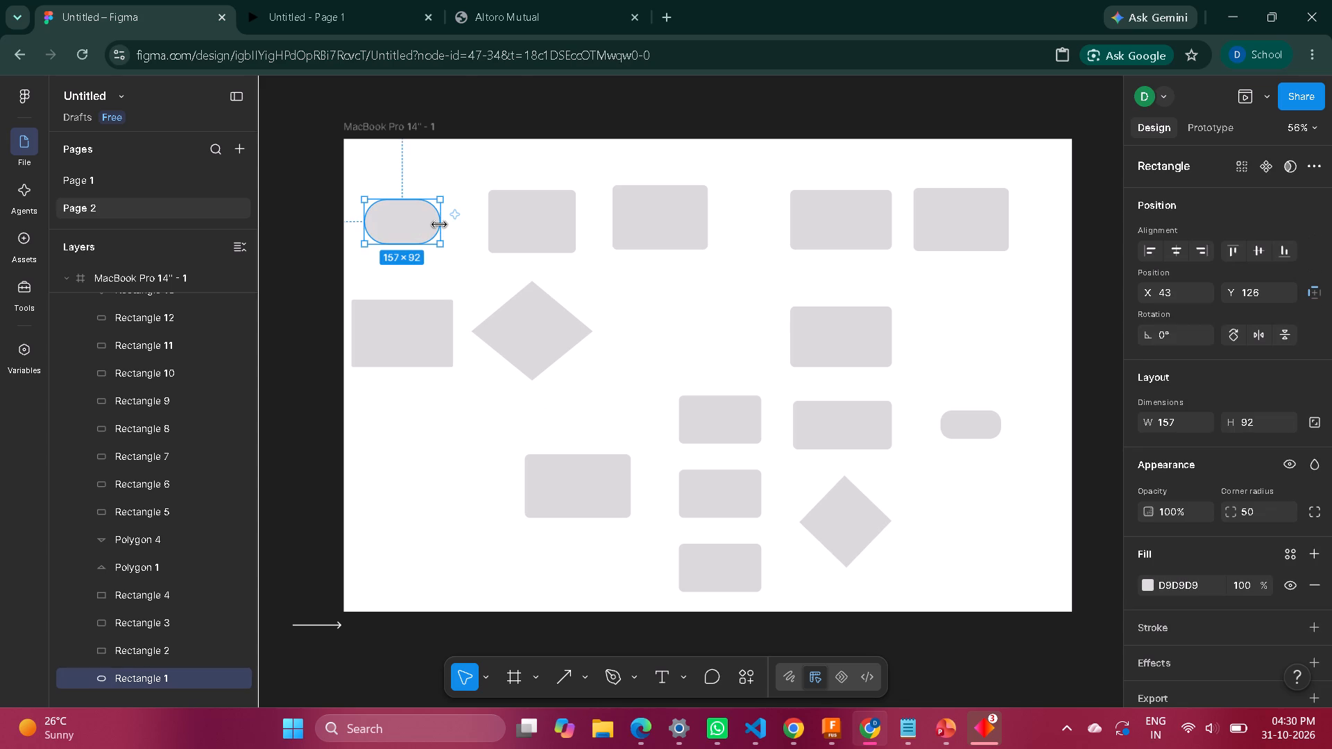
{"action": "left_click_drag", "start_coordinate": [436, 223], "coordinate": [450, 223]}
{"action": "left_click_drag", "start_coordinate": [416, 202], "coordinate": [416, 208]}
{"action": "left_click", "coordinate": [416, 221]}
{"action": "left_click_drag", "start_coordinate": [416, 221], "coordinate": [406, 221]}
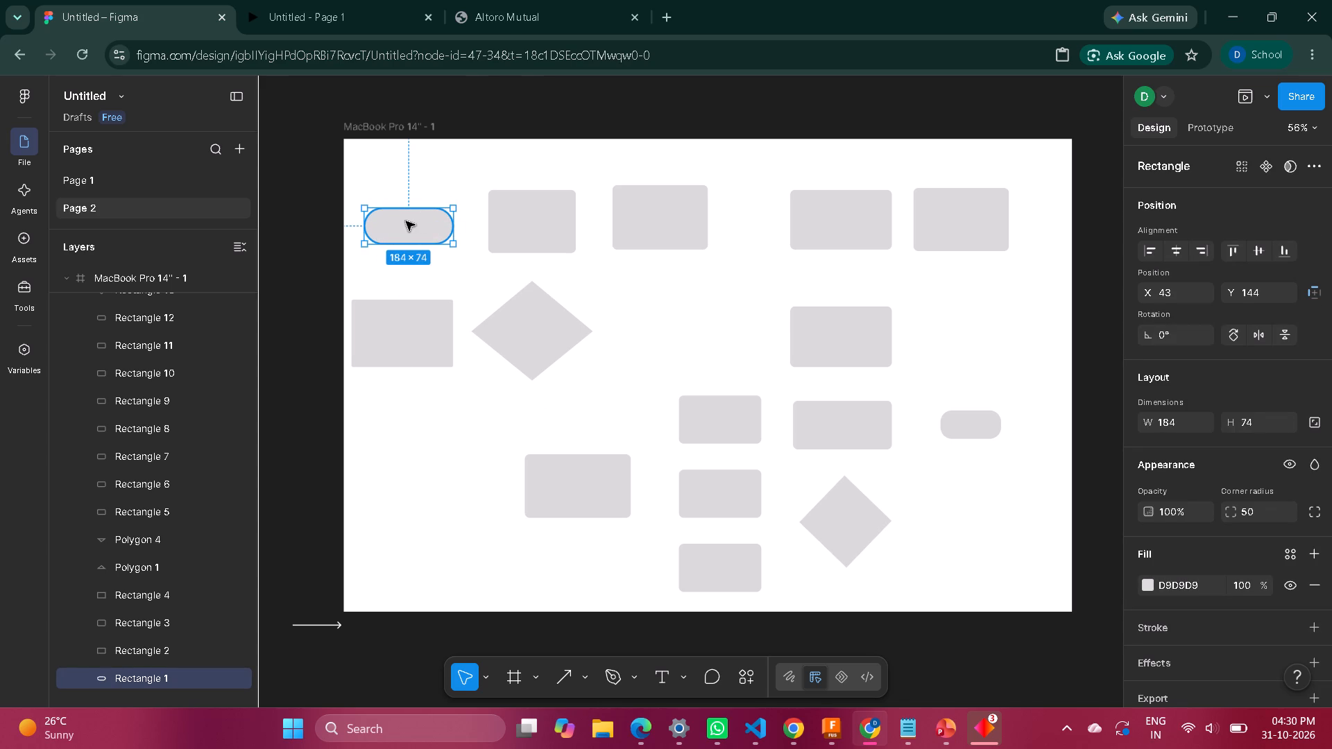
{"action": "left_click_drag", "start_coordinate": [406, 221], "coordinate": [409, 221]}
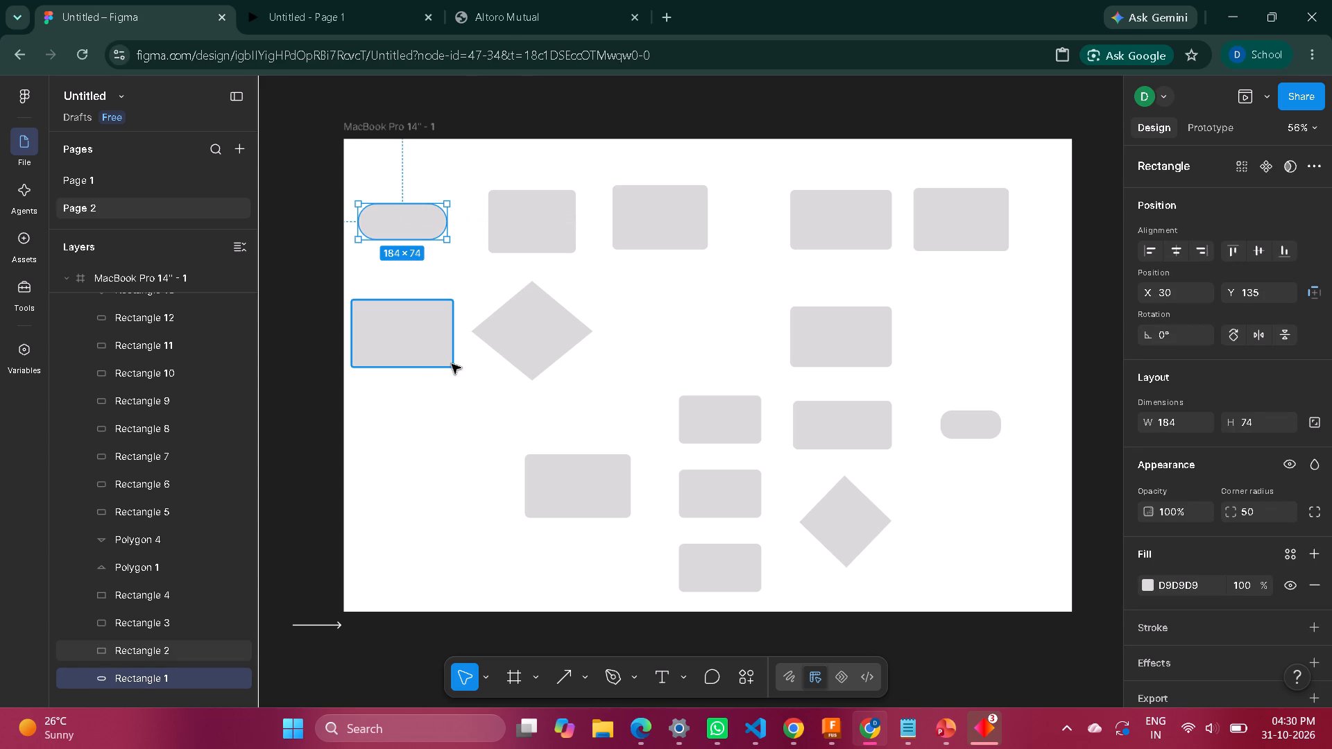
Shrink the rectangle beneath the pill shape to about 182 × 100 and place it at X 45, Y 335.
{"action": "left_click", "coordinate": [452, 364]}
{"action": "left_click_drag", "start_coordinate": [452, 365], "coordinate": [428, 352]}
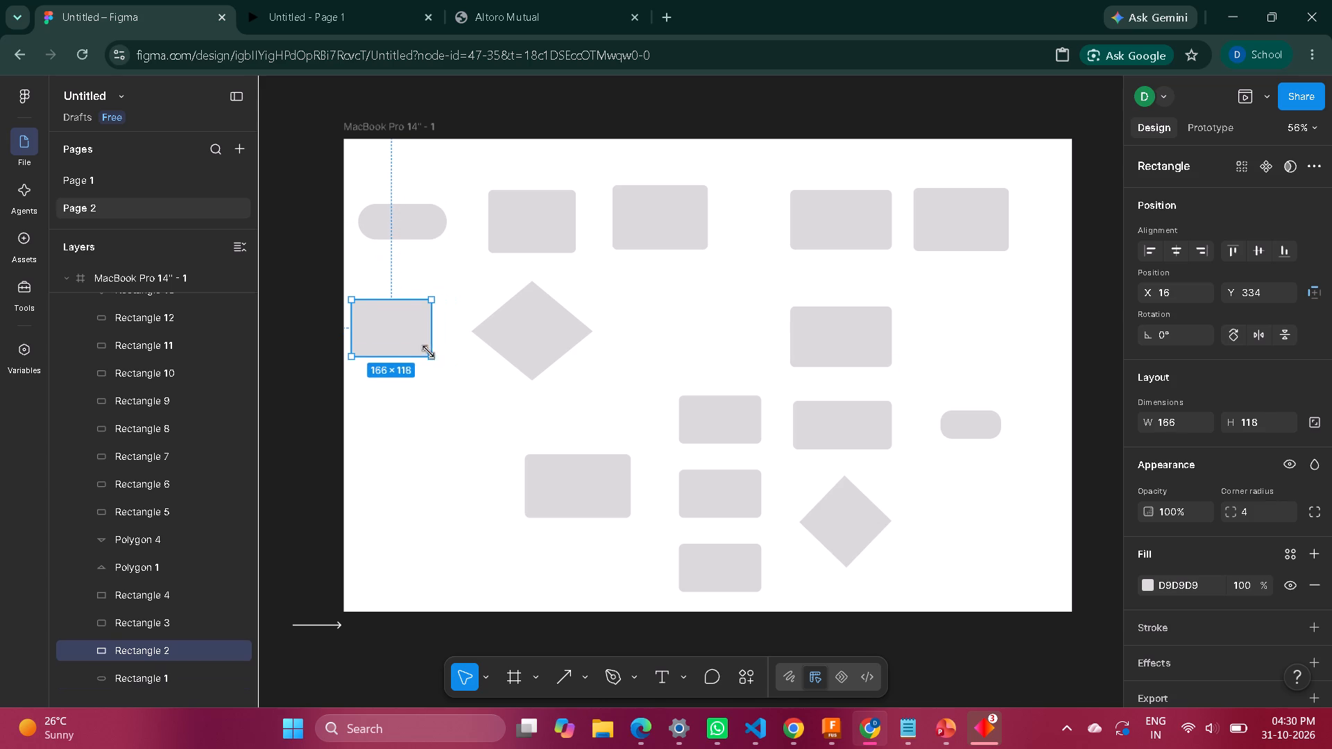
{"action": "left_click_drag", "start_coordinate": [428, 352], "coordinate": [439, 345]}
{"action": "left_click_drag", "start_coordinate": [418, 329], "coordinate": [432, 331]}
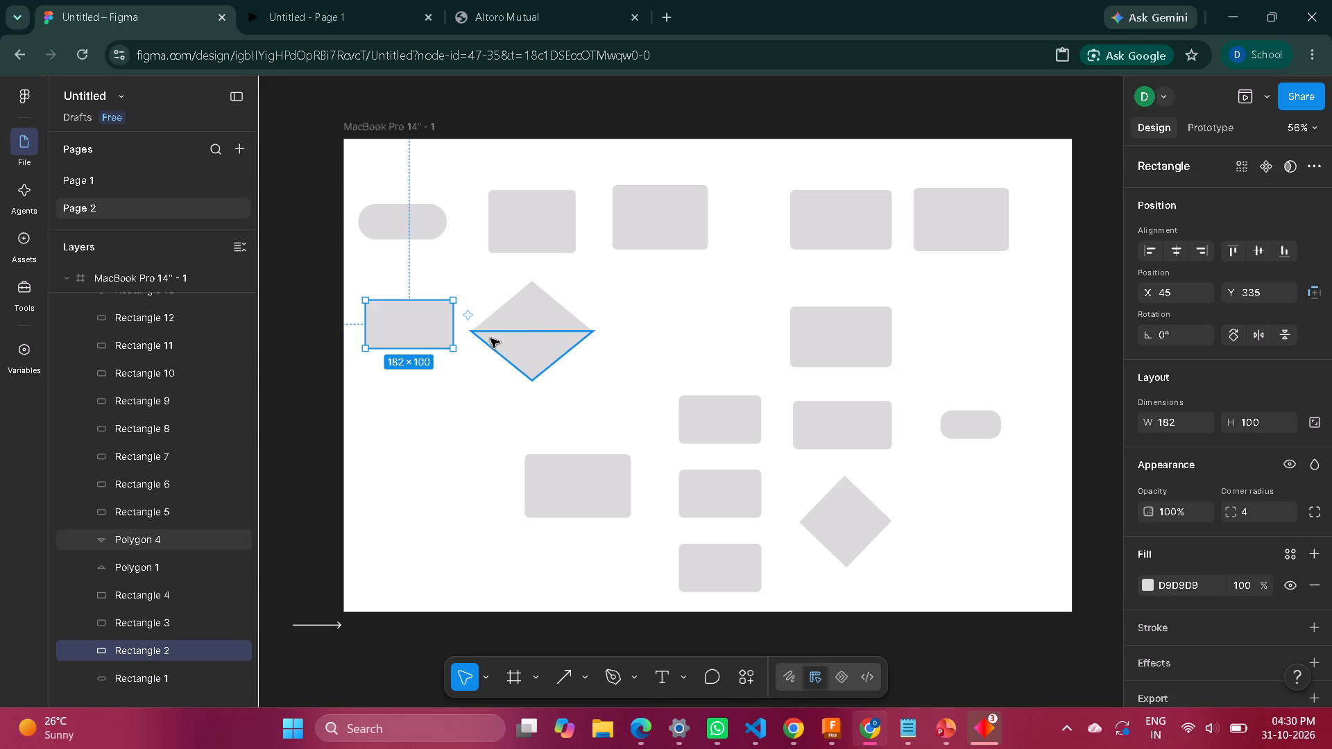
Resize the large diamond's upper triangle to about 256 × 114 and move it to X 300, Y 297.
{"action": "left_click", "coordinate": [529, 319]}
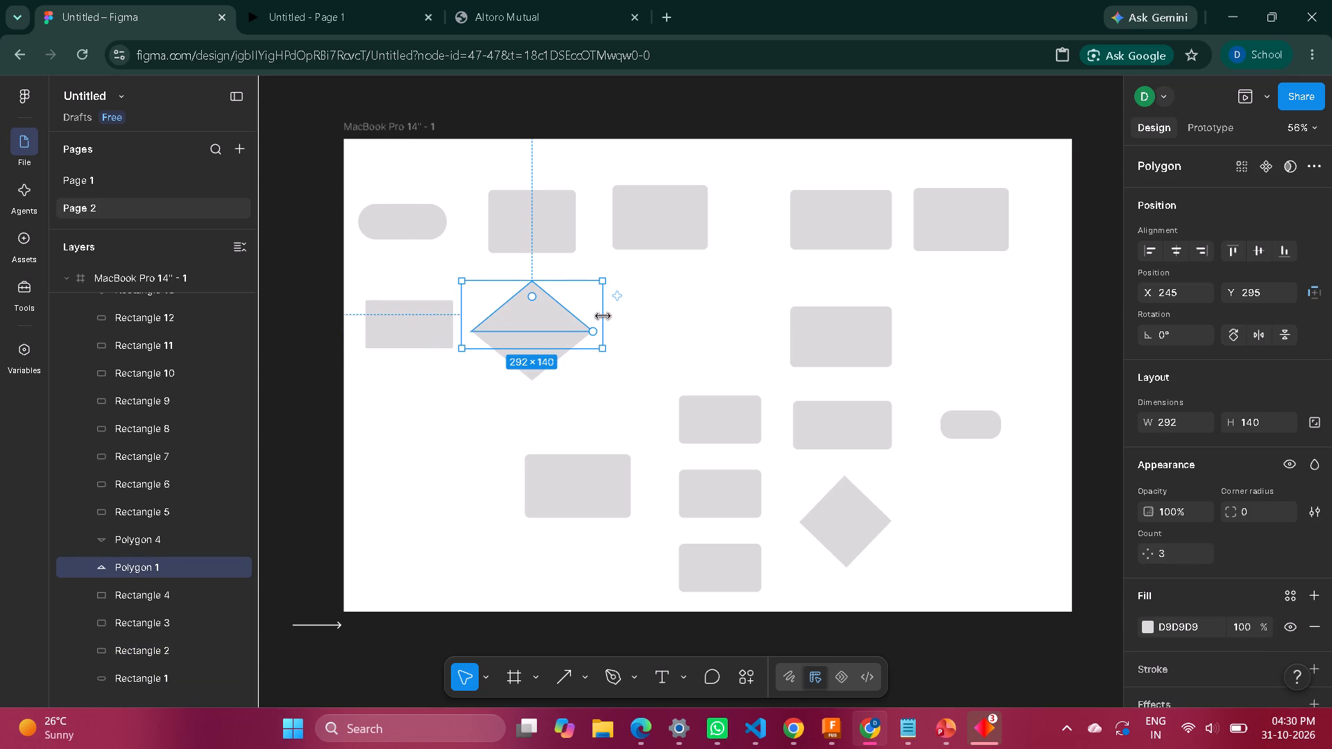
{"action": "left_click_drag", "start_coordinate": [537, 281], "coordinate": [537, 293]}
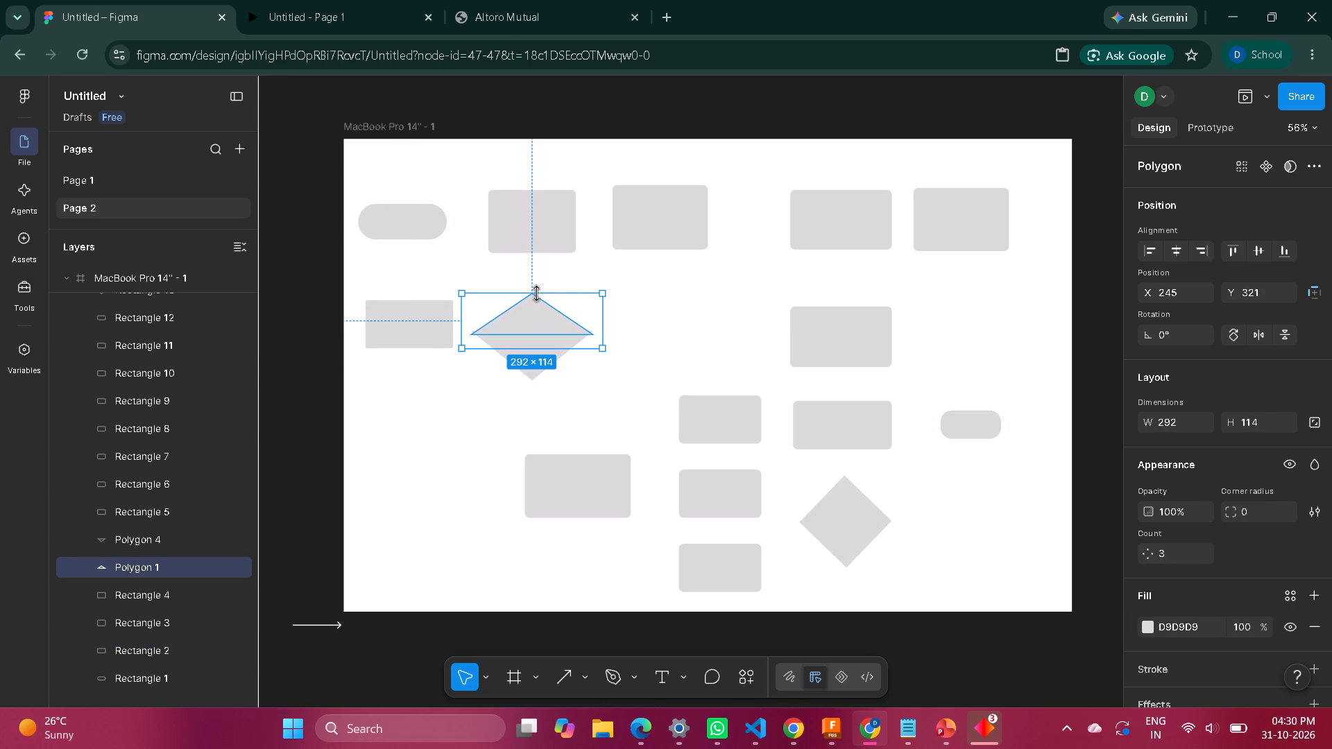
{"action": "left_click_drag", "start_coordinate": [601, 316], "coordinate": [584, 314]}
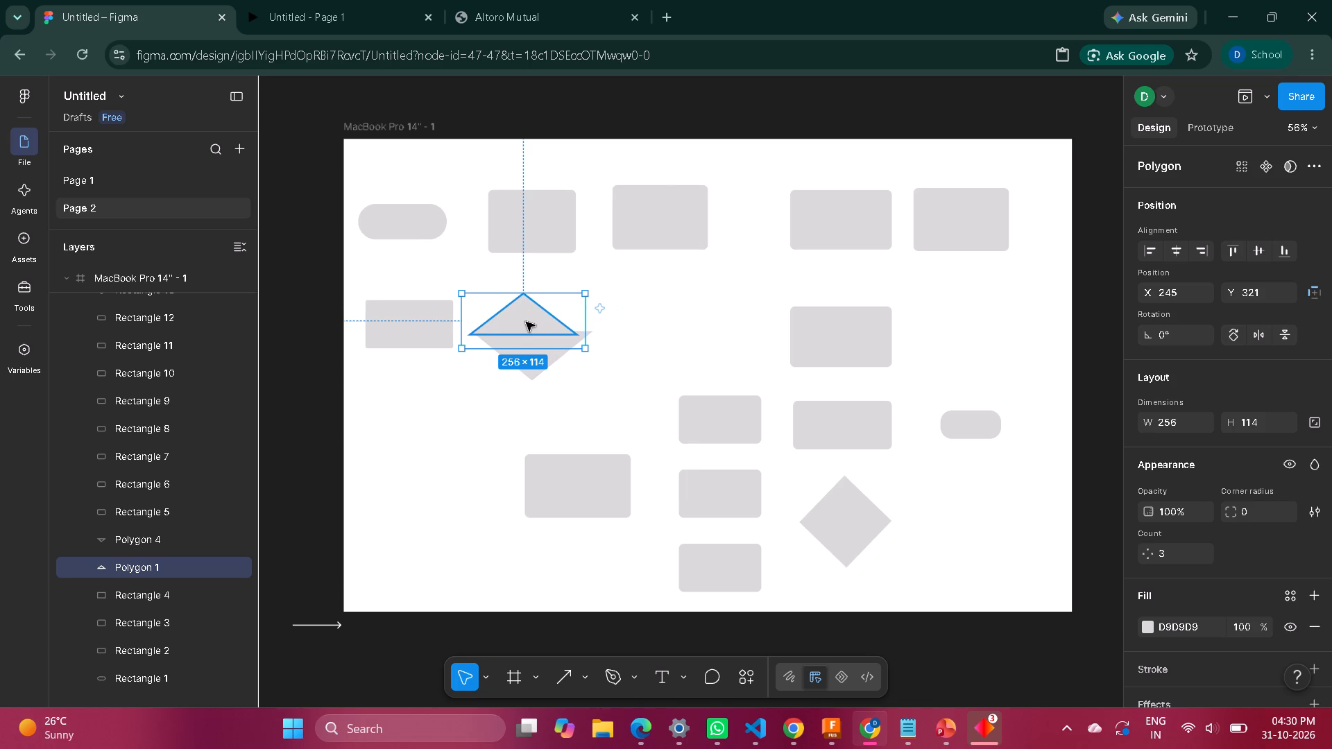
{"action": "left_click_drag", "start_coordinate": [526, 322], "coordinate": [548, 312]}
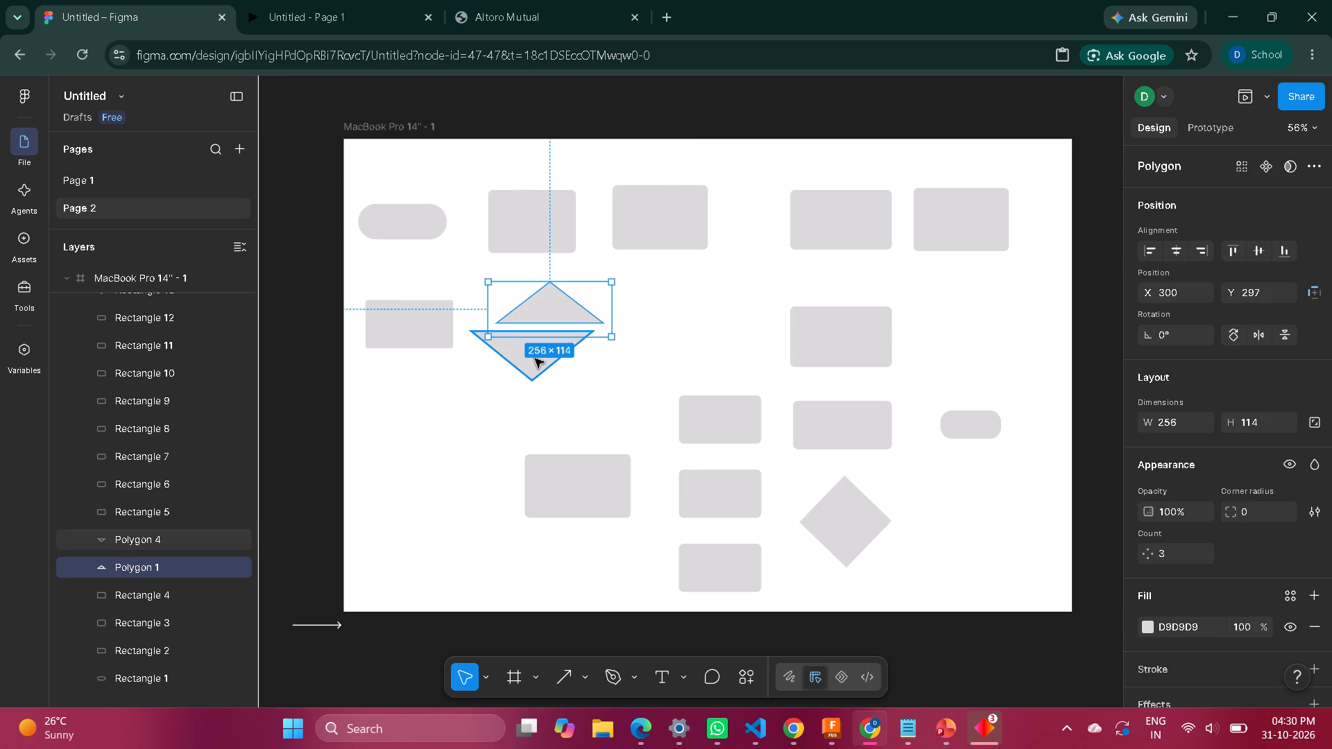
Resize the large diamond's lower triangle to about 256 × 97 and fit it directly against the upper triangle.
{"action": "left_click_drag", "start_coordinate": [535, 357], "coordinate": [562, 348]}
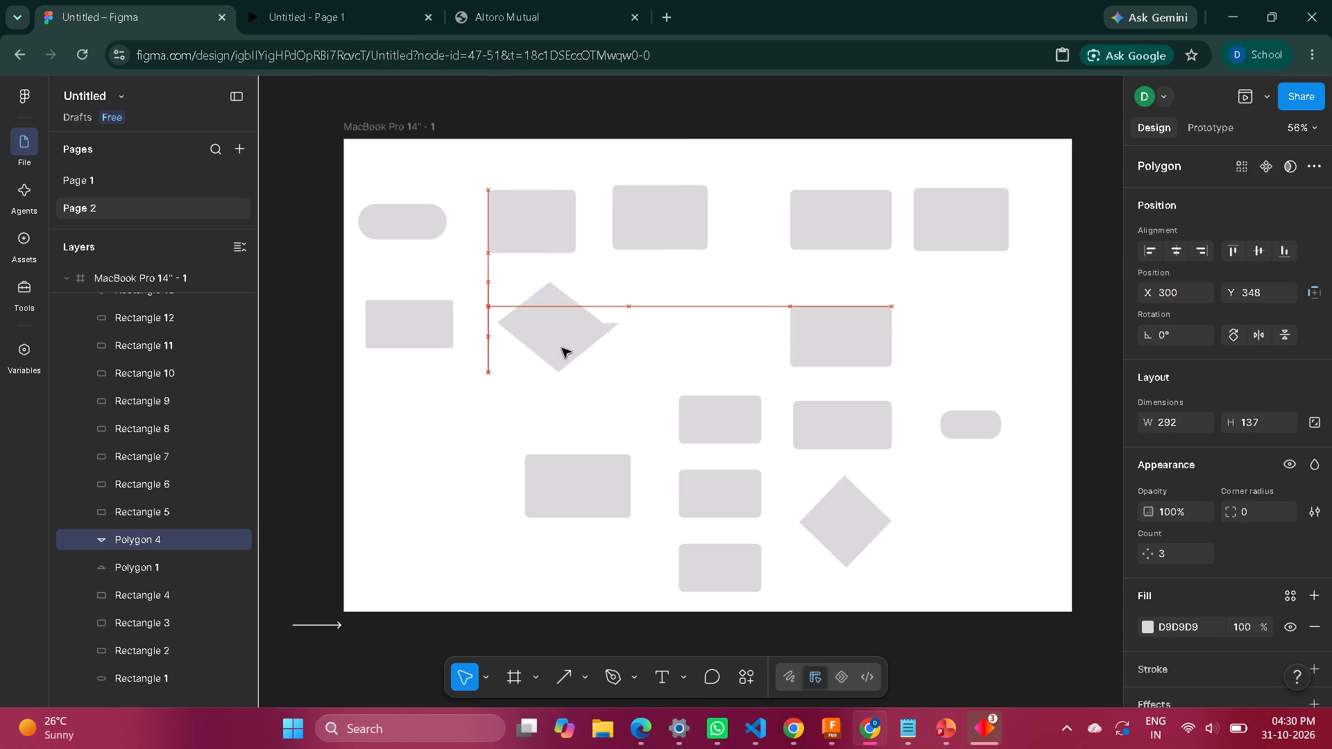
{"action": "left_click_drag", "start_coordinate": [562, 348], "coordinate": [561, 349]}
{"action": "left_click_drag", "start_coordinate": [632, 343], "coordinate": [620, 343]}
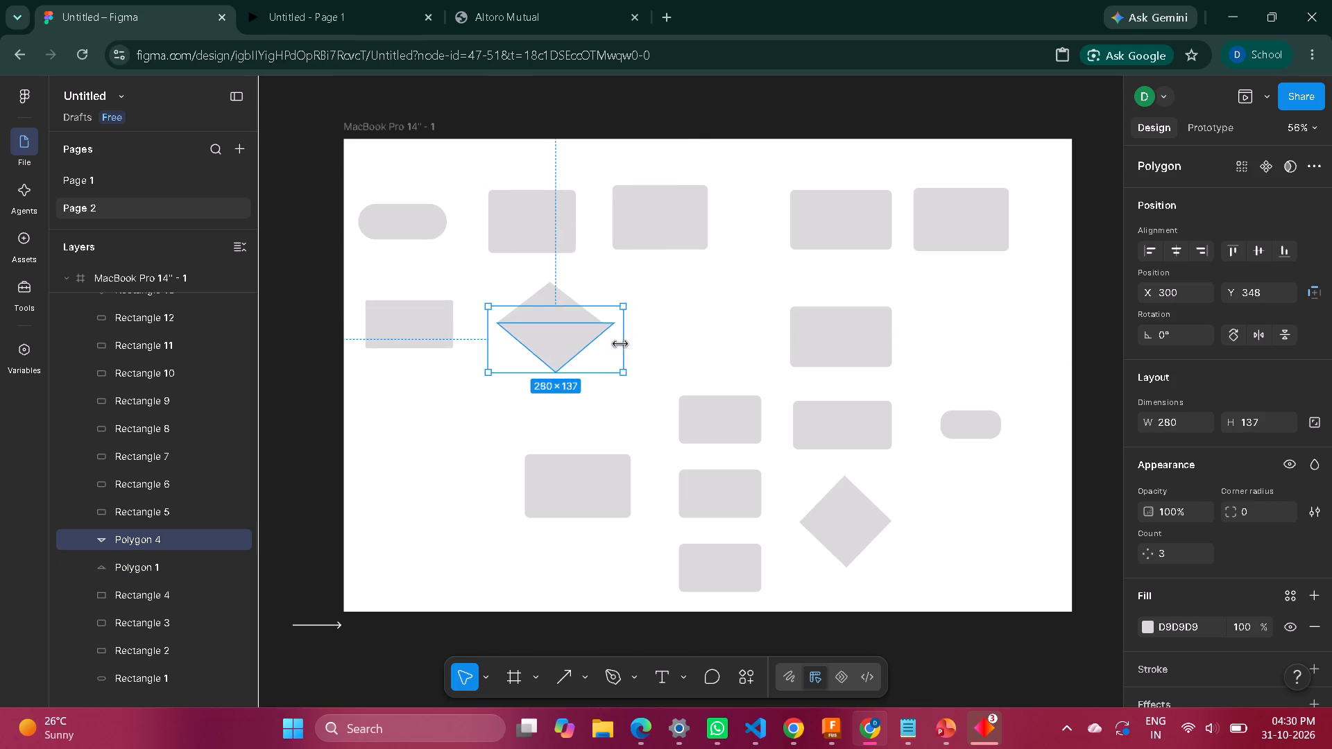
{"action": "left_click_drag", "start_coordinate": [620, 343], "coordinate": [611, 343]}
{"action": "left_click_drag", "start_coordinate": [565, 377], "coordinate": [564, 361]}
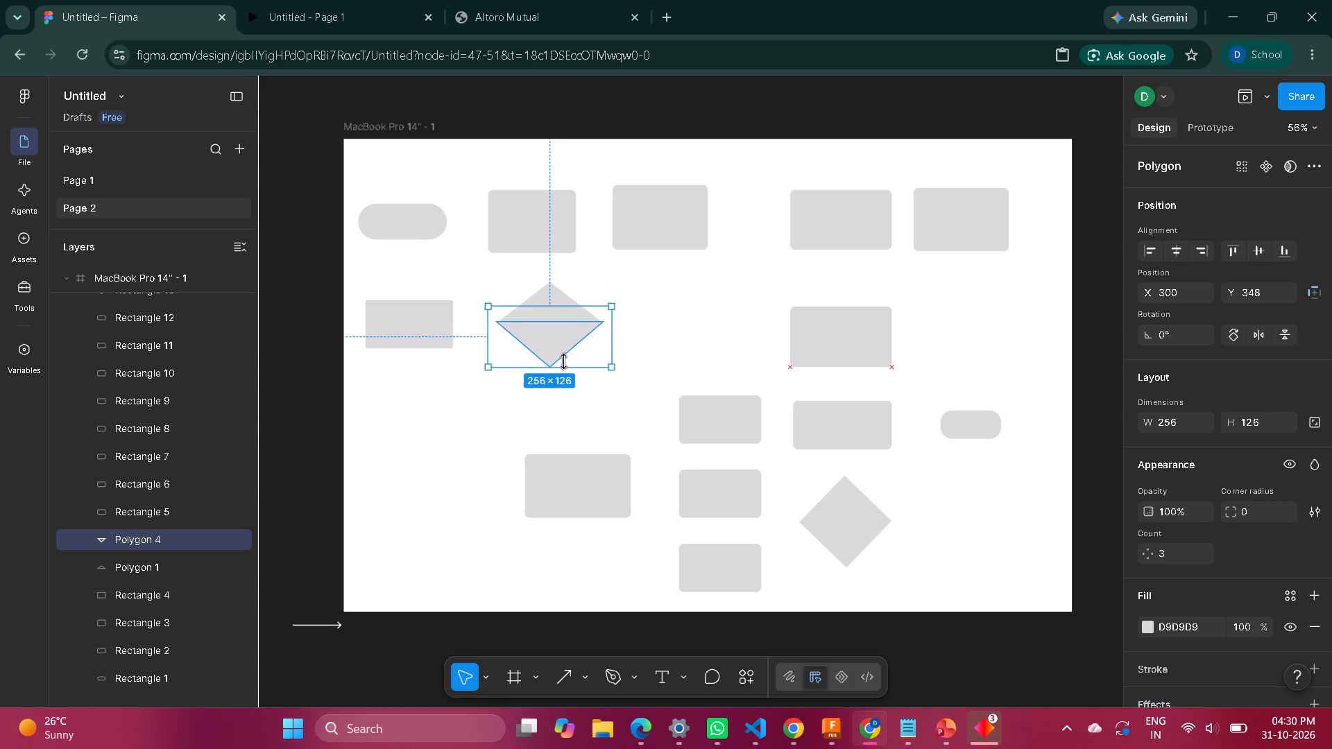
{"action": "left_click_drag", "start_coordinate": [564, 361], "coordinate": [565, 353]}
{"action": "left_click", "coordinate": [547, 334]}
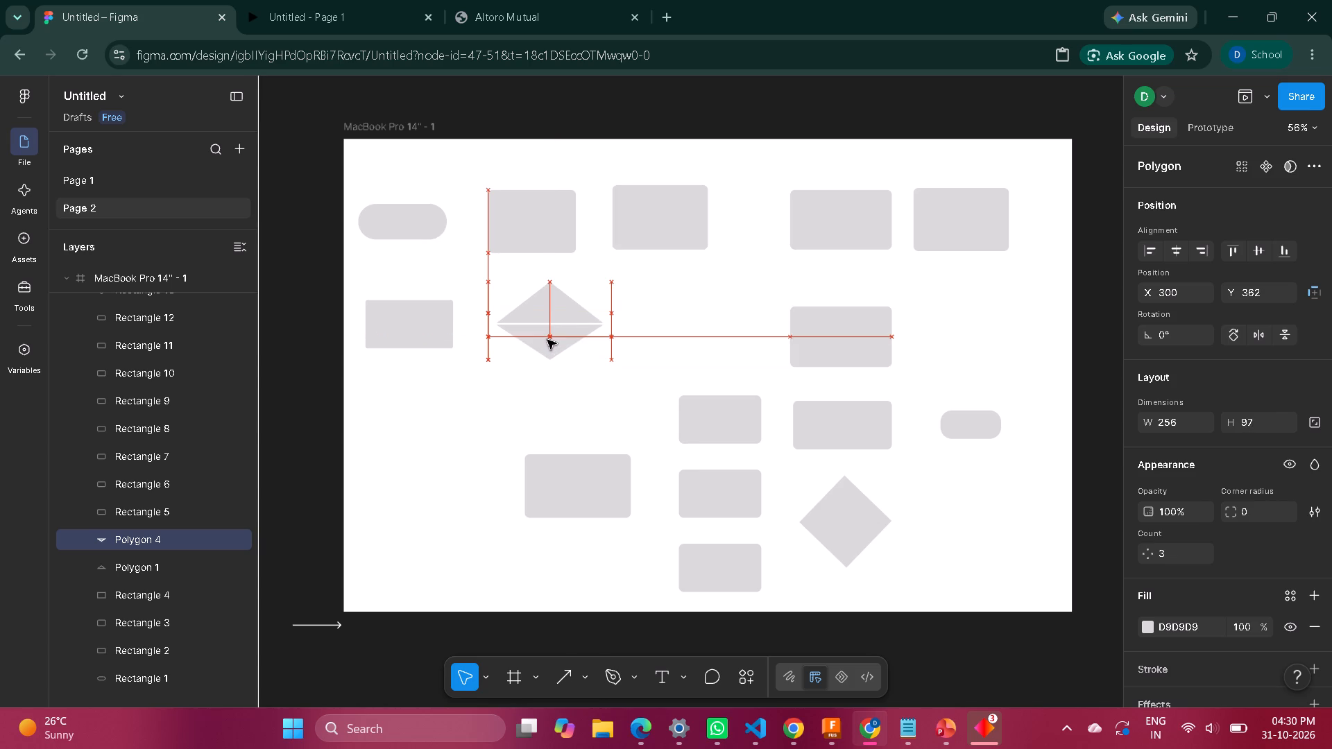
{"action": "left_click", "coordinate": [493, 413]}
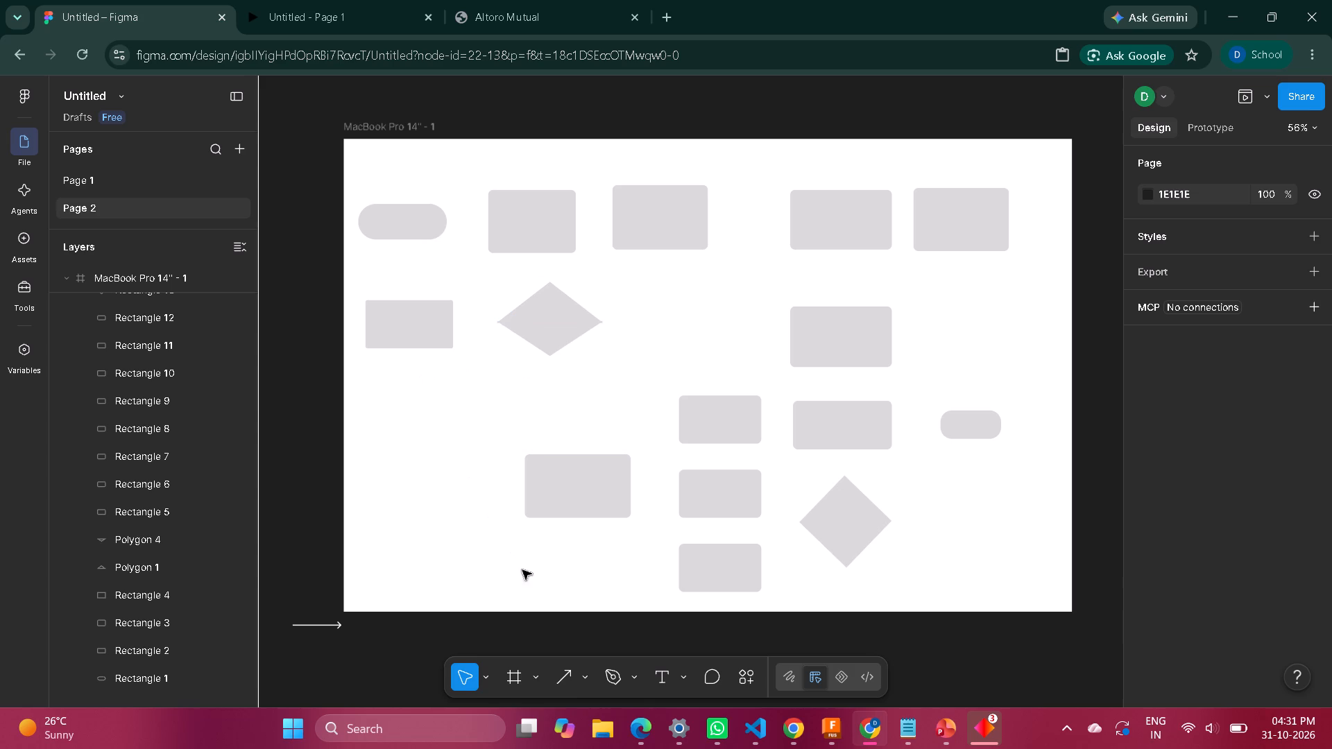
Draw a downward arrow about 112 long from the pill shape to the rectangle beneath it.
{"action": "left_click", "coordinate": [560, 669]}
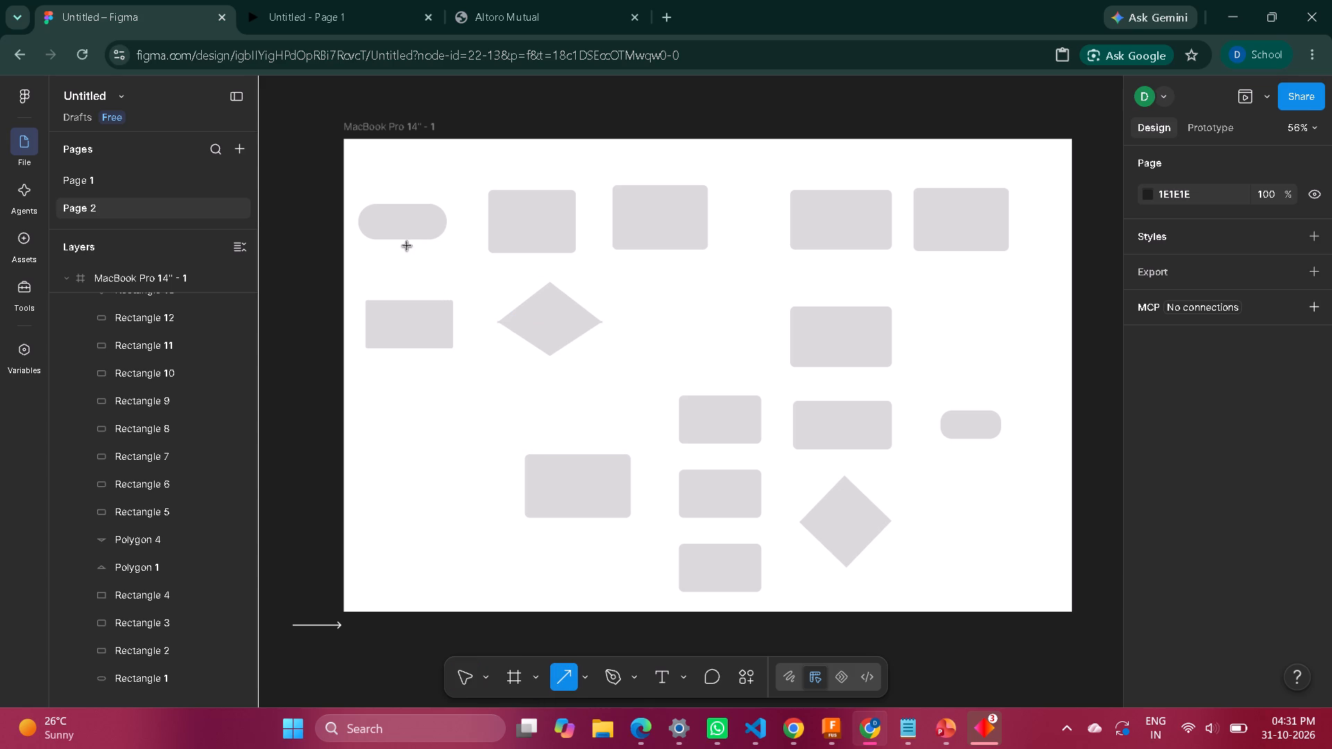
{"action": "left_click_drag", "start_coordinate": [407, 246], "coordinate": [409, 298]}
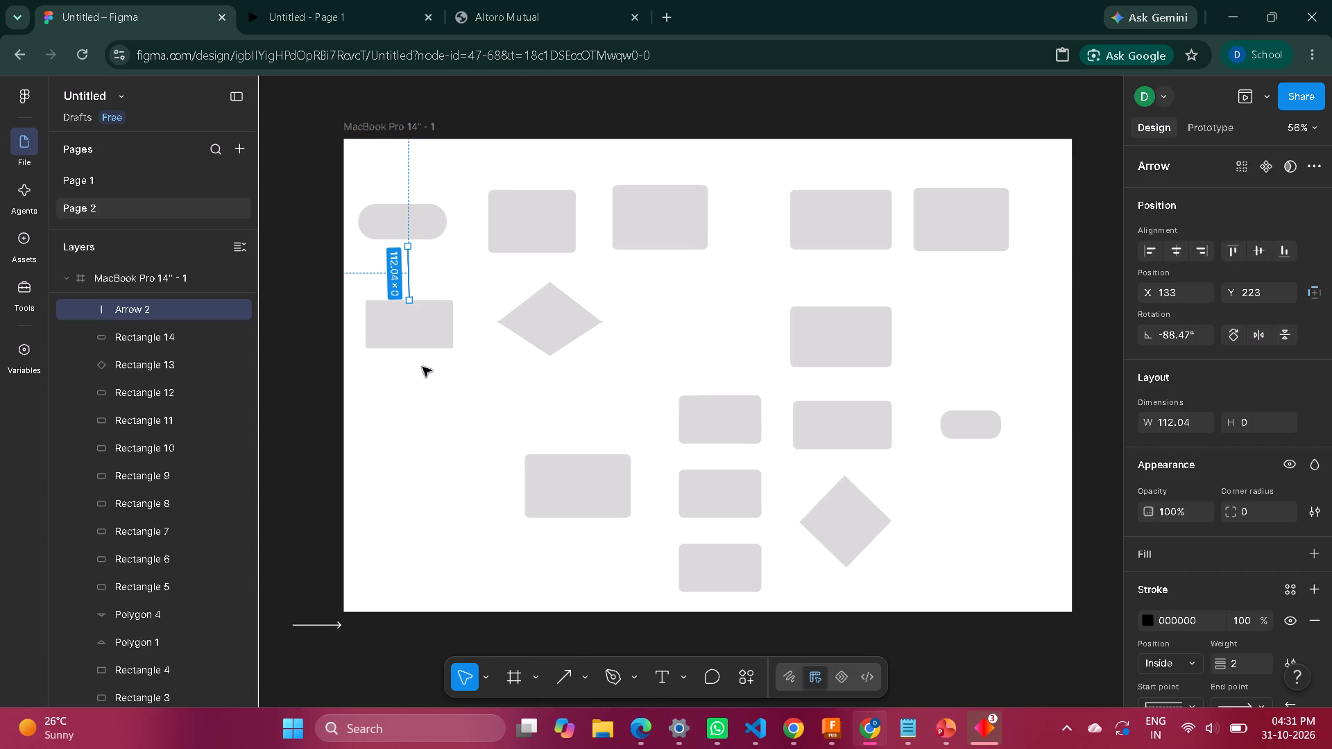
Delete the arrow connecting the pill shape to the rectangle beneath it.
{"action": "left_click", "coordinate": [422, 367]}
{"action": "left_click", "coordinate": [411, 273]}
{"action": "key", "text": "BackSpace"}
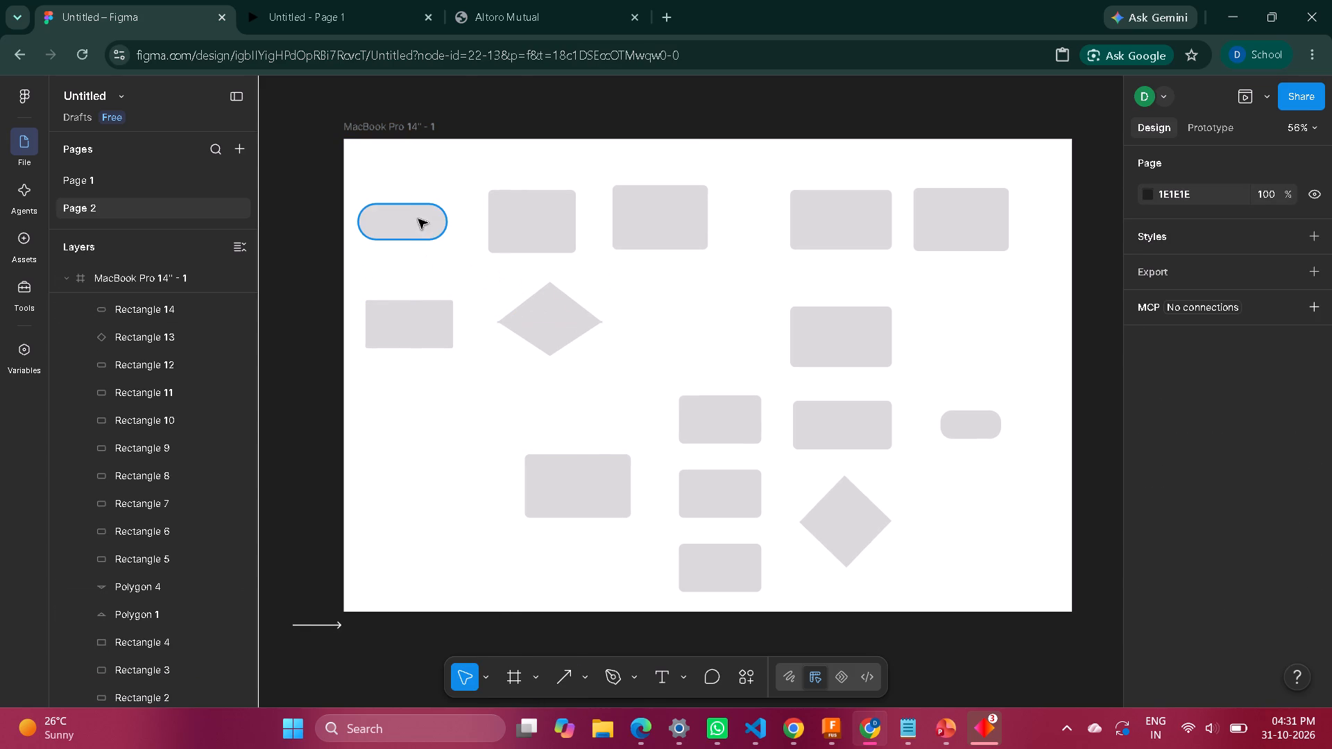
Move the upper-left pill shape slightly down and right so it lines up directly above the rectangle beneath it.
{"action": "left_click_drag", "start_coordinate": [418, 218], "coordinate": [426, 225]}
{"action": "left_click", "coordinate": [472, 460]}
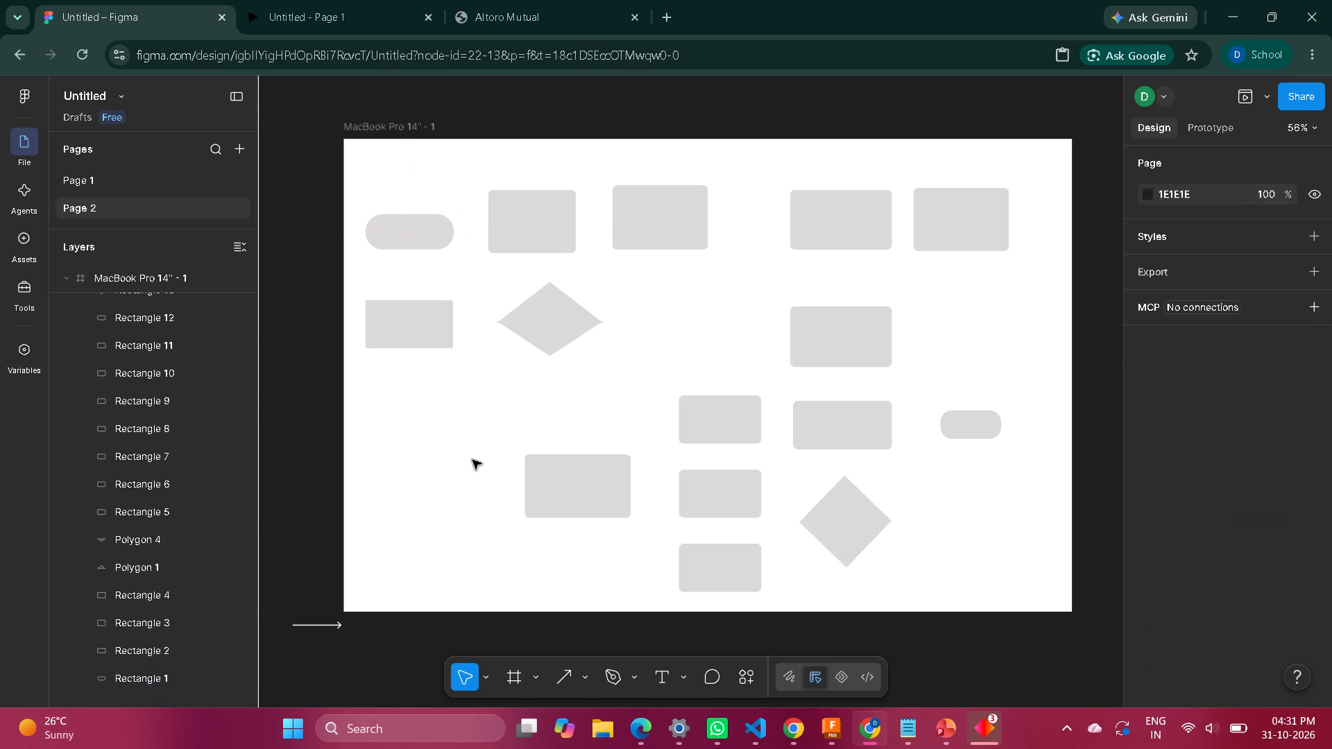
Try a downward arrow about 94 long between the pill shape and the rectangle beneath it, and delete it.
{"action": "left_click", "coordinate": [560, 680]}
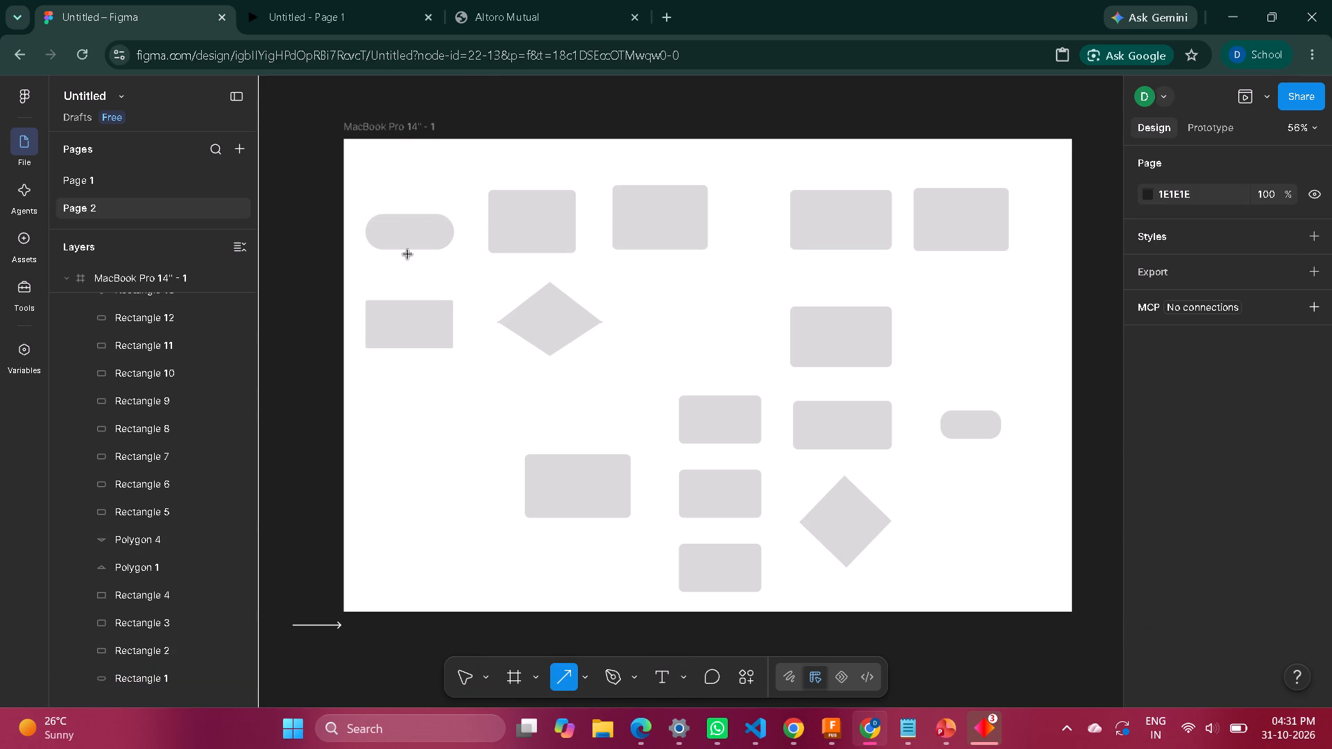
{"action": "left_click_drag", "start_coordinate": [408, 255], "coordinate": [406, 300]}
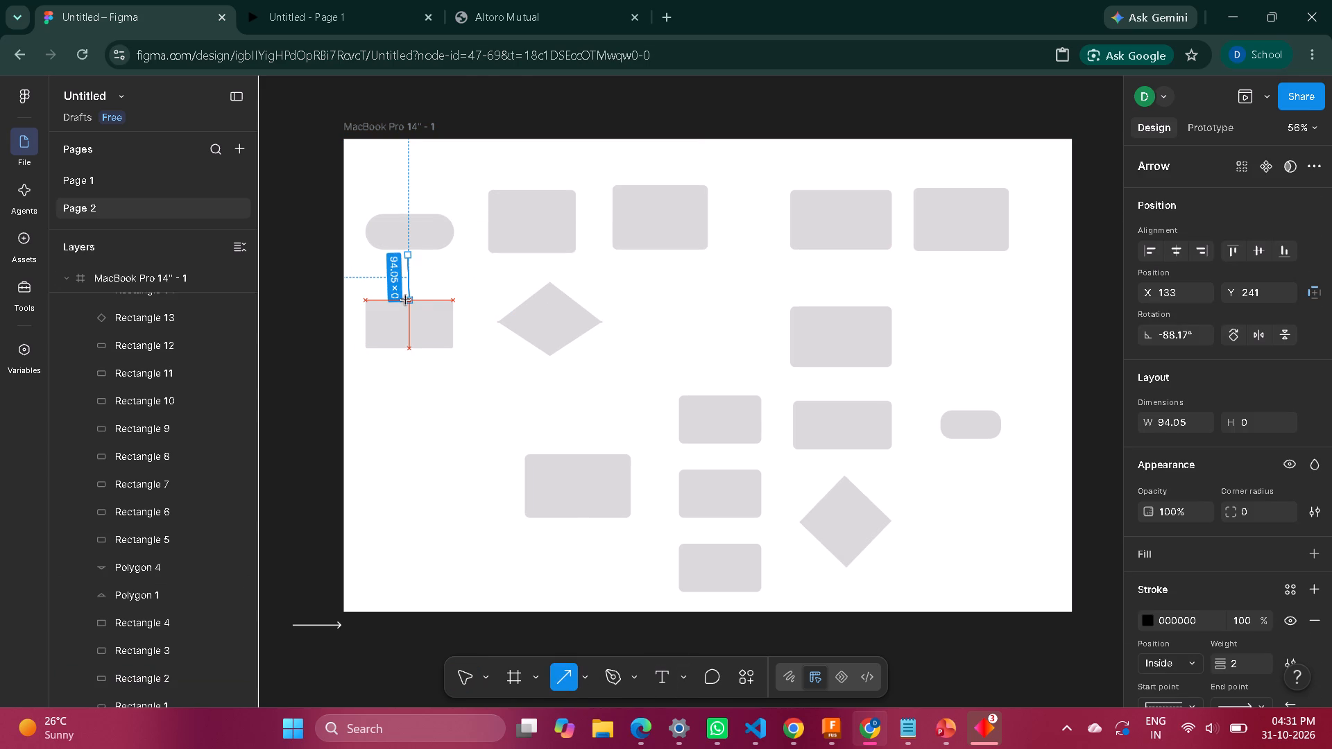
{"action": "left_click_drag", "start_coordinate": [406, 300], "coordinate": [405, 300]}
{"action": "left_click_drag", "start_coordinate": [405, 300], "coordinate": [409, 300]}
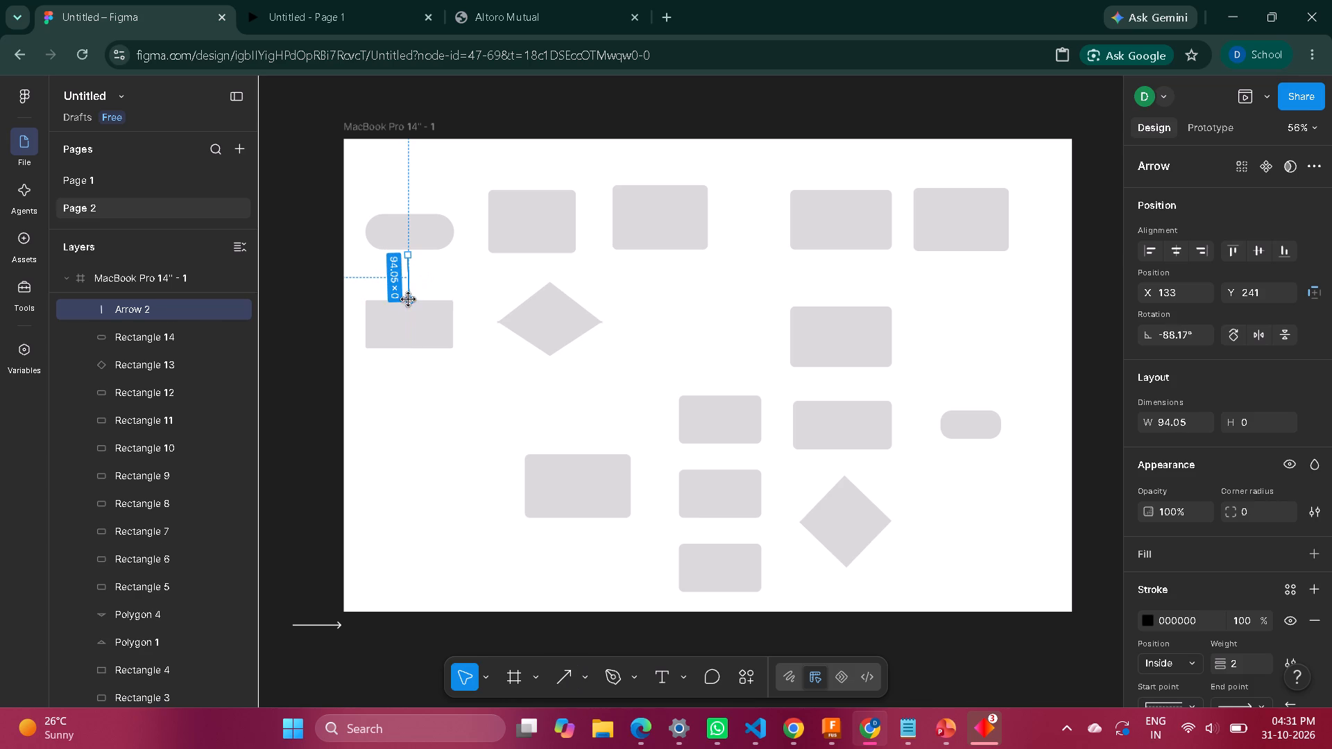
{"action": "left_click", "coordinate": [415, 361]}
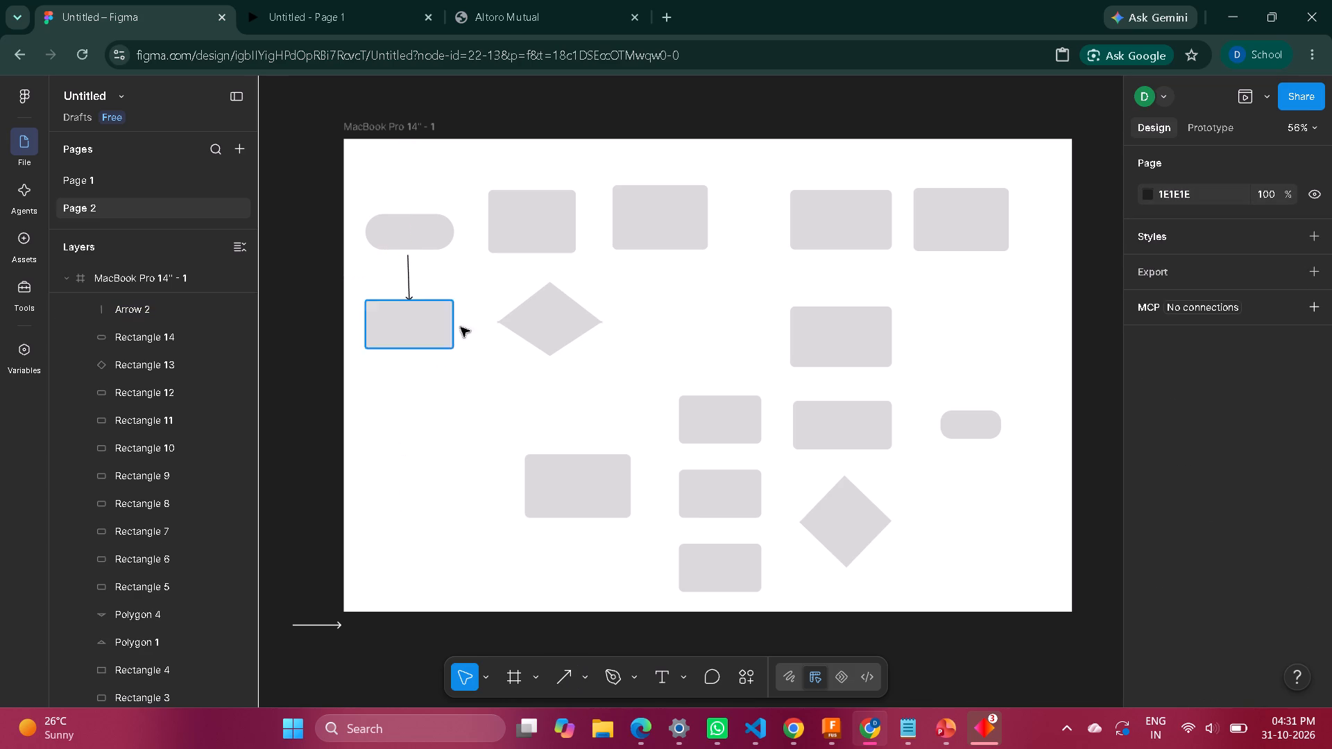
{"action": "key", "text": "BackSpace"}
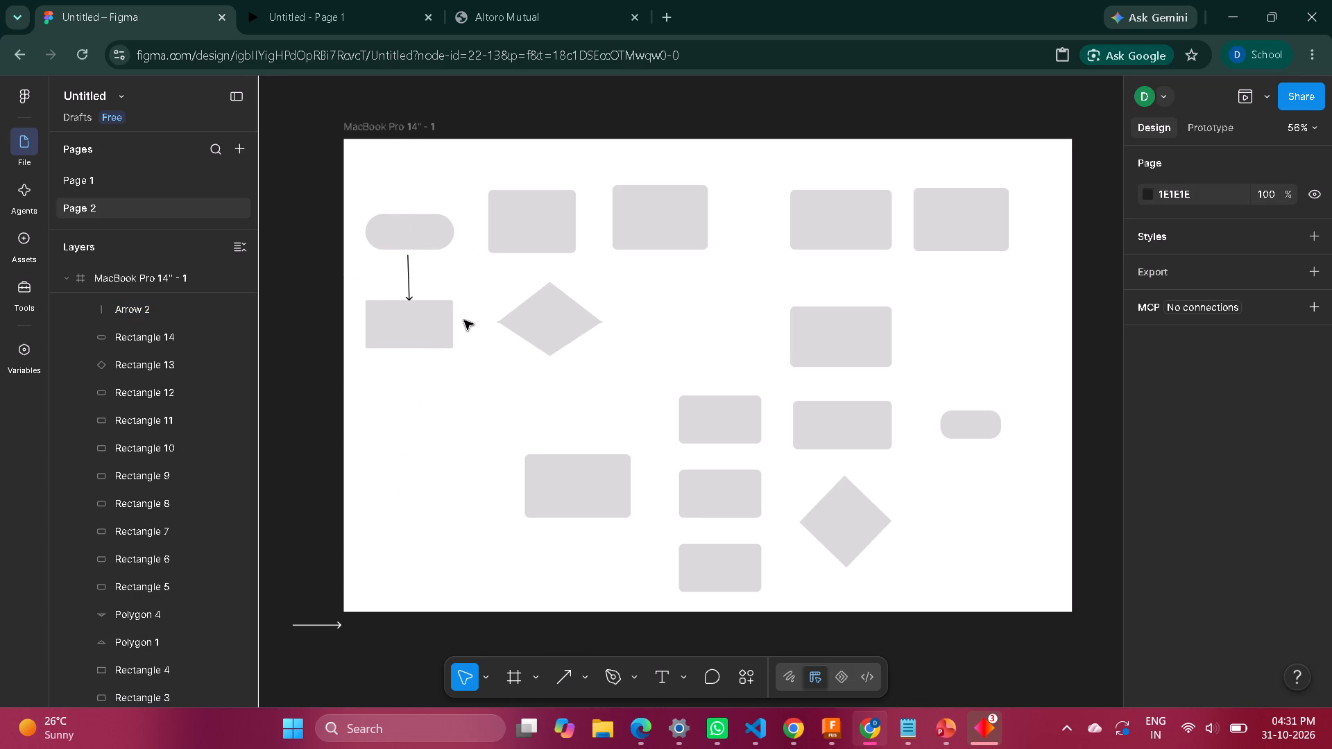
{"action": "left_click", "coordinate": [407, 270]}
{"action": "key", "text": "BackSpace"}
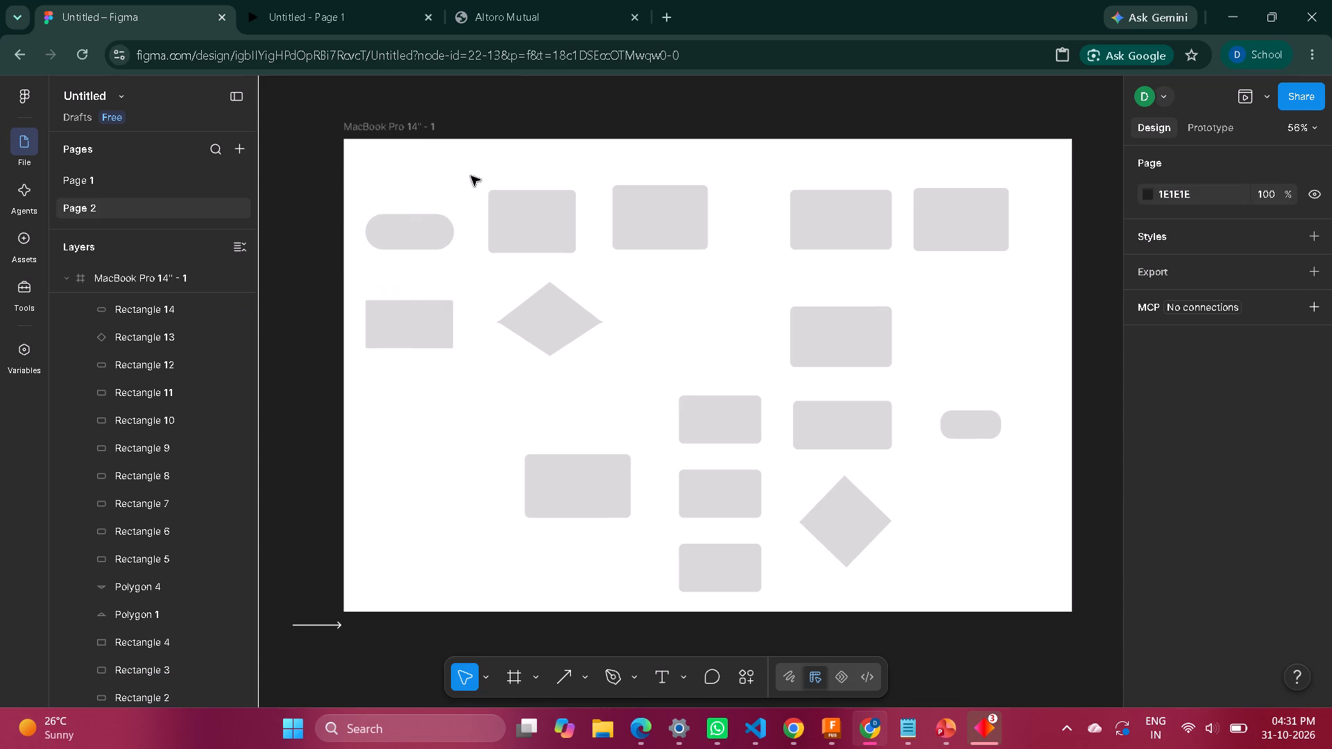
Draw a nearly vertical downward arrow about 105 long from the pill shape's lower edge to the rectangle beneath it.
{"action": "left_click", "coordinate": [554, 671]}
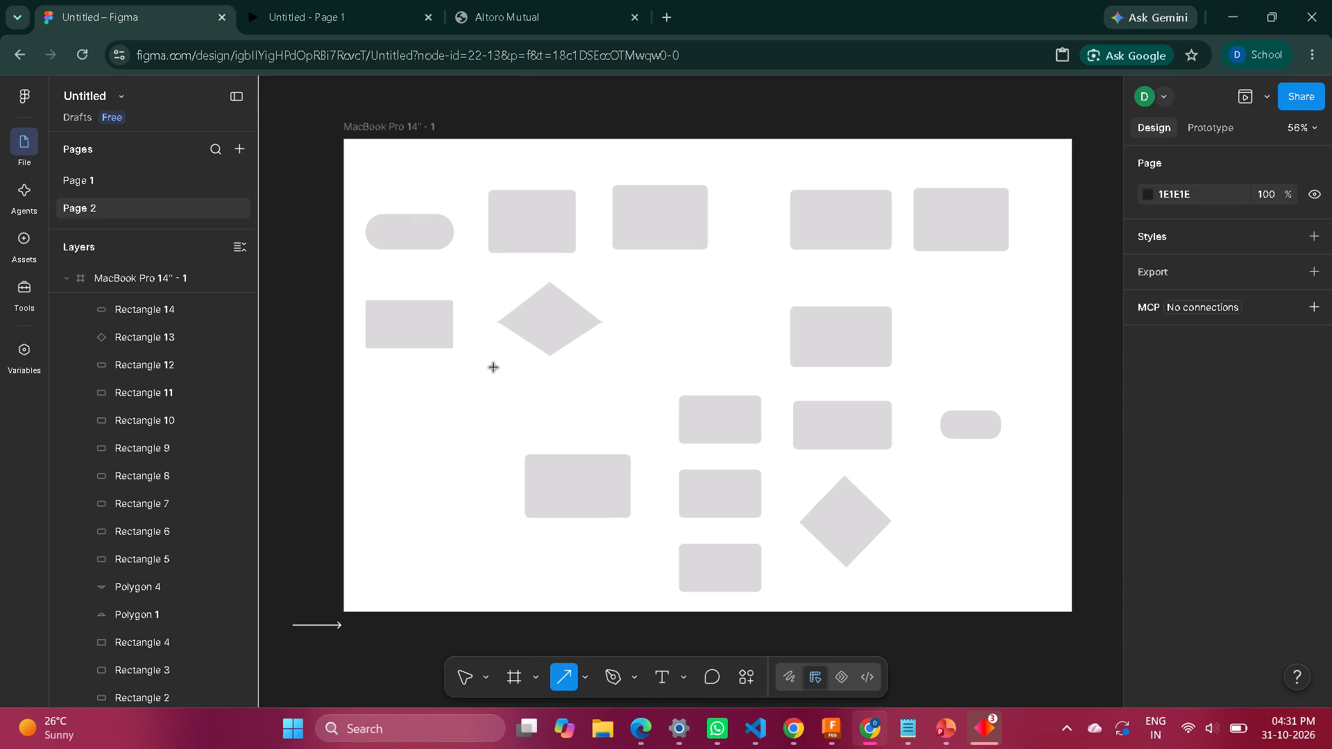
{"action": "left_click_drag", "start_coordinate": [409, 250], "coordinate": [404, 296]}
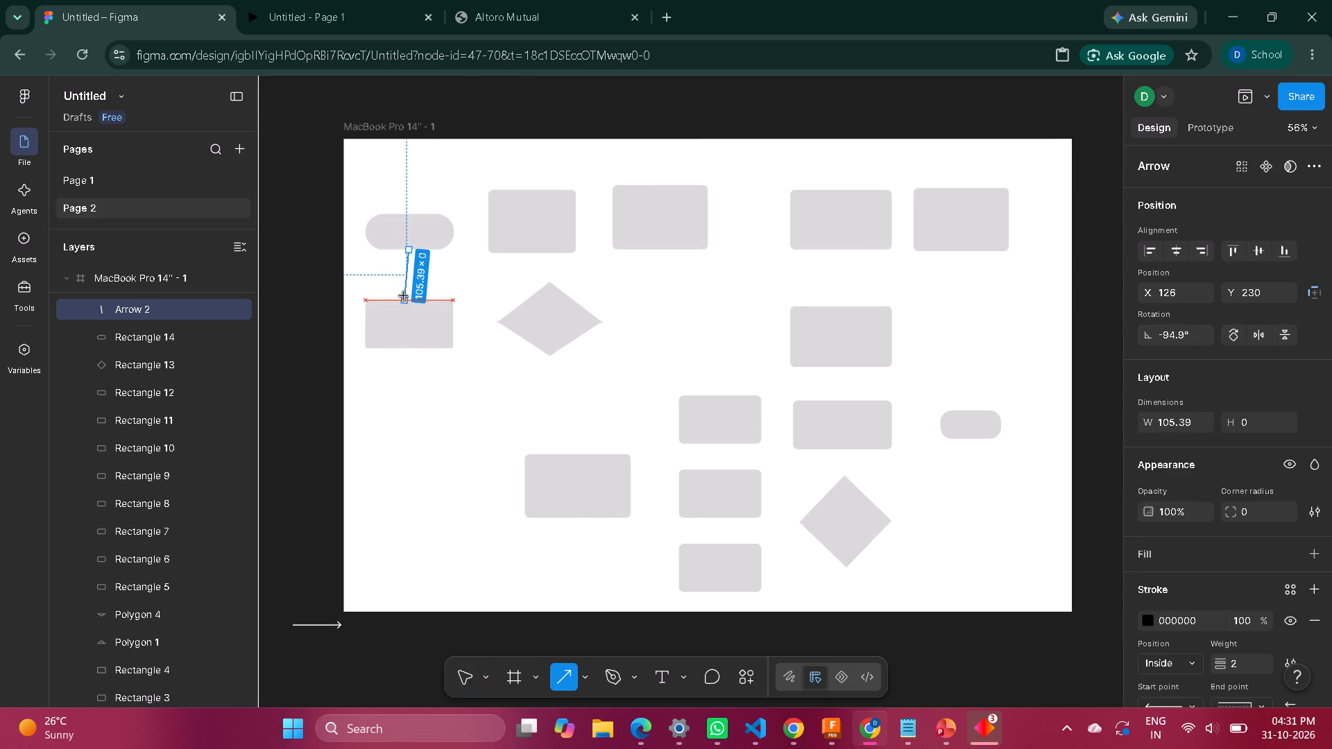
{"action": "left_click_drag", "start_coordinate": [404, 296], "coordinate": [406, 299]}
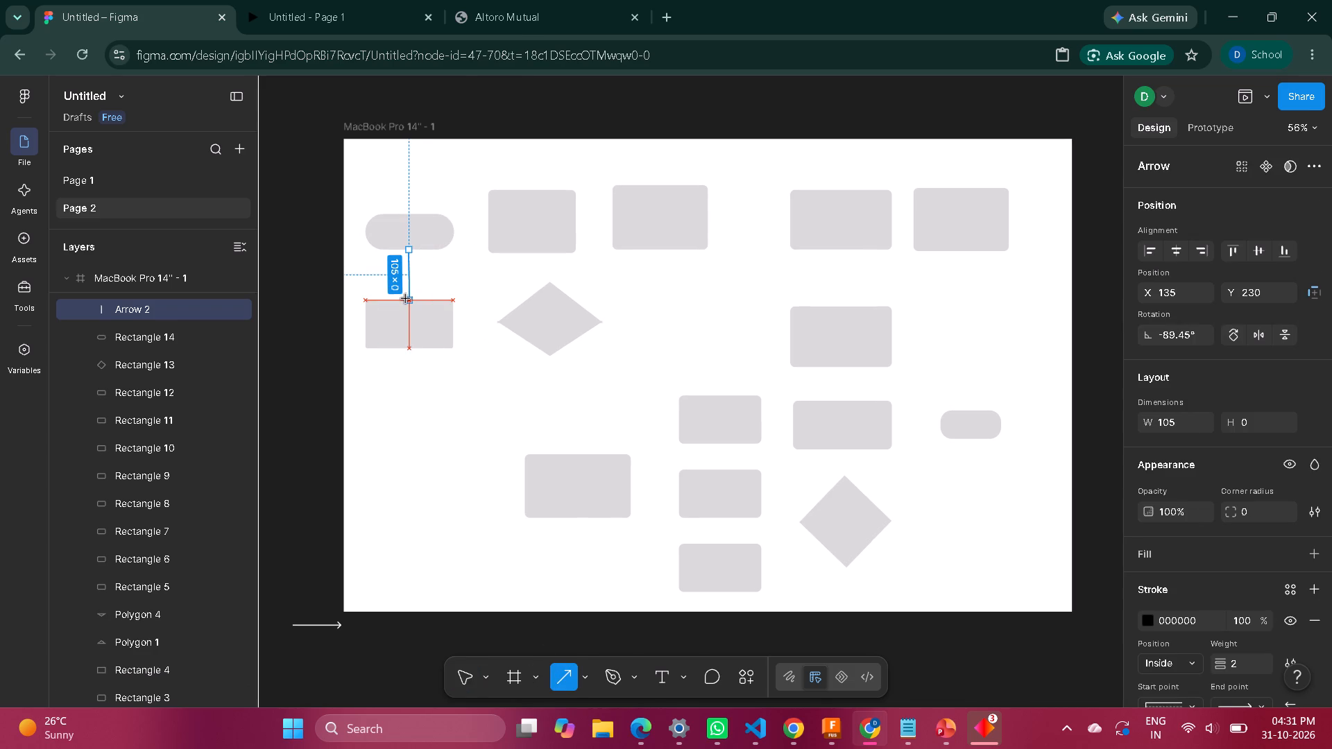
{"action": "left_click_drag", "start_coordinate": [406, 299], "coordinate": [407, 299]}
{"action": "left_click", "coordinate": [407, 397]}
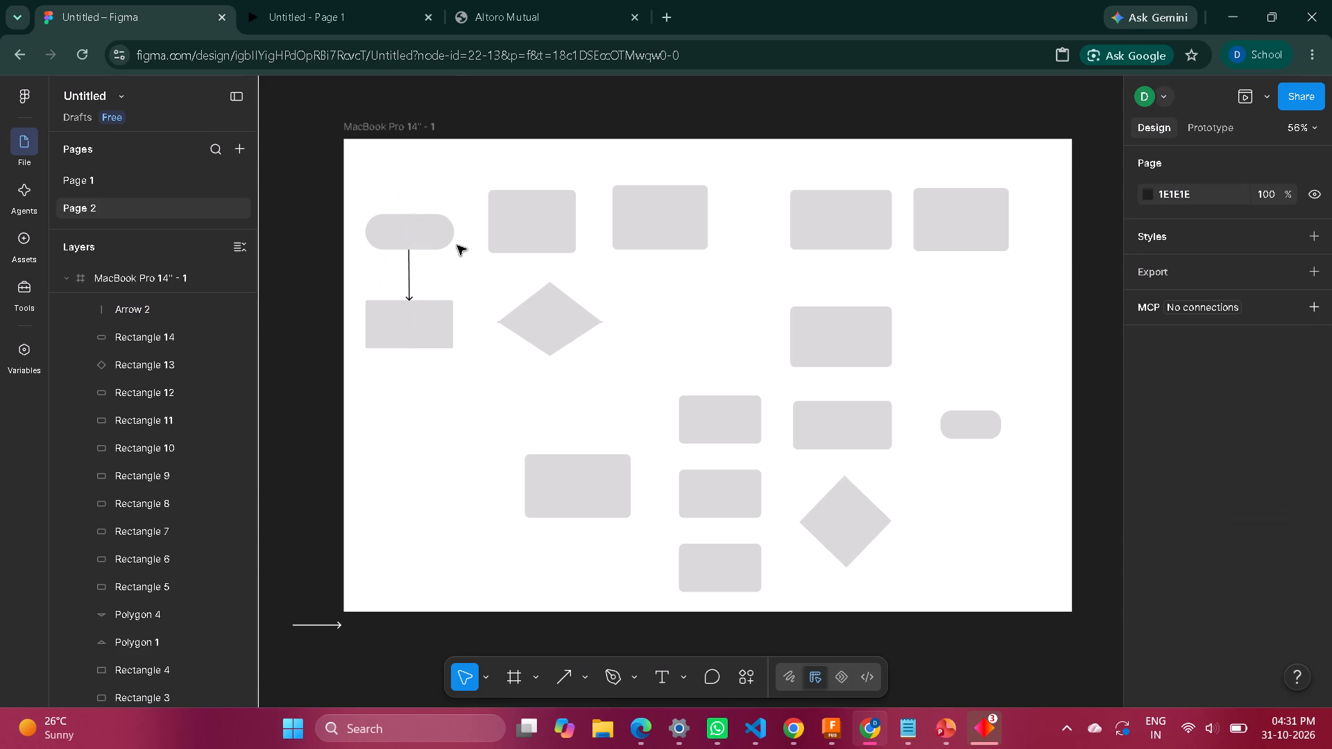
Draw a horizontal arrow 66 long from the rectangle beneath the pill shape towards the large diamond.
{"action": "left_click", "coordinate": [559, 673]}
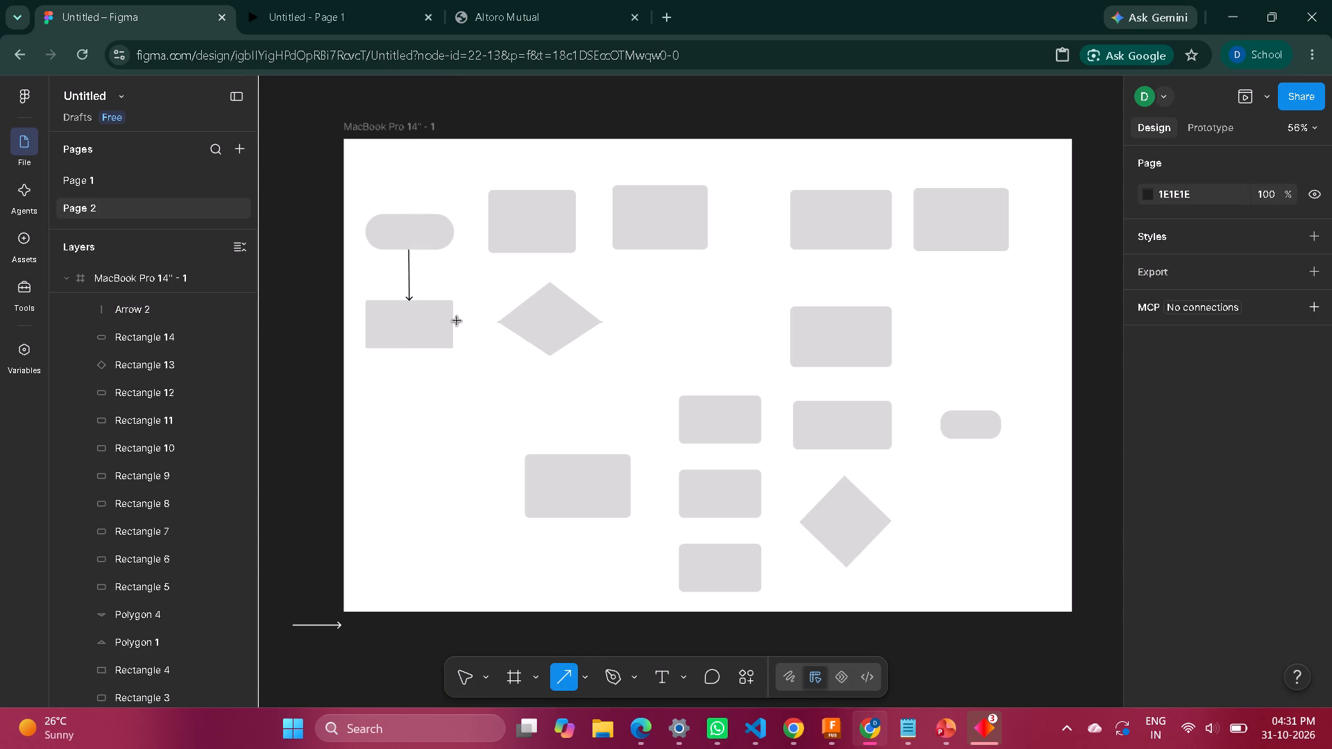
{"action": "left_click_drag", "start_coordinate": [456, 325], "coordinate": [462, 326]}
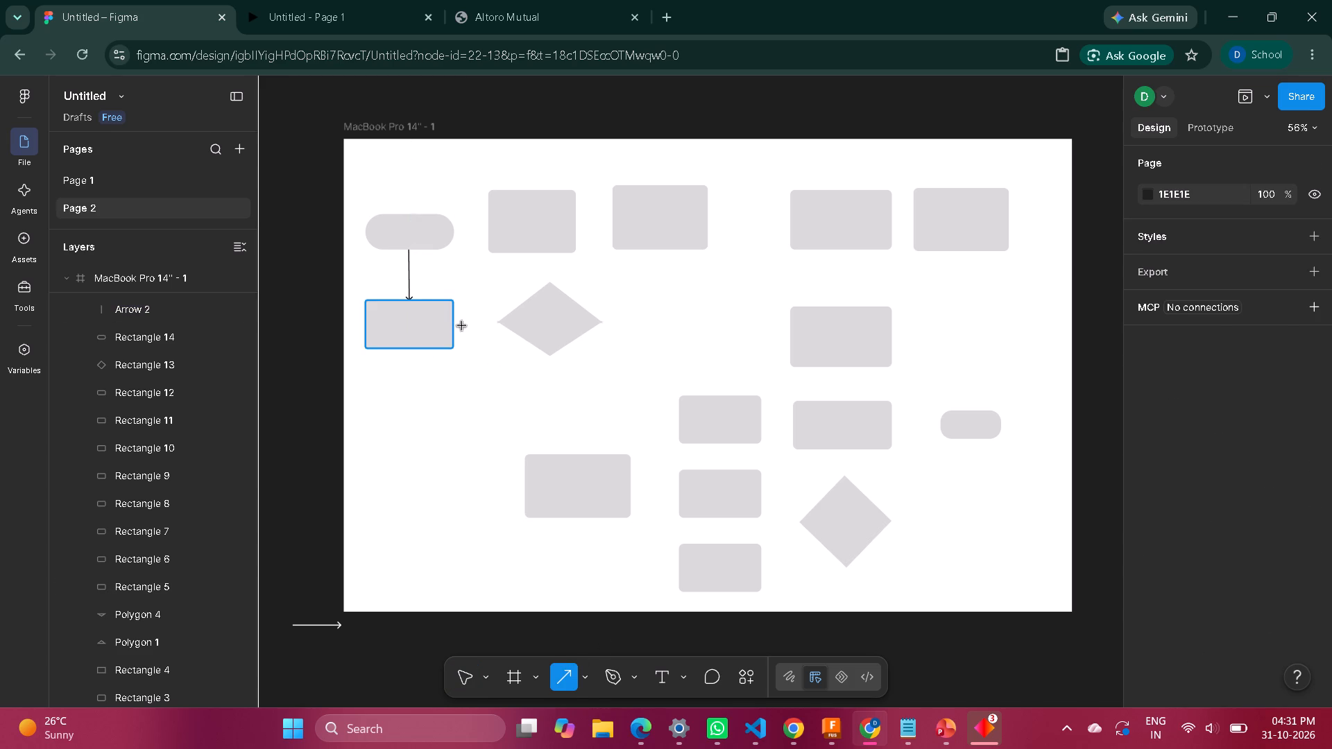
{"action": "left_click_drag", "start_coordinate": [462, 326], "coordinate": [490, 325]}
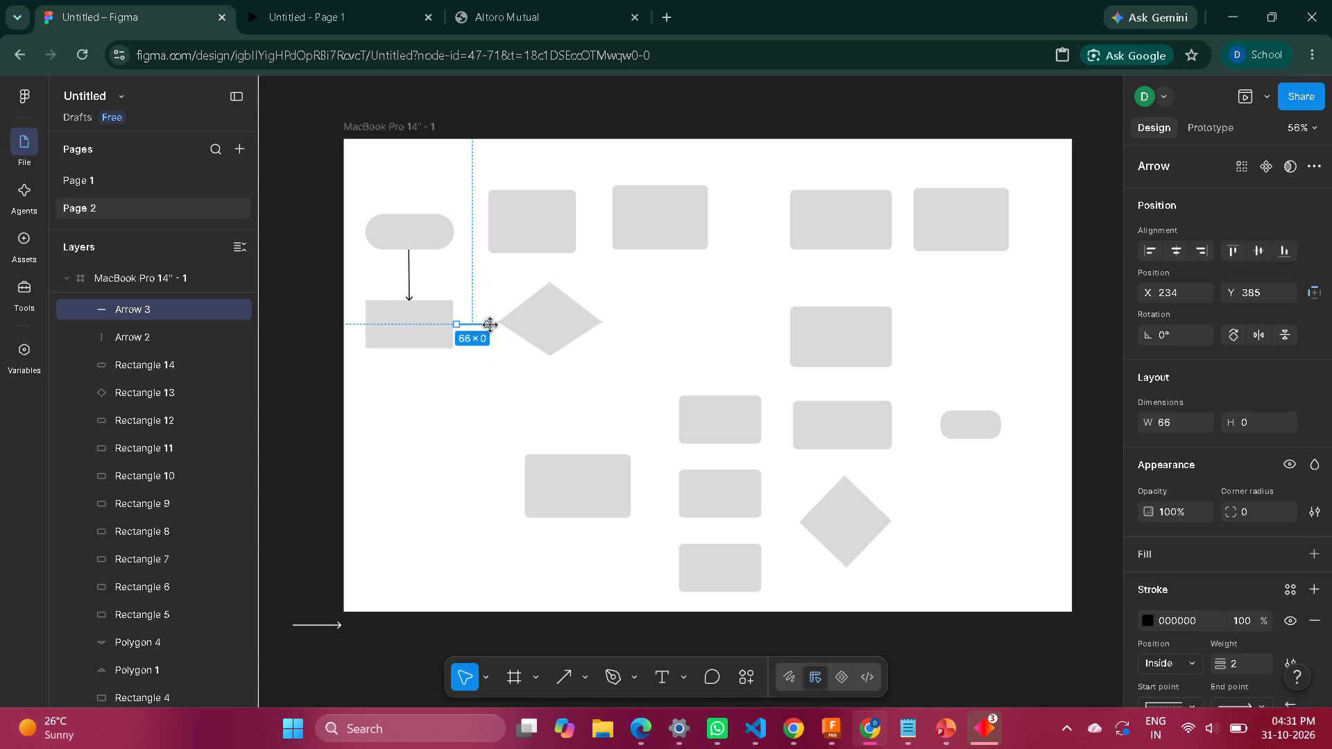
{"action": "left_click", "coordinate": [487, 413]}
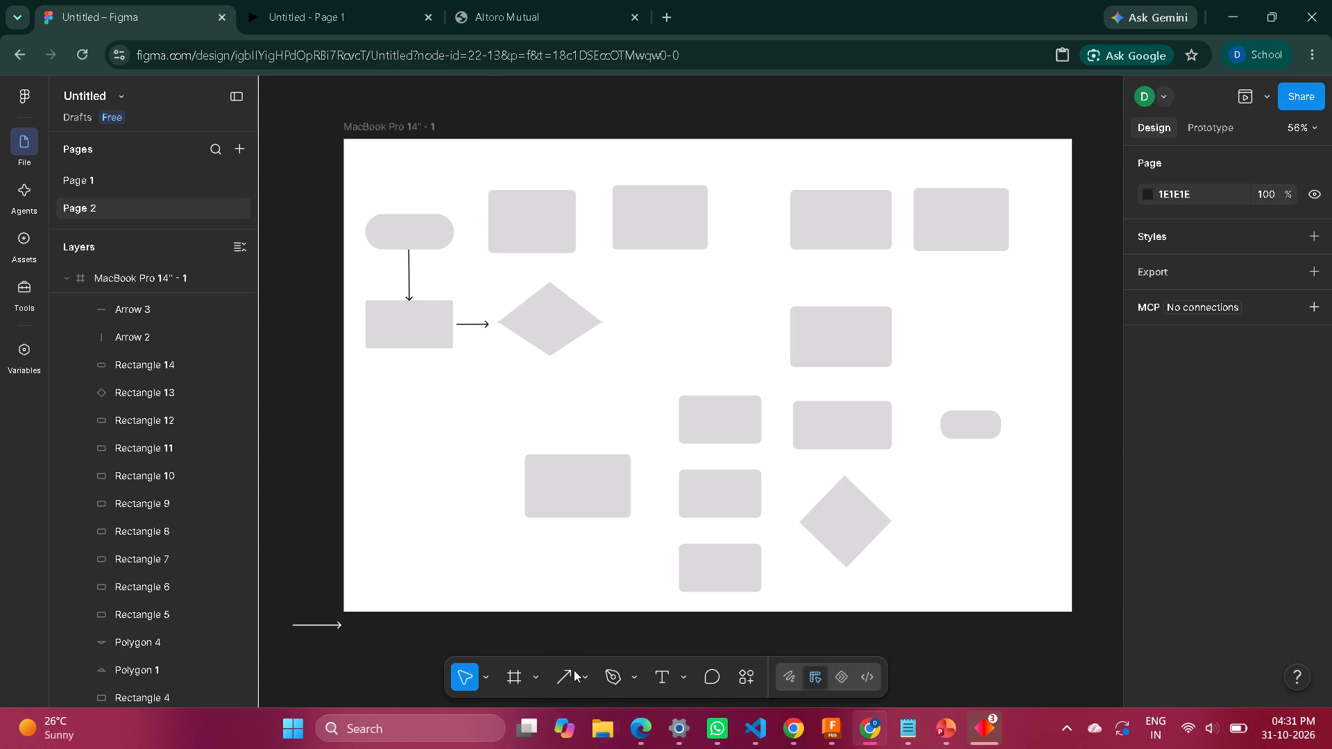
Place a default-size arrow on the canvas just below the frame and open it for vector editing.
{"action": "left_click", "coordinate": [564, 678]}
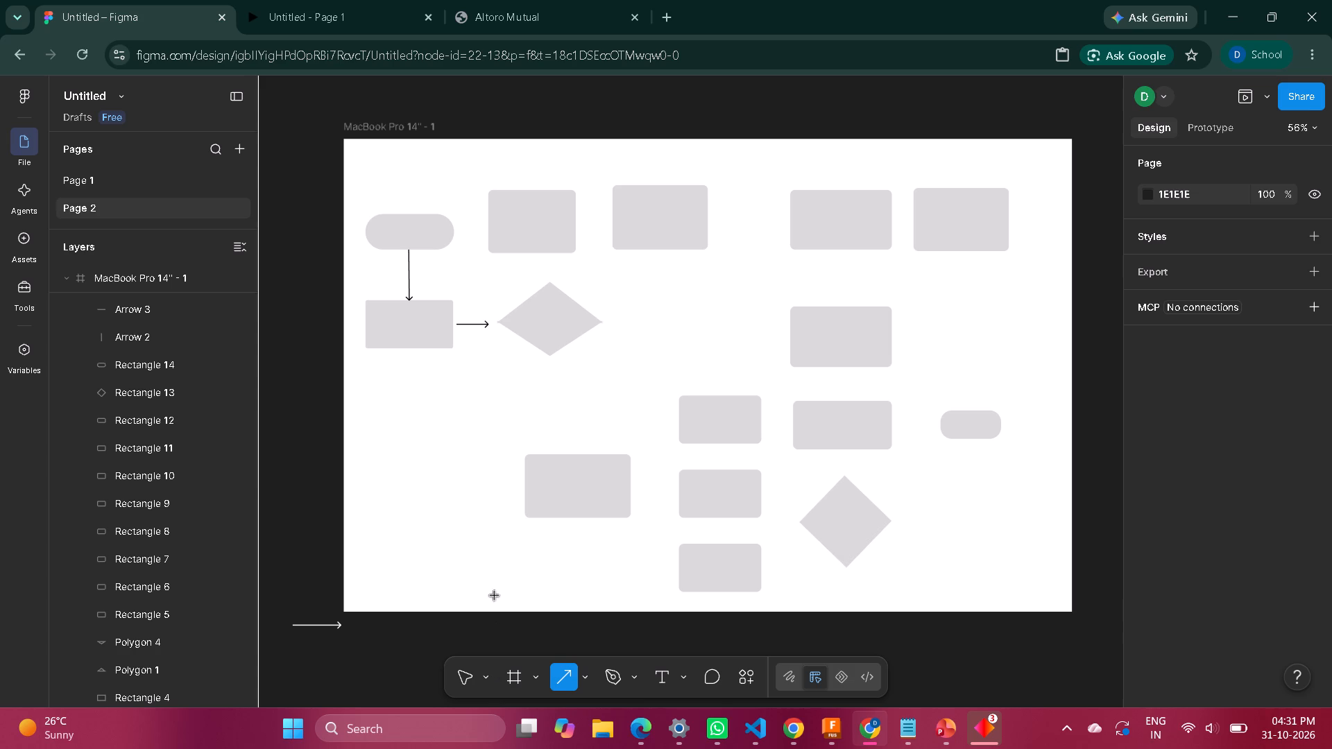
{"action": "left_click", "coordinate": [490, 632]}
{"action": "key", "text": "Return"}
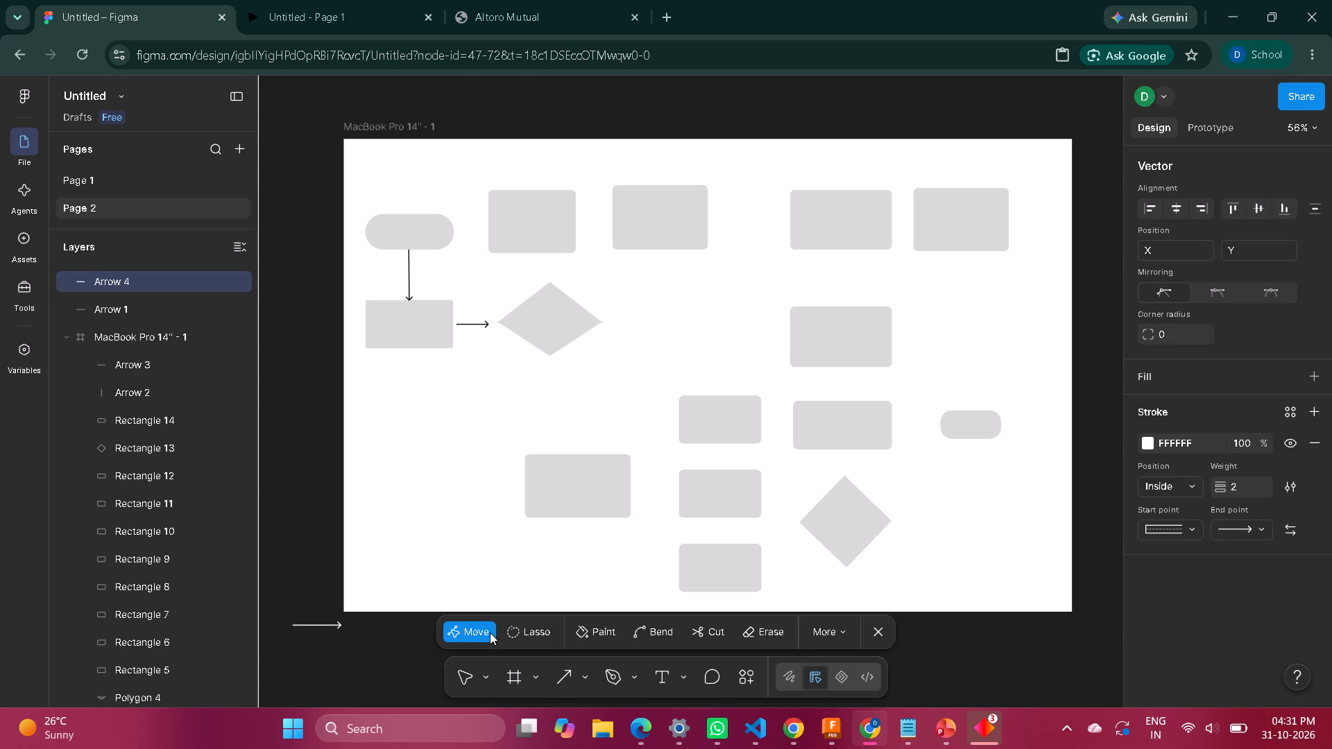
{"action": "left_click", "coordinate": [333, 648]}
Move the middle top-row rectangle to X 607, Y 89, and centre the rectangle beside the pill above the diamond at X 337, Y 106.
{"action": "double_click", "coordinate": [685, 231]}
{"action": "left_click_drag", "start_coordinate": [685, 230], "coordinate": [710, 226]}
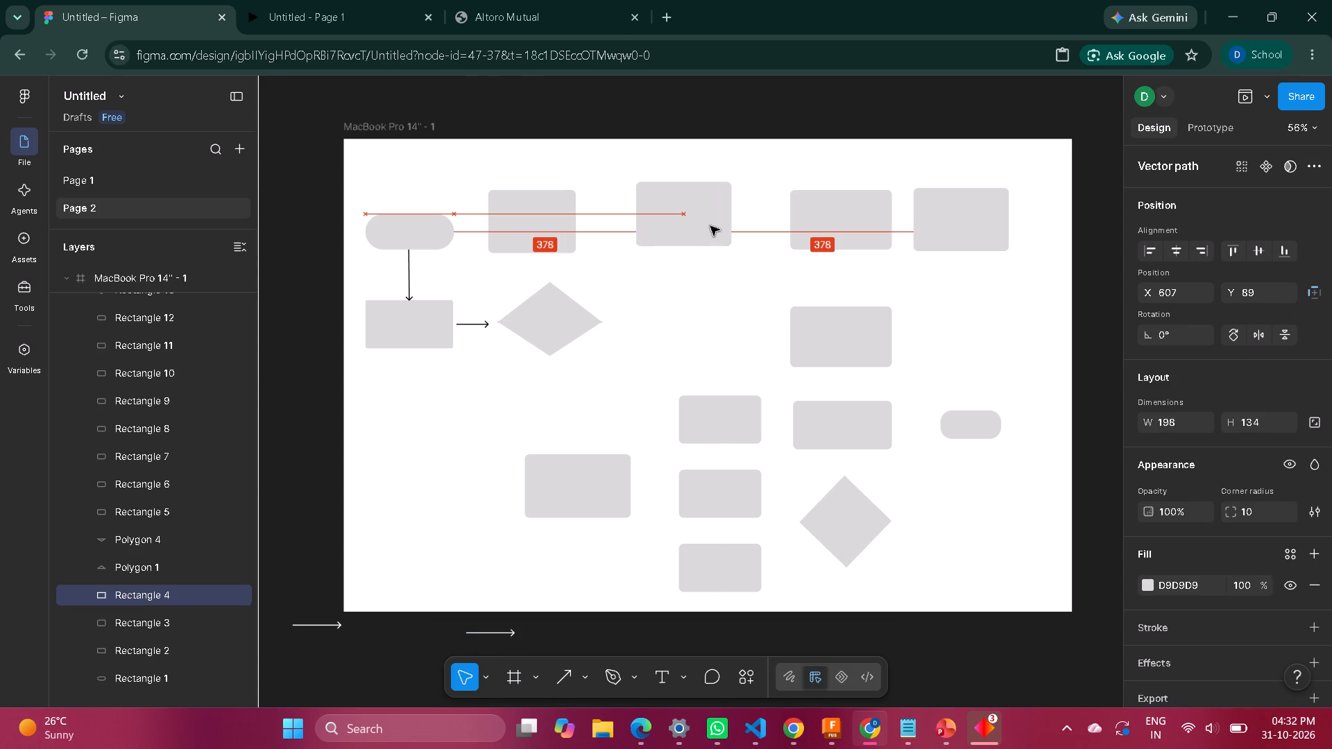
{"action": "left_click_drag", "start_coordinate": [710, 226], "coordinate": [712, 227]}
{"action": "left_click_drag", "start_coordinate": [527, 220], "coordinate": [547, 220]}
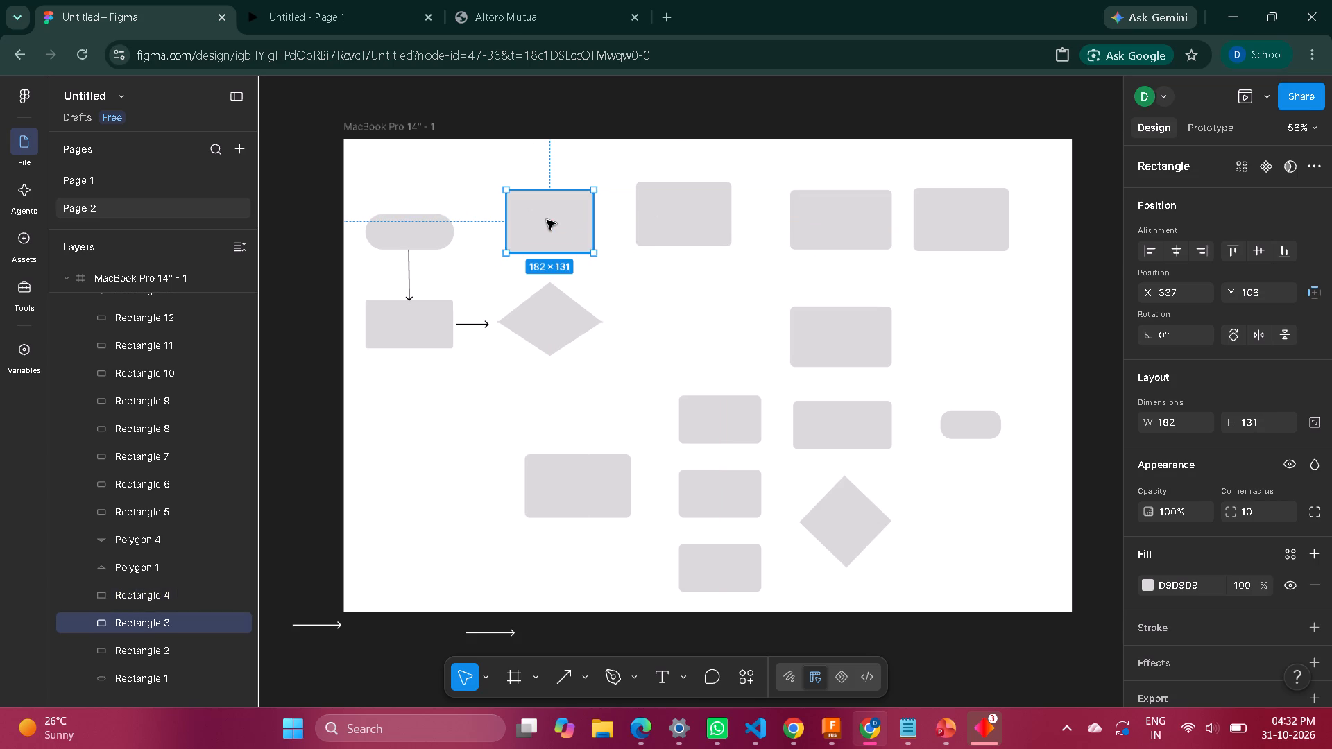
Shrink the middle top-row rectangle and move it down so its lower edge lines up with the rectangle to its right.
{"action": "left_click", "coordinate": [663, 225]}
{"action": "left_click_drag", "start_coordinate": [635, 248], "coordinate": [651, 234]}
{"action": "left_click_drag", "start_coordinate": [687, 202], "coordinate": [681, 218]}
{"action": "left_click", "coordinate": [657, 325]}
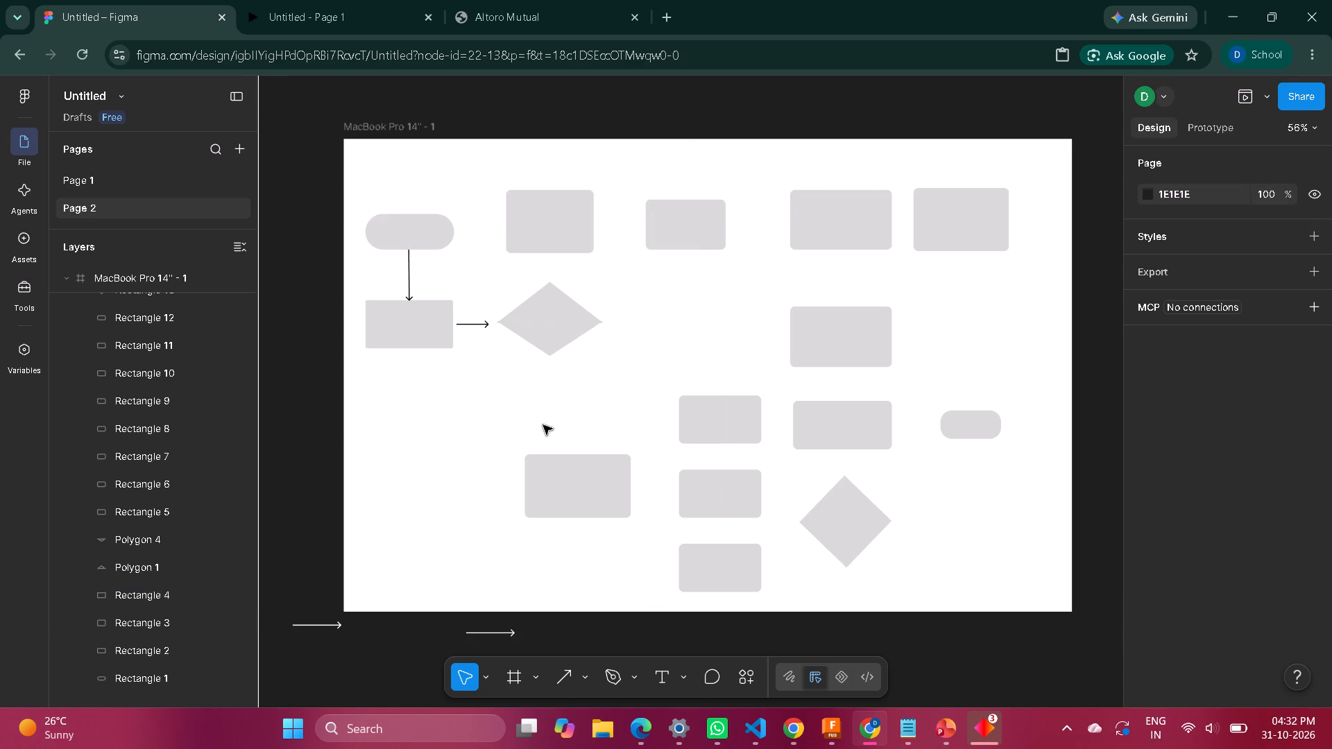
Centre the large lower rectangle beneath the large diamond at X 318, Y 533 and shorten it to 220 × 112.
{"action": "left_click_drag", "start_coordinate": [570, 484], "coordinate": [539, 416]}
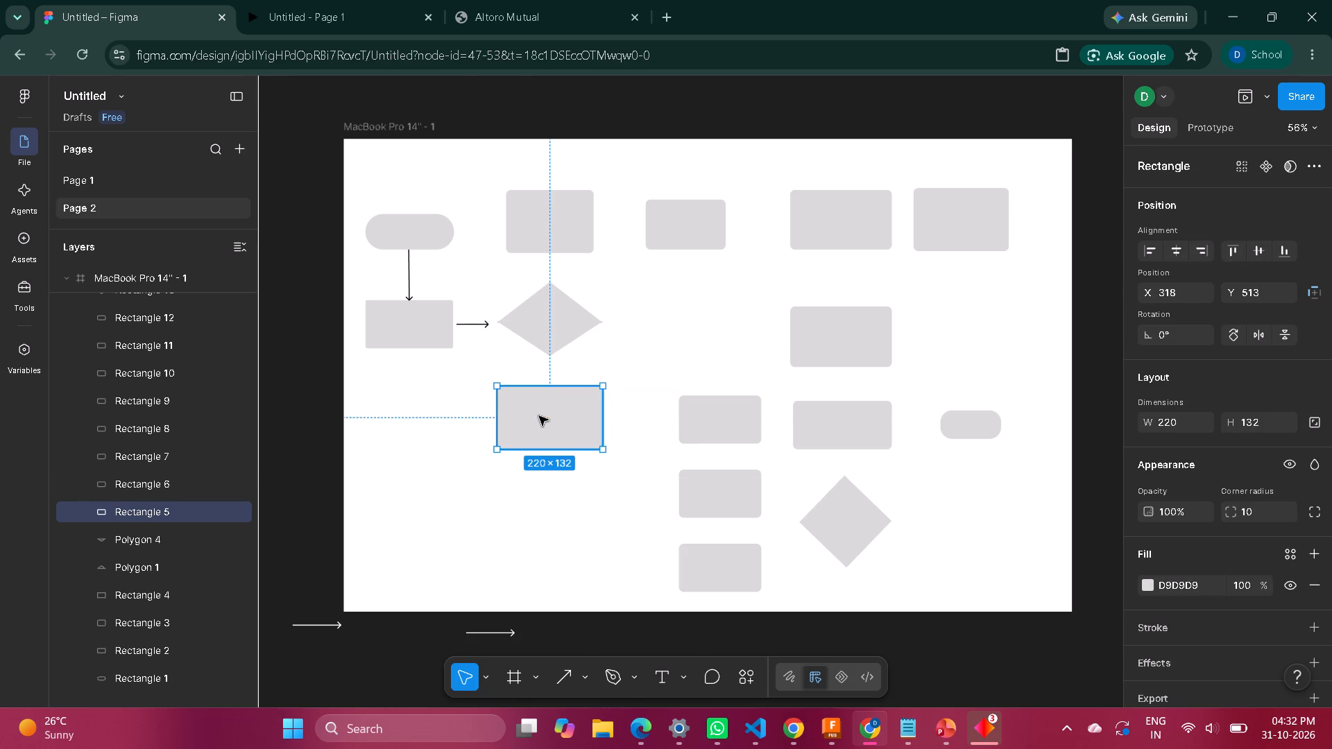
{"action": "left_click_drag", "start_coordinate": [555, 381], "coordinate": [555, 393]}
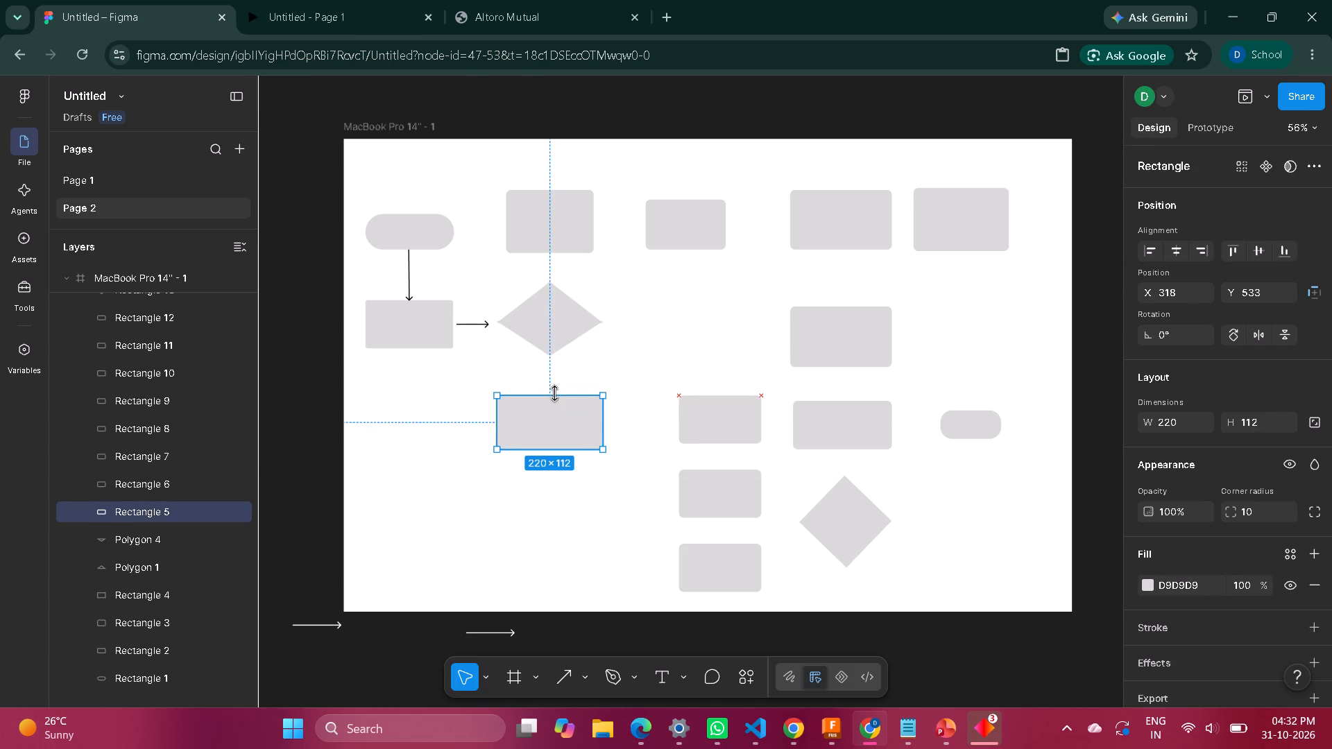
{"action": "left_click", "coordinate": [560, 475]}
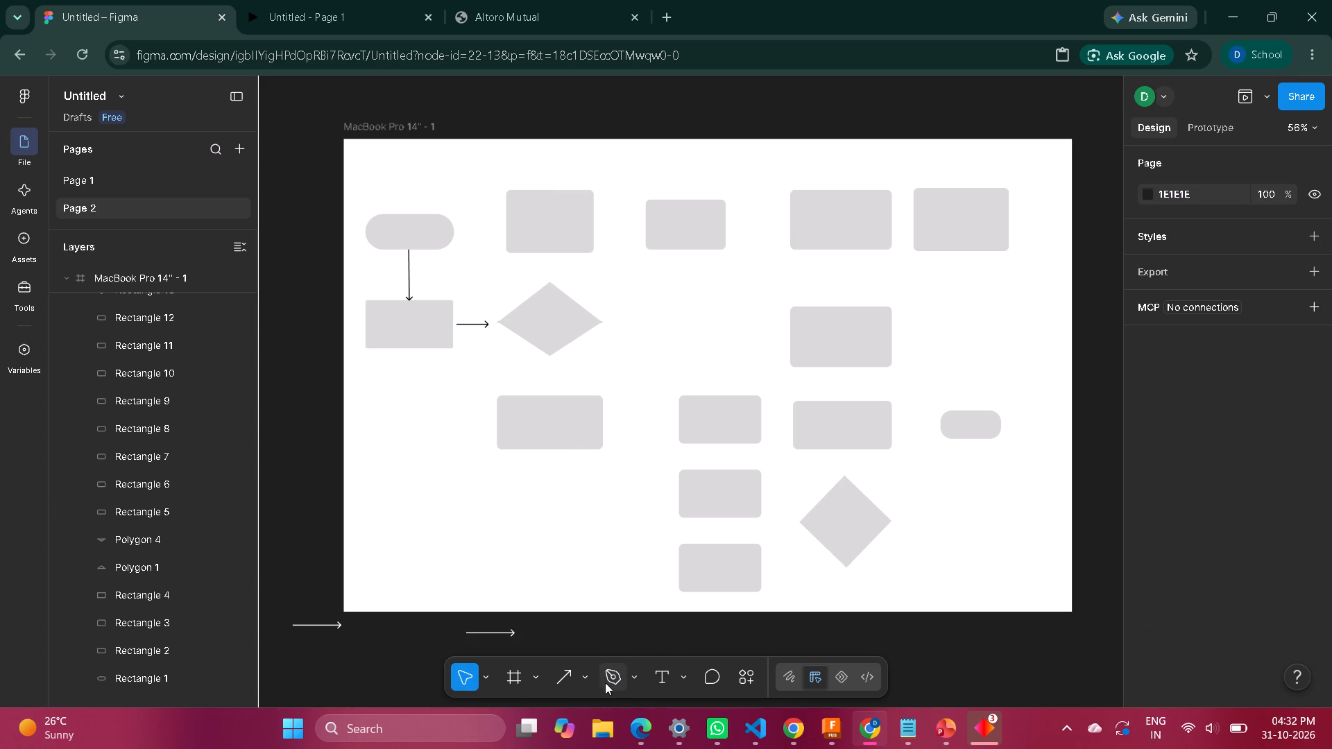
Draw a rectangle about 141 × 144 below the 220 × 112 rectangle and rotate it to about -43° as a diamond.
{"action": "left_click", "coordinate": [577, 680]}
{"action": "left_click", "coordinate": [586, 682]}
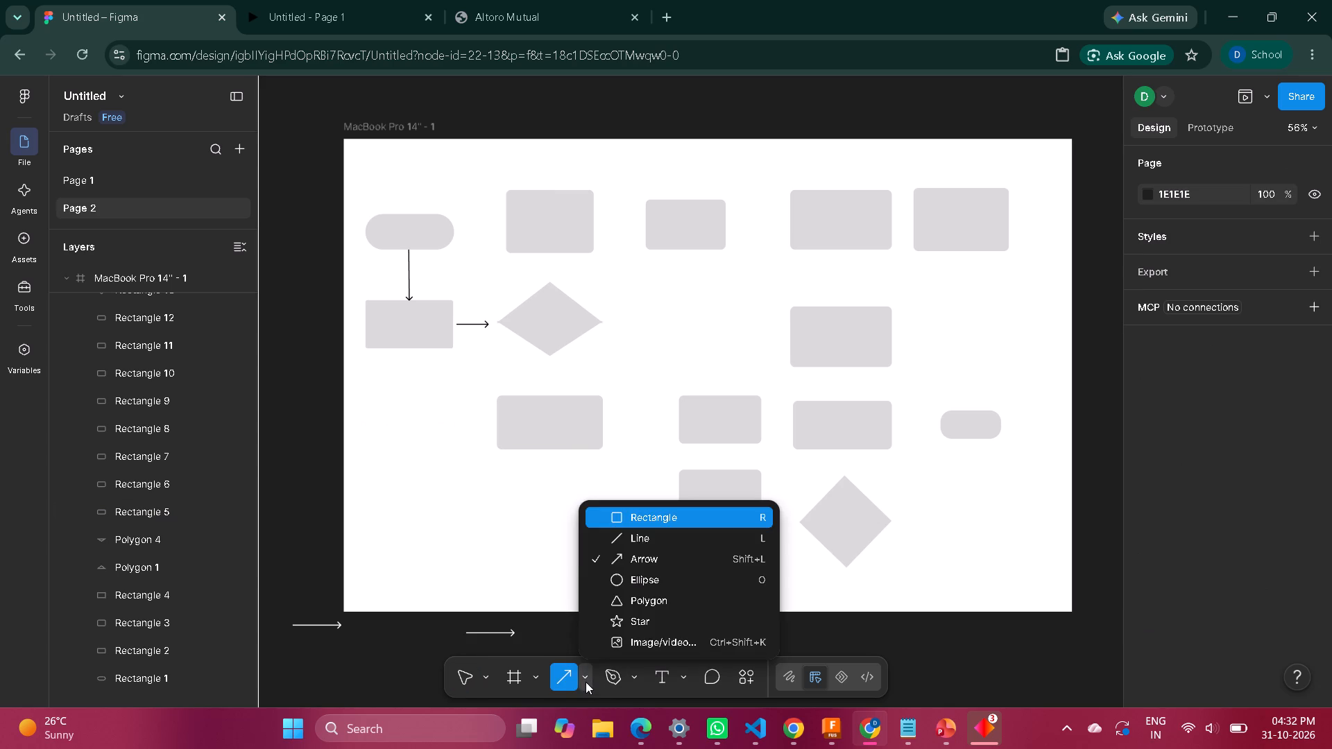
{"action": "left_click", "coordinate": [620, 525]}
{"action": "left_click_drag", "start_coordinate": [526, 482], "coordinate": [556, 514]}
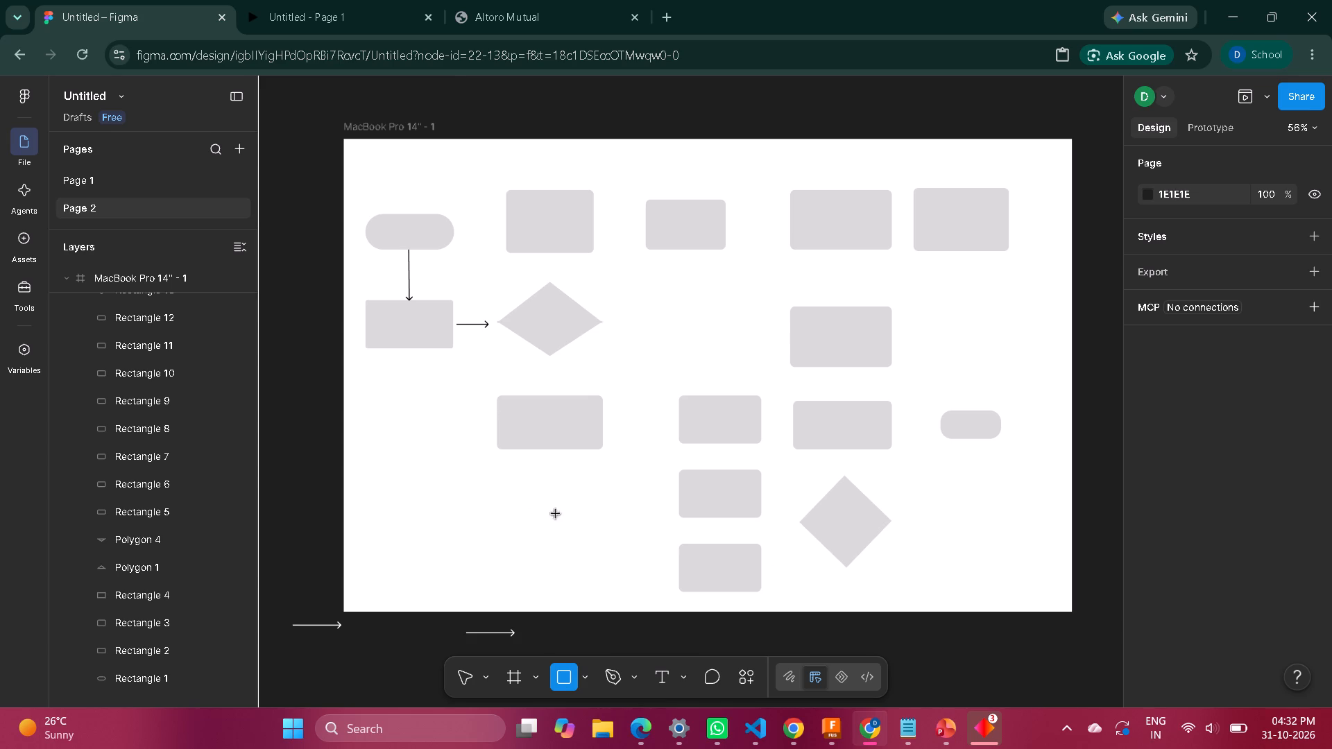
{"action": "left_click_drag", "start_coordinate": [556, 514], "coordinate": [597, 551]}
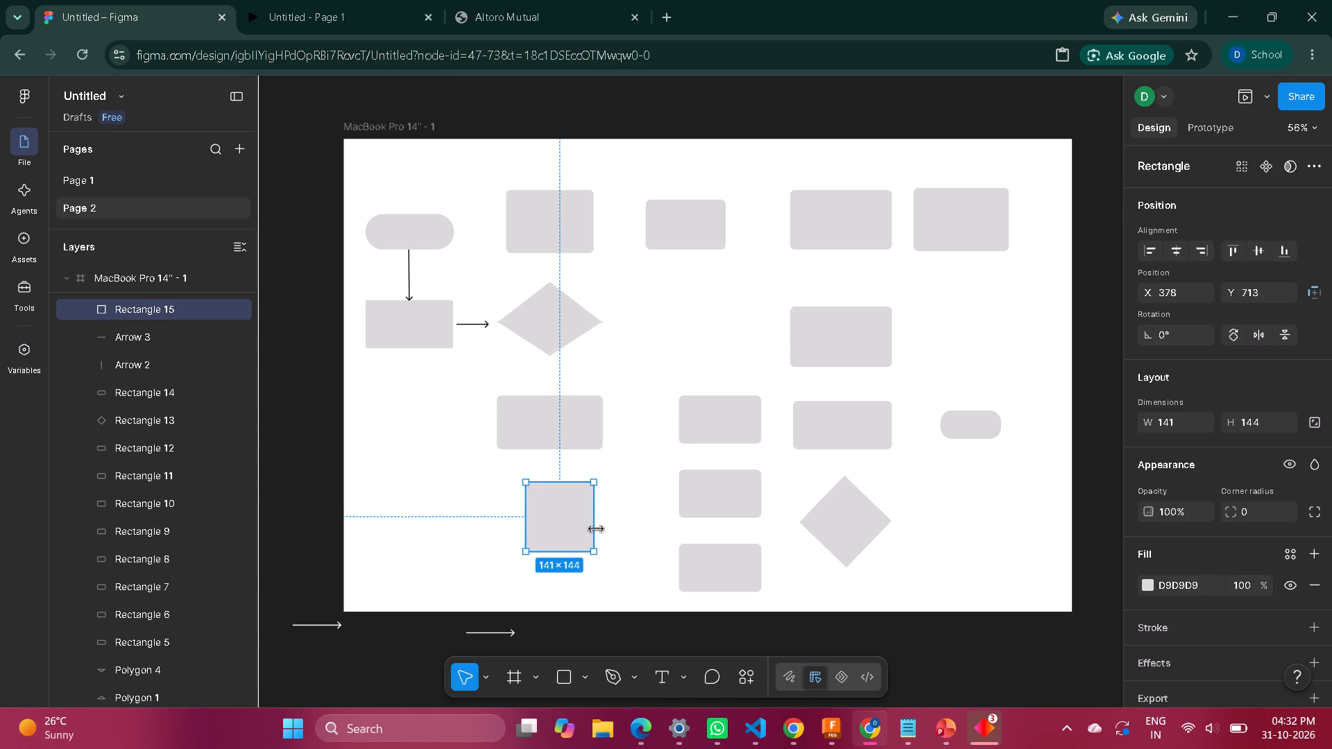
{"action": "left_click_drag", "start_coordinate": [604, 479], "coordinate": [628, 531]}
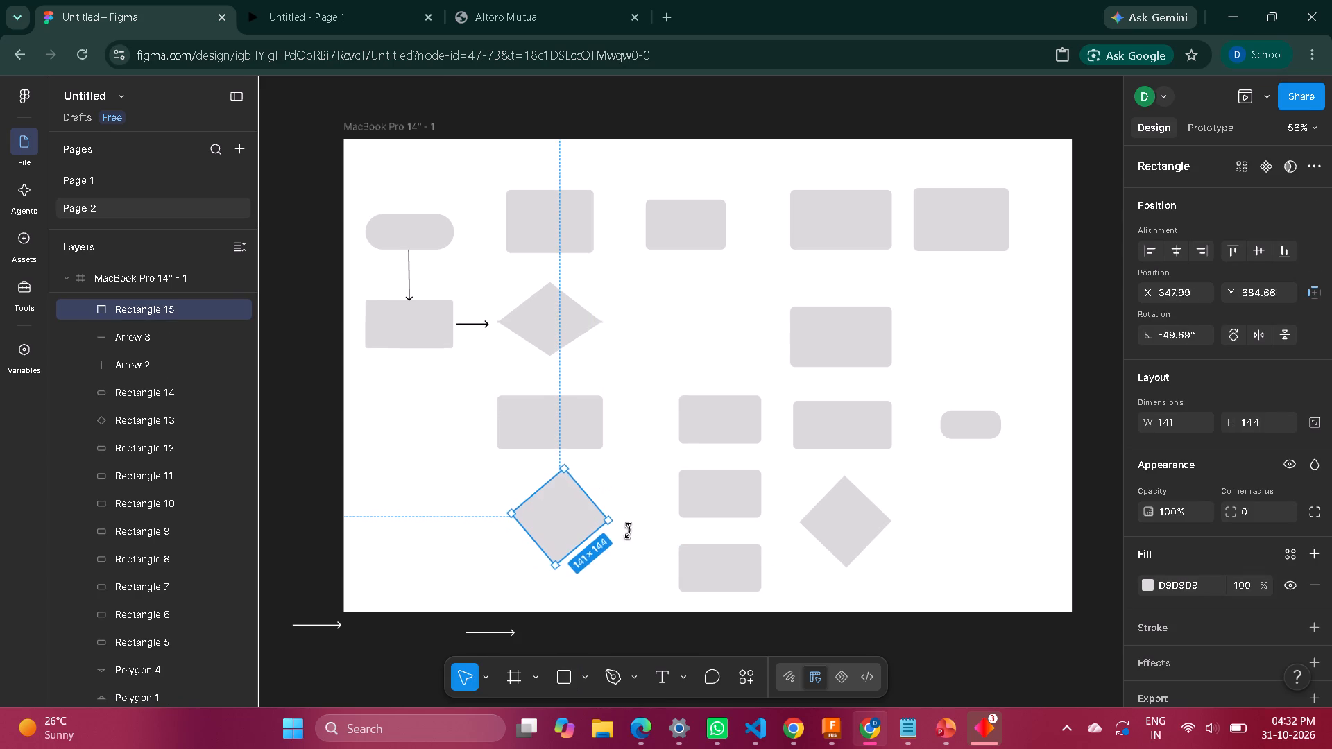
{"action": "left_click_drag", "start_coordinate": [628, 531], "coordinate": [625, 521]}
Move the new diamond to about X 318, Y 690 and shrink it from its lower corner.
{"action": "left_click_drag", "start_coordinate": [575, 519], "coordinate": [561, 521]}
{"action": "left_click_drag", "start_coordinate": [547, 568], "coordinate": [547, 565]}
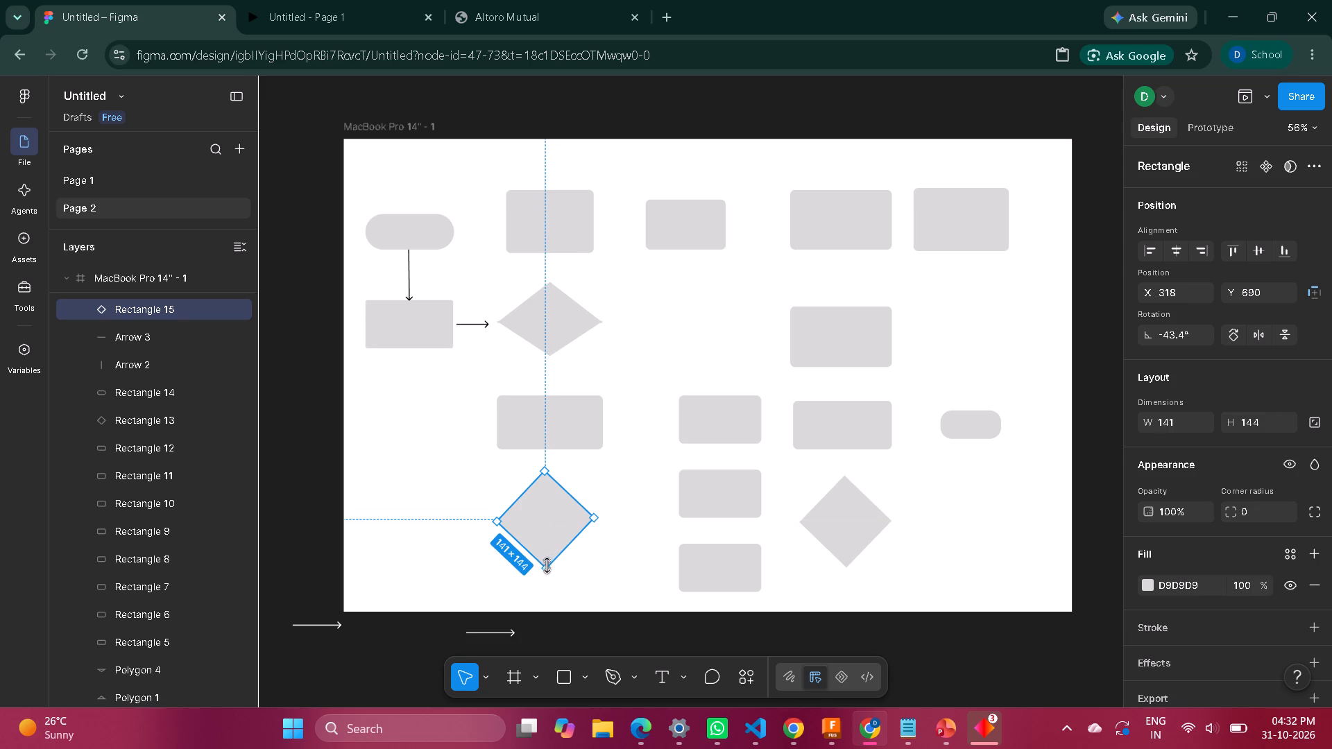
{"action": "left_click_drag", "start_coordinate": [547, 565], "coordinate": [547, 537]}
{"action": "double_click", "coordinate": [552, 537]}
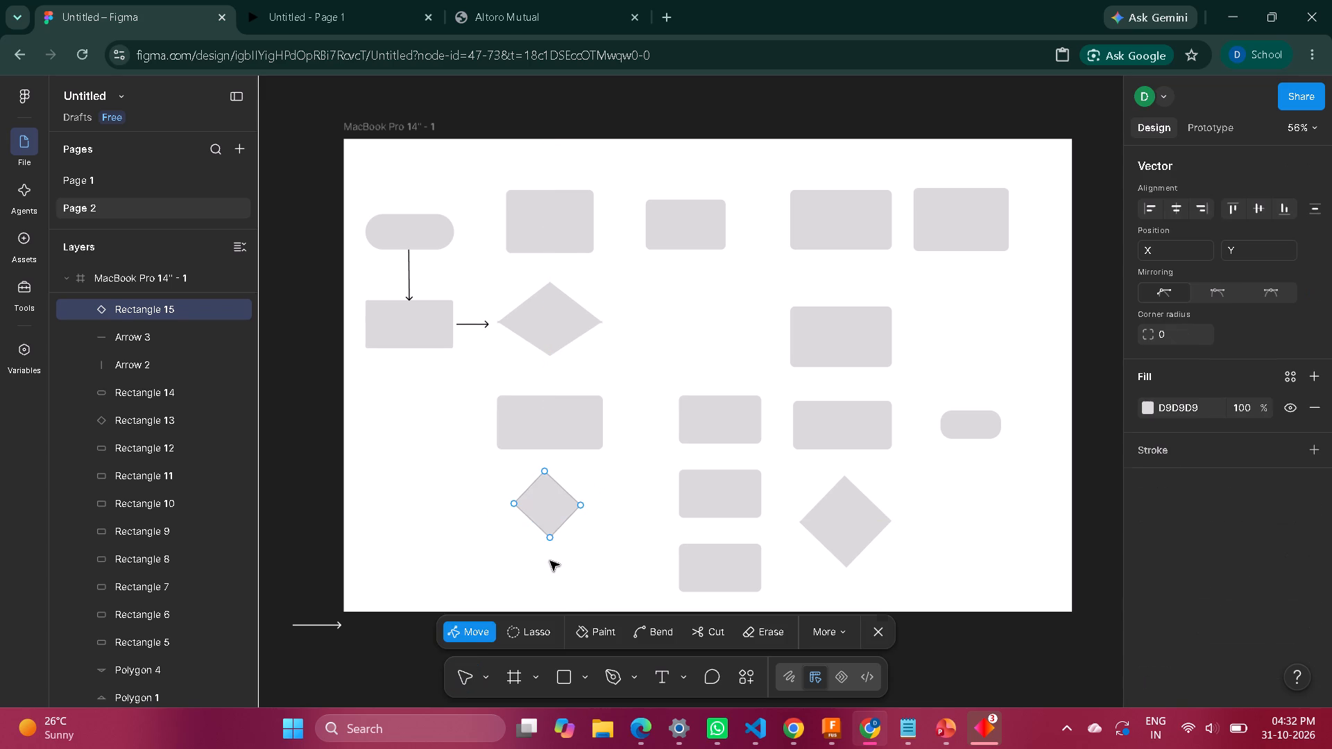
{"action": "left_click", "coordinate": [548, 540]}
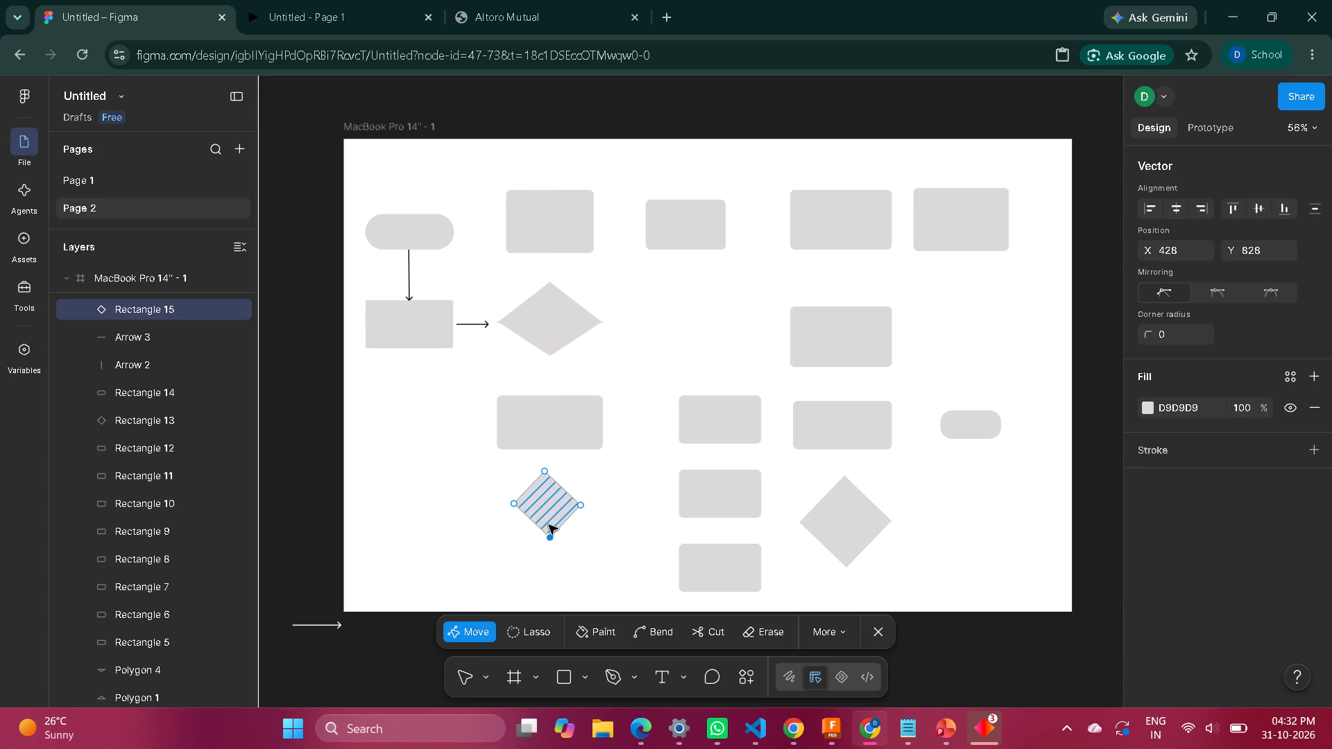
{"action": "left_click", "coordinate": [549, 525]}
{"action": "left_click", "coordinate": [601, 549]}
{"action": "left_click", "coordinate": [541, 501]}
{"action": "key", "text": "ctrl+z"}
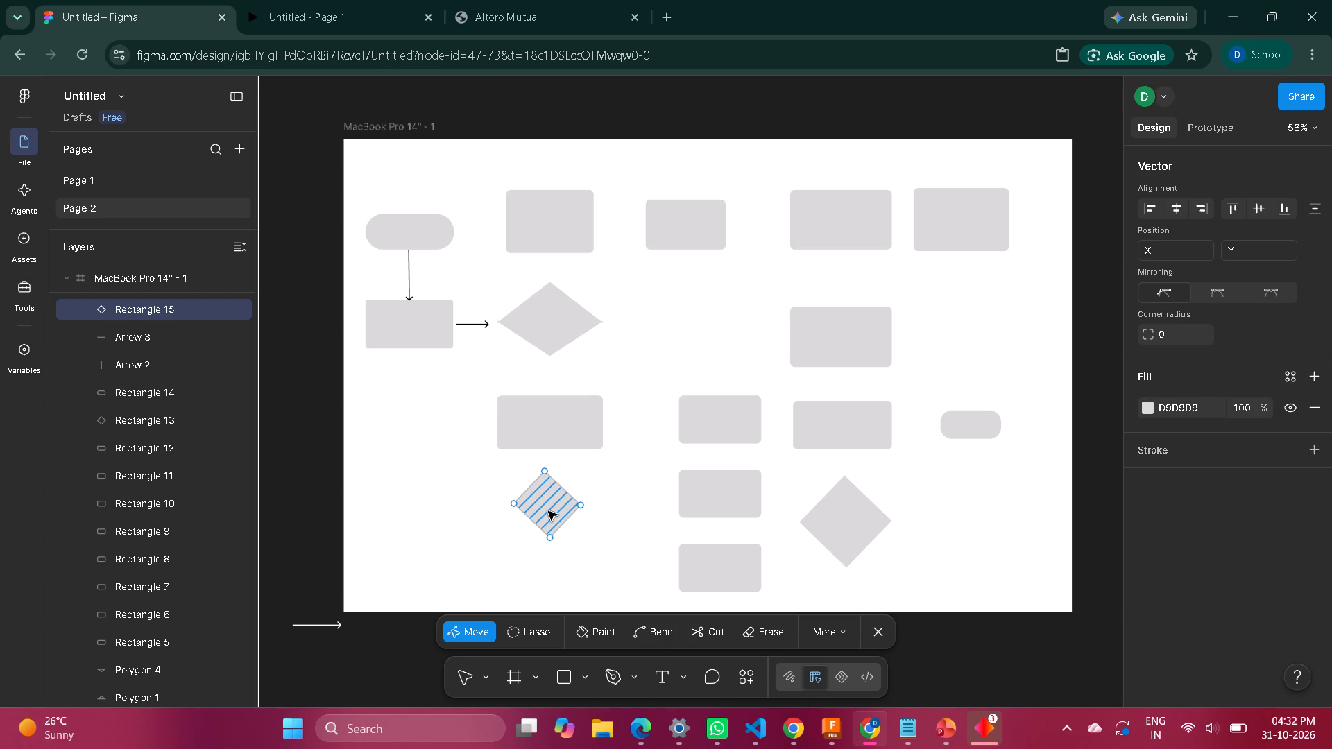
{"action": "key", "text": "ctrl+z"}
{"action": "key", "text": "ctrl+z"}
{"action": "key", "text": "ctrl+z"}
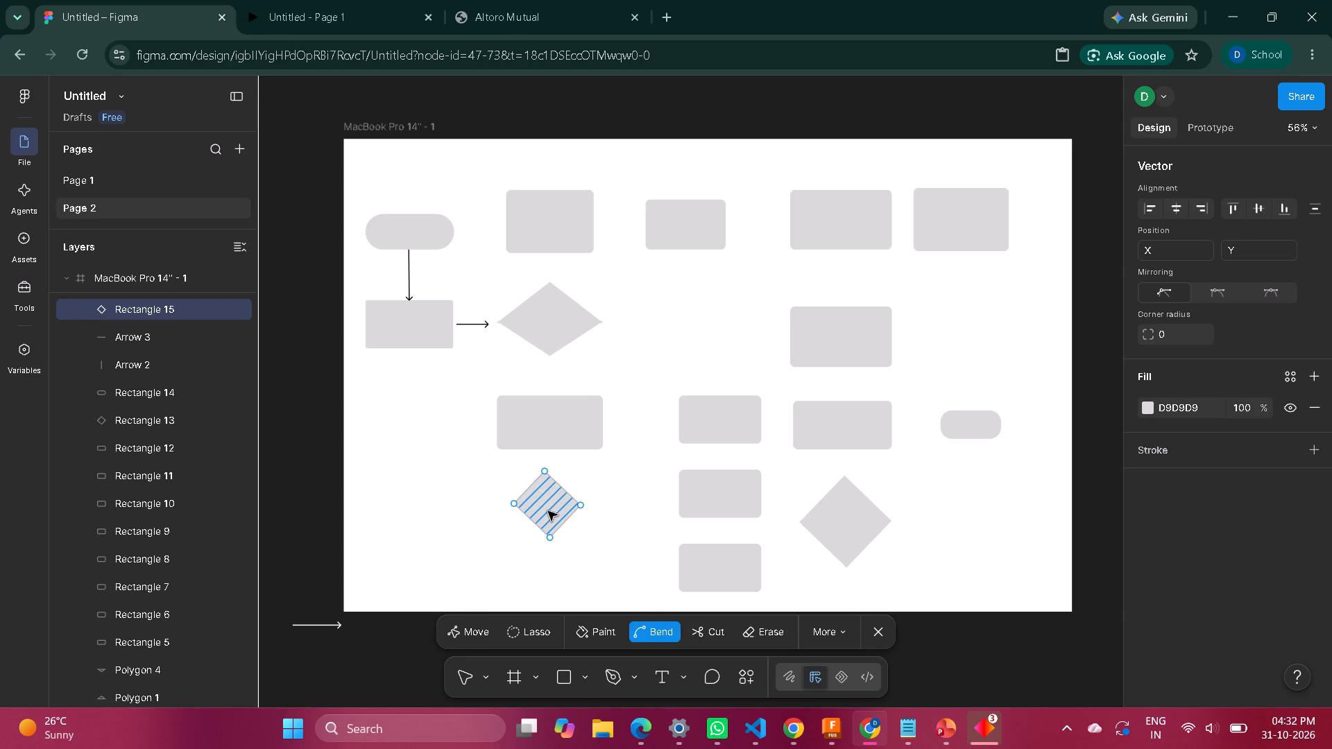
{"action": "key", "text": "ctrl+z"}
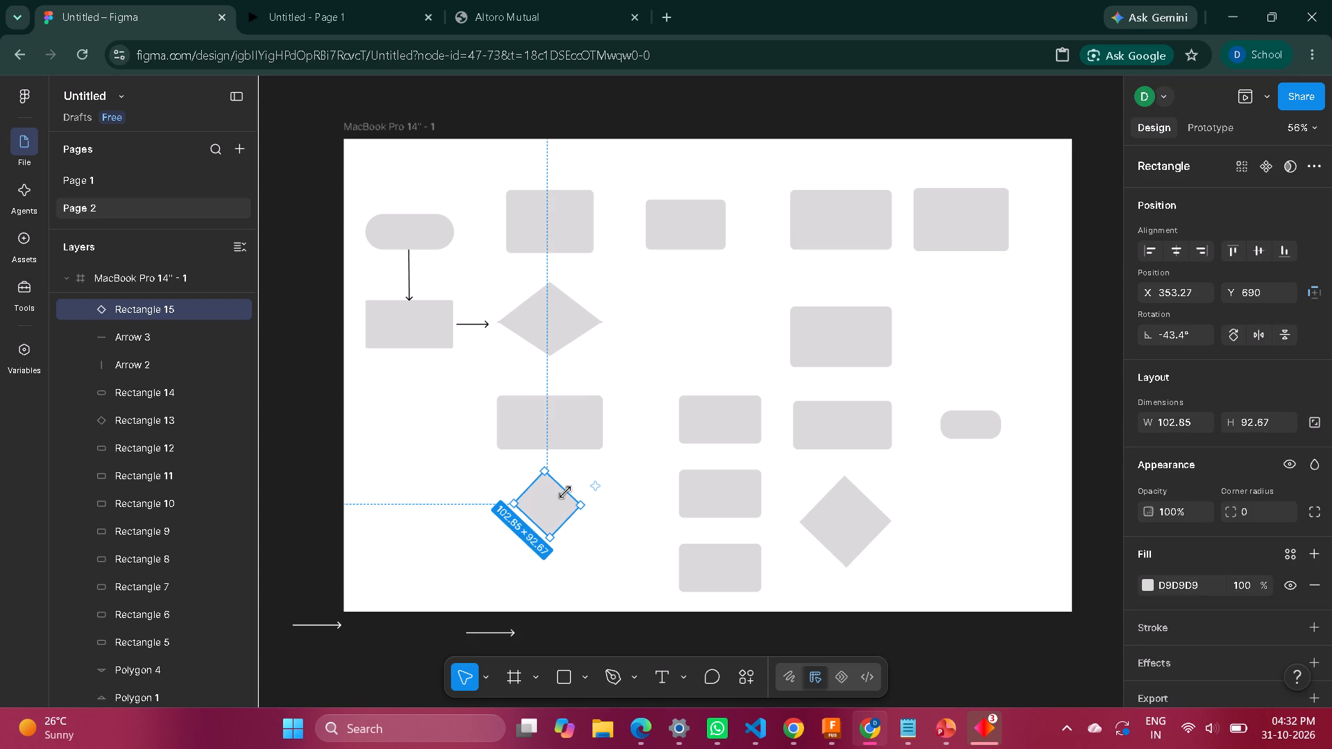
Enlarge the bottom-left diamond to about 149 × 147 and centre it beneath the 220 × 112 rectangle at X 324, Y 727.
{"action": "left_click", "coordinate": [565, 492]}
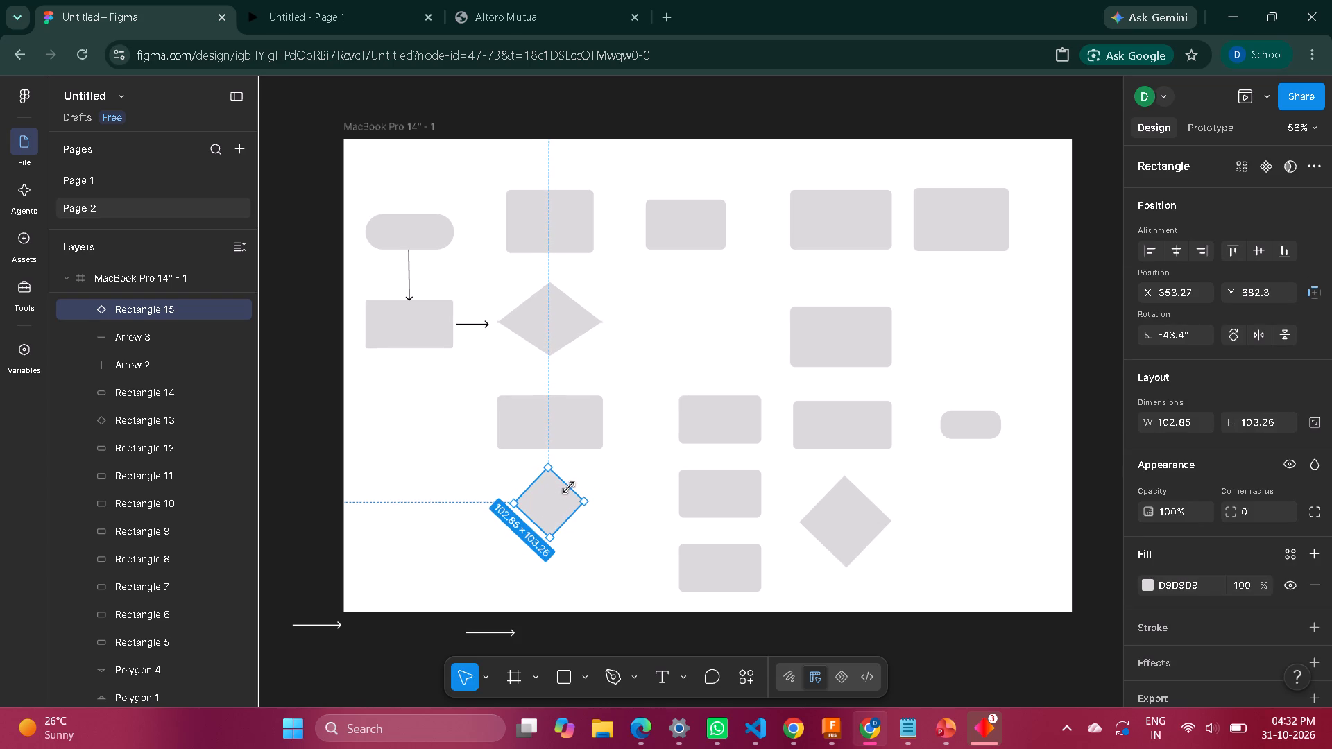
{"action": "left_click_drag", "start_coordinate": [550, 495], "coordinate": [548, 513]}
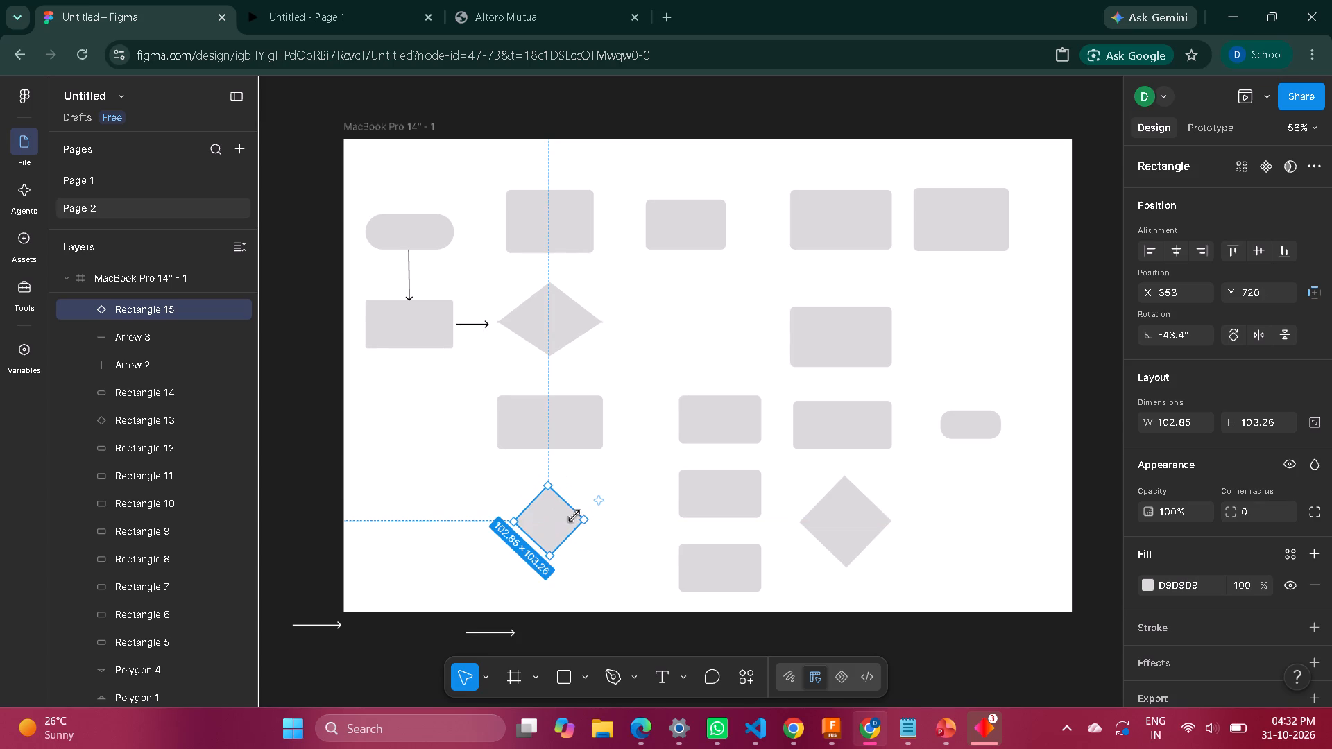
{"action": "double_click", "coordinate": [513, 526]}
{"action": "left_click_drag", "start_coordinate": [511, 523], "coordinate": [483, 523]}
{"action": "left_click_drag", "start_coordinate": [524, 514], "coordinate": [541, 522]}
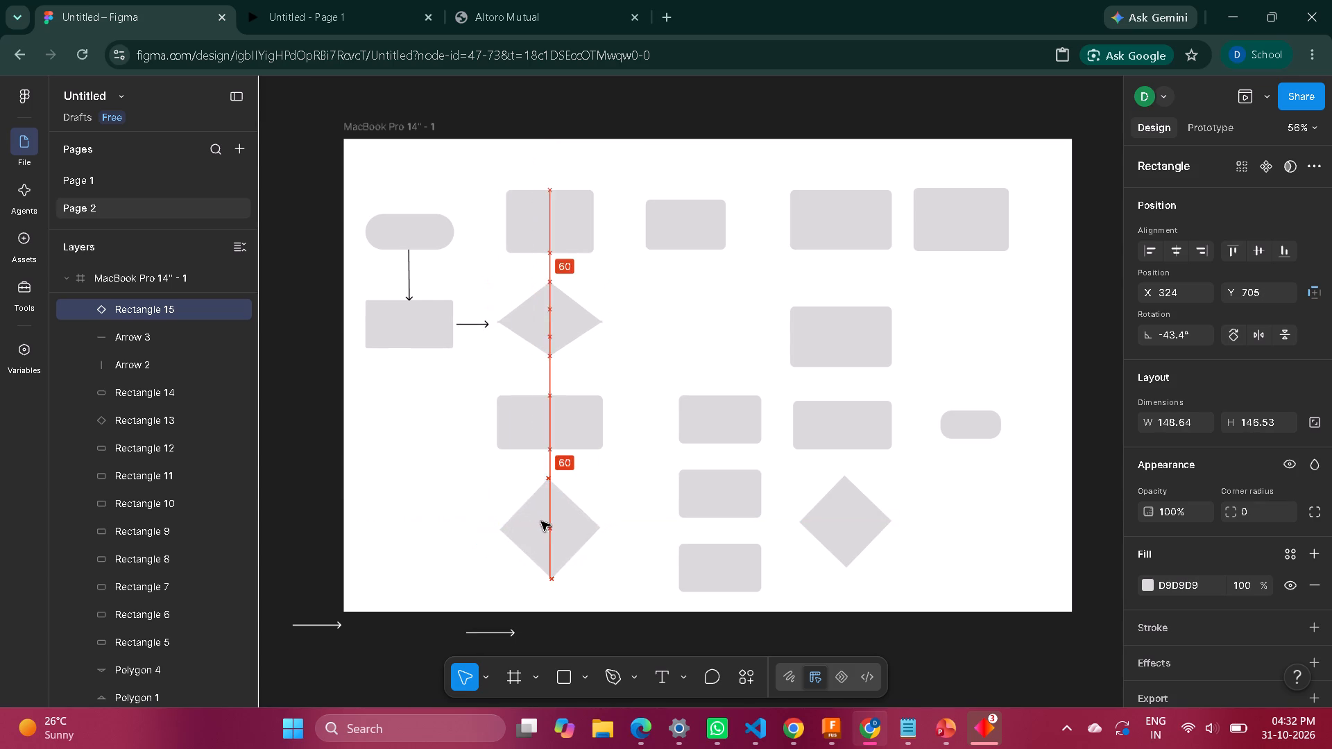
{"action": "left_click_drag", "start_coordinate": [541, 522], "coordinate": [549, 519]}
{"action": "left_click", "coordinate": [587, 605]}
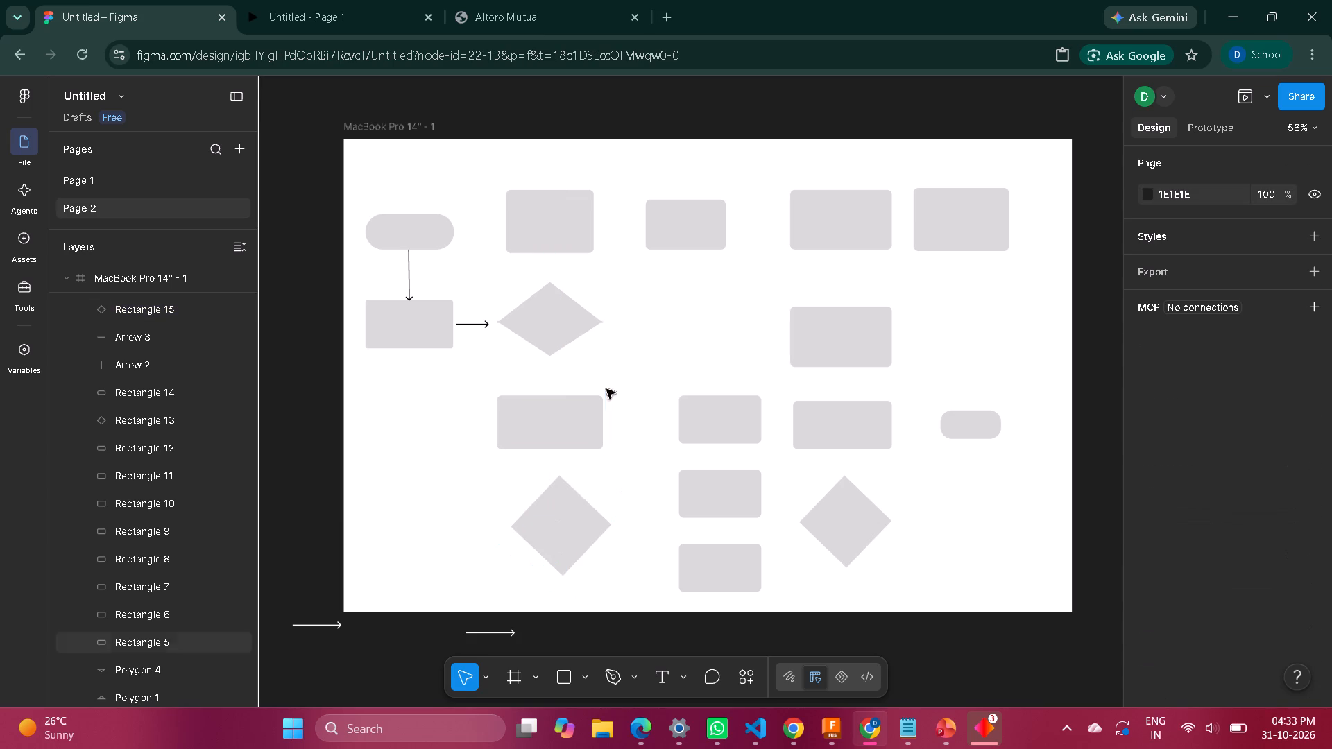
{"action": "left_click_drag", "start_coordinate": [567, 542], "coordinate": [556, 549]}
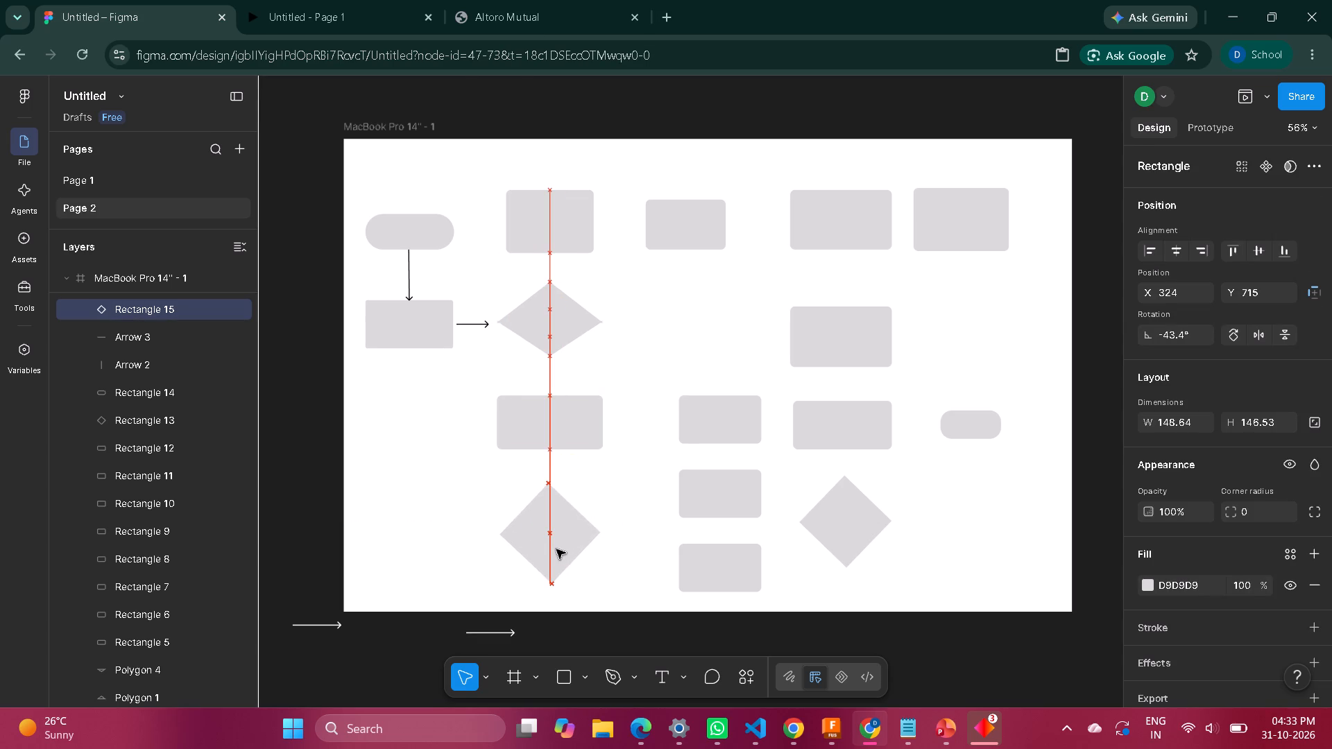
{"action": "left_click_drag", "start_coordinate": [556, 549], "coordinate": [557, 551]}
{"action": "left_click", "coordinate": [618, 544]}
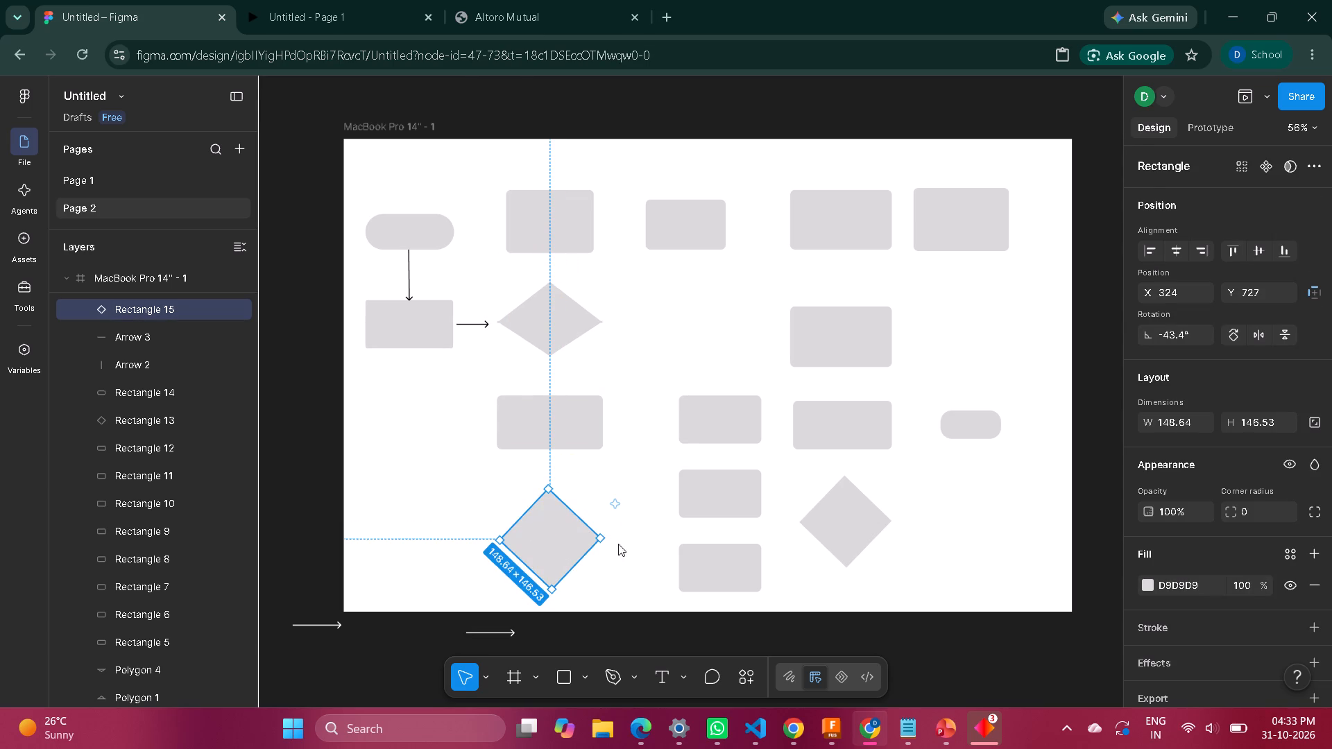
Draw an upward arrow about 62 long from the large diamond's top point to the rectangle above it.
{"action": "left_click", "coordinate": [610, 680]}
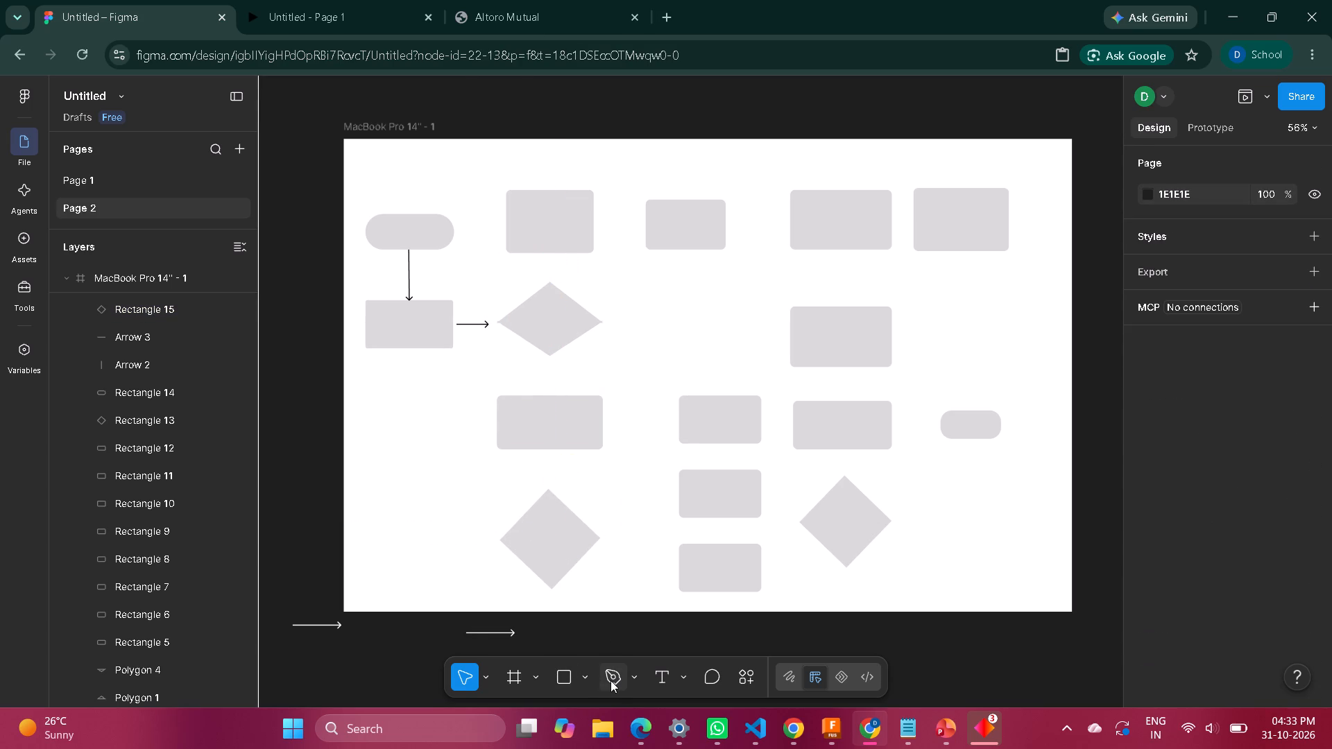
{"action": "left_click", "coordinate": [555, 677]}
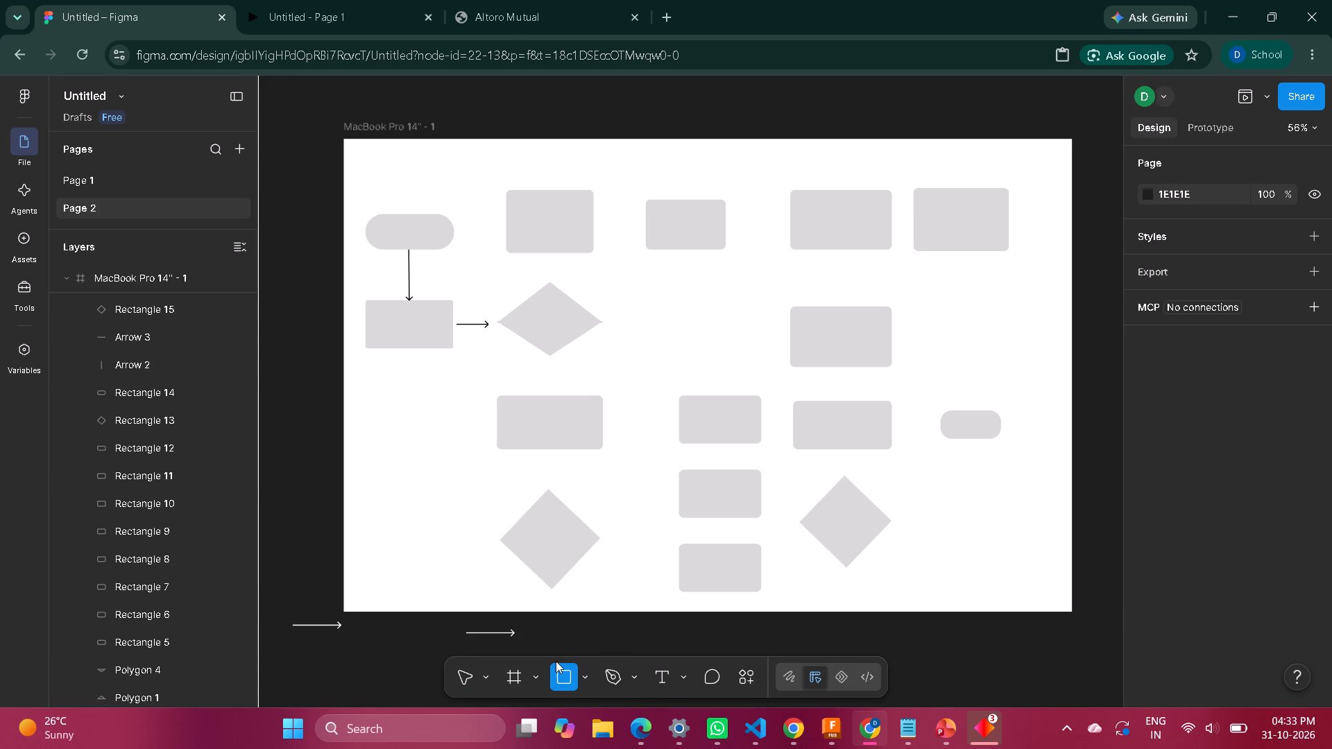
{"action": "left_click", "coordinate": [581, 686]}
{"action": "left_click", "coordinate": [626, 565]}
{"action": "left_click_drag", "start_coordinate": [550, 282], "coordinate": [552, 257]}
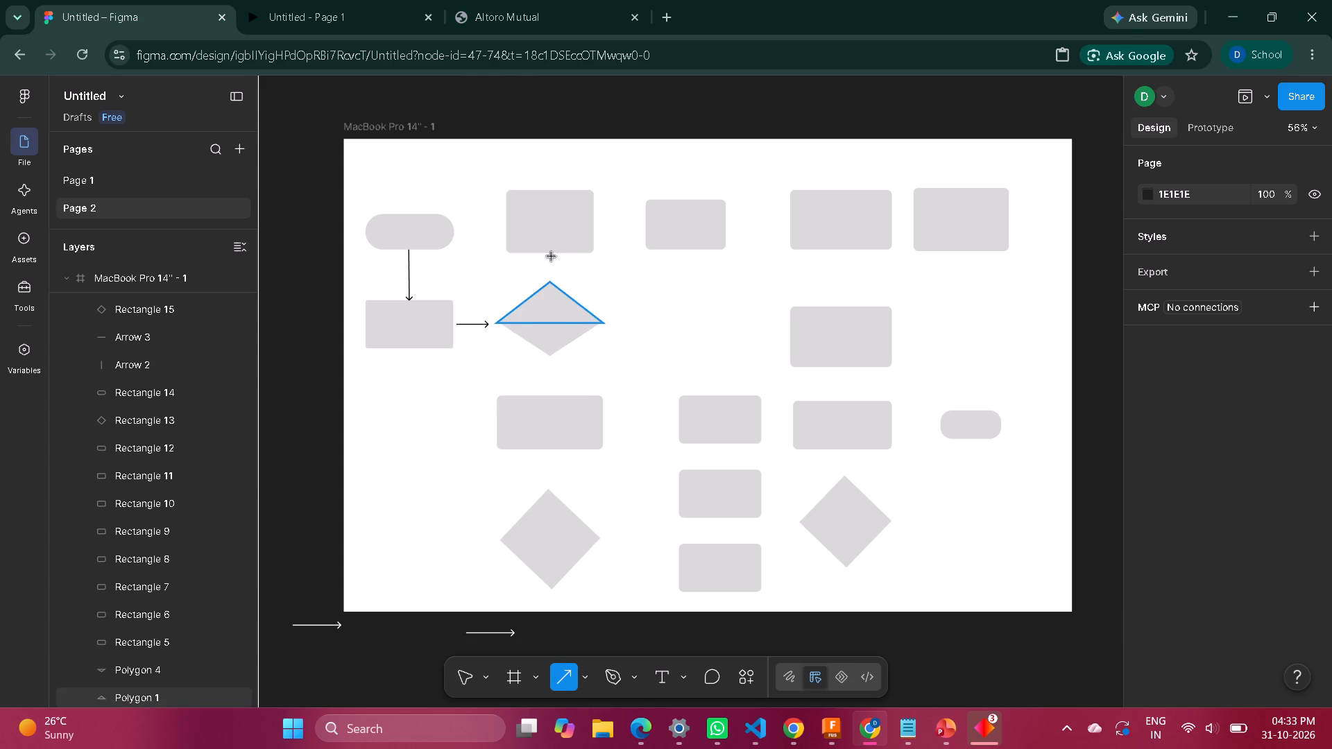
{"action": "left_click_drag", "start_coordinate": [552, 257], "coordinate": [552, 256]}
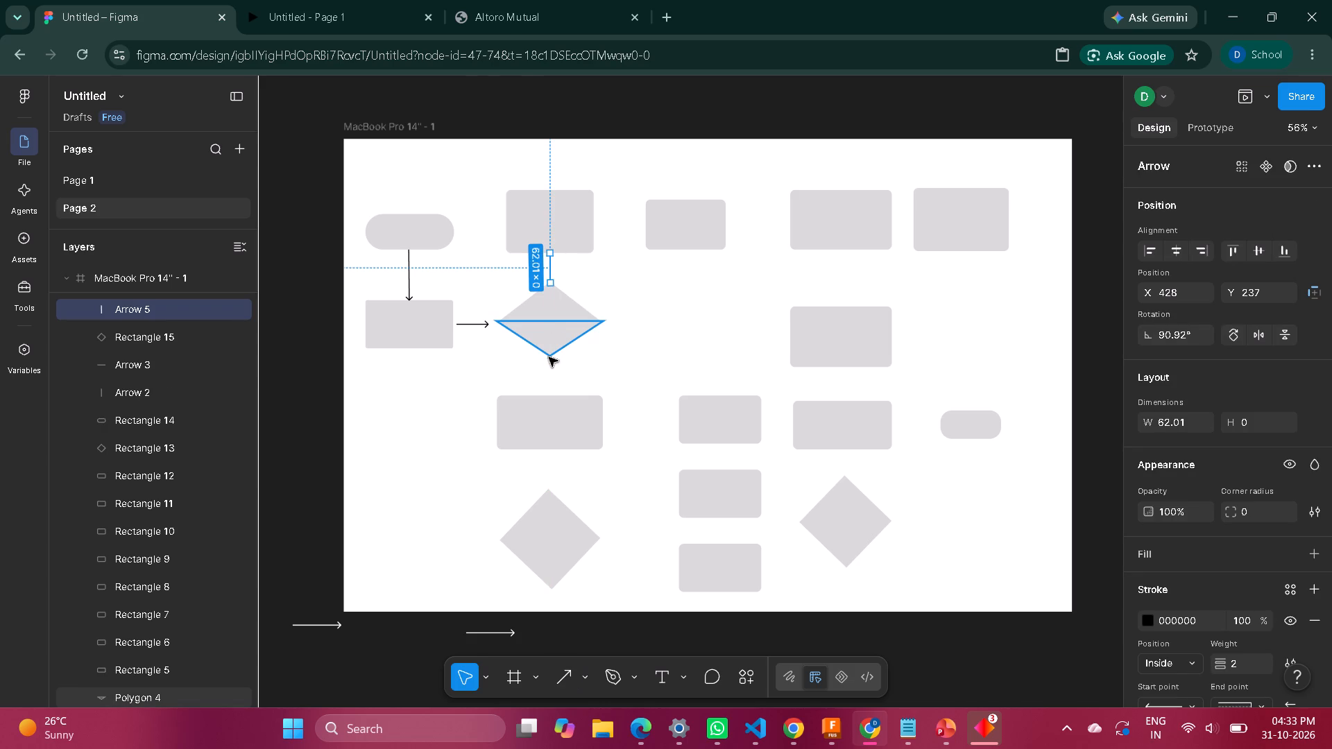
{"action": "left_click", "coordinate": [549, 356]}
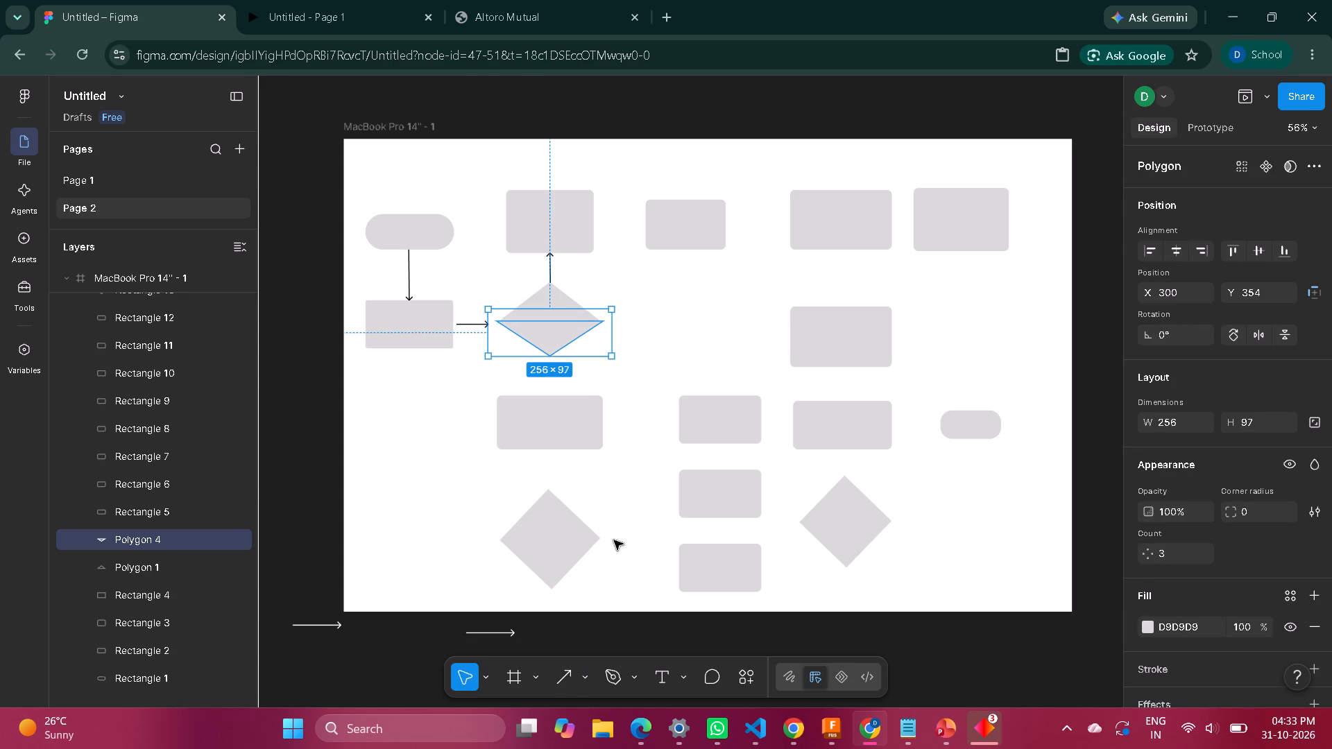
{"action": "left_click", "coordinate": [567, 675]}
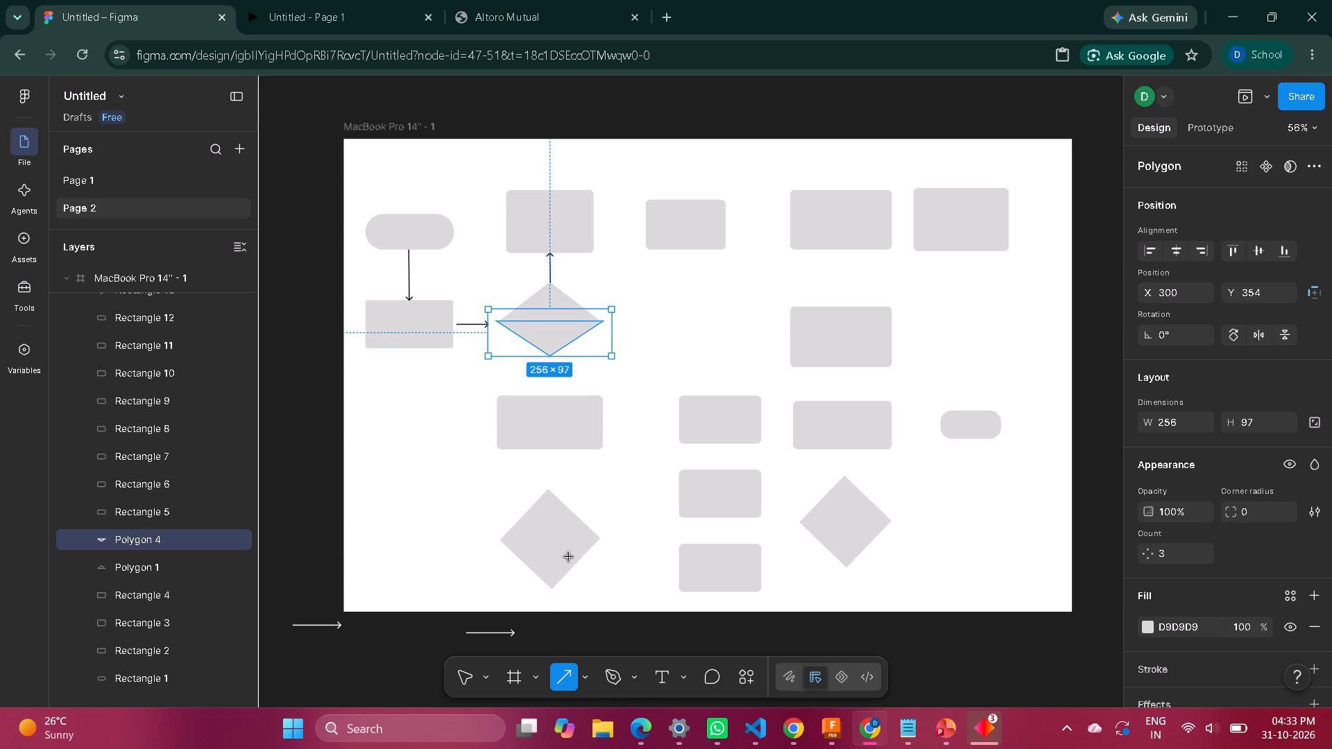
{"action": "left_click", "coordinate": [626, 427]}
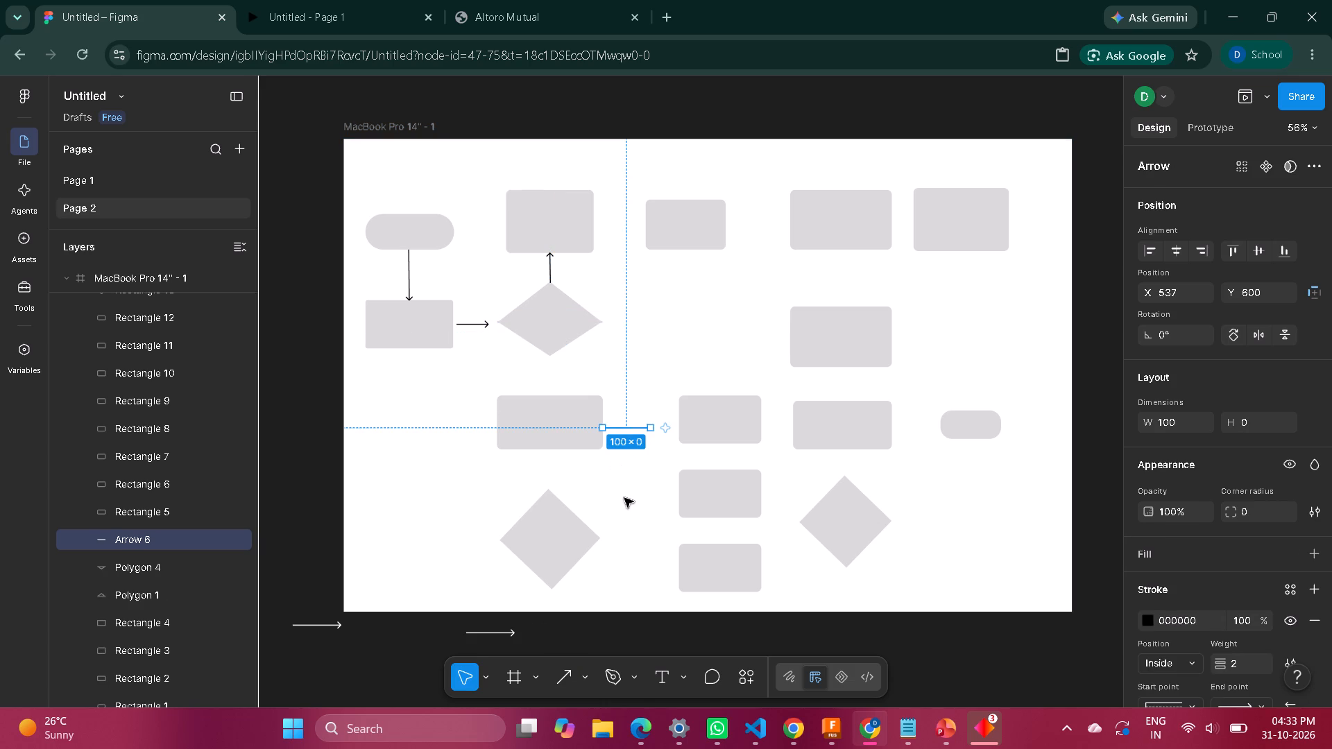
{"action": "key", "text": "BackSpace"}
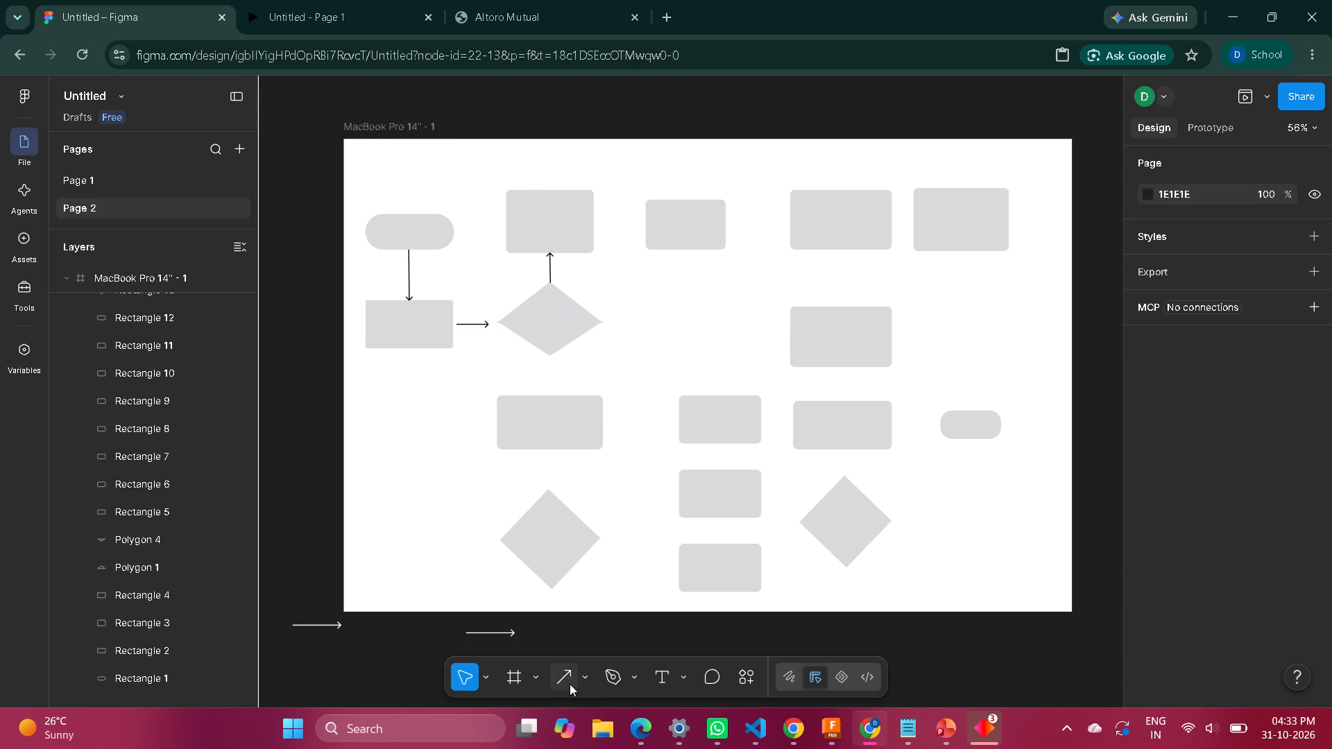
Draw downward arrows from the large diamond to the 220 × 112 rectangle and from that rectangle to the diamond below.
{"action": "left_click", "coordinate": [570, 684]}
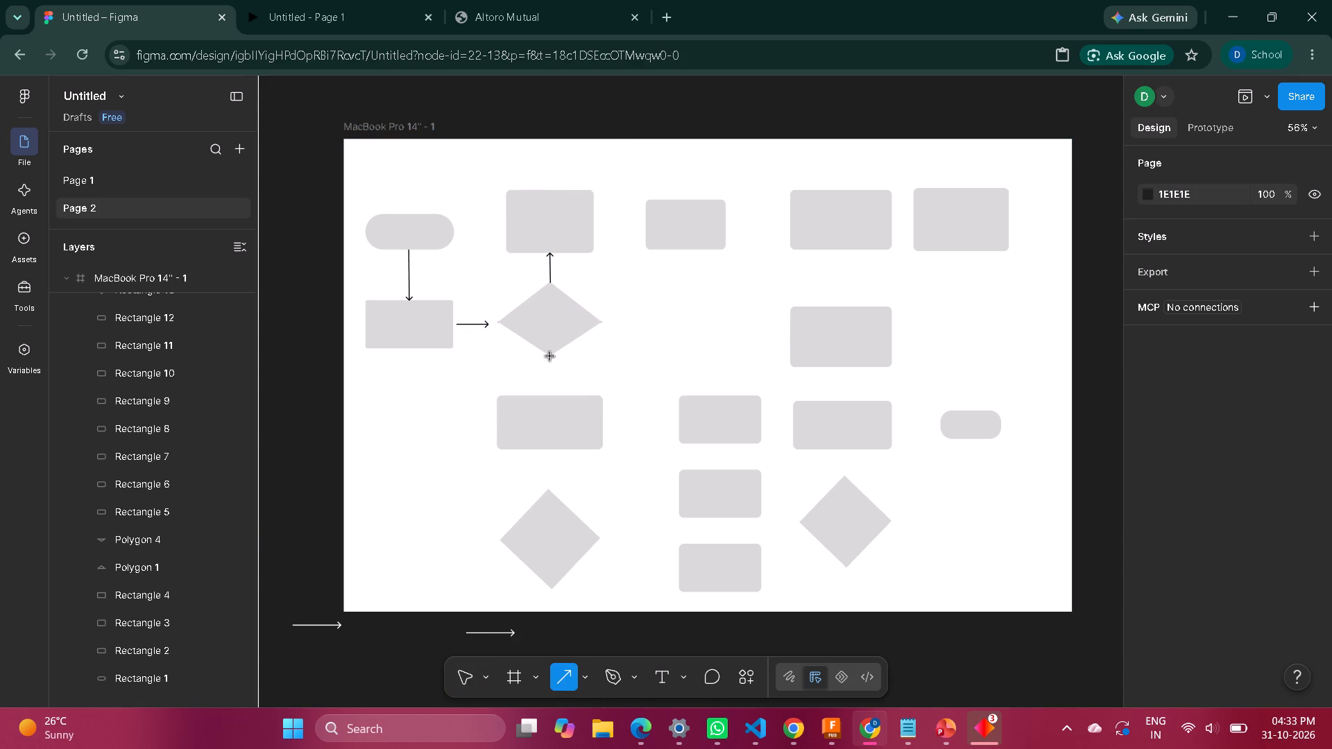
{"action": "left_click_drag", "start_coordinate": [550, 356], "coordinate": [547, 392]}
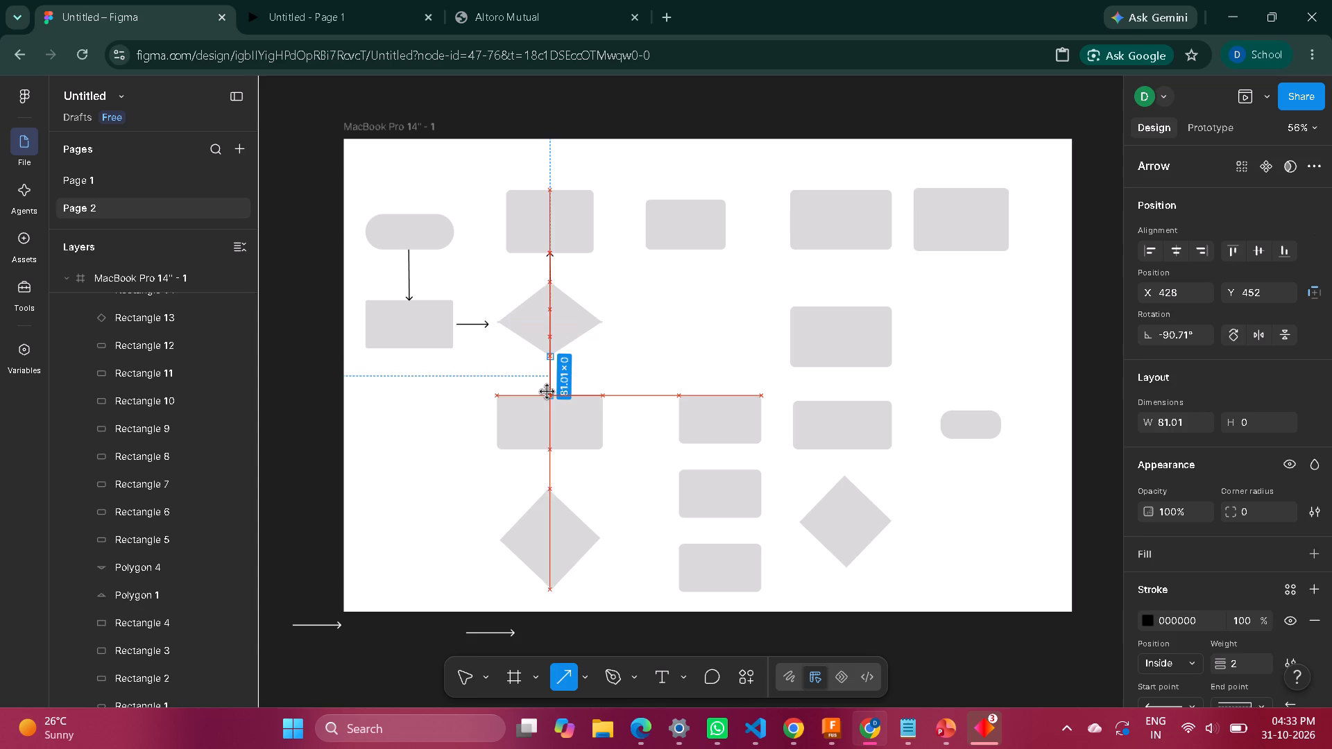
{"action": "left_click", "coordinate": [596, 483]}
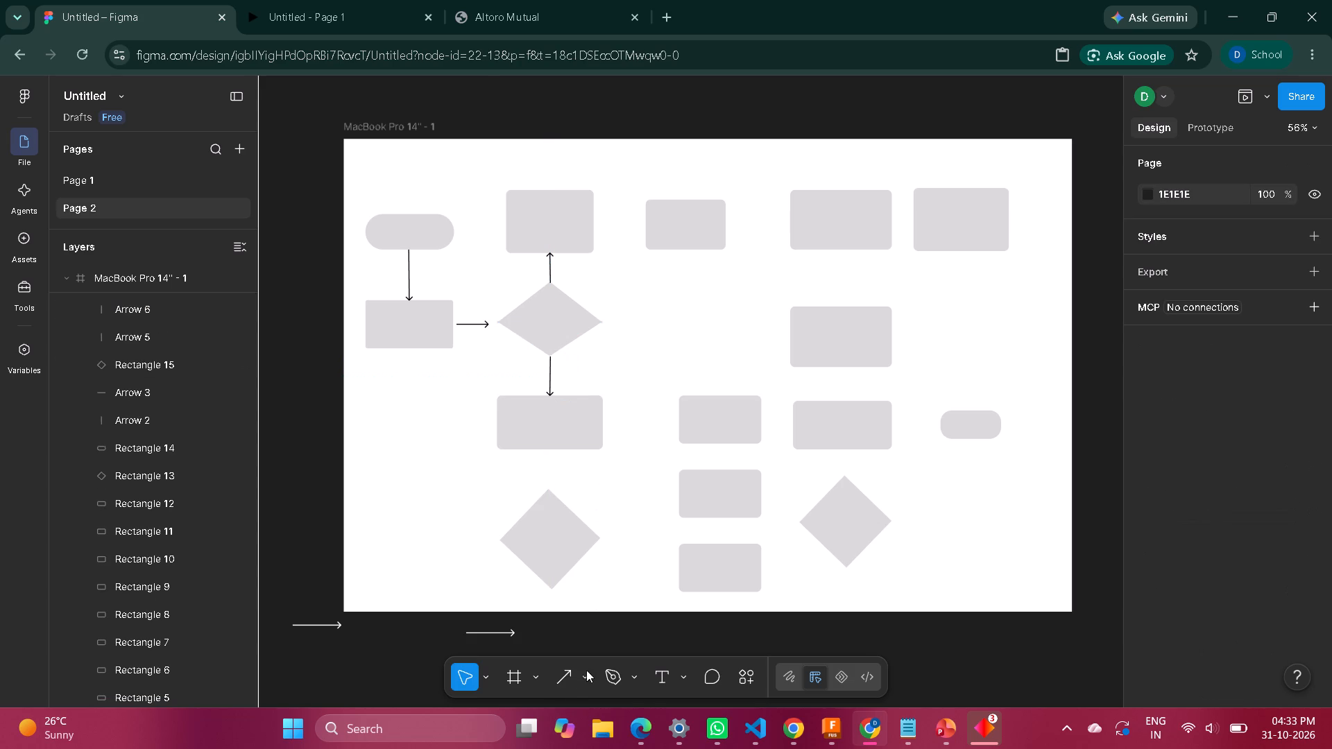
{"action": "left_click", "coordinate": [559, 669]}
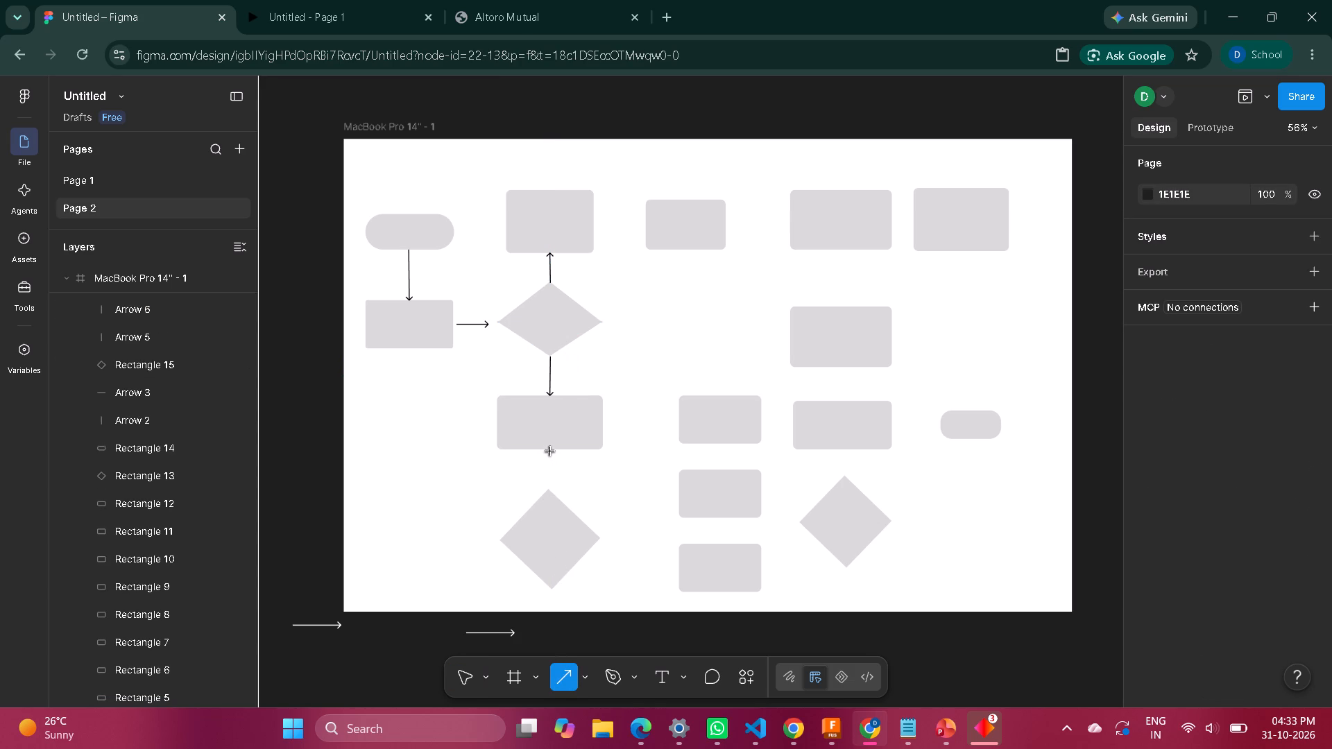
{"action": "left_click_drag", "start_coordinate": [550, 451], "coordinate": [545, 491]}
{"action": "left_click", "coordinate": [620, 526]}
Draw a horizontal arrow from the rectangle above the large diamond to the smaller top-row rectangle on its right.
{"action": "left_click", "coordinate": [560, 675]}
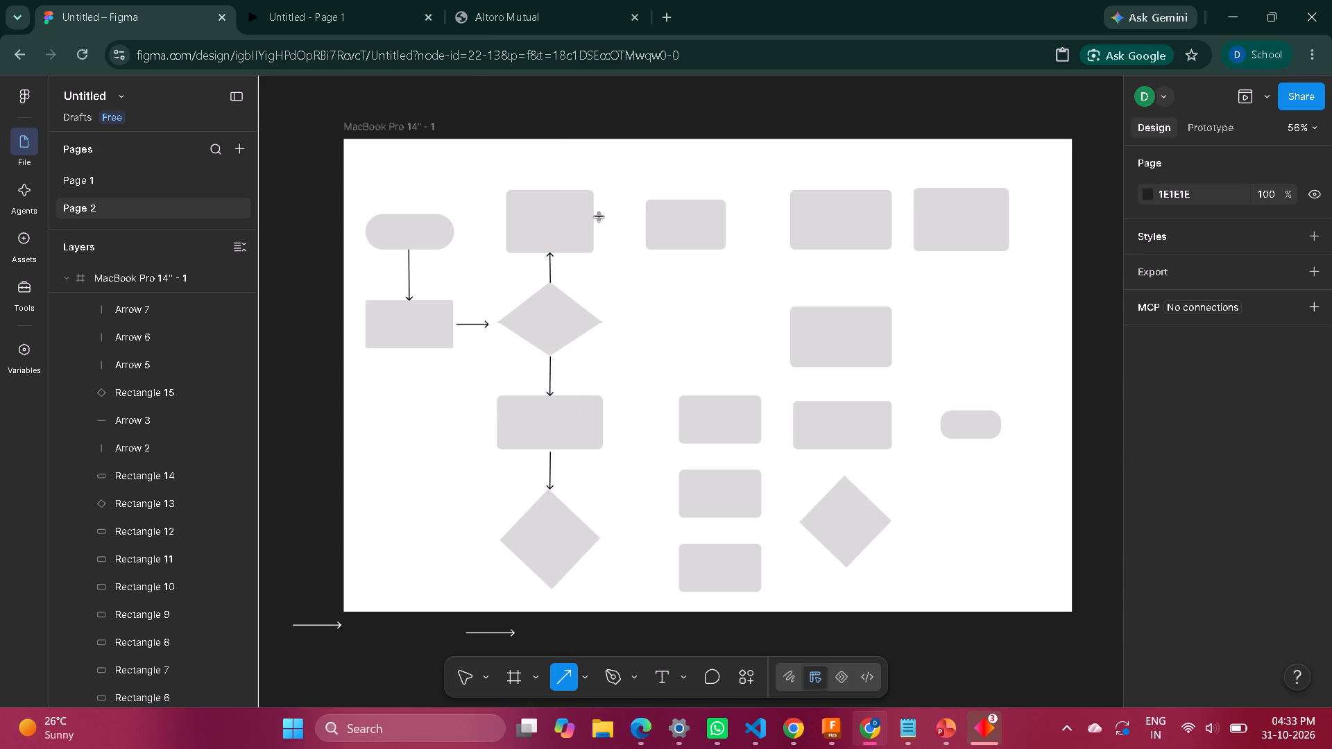
{"action": "left_click_drag", "start_coordinate": [595, 222], "coordinate": [639, 223]}
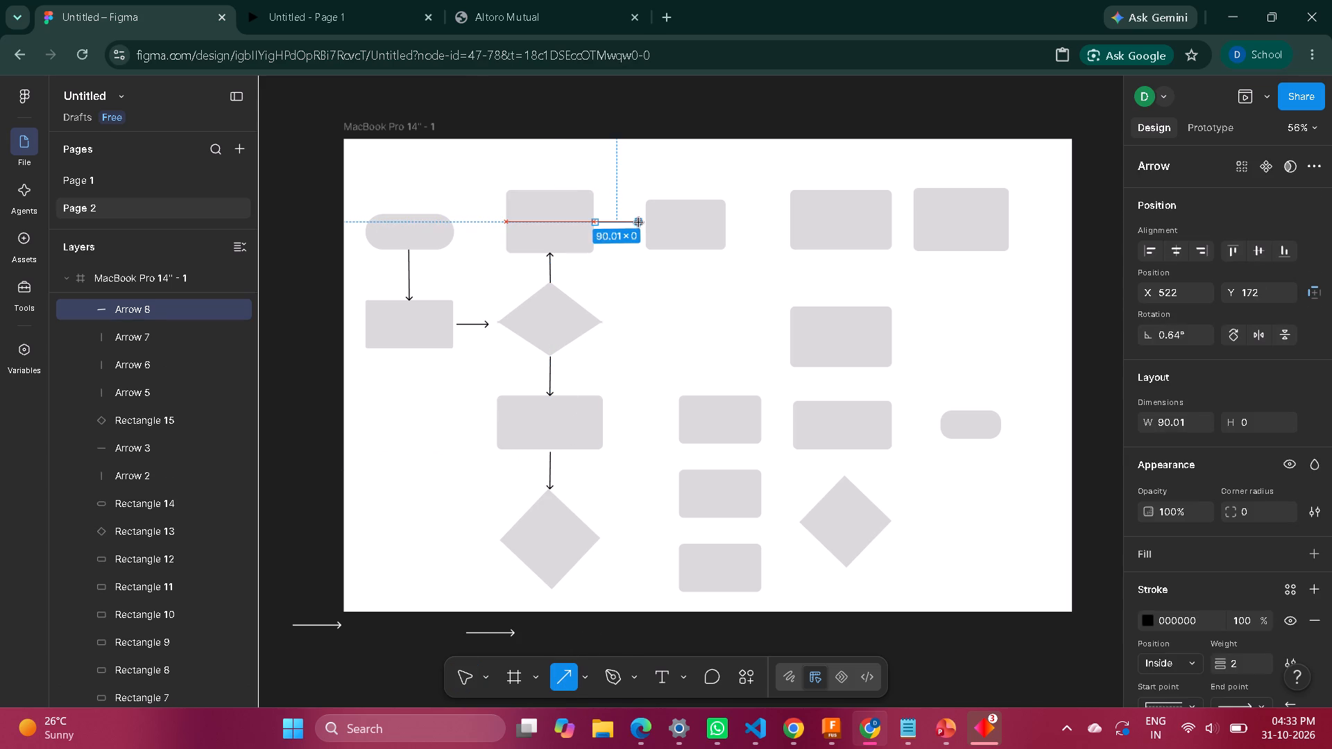
{"action": "left_click_drag", "start_coordinate": [639, 223], "coordinate": [642, 221]}
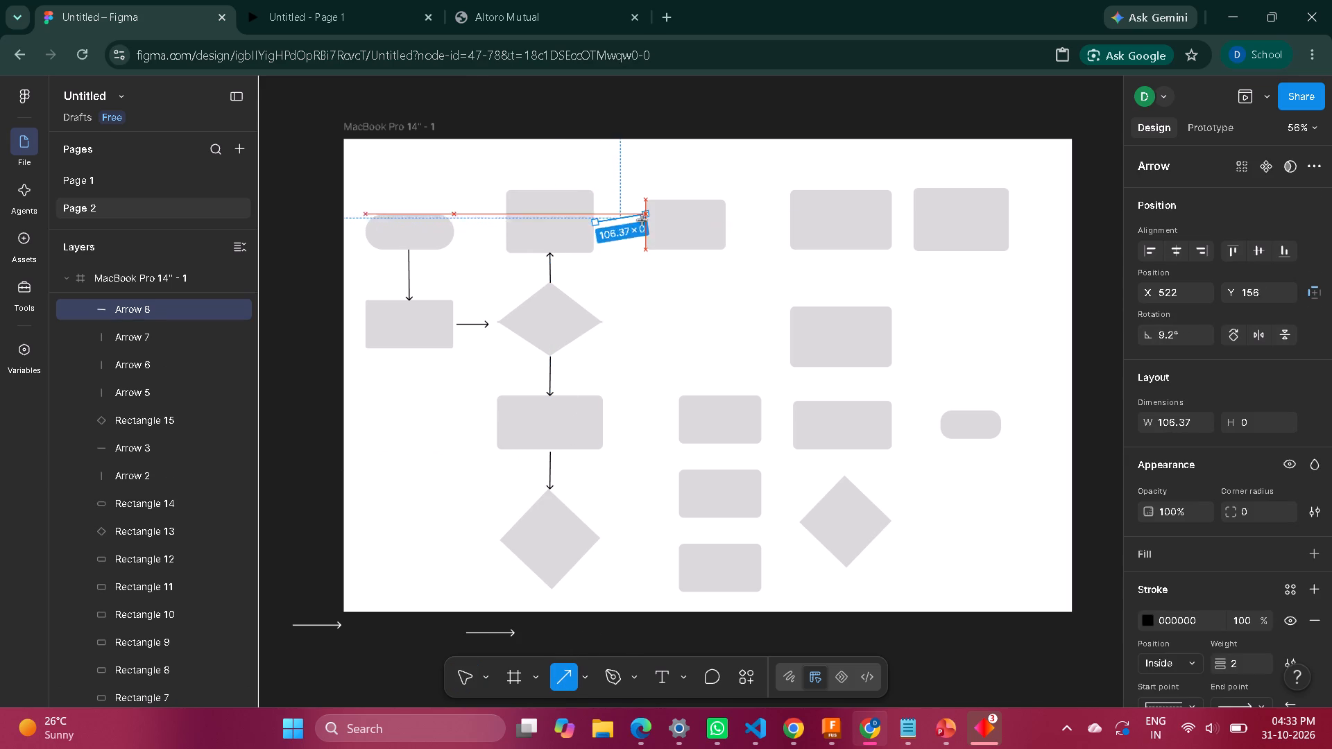
{"action": "left_click_drag", "start_coordinate": [642, 221], "coordinate": [644, 222]}
{"action": "left_click", "coordinate": [593, 347]}
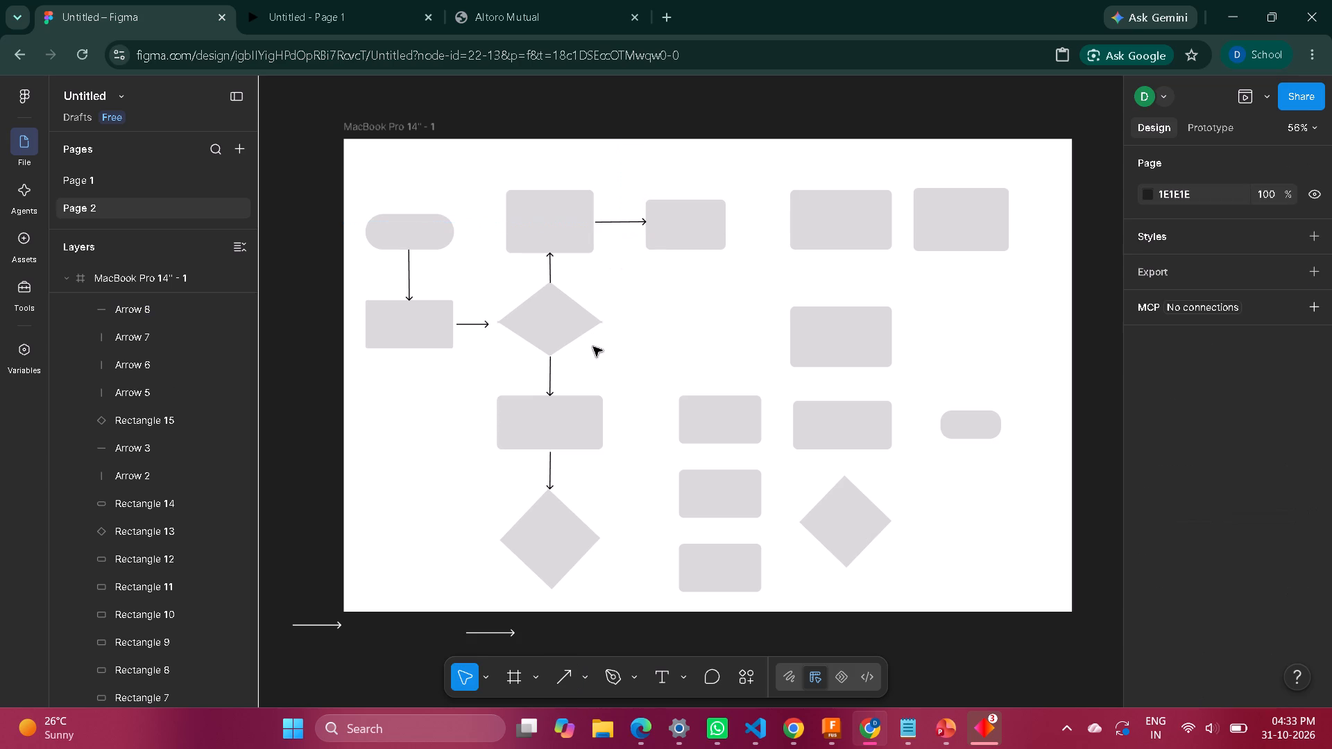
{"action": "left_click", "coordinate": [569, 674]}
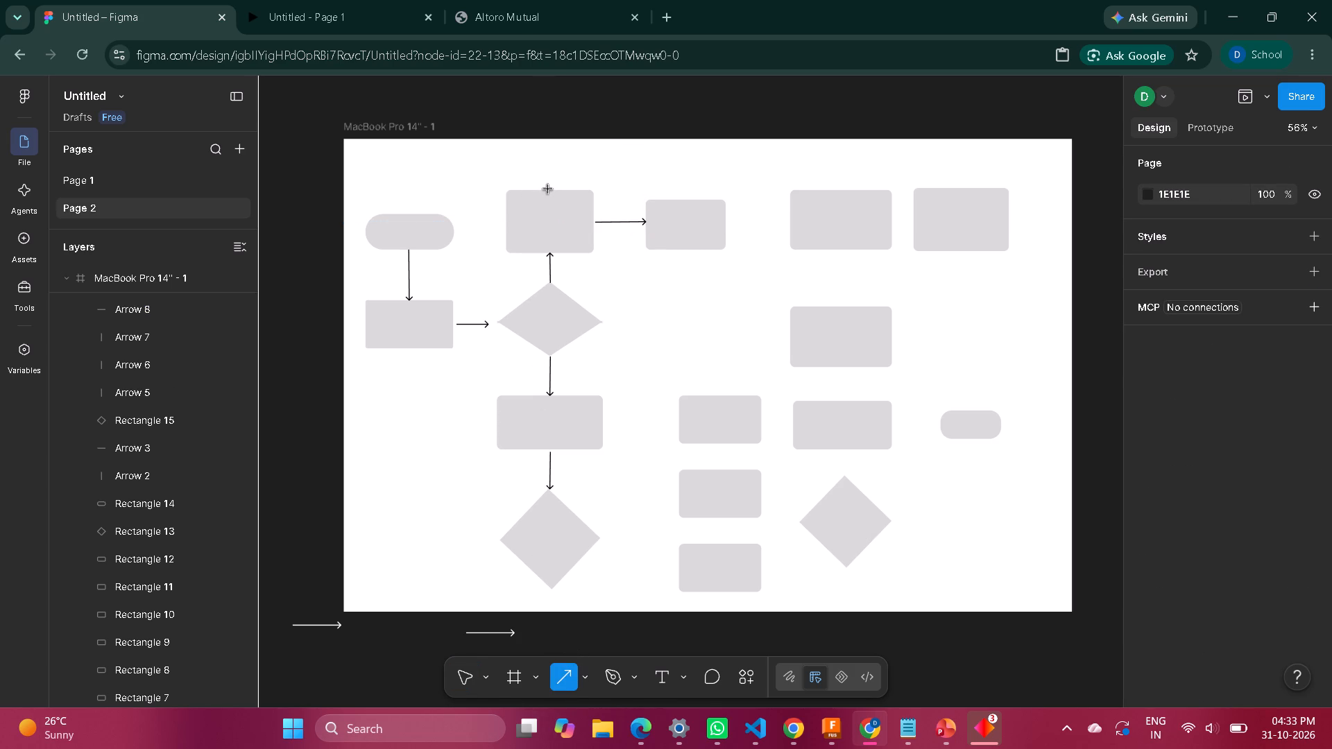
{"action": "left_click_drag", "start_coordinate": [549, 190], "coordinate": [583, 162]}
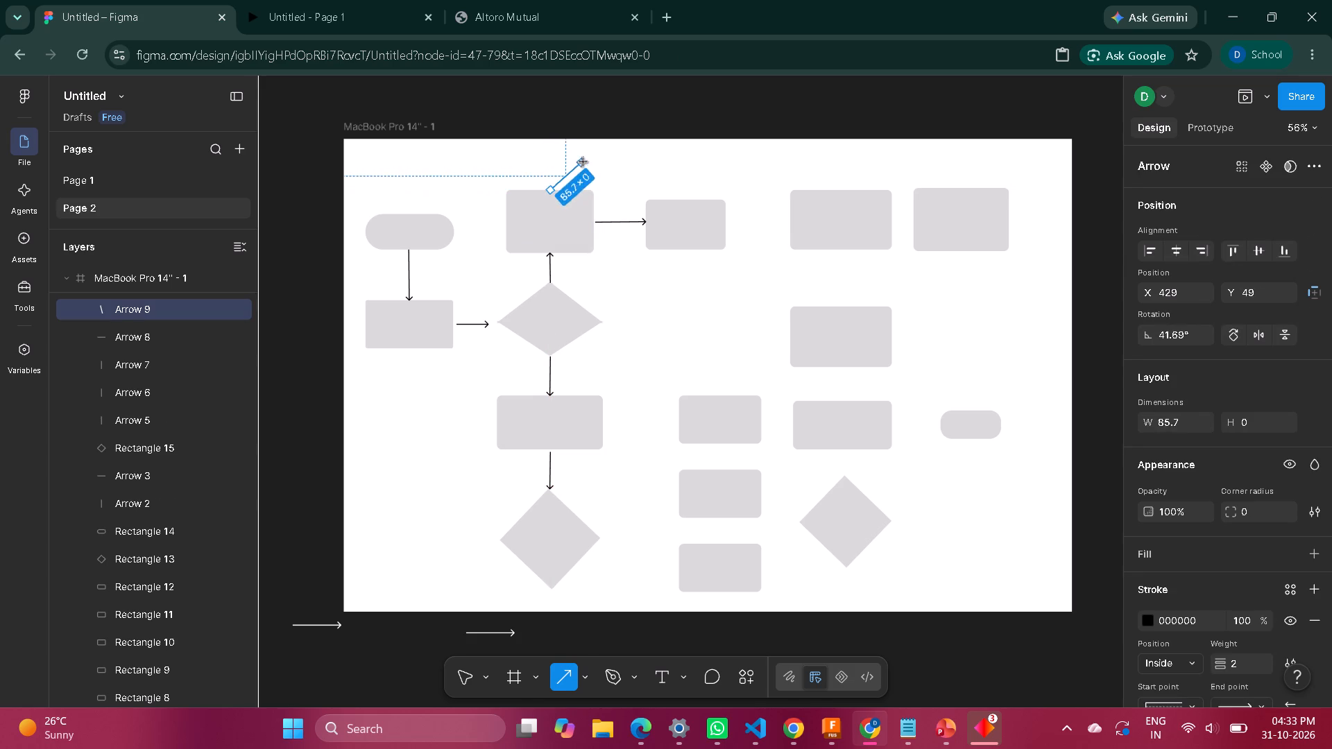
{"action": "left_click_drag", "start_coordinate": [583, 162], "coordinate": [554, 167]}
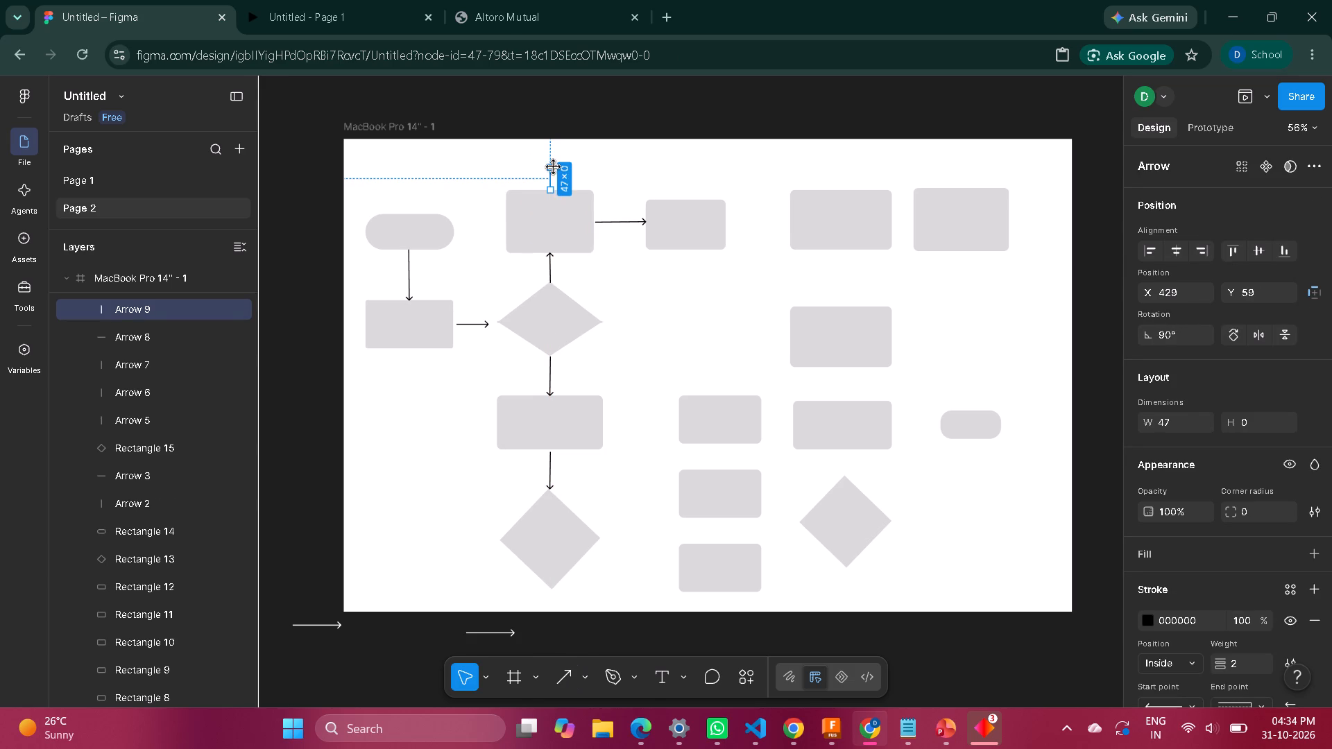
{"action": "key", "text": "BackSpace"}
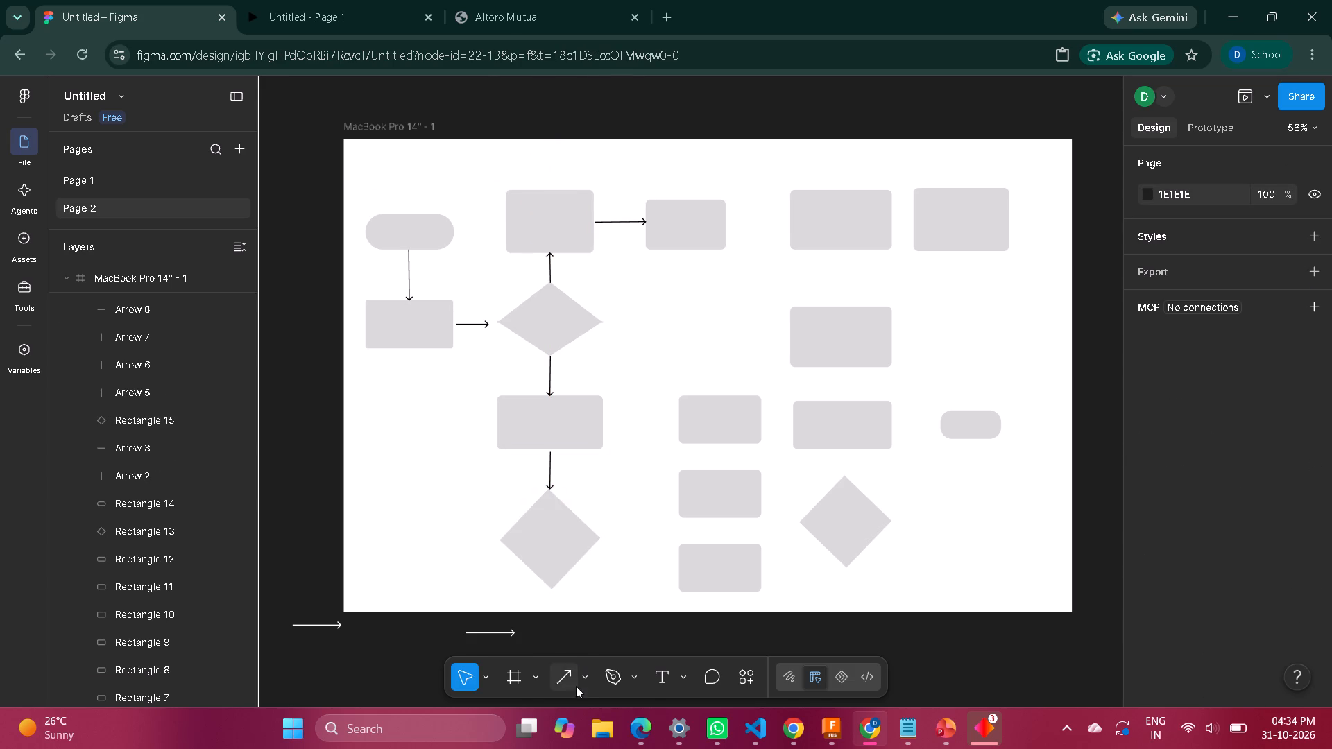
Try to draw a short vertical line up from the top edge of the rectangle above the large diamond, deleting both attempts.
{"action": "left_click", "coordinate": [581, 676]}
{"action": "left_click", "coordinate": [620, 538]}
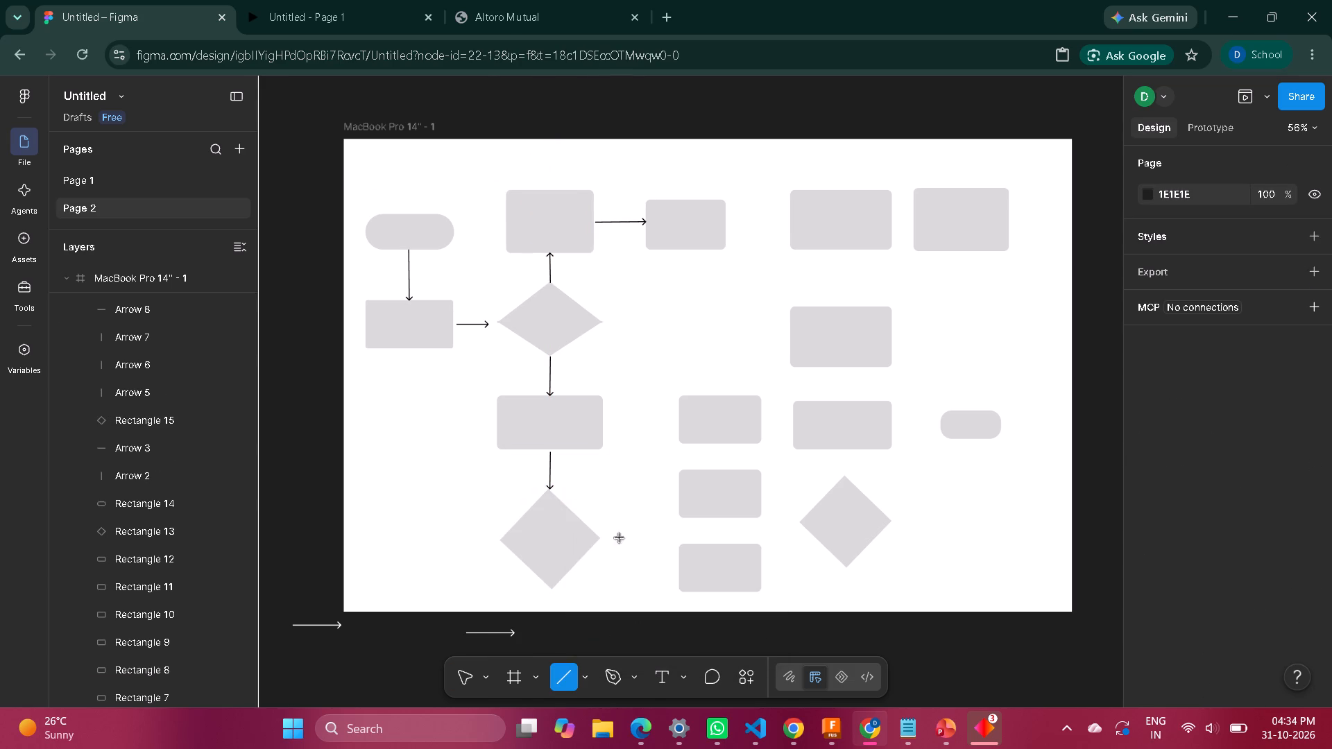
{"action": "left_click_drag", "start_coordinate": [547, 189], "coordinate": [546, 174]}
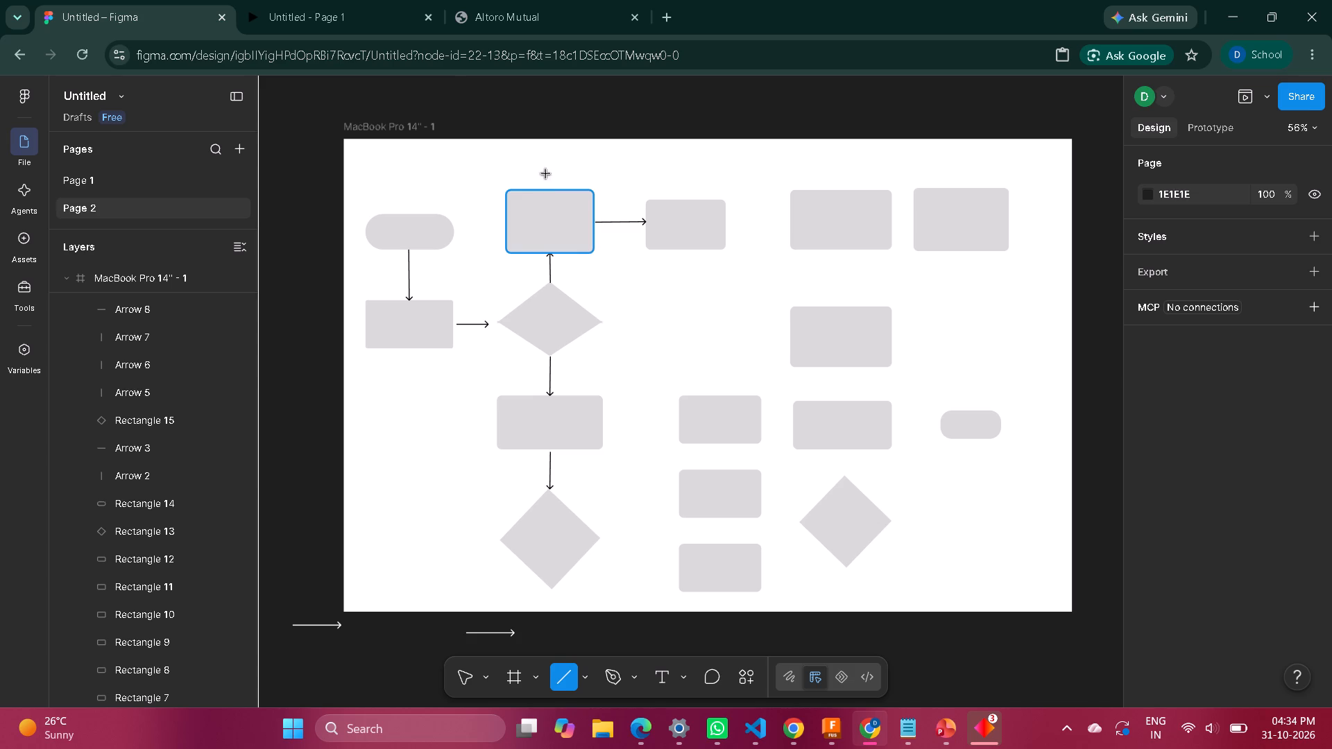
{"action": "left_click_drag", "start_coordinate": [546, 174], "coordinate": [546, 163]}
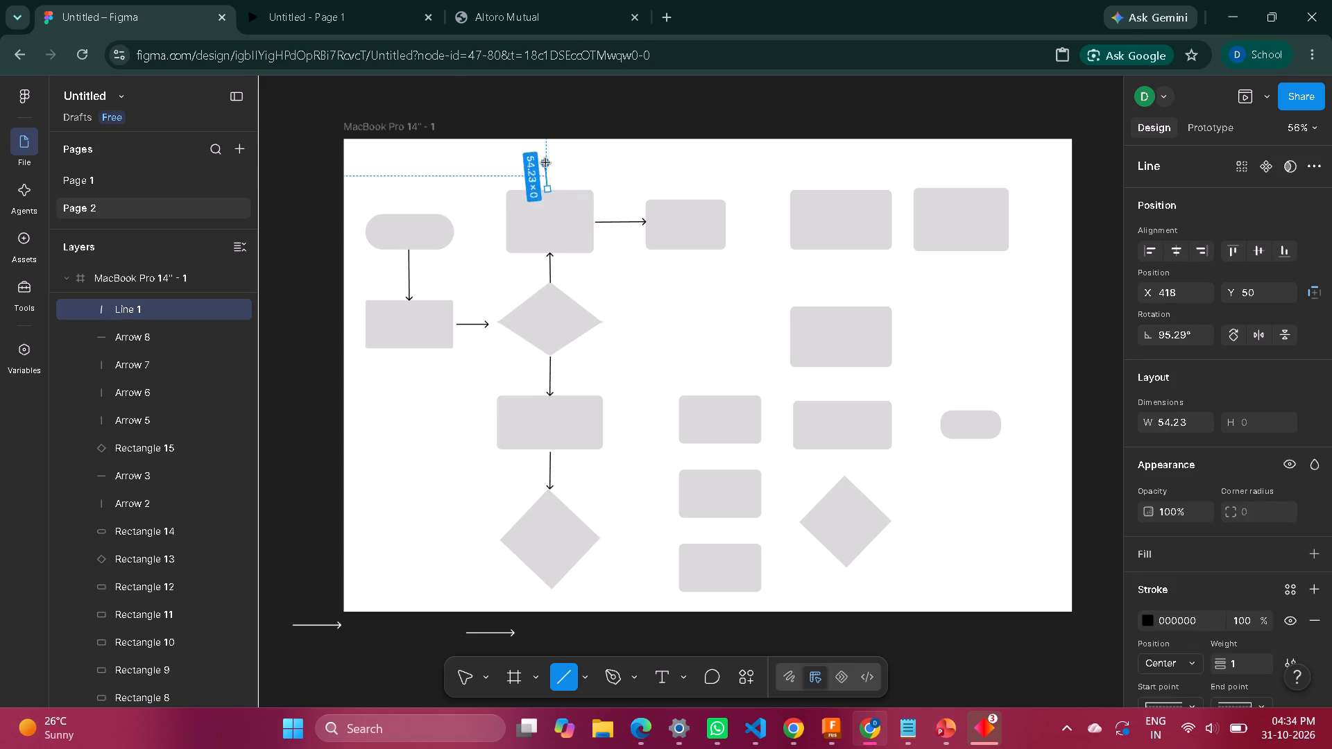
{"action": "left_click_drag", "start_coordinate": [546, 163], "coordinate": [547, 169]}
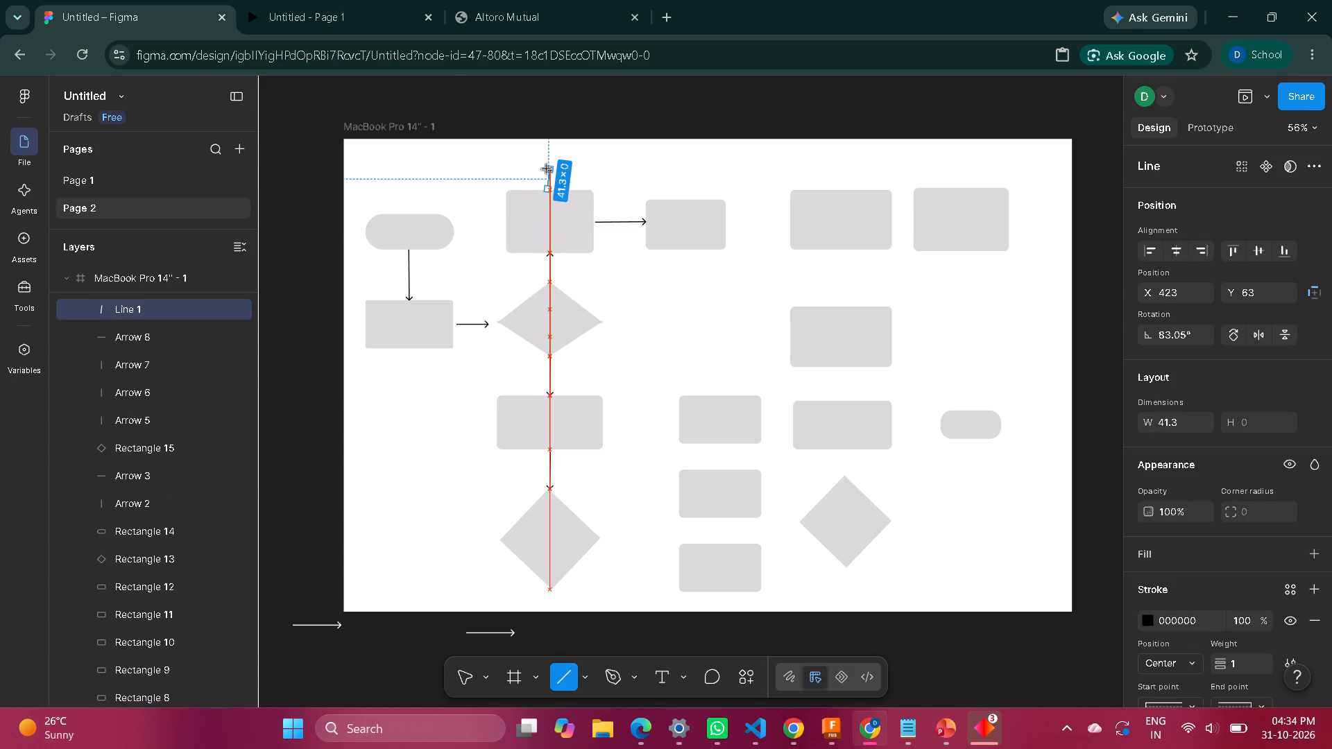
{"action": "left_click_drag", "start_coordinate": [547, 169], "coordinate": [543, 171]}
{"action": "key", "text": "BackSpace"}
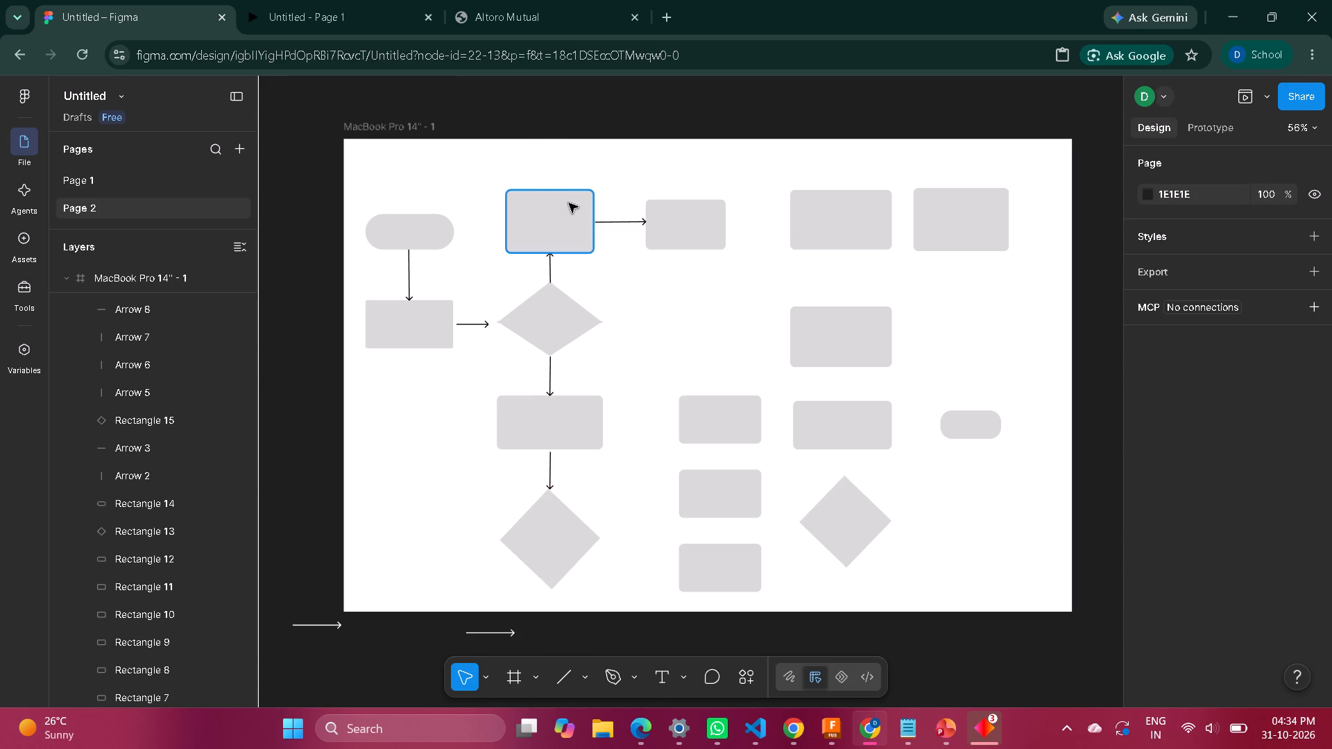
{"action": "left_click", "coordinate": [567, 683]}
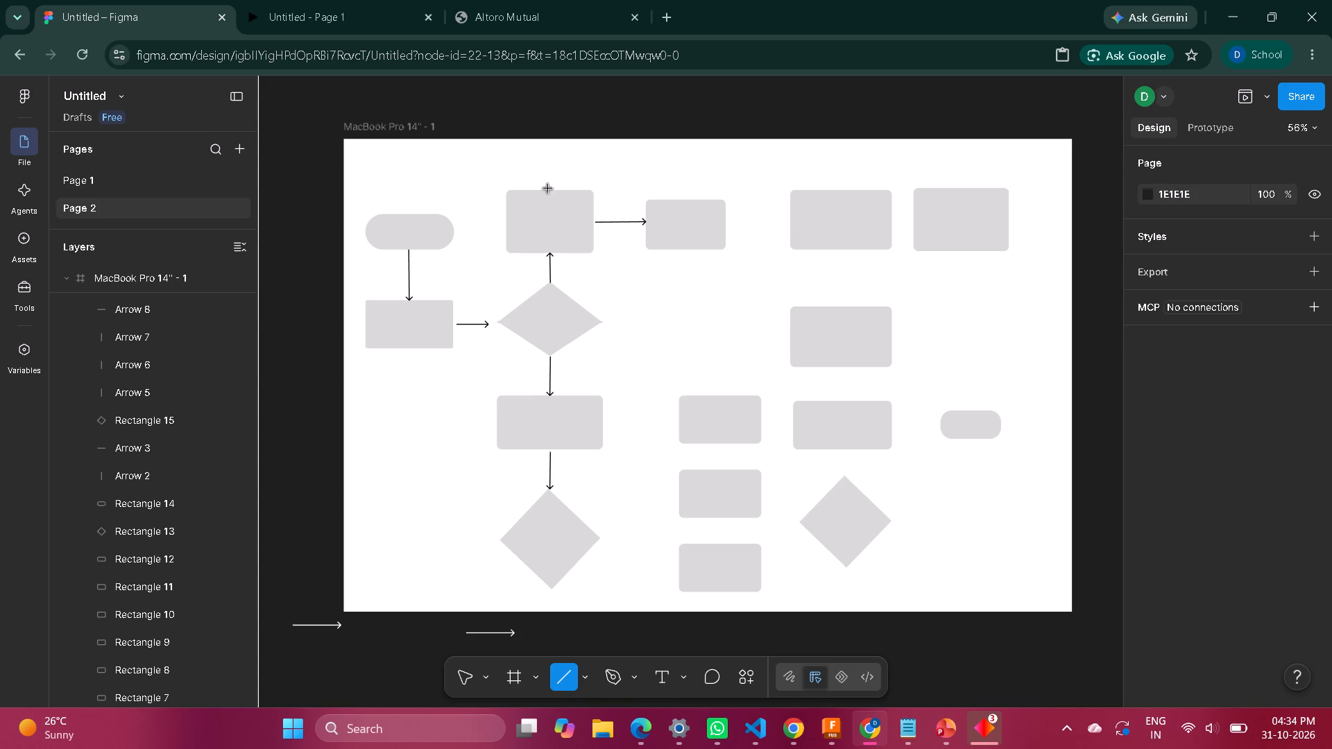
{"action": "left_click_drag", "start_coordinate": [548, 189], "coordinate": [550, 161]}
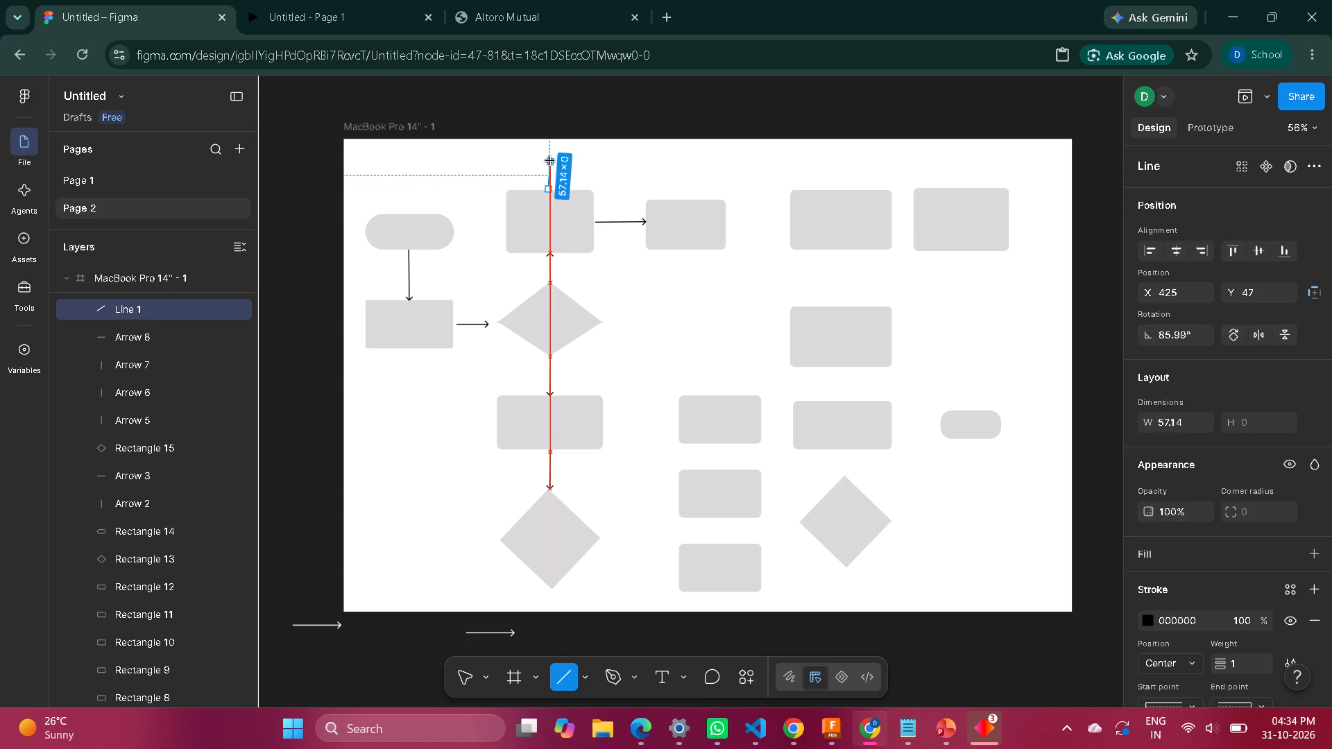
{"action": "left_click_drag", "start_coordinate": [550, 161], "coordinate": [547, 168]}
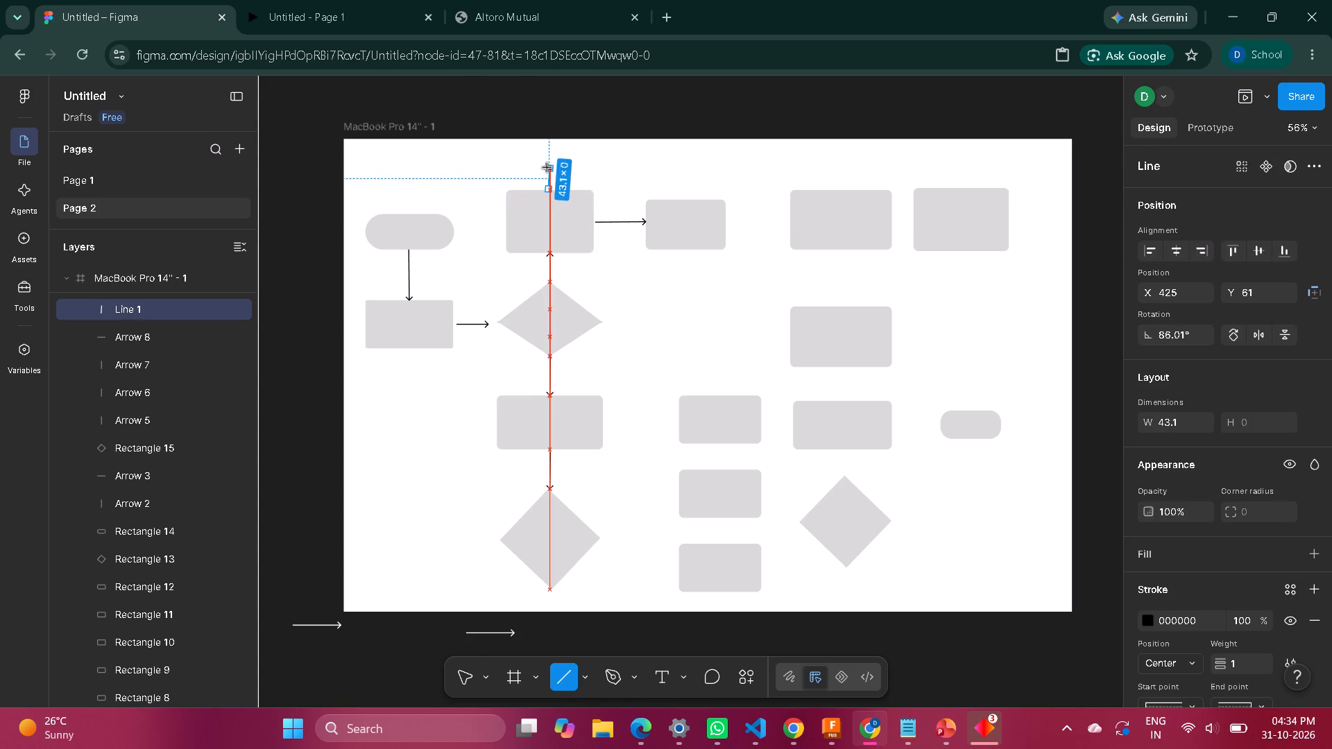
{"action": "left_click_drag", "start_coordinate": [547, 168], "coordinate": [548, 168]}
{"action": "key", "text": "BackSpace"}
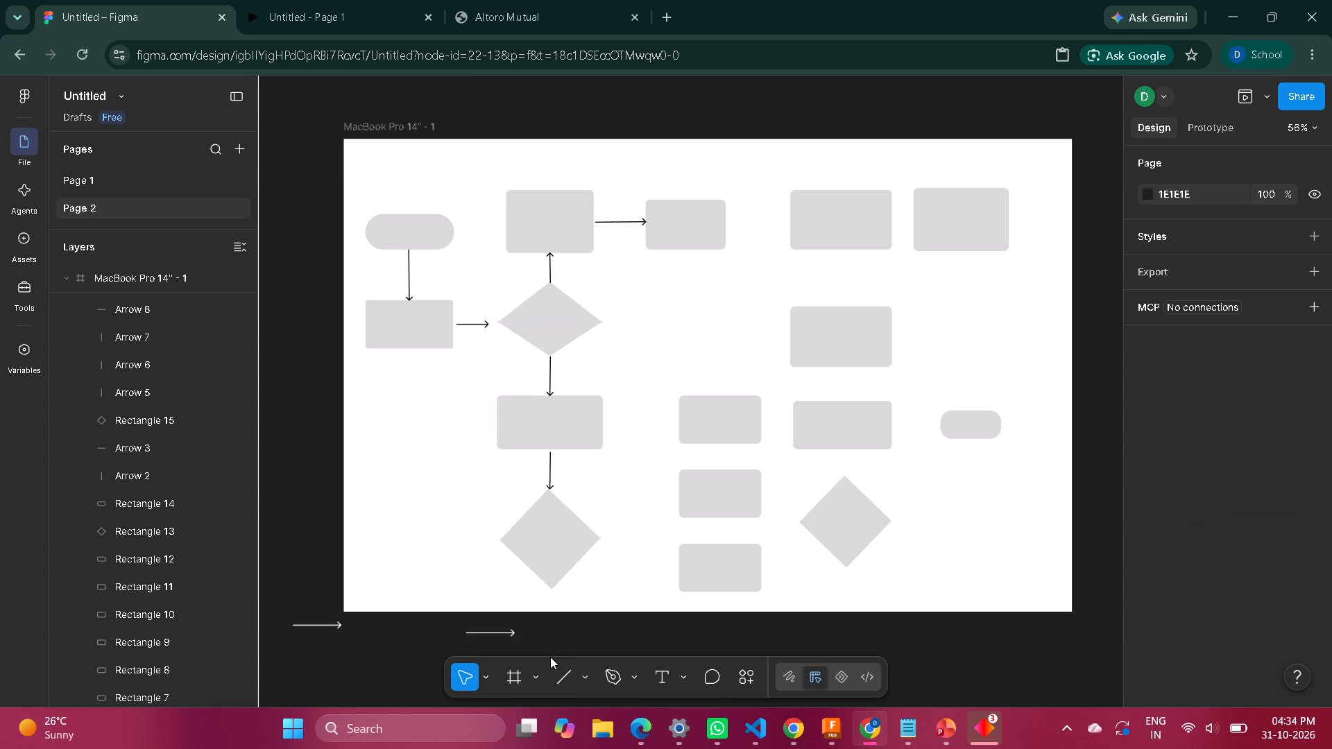
Draw a near-vertical line about 50 long upward from the top edge of the rectangle above the large diamond.
{"action": "left_click", "coordinate": [565, 668]}
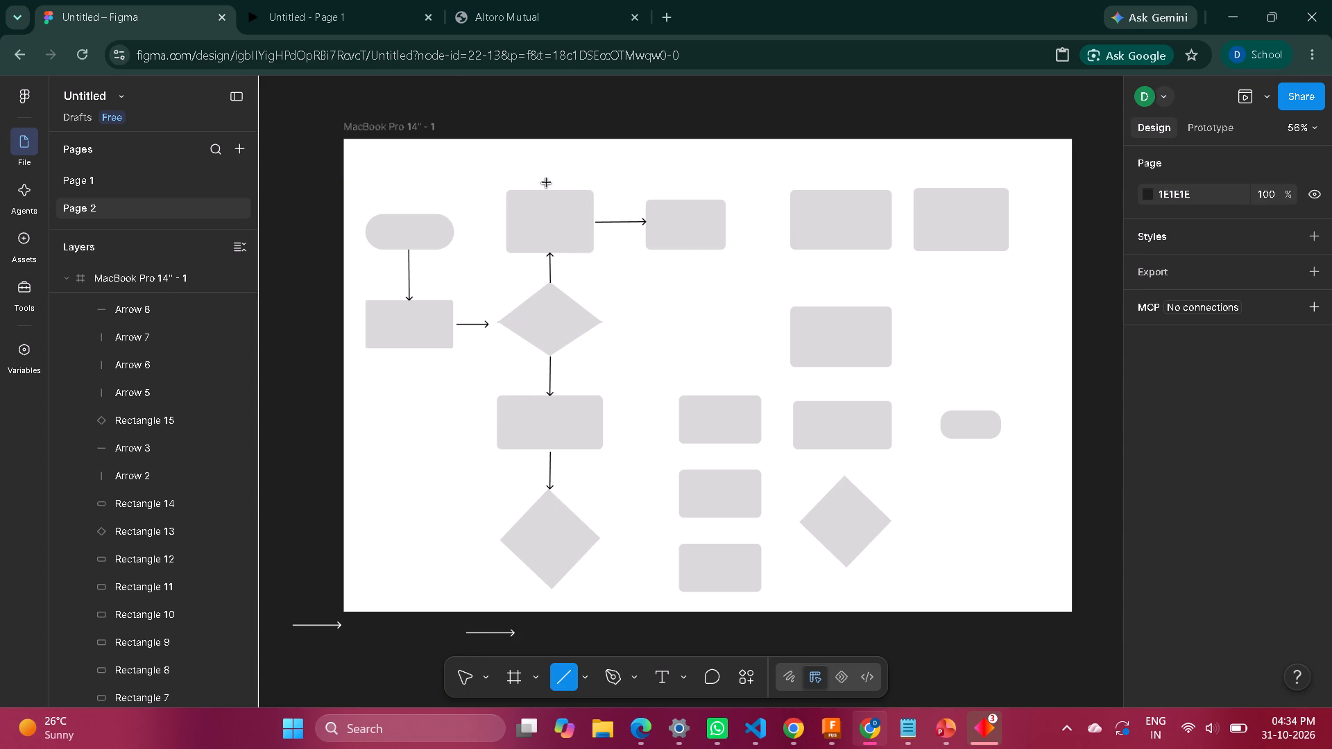
{"action": "left_click_drag", "start_coordinate": [549, 190], "coordinate": [547, 166]}
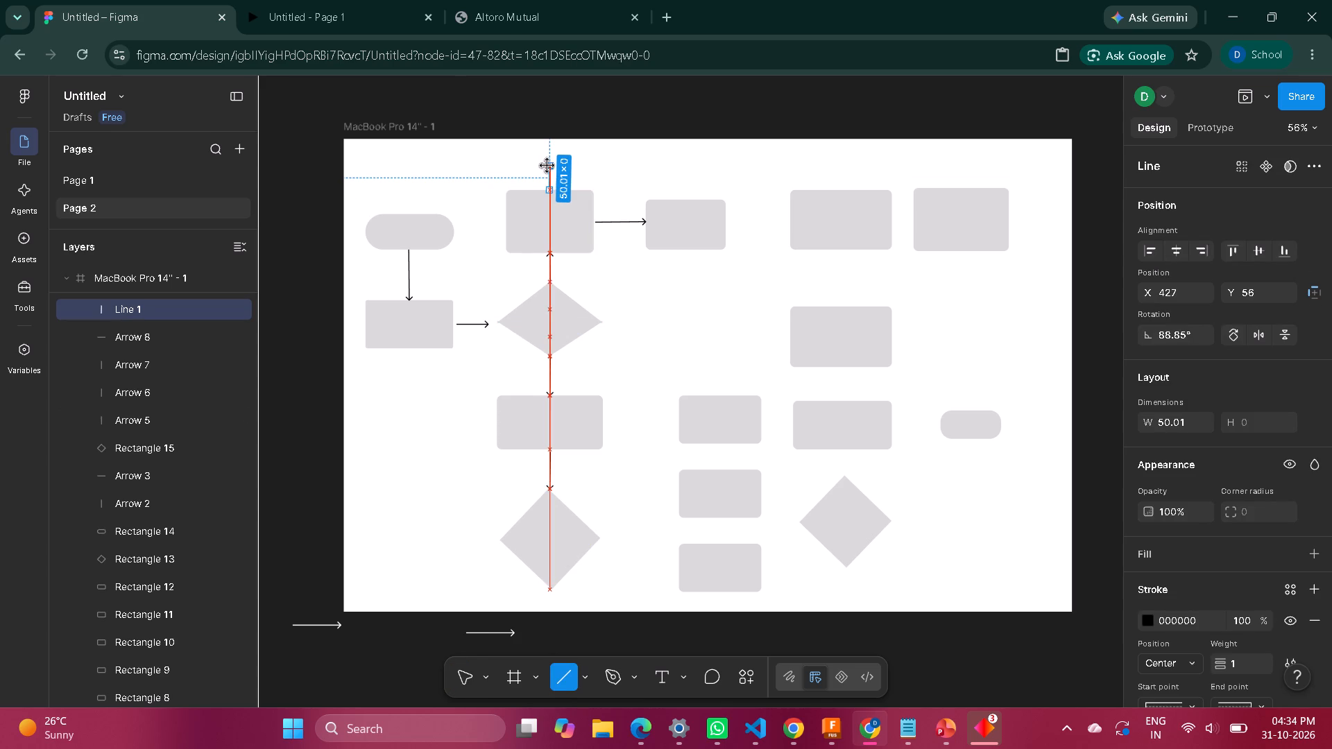
{"action": "left_click", "coordinate": [622, 351]}
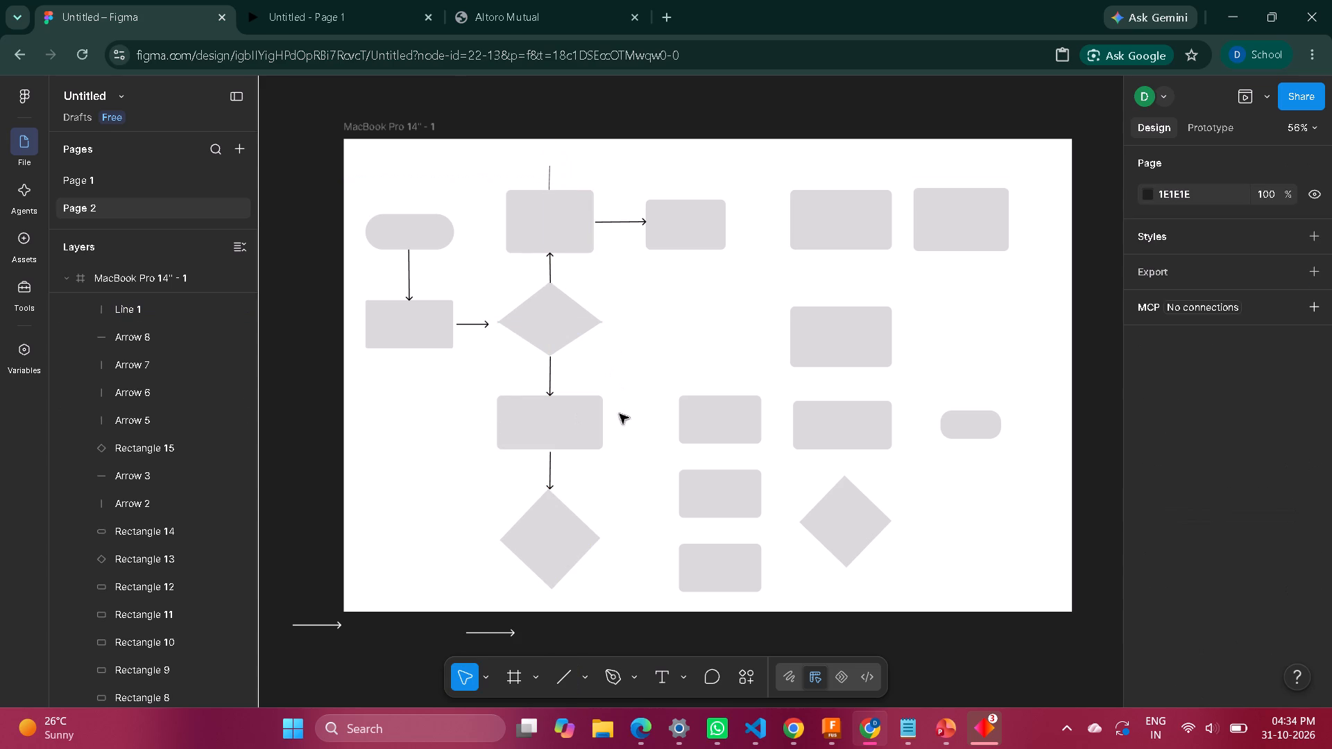
Place a horizontal arrow 100 long at the upper end of the short vertical line.
{"action": "left_click", "coordinate": [586, 680]}
{"action": "left_click", "coordinate": [620, 556]}
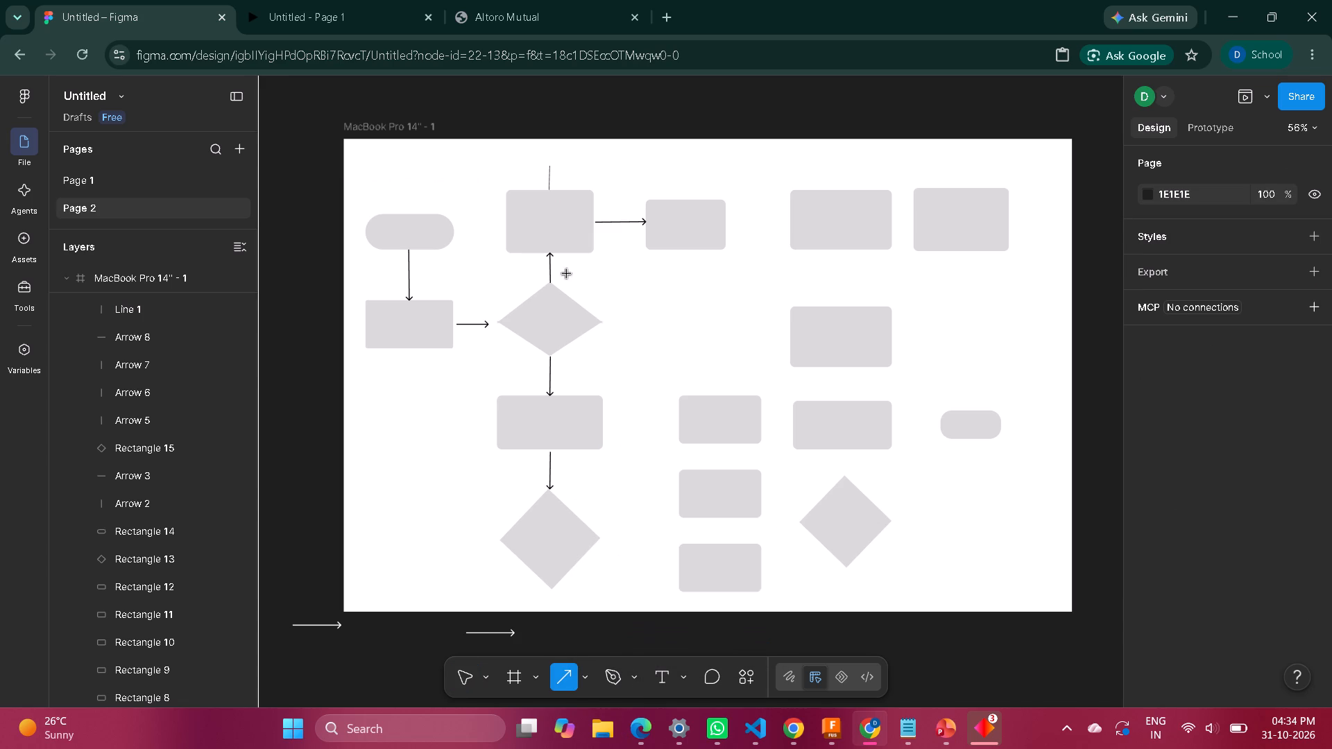
{"action": "double_click", "coordinate": [549, 167]}
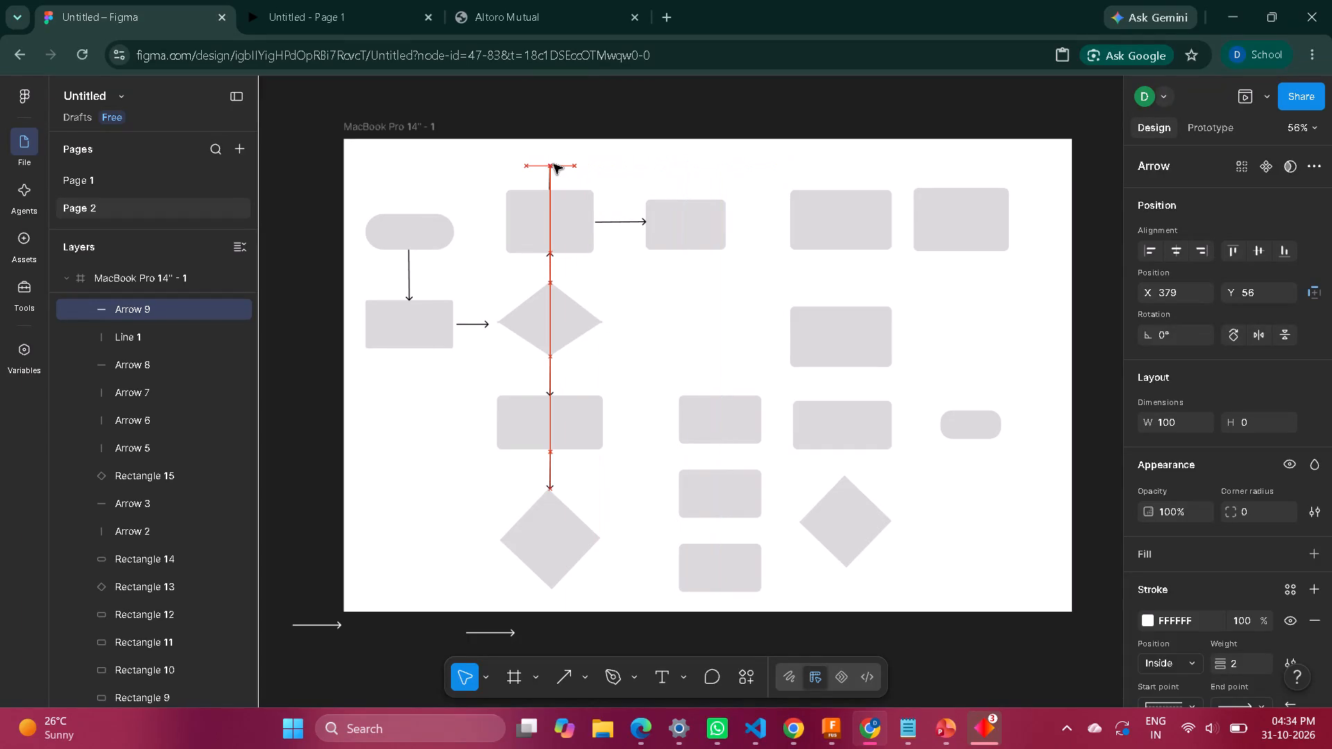
{"action": "left_click", "coordinate": [589, 423]}
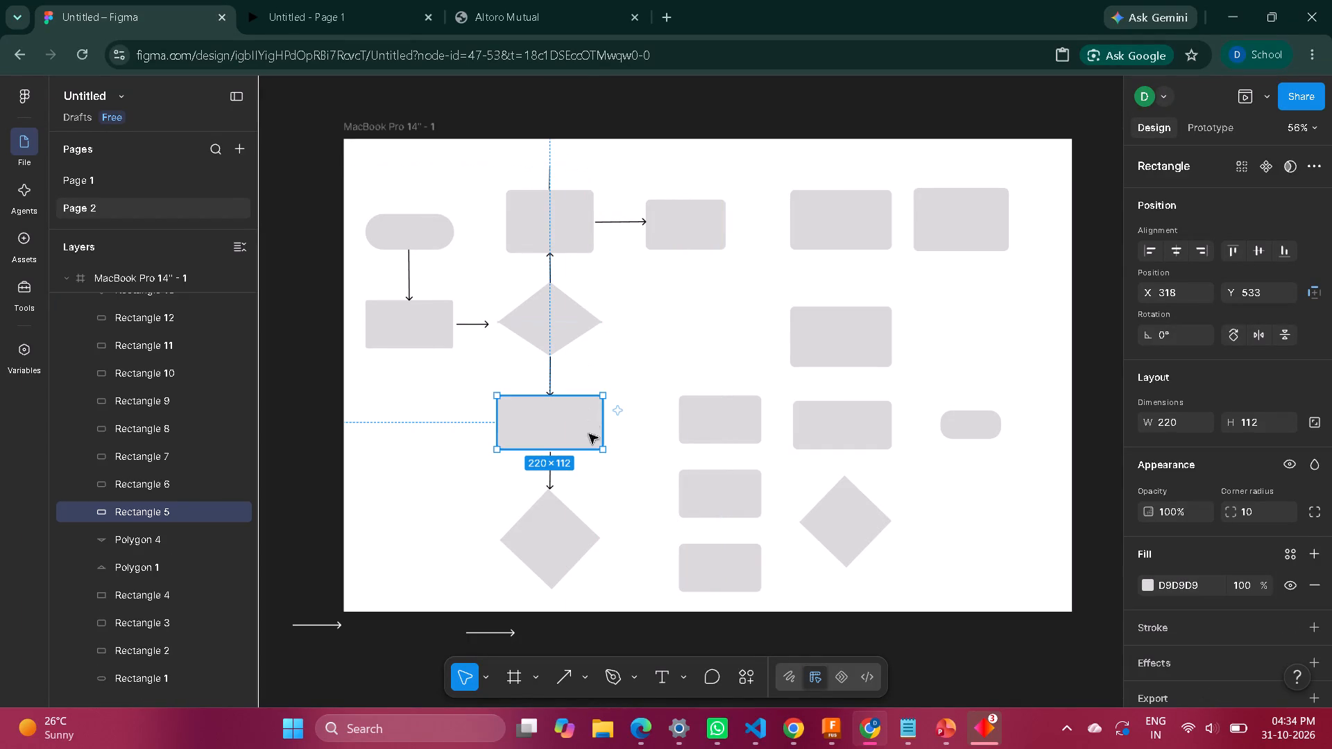
{"action": "left_click", "coordinate": [578, 618]}
Draw a near-horizontal arrow about 833 long from the short vertical line's upper end to above the last top-row rectangle.
{"action": "left_click", "coordinate": [567, 679]}
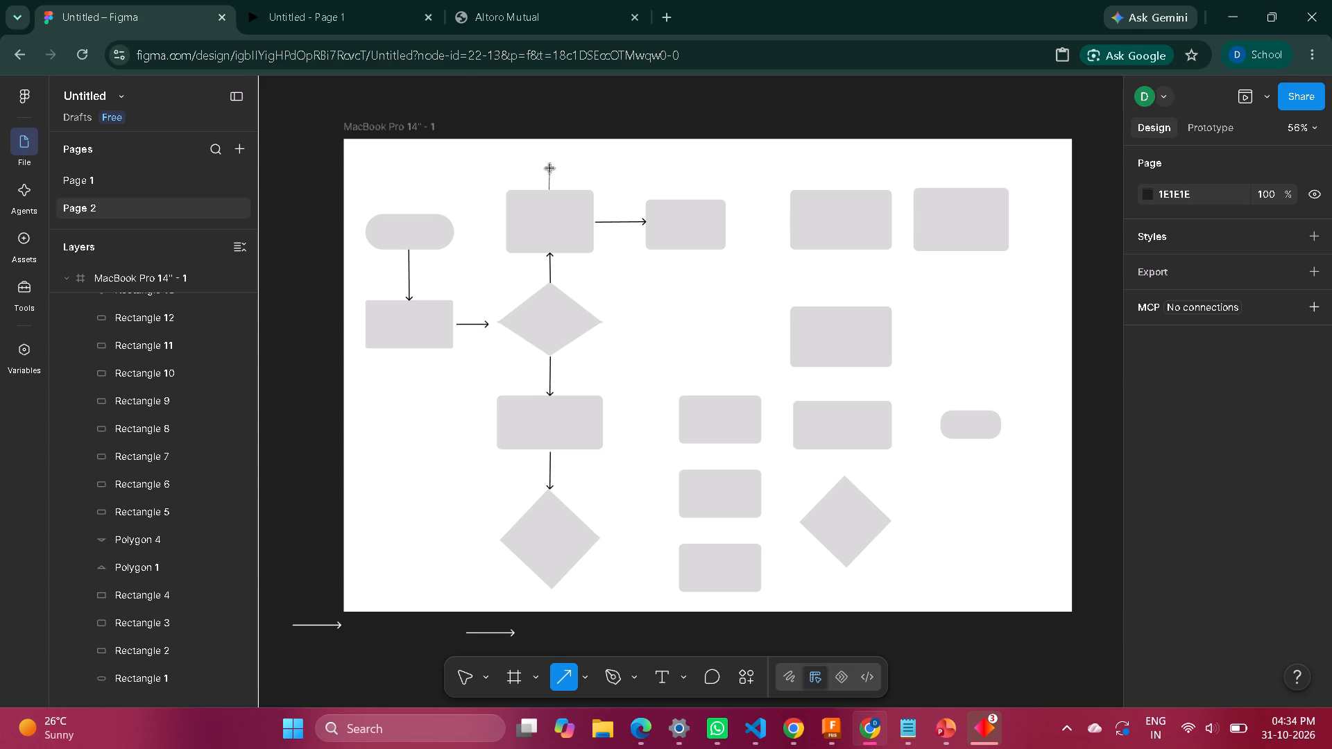
{"action": "left_click_drag", "start_coordinate": [550, 169], "coordinate": [793, 175]}
{"action": "scroll", "coordinate": [757, 164], "scroll_direction": "right", "scroll_amount": 1}
{"action": "left_click_drag", "start_coordinate": [793, 175], "coordinate": [936, 163]}
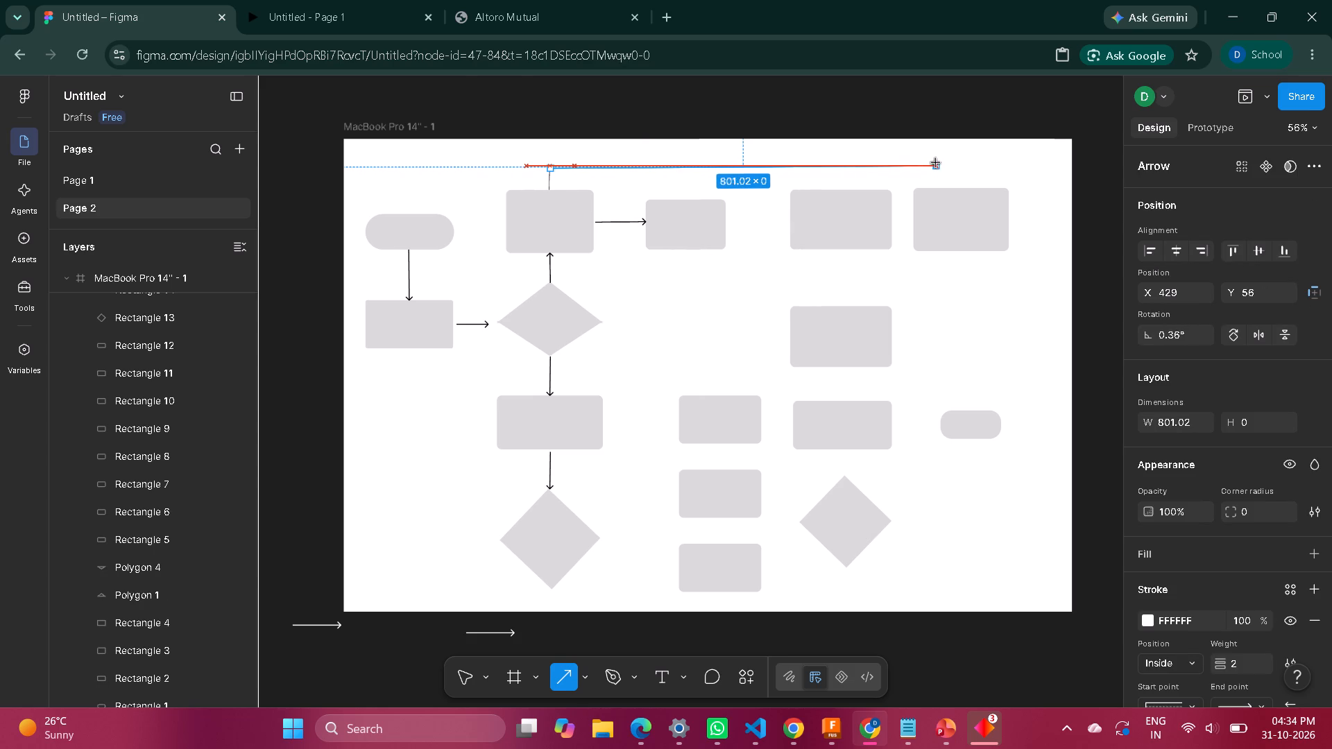
{"action": "left_click_drag", "start_coordinate": [936, 163], "coordinate": [951, 160]}
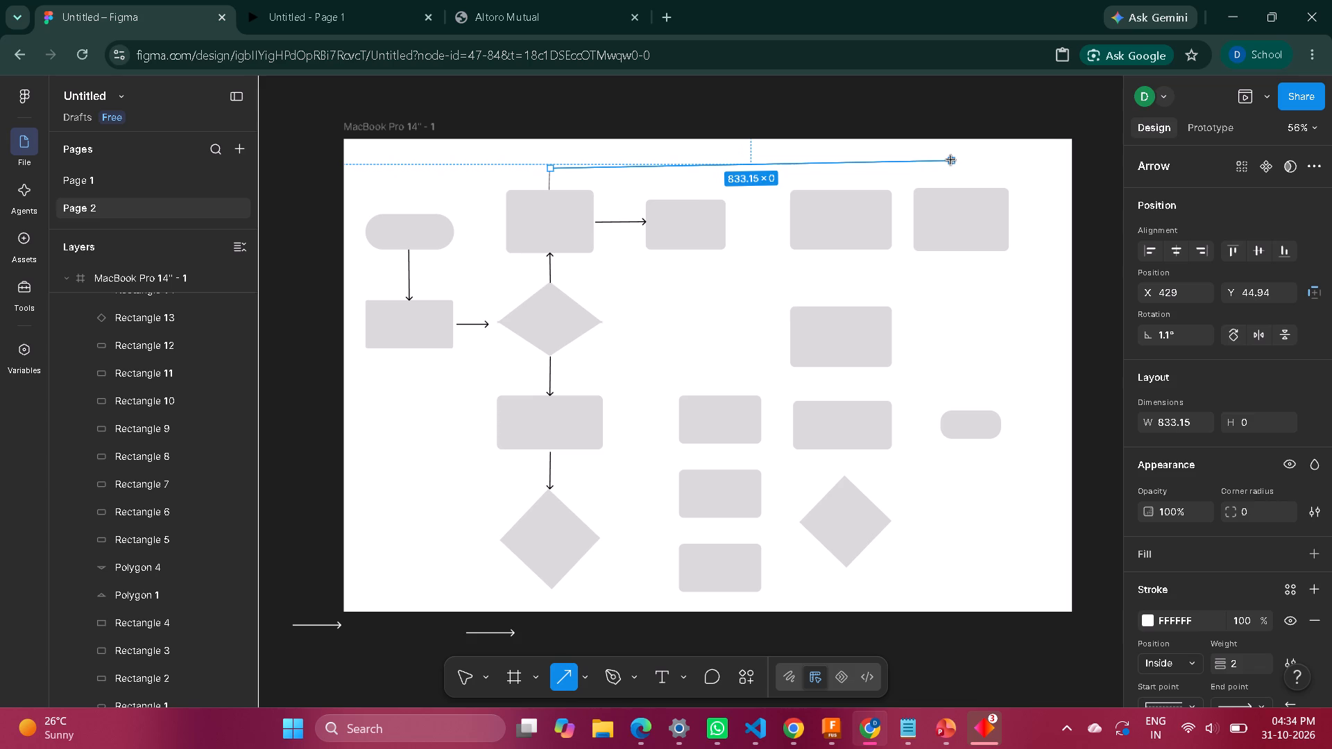
{"action": "left_click_drag", "start_coordinate": [951, 160], "coordinate": [951, 163]}
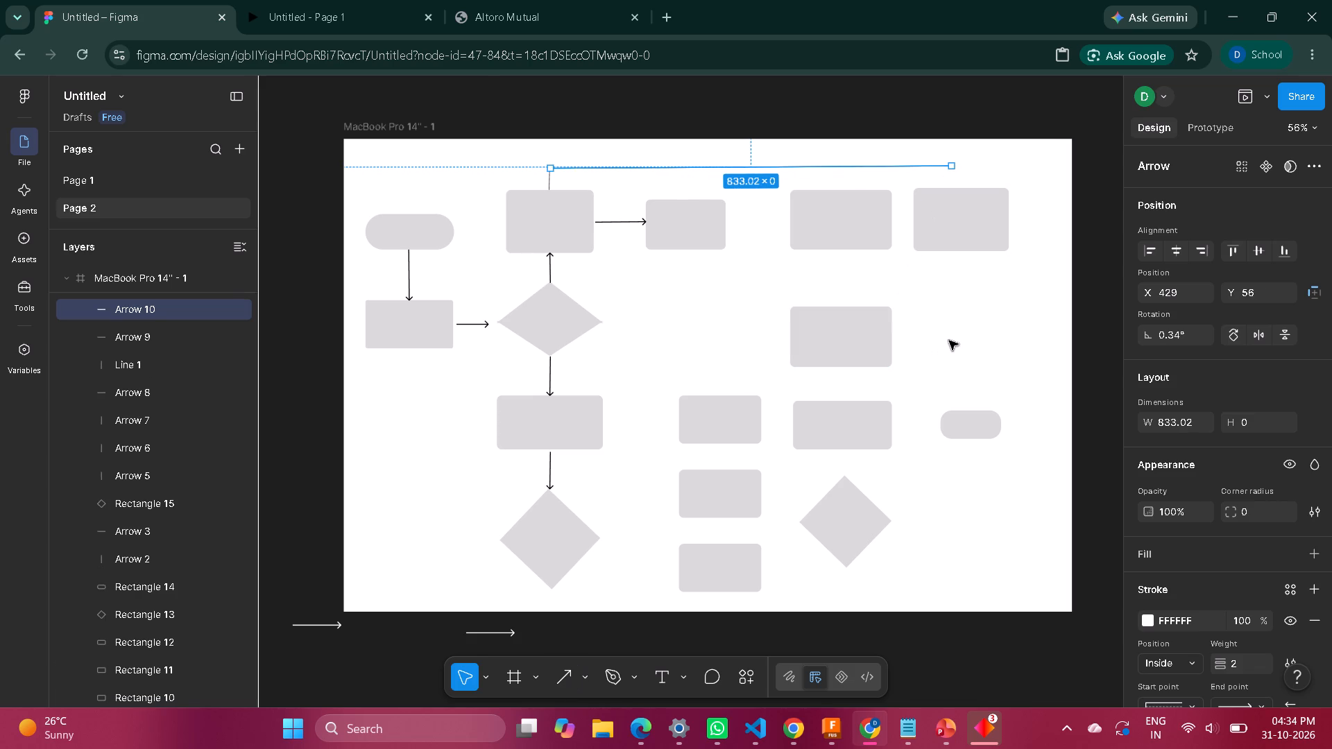
{"action": "left_click", "coordinate": [949, 341]}
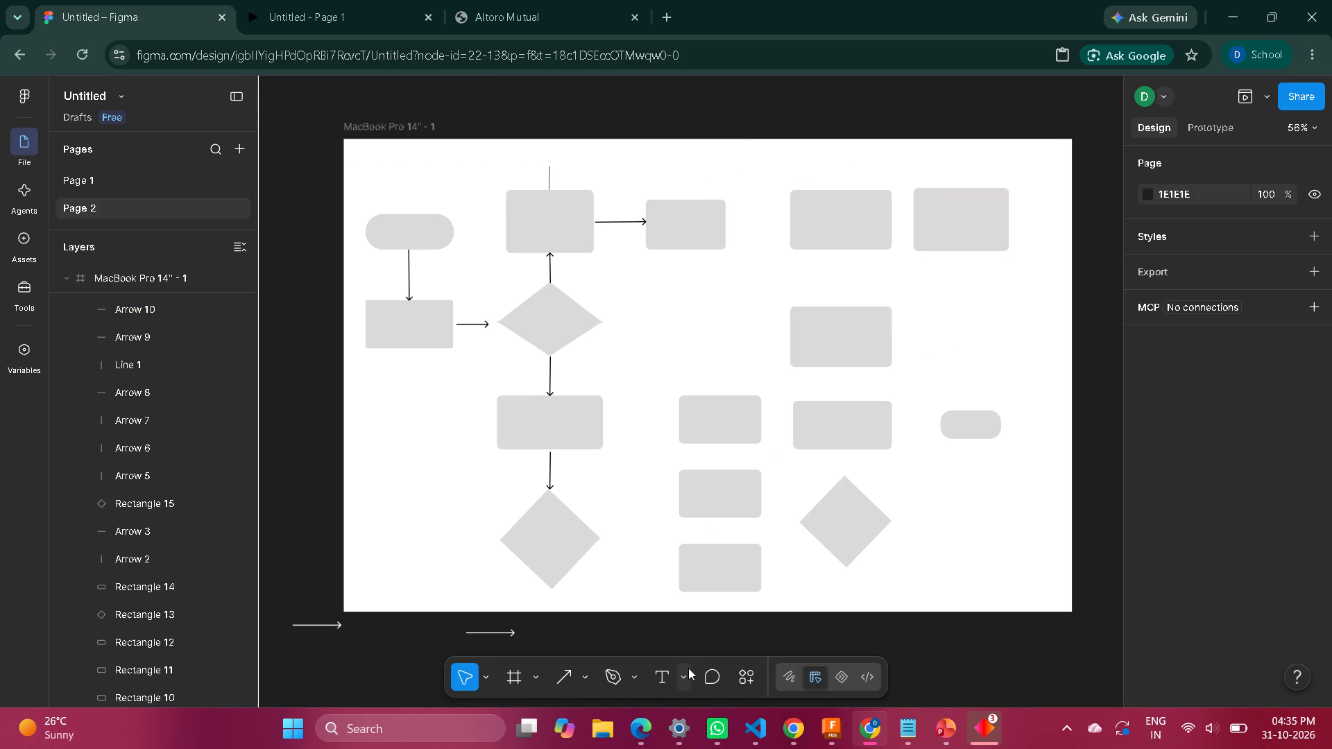
Draw a near-horizontal line from the short vertical line's upper end to above the third top-row rectangle.
{"action": "left_click", "coordinate": [688, 668]}
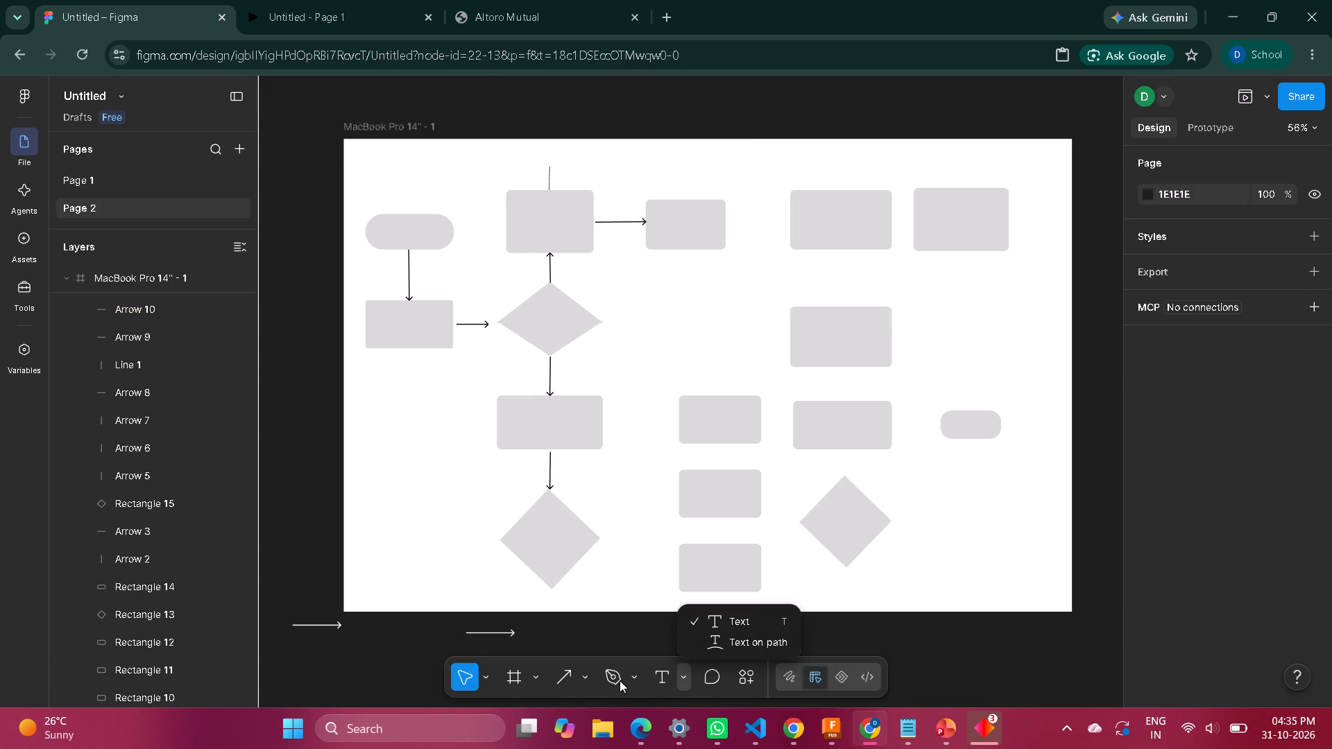
{"action": "left_click", "coordinate": [586, 684]}
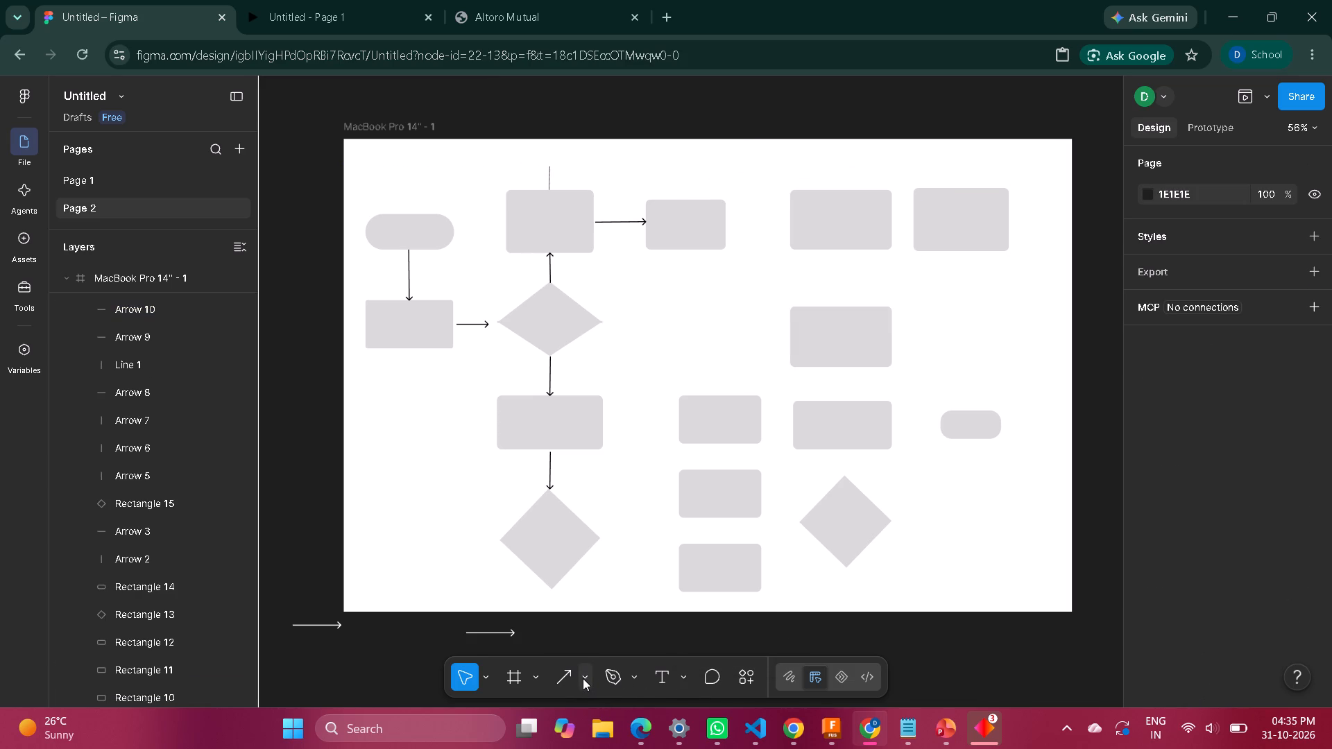
{"action": "left_click", "coordinate": [583, 678]}
{"action": "double_click", "coordinate": [642, 546]}
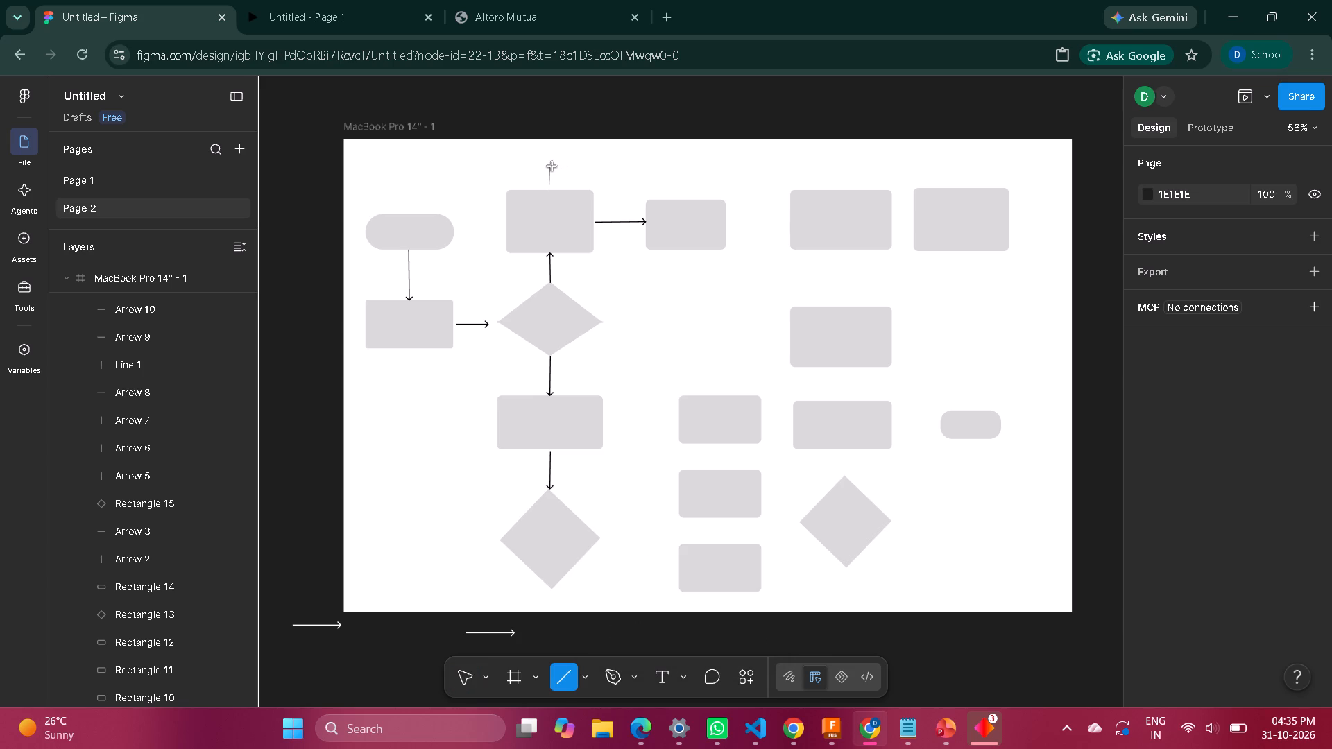
{"action": "left_click_drag", "start_coordinate": [550, 167], "coordinate": [698, 170]}
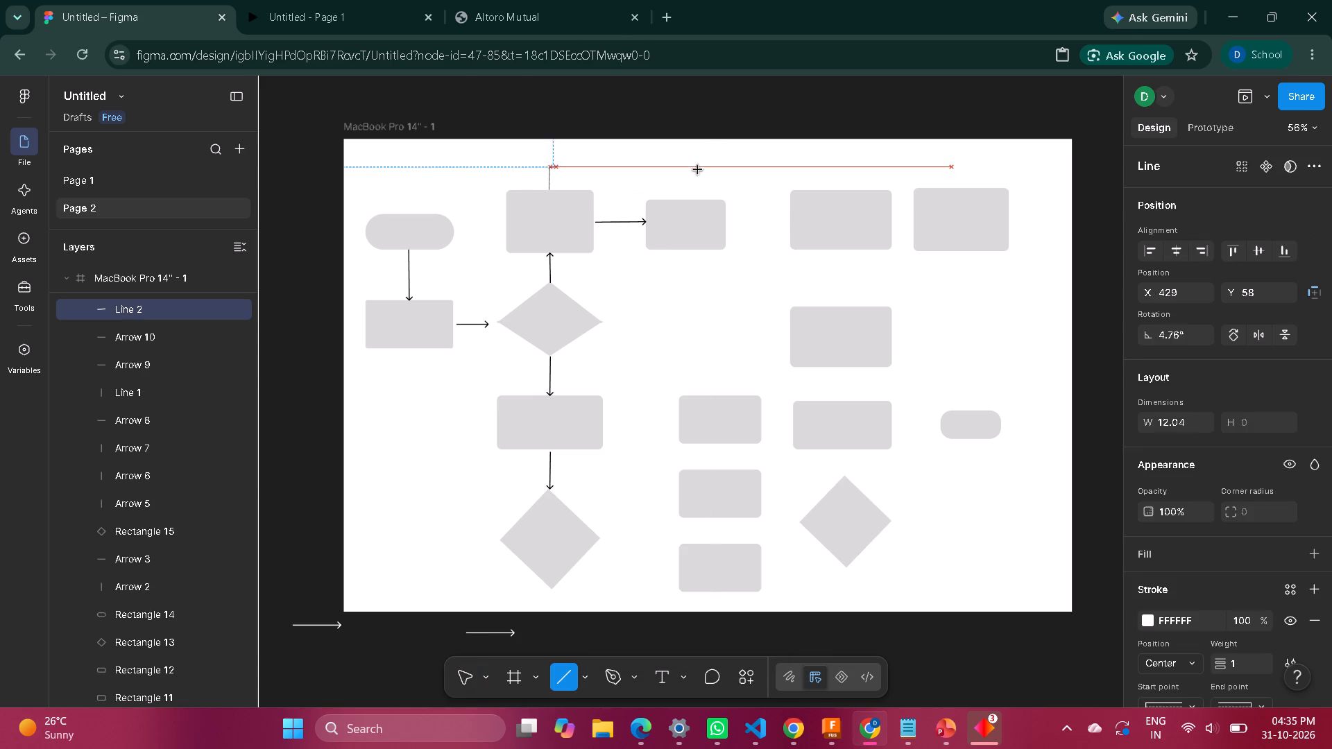
{"action": "left_click_drag", "start_coordinate": [698, 170], "coordinate": [955, 162]}
{"action": "scroll", "coordinate": [741, 227], "scroll_direction": "right", "scroll_amount": 1}
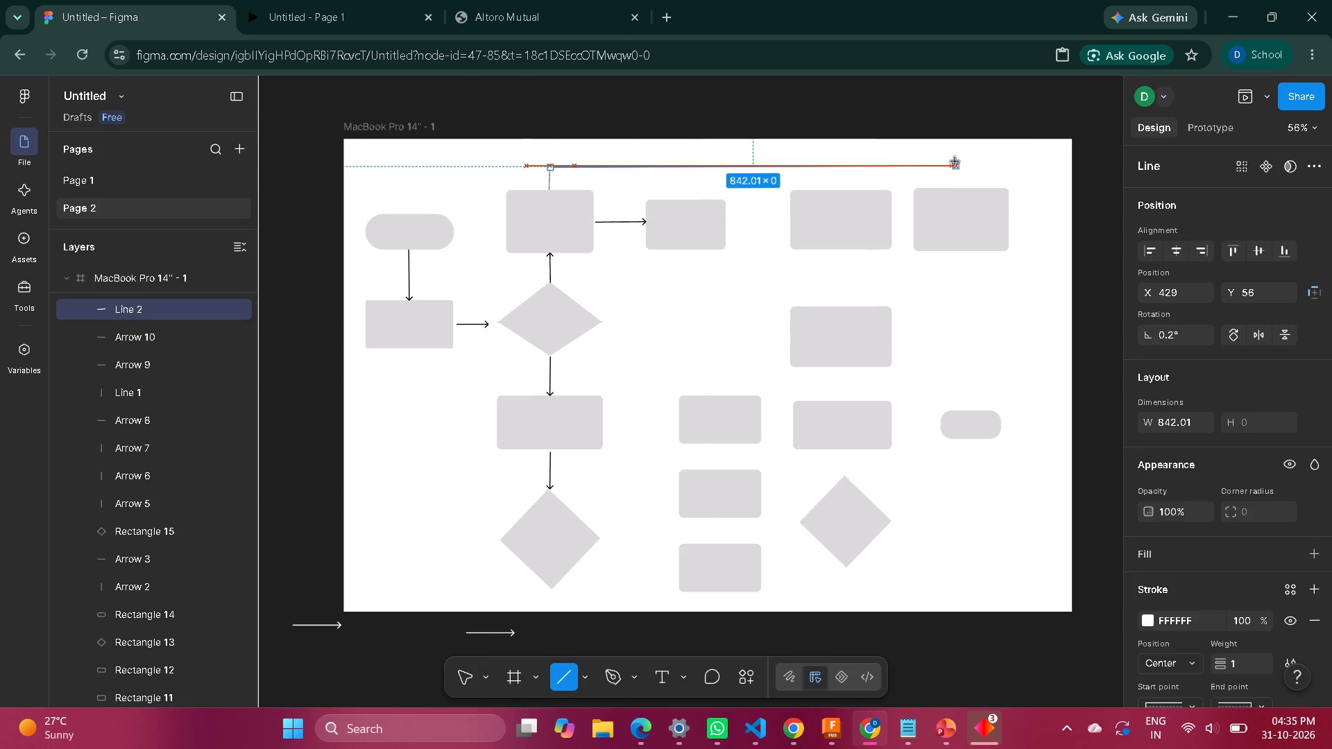
{"action": "left_click_drag", "start_coordinate": [955, 162], "coordinate": [841, 164]}
{"action": "left_click", "coordinate": [607, 415]}
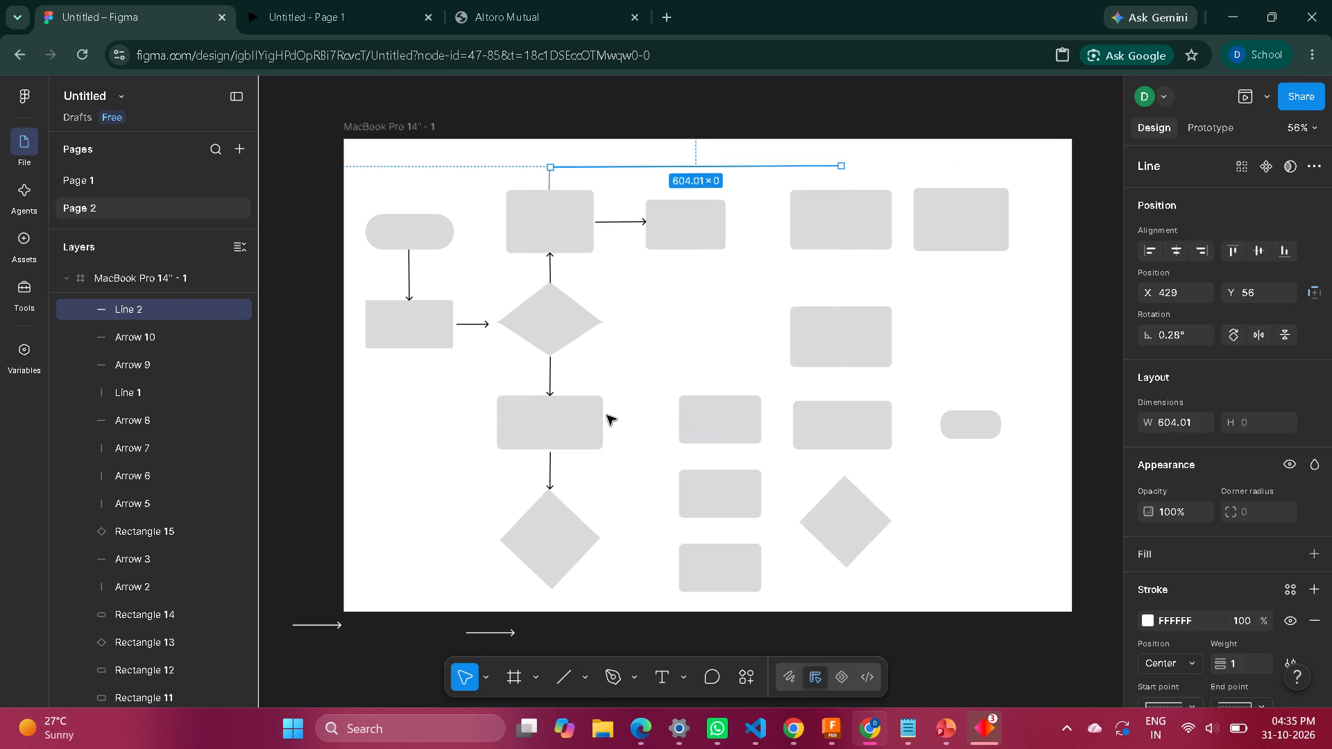
Draw another line about 613 long from the short vertical line's upper end to above the third top-row rectangle.
{"action": "left_click", "coordinate": [568, 674]}
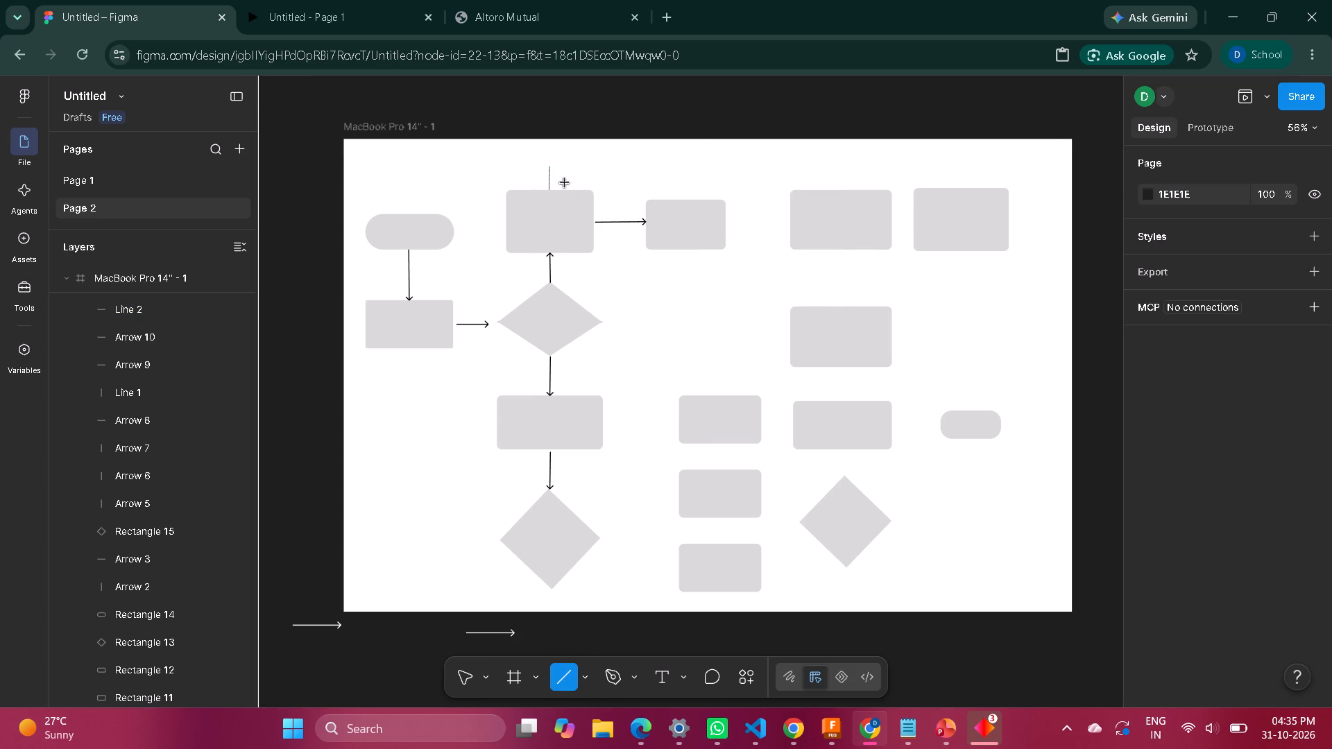
{"action": "left_click_drag", "start_coordinate": [550, 167], "coordinate": [749, 177]}
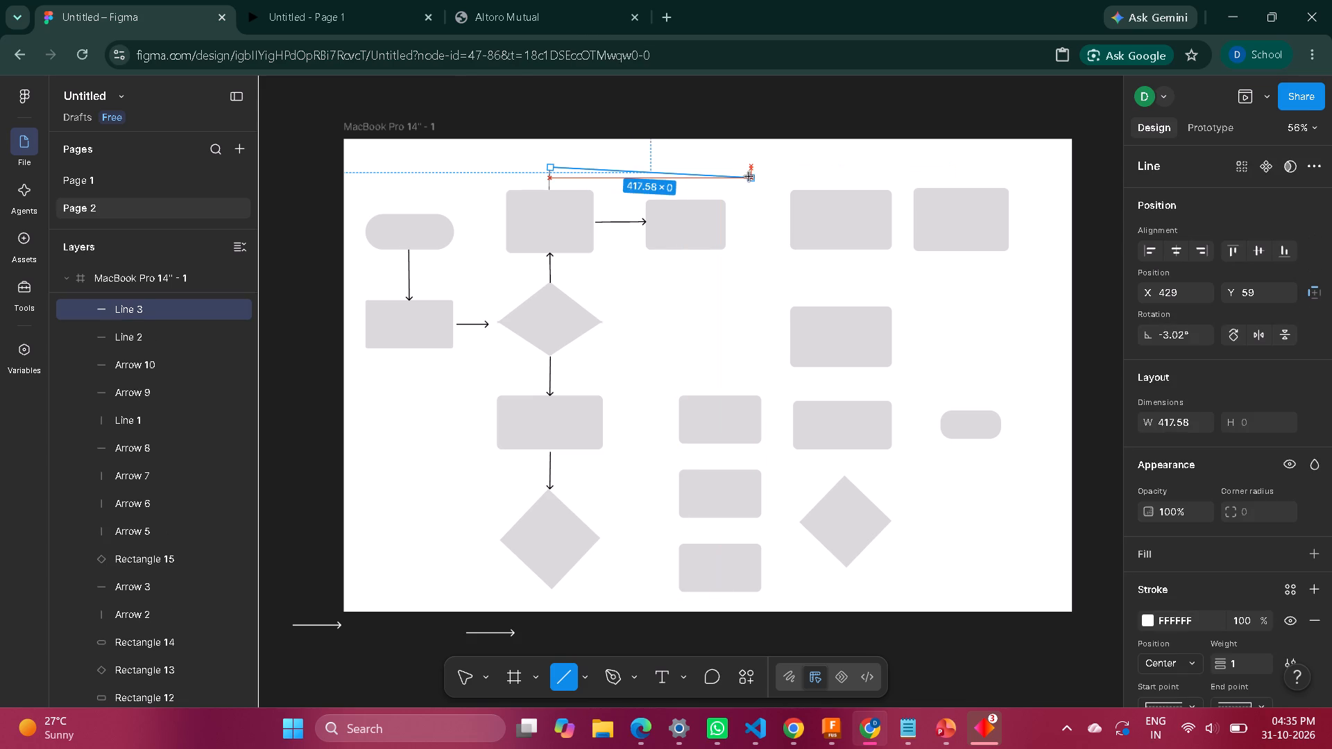
{"action": "left_click_drag", "start_coordinate": [749, 177], "coordinate": [845, 165]}
{"action": "scroll", "coordinate": [758, 180], "scroll_direction": "right", "scroll_amount": 1}
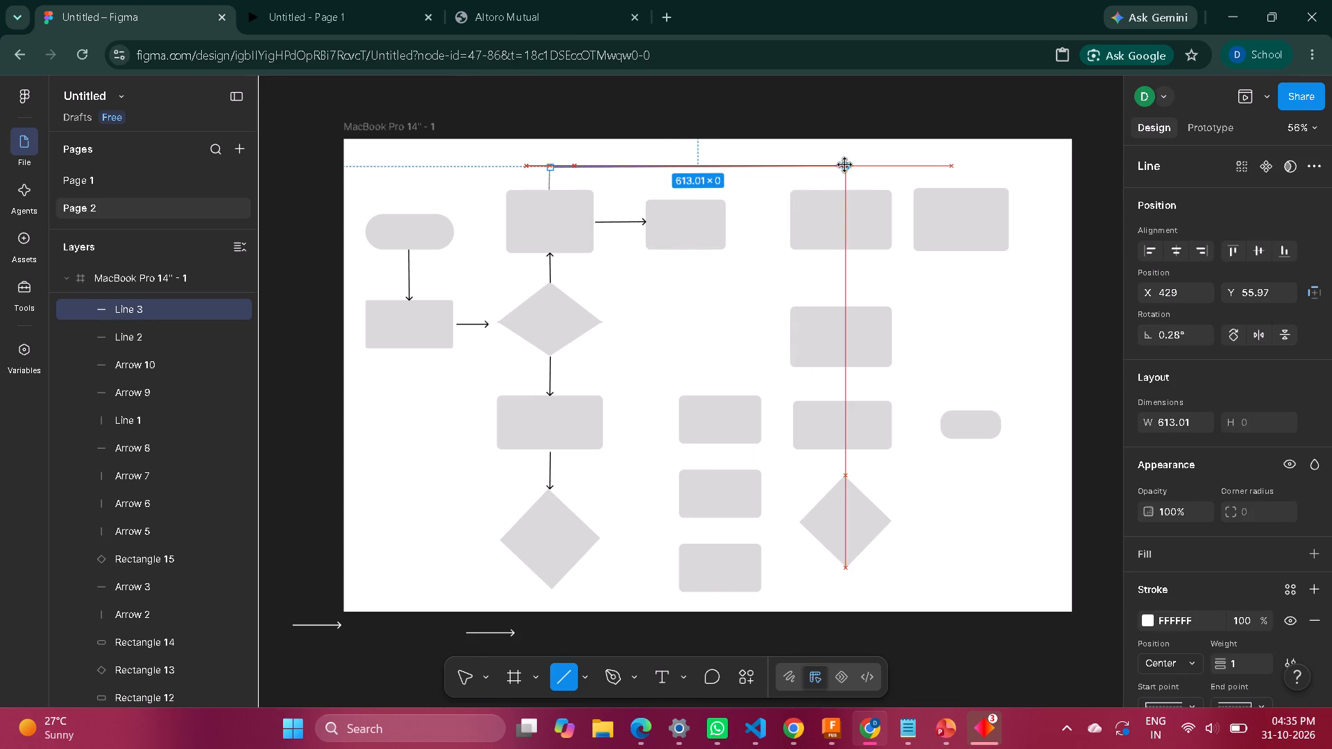
{"action": "left_click", "coordinate": [845, 165]}
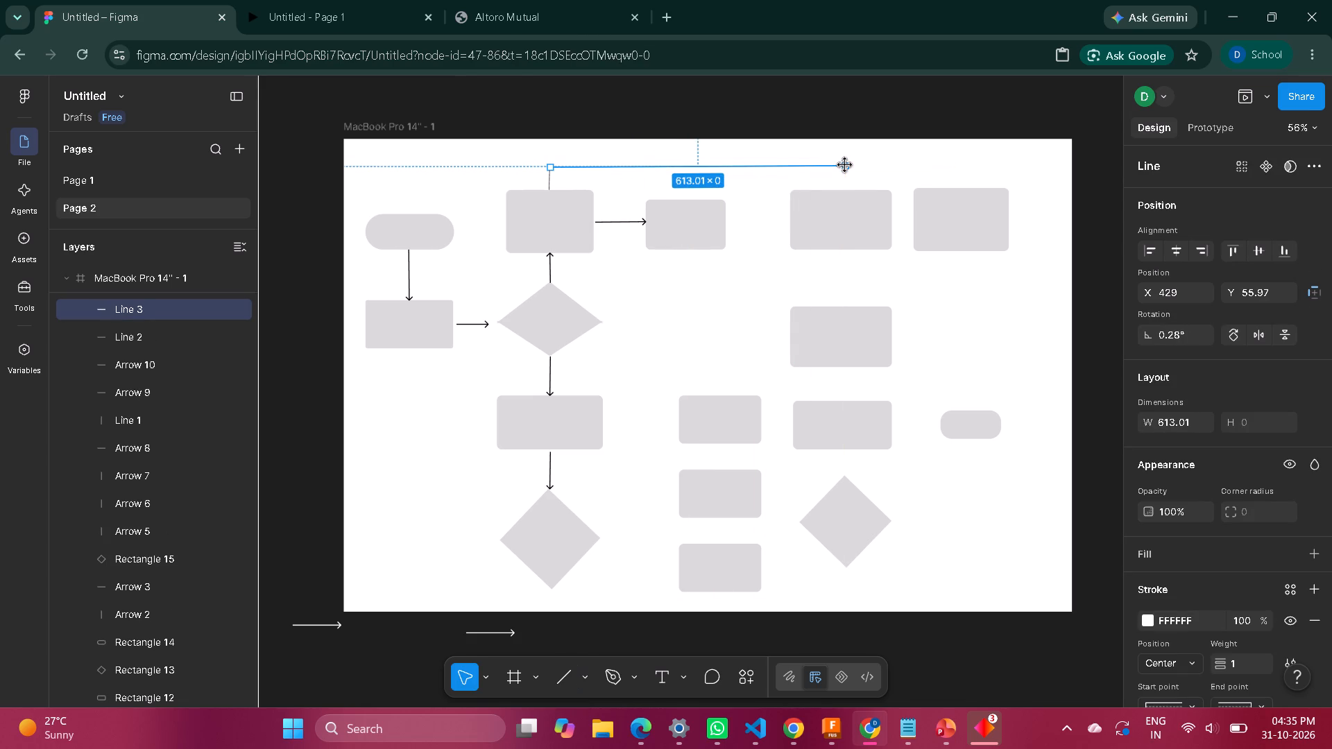
Set the stroke colour of the 613-long line above the top row to 0F0D0D.
{"action": "key", "text": "Return"}
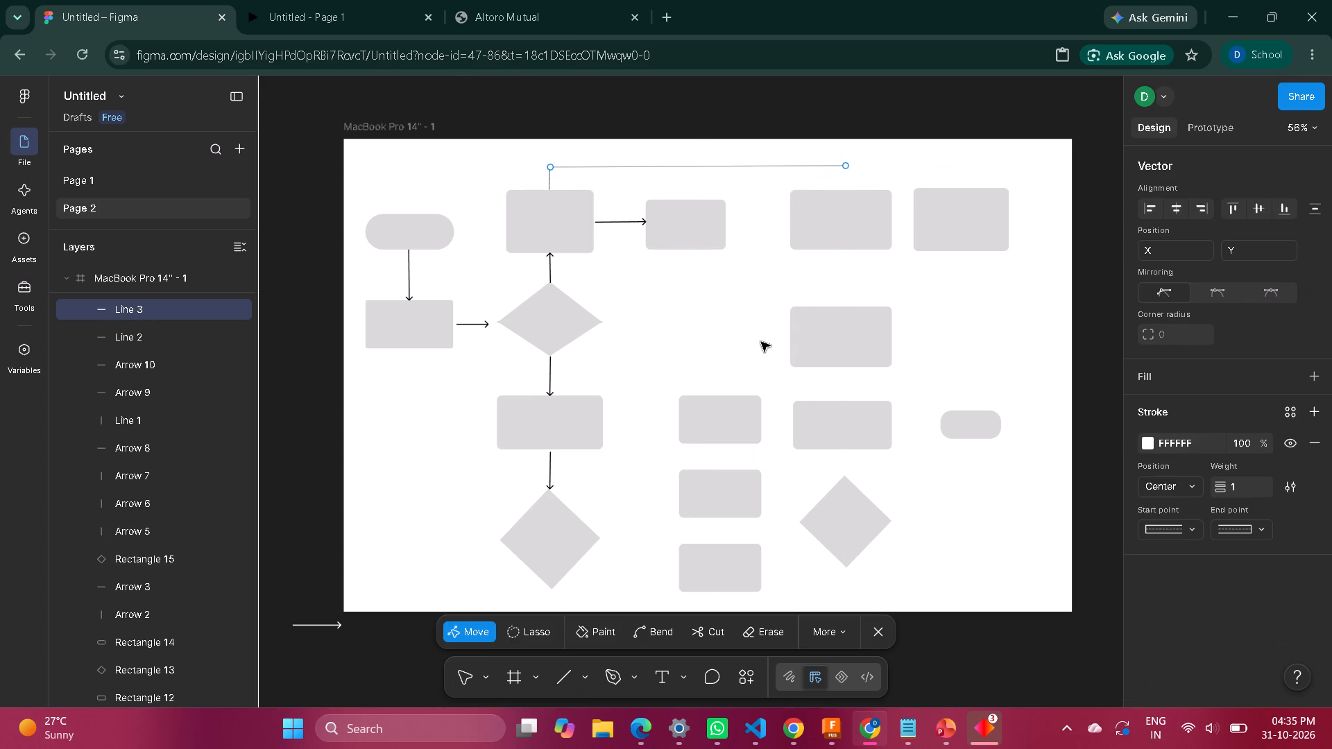
{"action": "left_click", "coordinate": [1149, 442]}
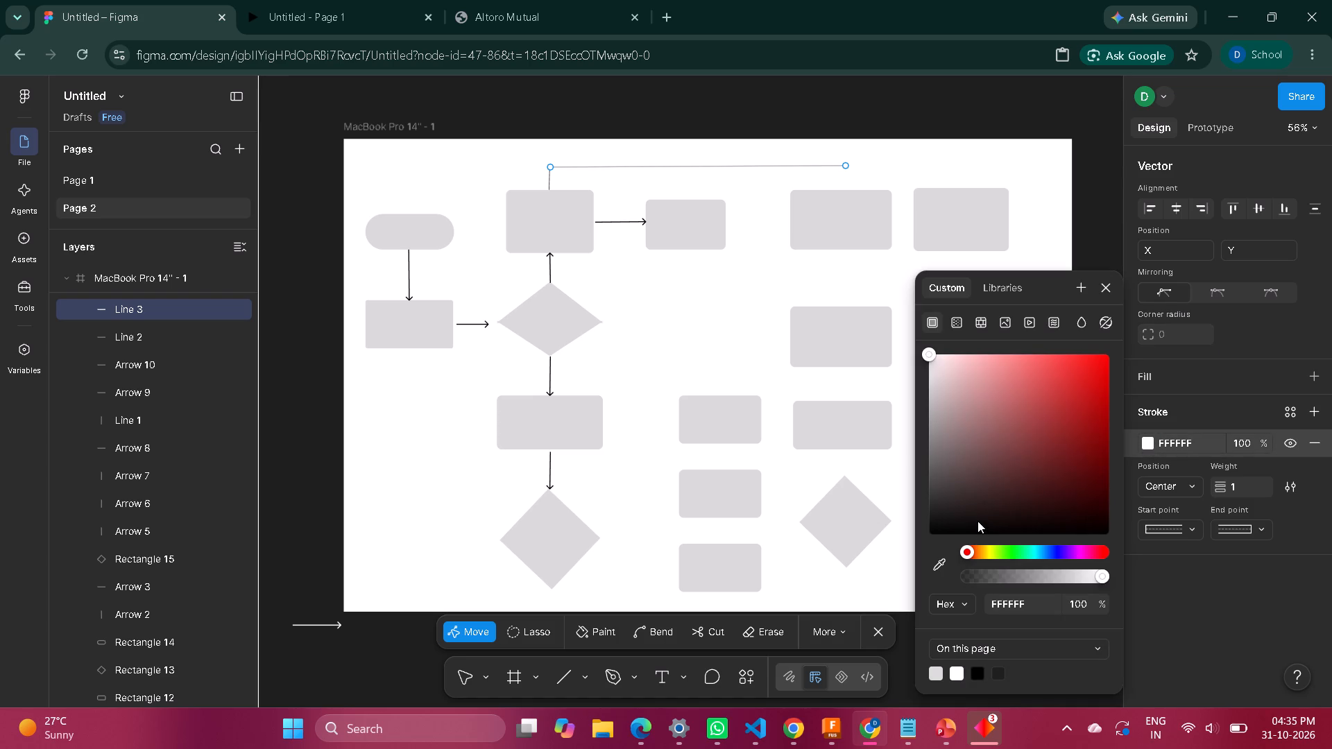
{"action": "right_click", "coordinate": [977, 521]}
{"action": "left_click", "coordinate": [947, 526]}
{"action": "left_click", "coordinate": [947, 524]}
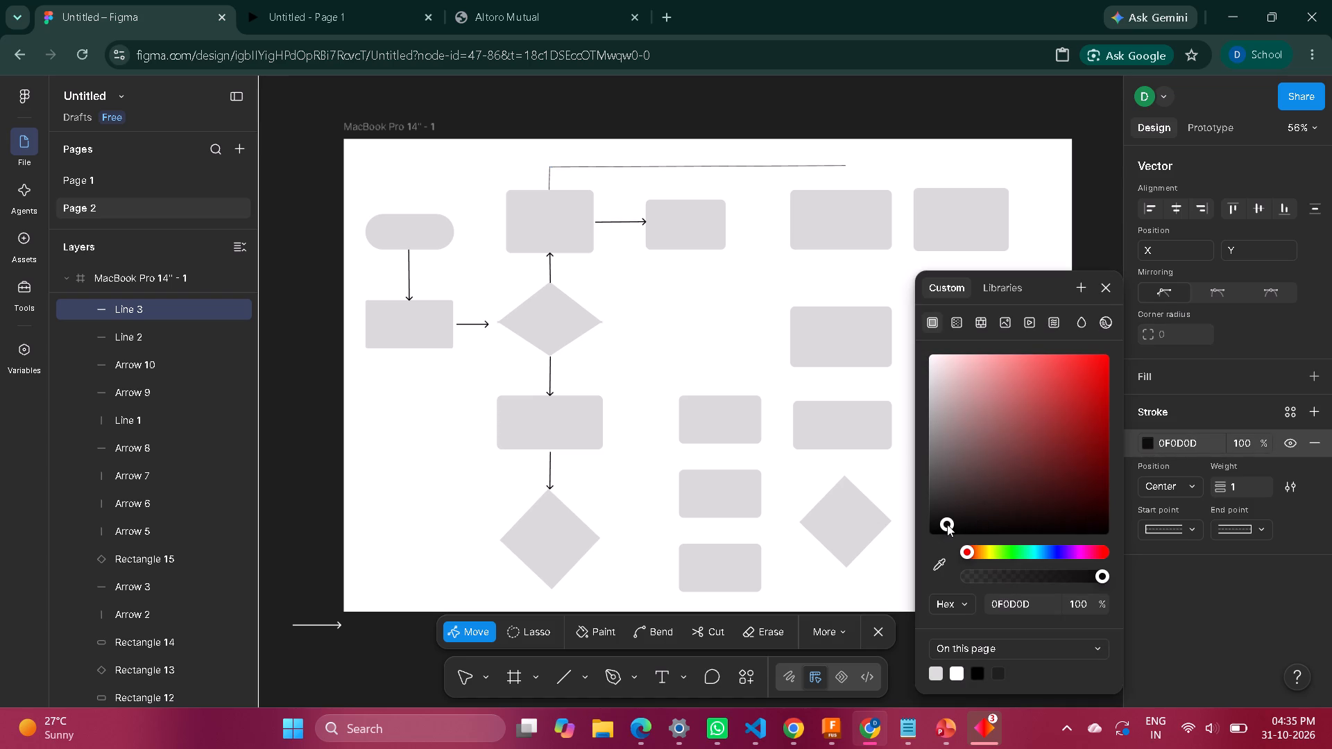
{"action": "left_click", "coordinate": [1076, 126]}
Set the stroke colour of the 613-long line above the top row to 000000.
{"action": "left_click_drag", "start_coordinate": [951, 522], "coordinate": [957, 548]}
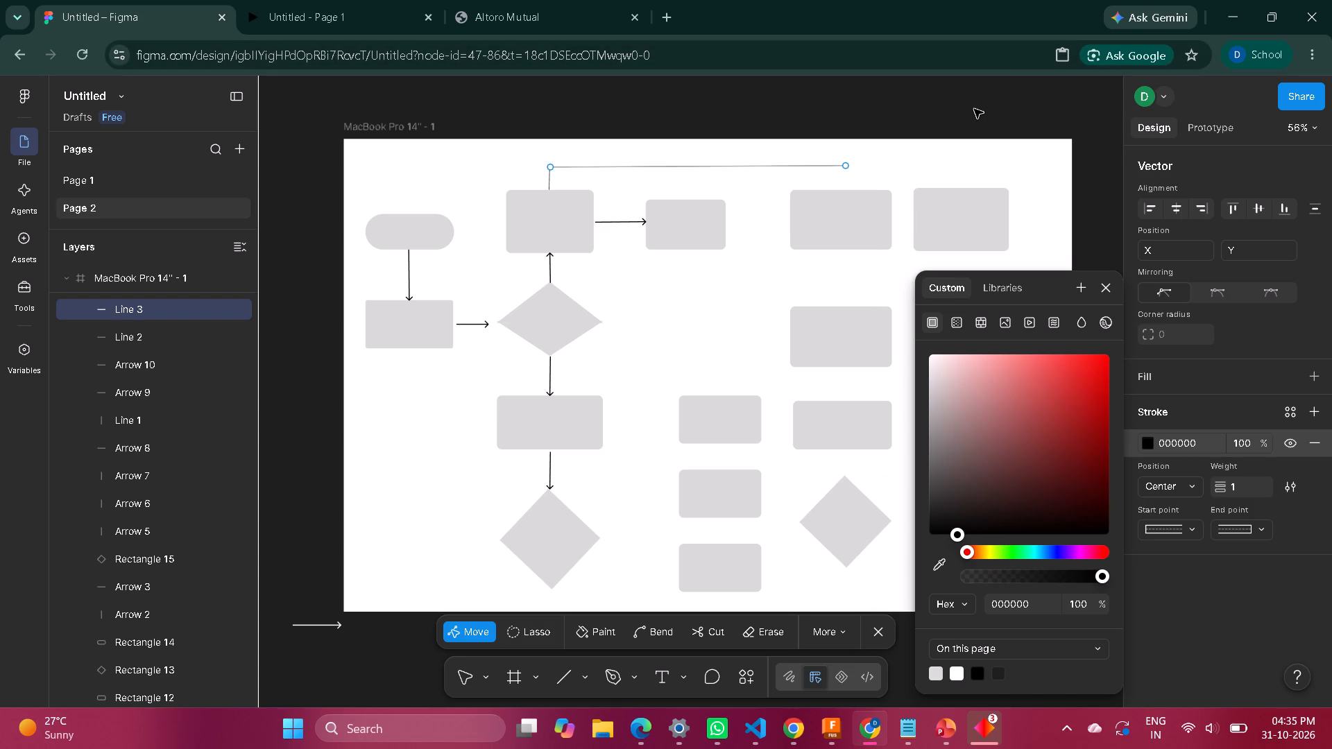
{"action": "key", "text": "Return"}
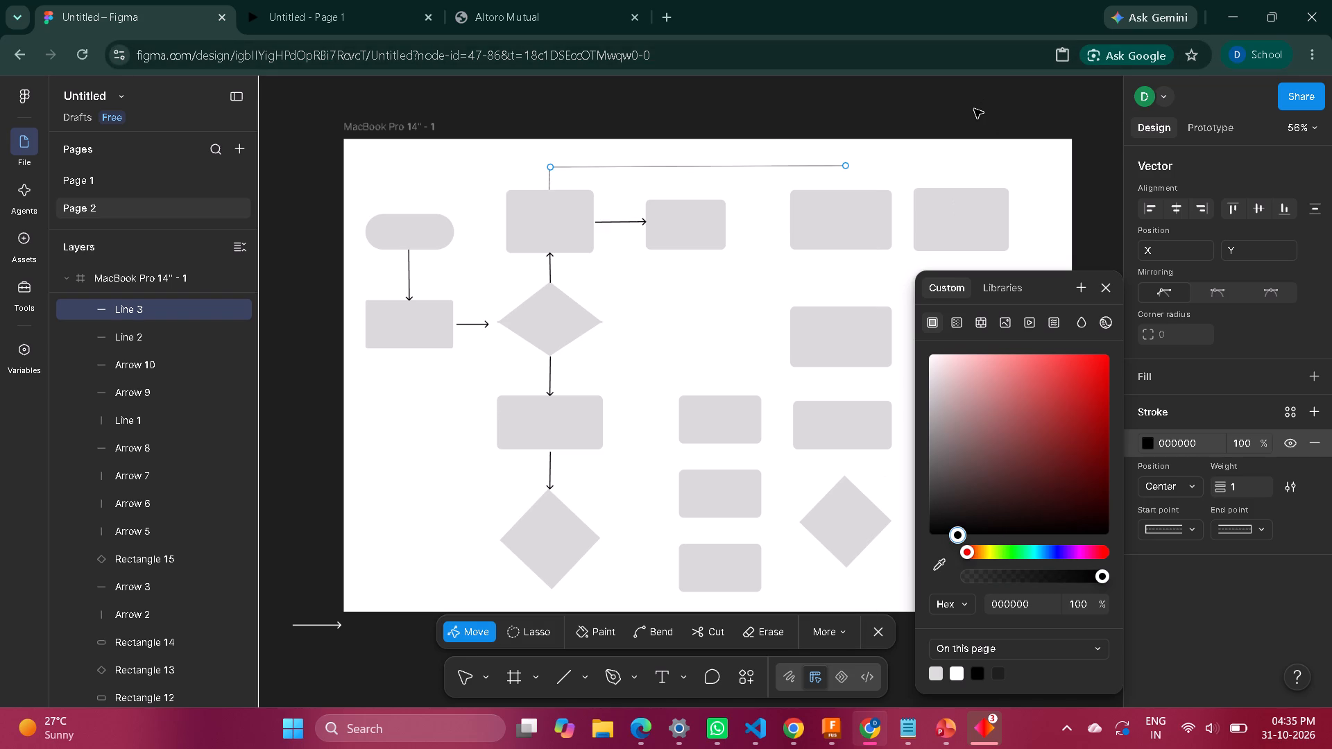
{"action": "double_click", "coordinate": [974, 109]}
{"action": "left_click", "coordinate": [1102, 289]}
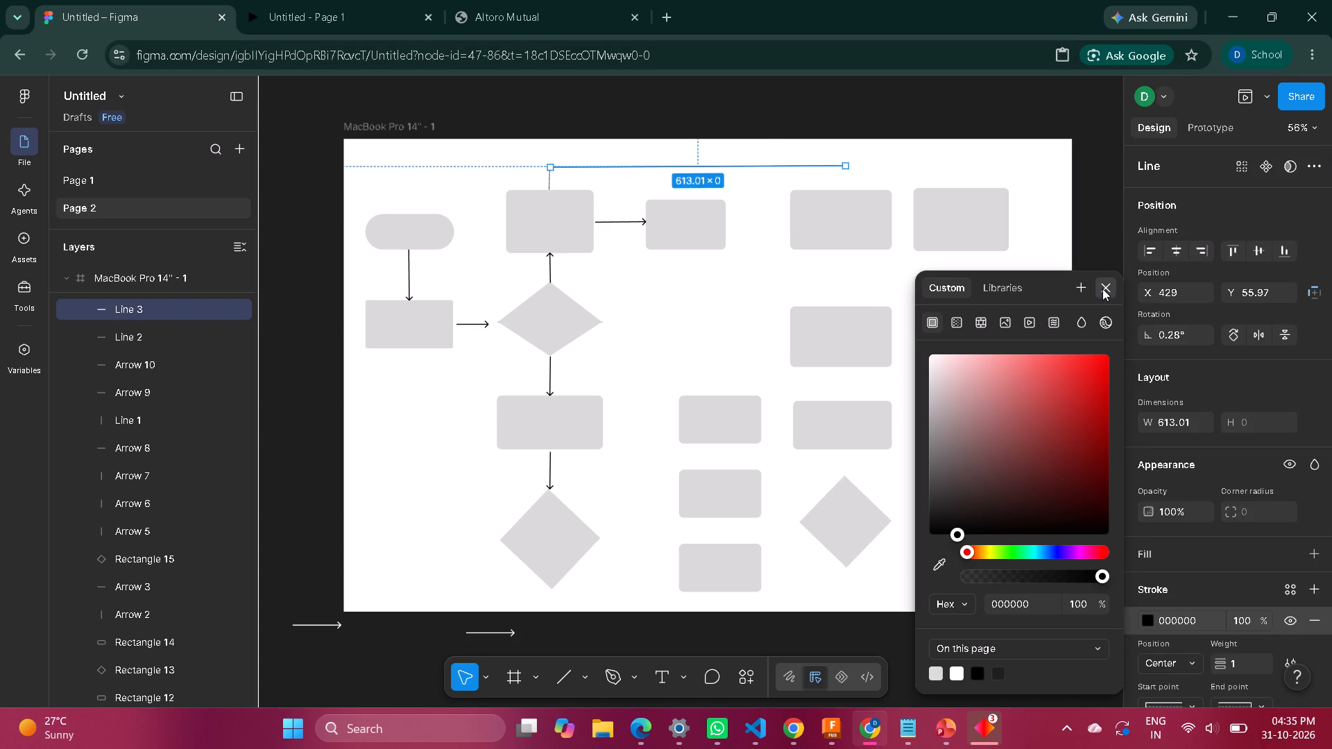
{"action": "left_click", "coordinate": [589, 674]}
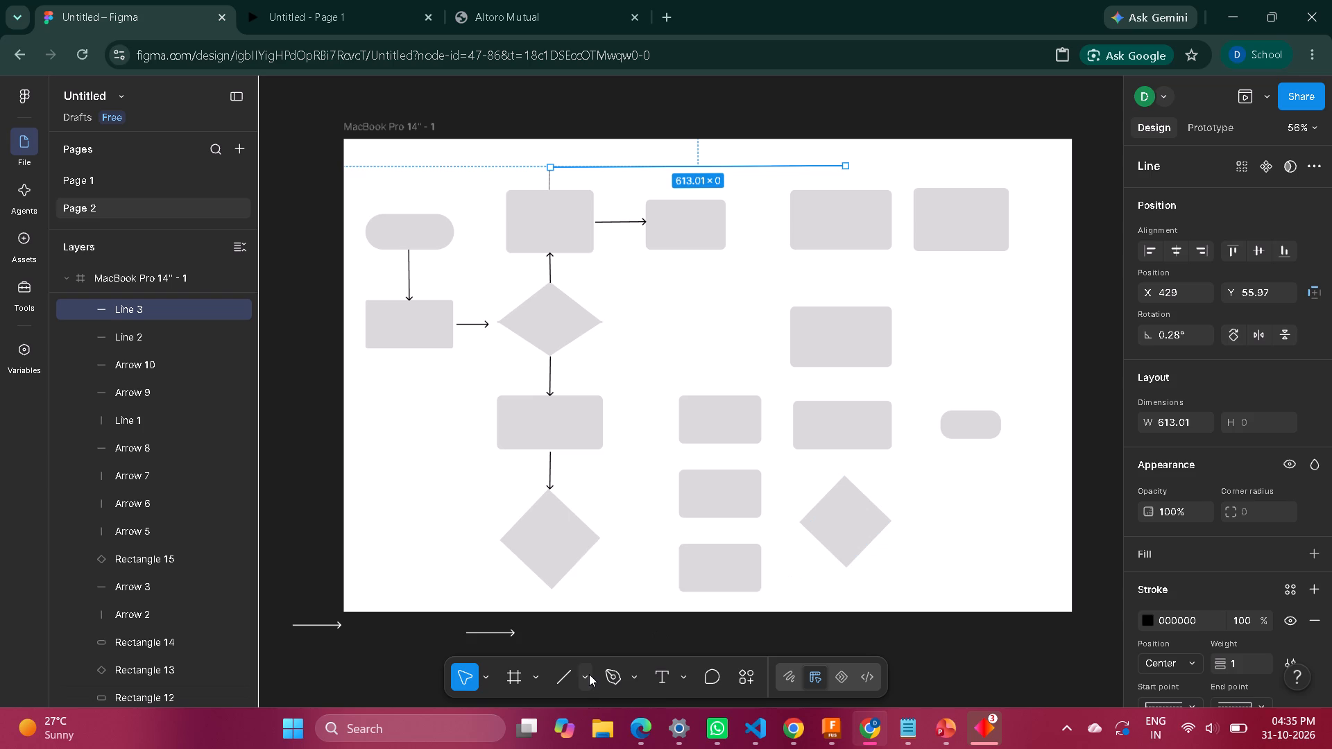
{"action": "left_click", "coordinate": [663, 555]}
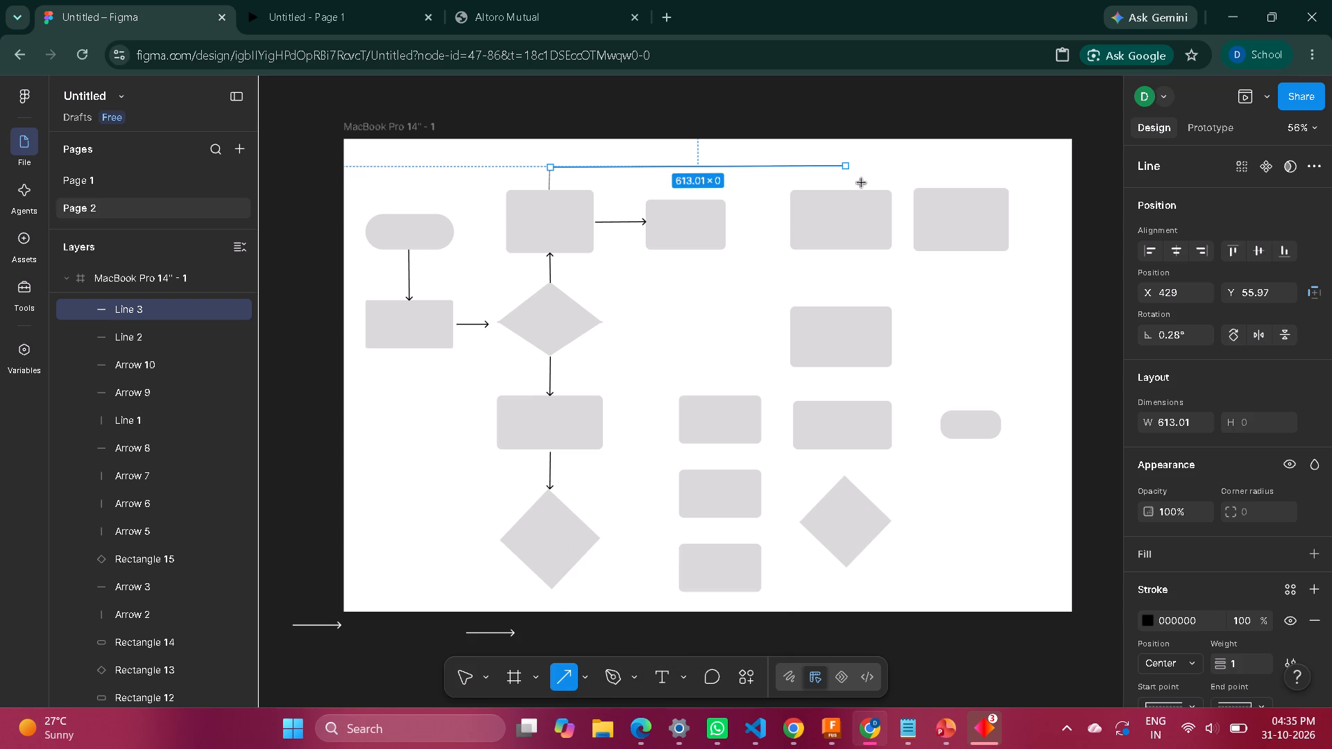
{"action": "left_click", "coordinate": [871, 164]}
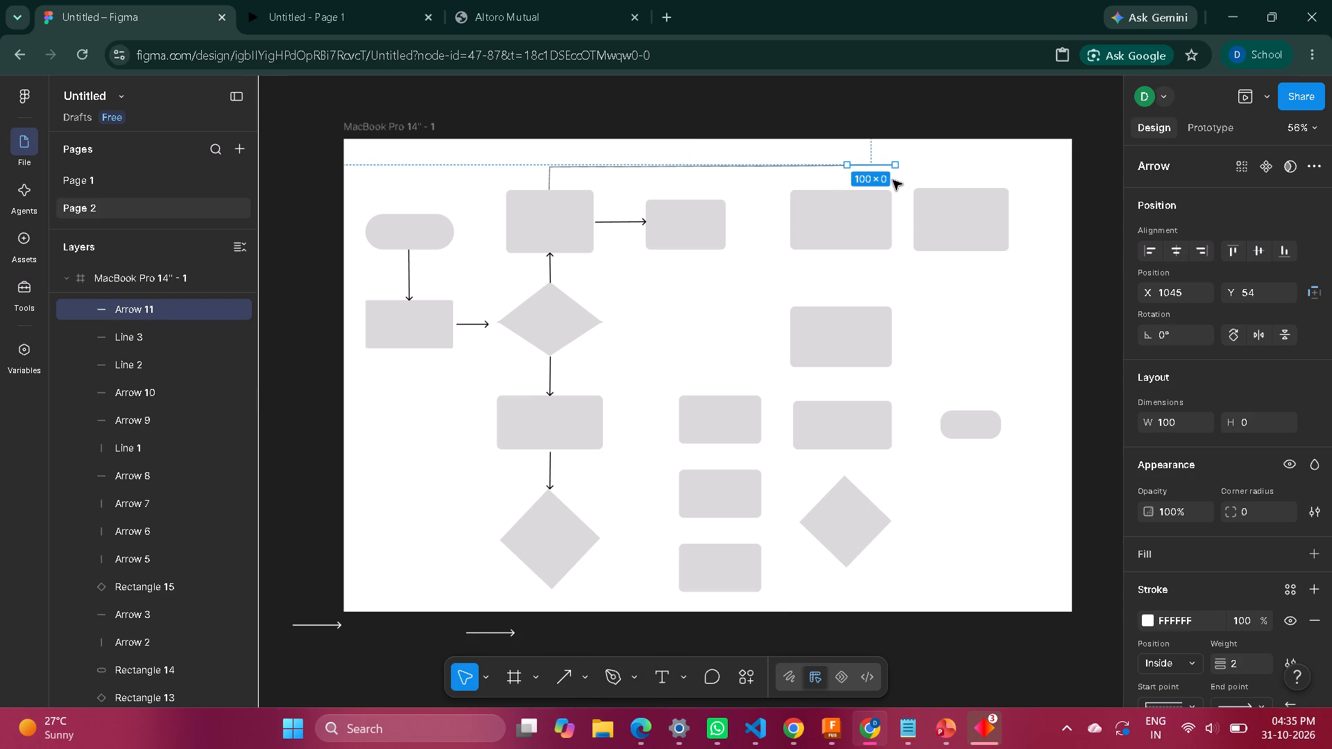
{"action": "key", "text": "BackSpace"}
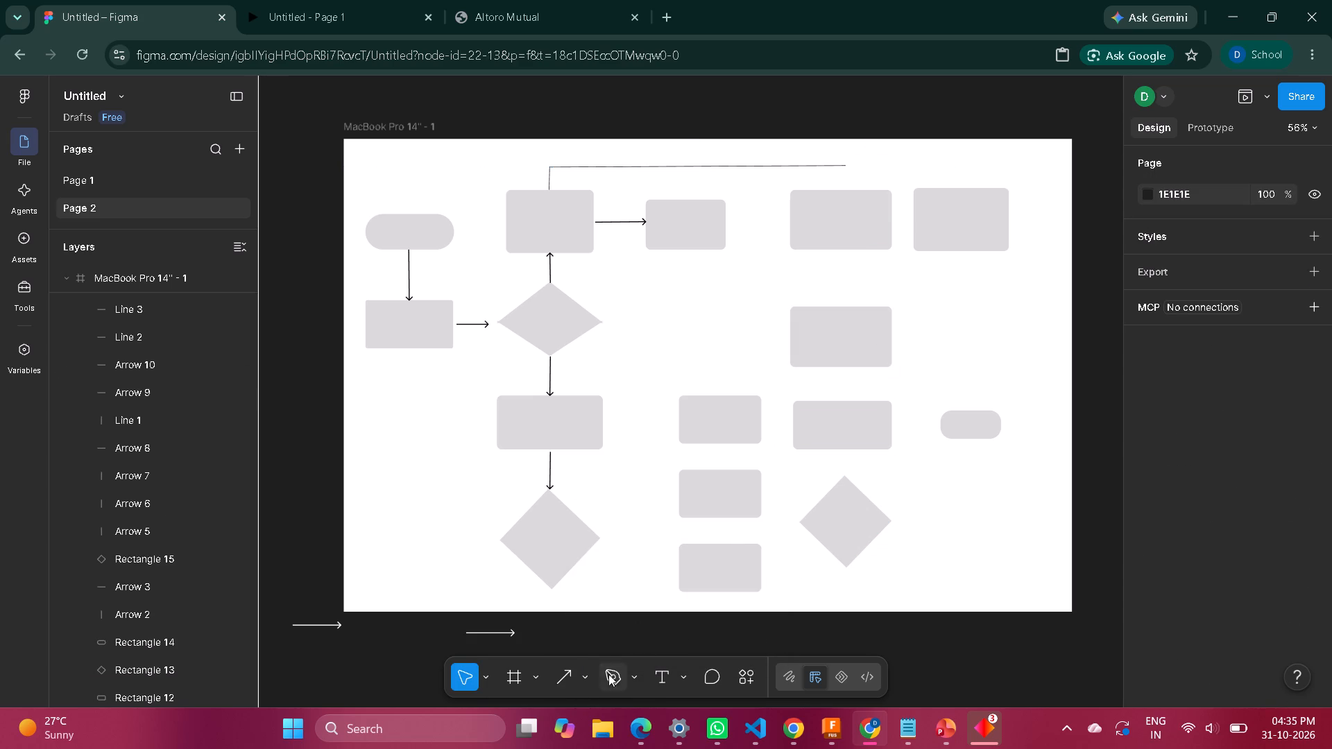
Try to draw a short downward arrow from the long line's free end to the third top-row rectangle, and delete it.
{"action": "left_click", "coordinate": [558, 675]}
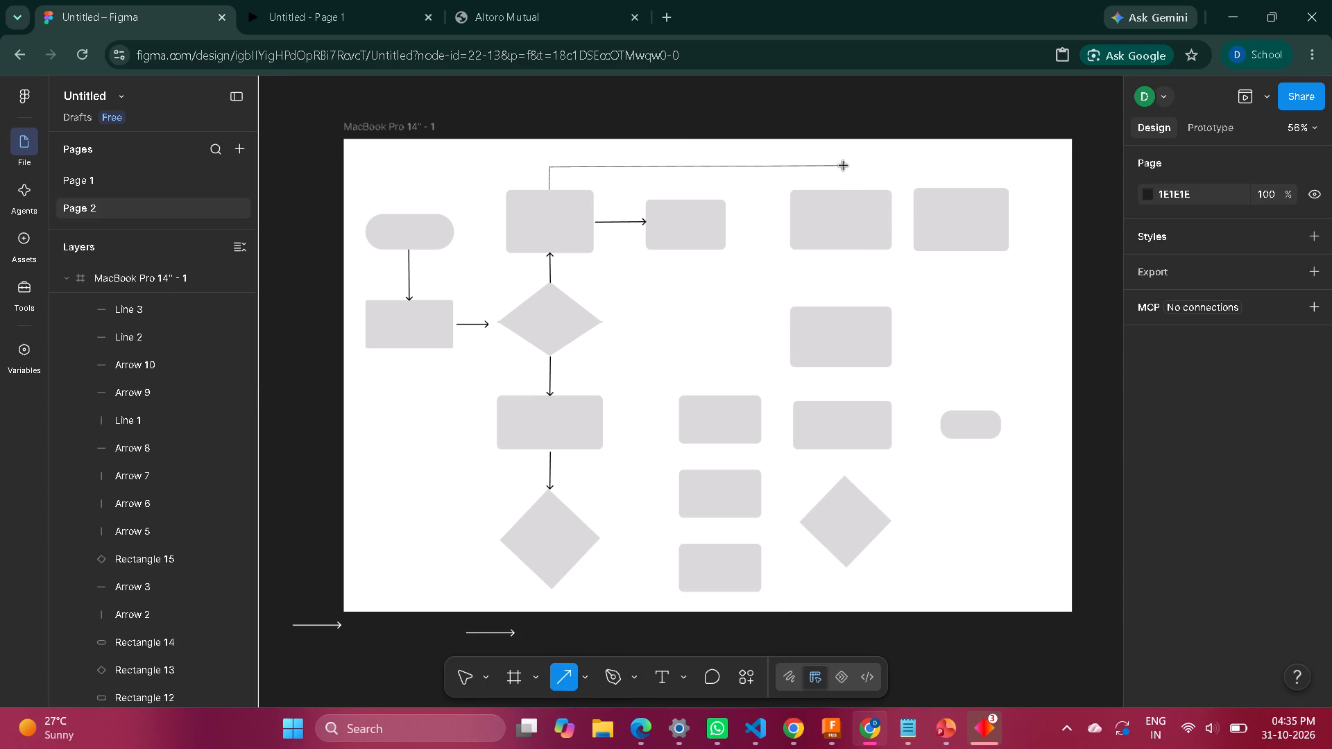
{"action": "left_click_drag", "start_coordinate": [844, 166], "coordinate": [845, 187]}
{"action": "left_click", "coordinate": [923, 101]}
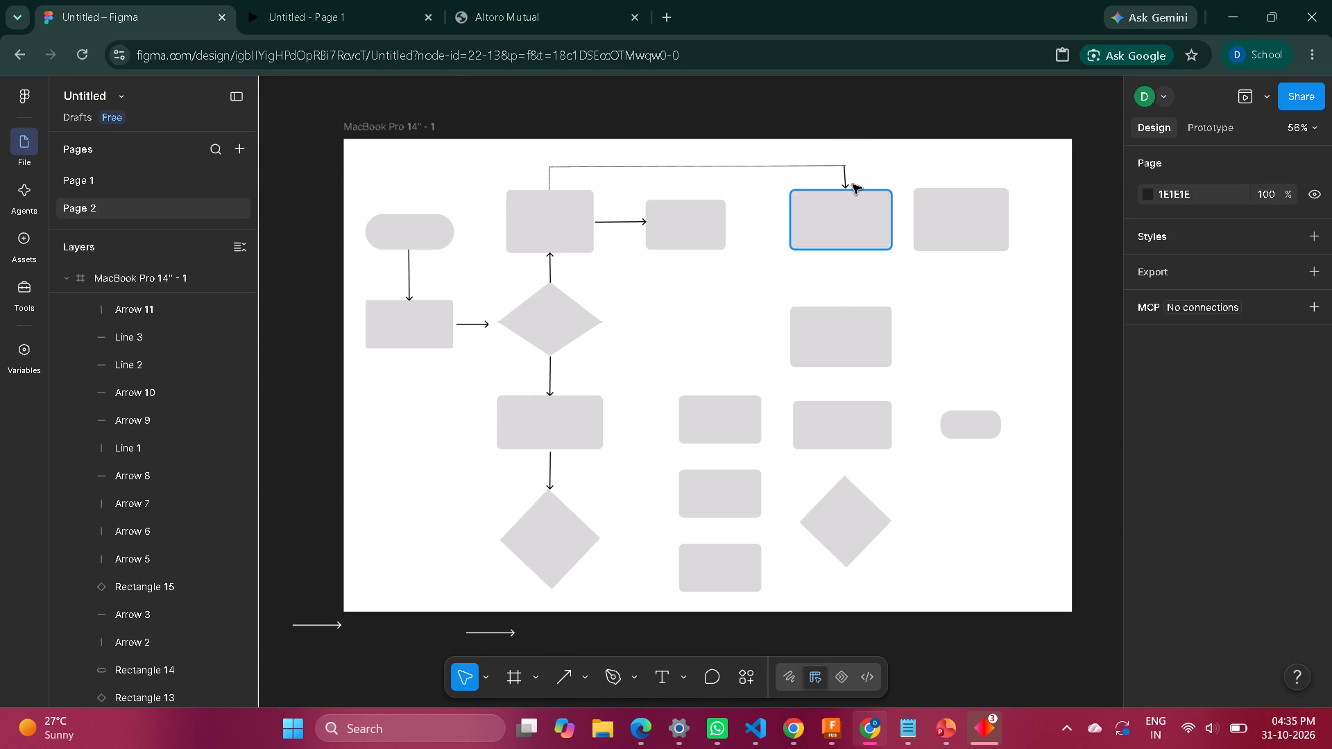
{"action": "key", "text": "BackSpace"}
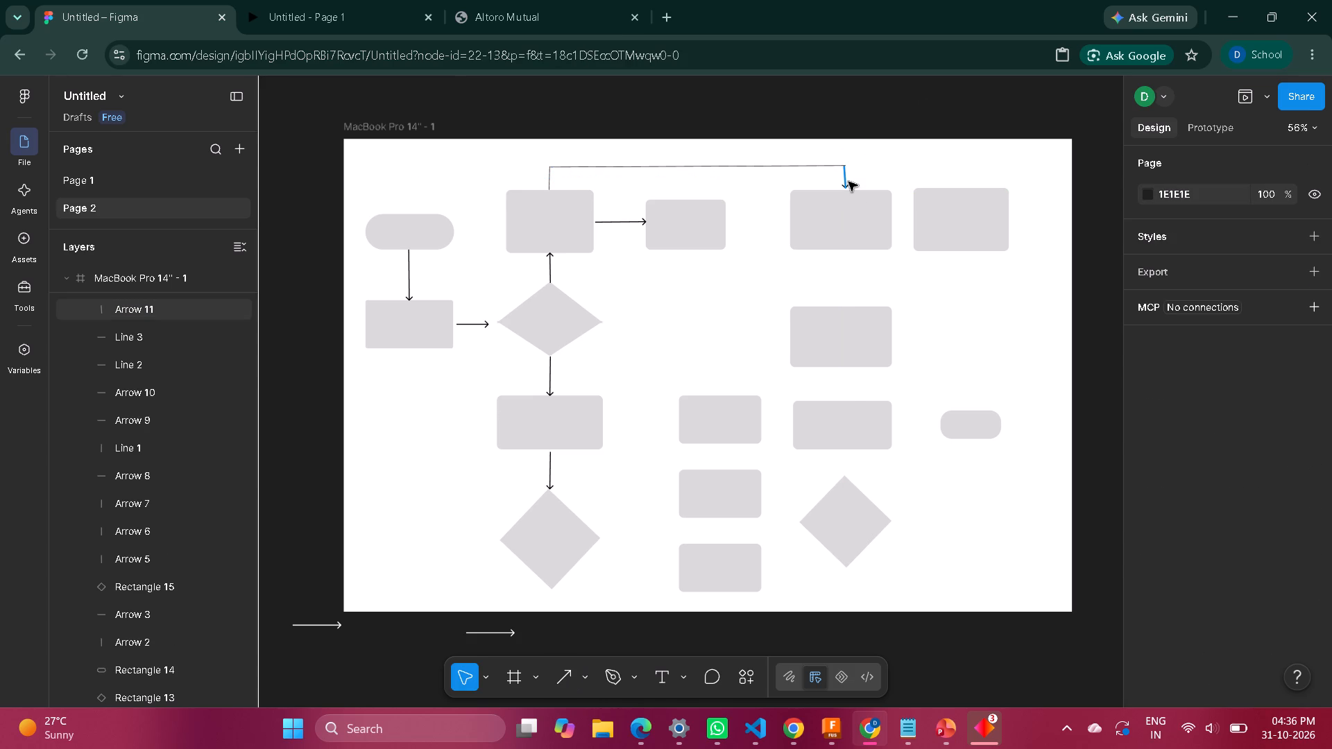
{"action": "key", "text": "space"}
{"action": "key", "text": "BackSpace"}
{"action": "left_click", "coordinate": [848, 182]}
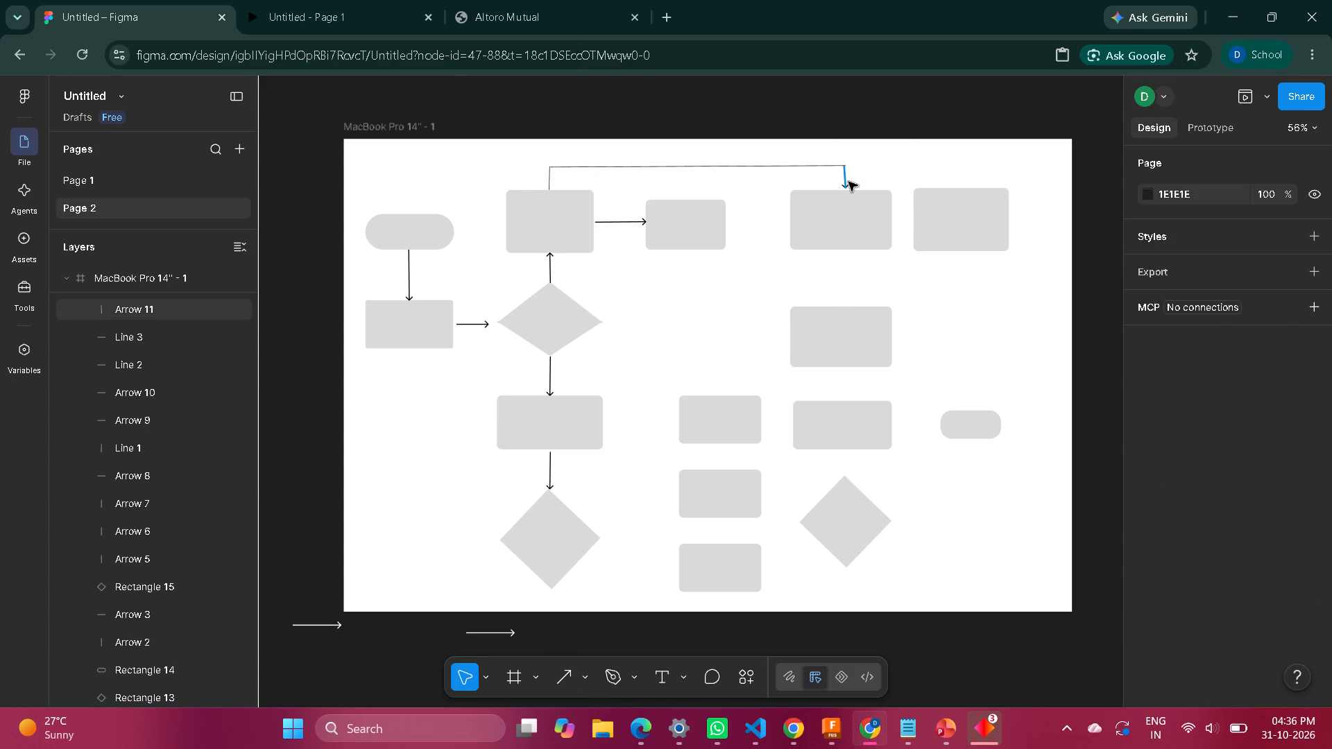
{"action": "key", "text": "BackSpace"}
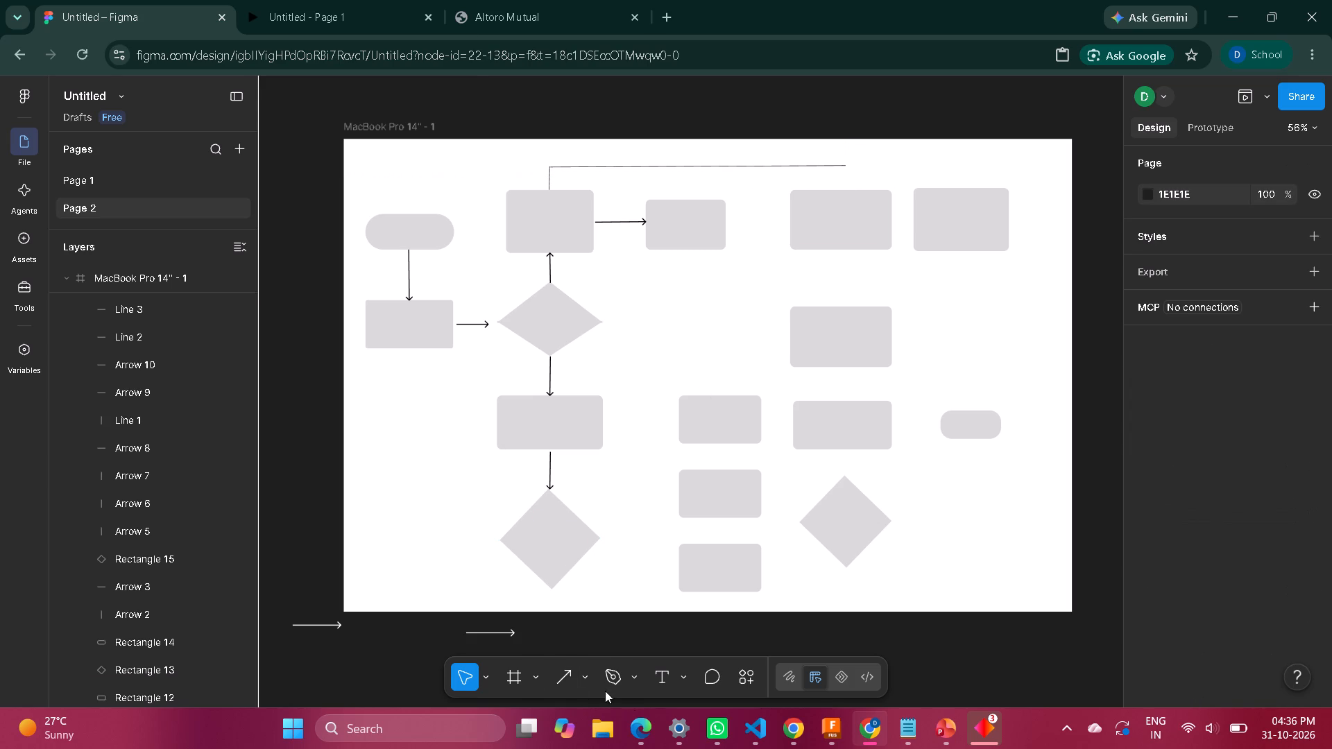
Draw a downward arrow about 48 long from the long line's free end to the third top-row rectangle's top edge.
{"action": "double_click", "coordinate": [577, 675]}
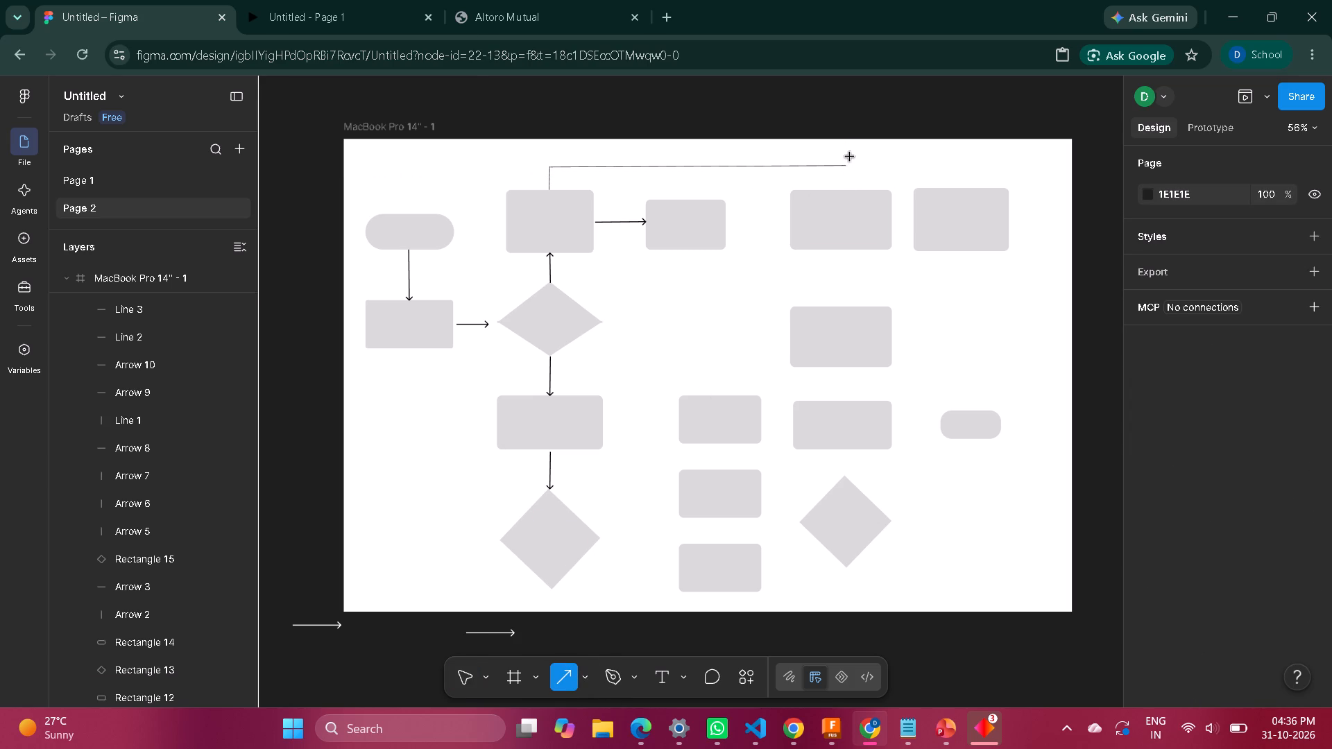
{"action": "left_click_drag", "start_coordinate": [846, 166], "coordinate": [845, 191]}
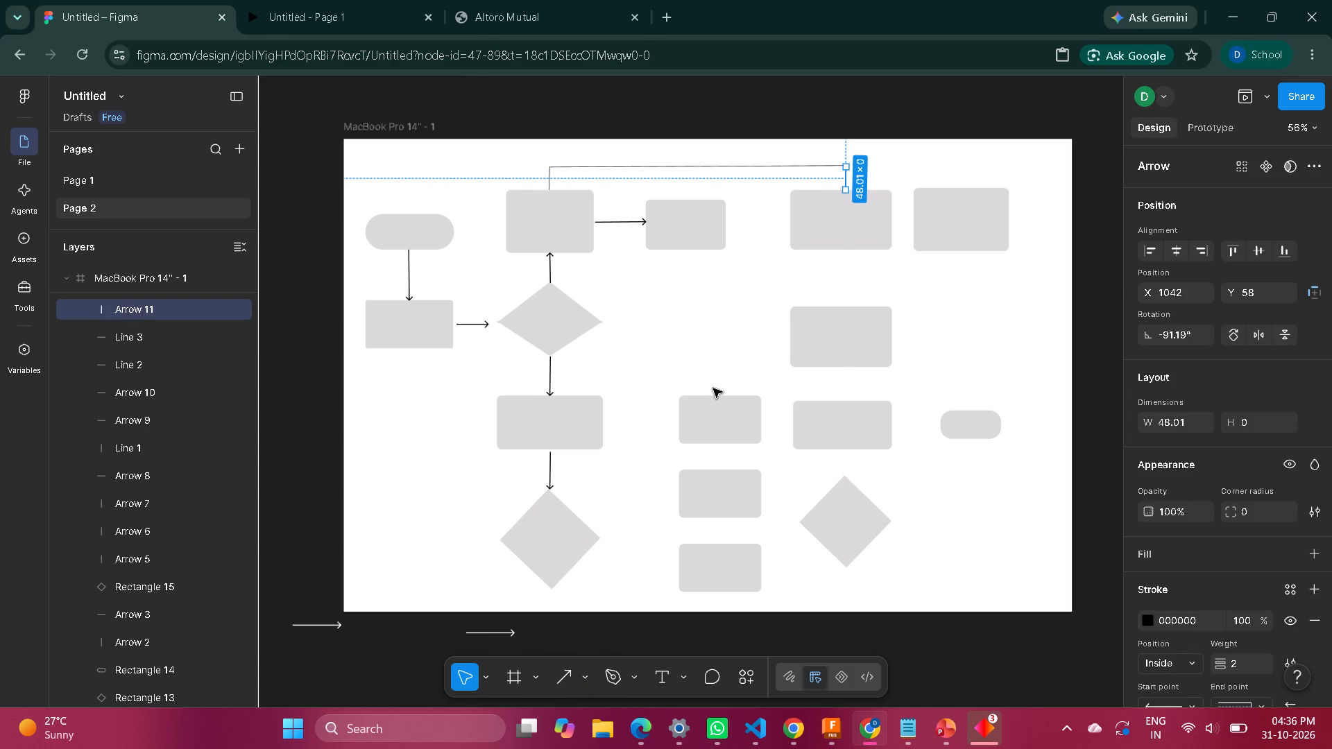
{"action": "left_click", "coordinate": [713, 388]}
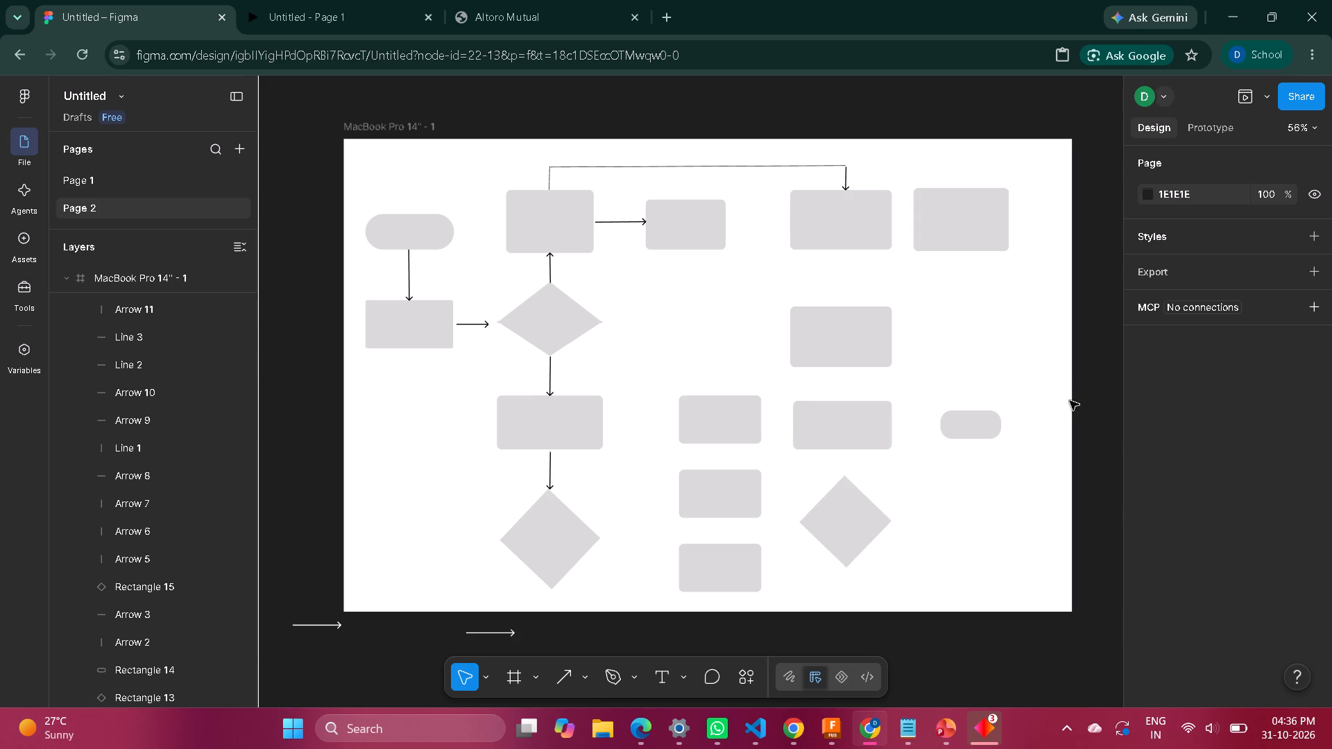
Draw a downward arrow about 118 long from the third top-row rectangle to the rectangle directly below it.
{"action": "left_click", "coordinate": [564, 683]}
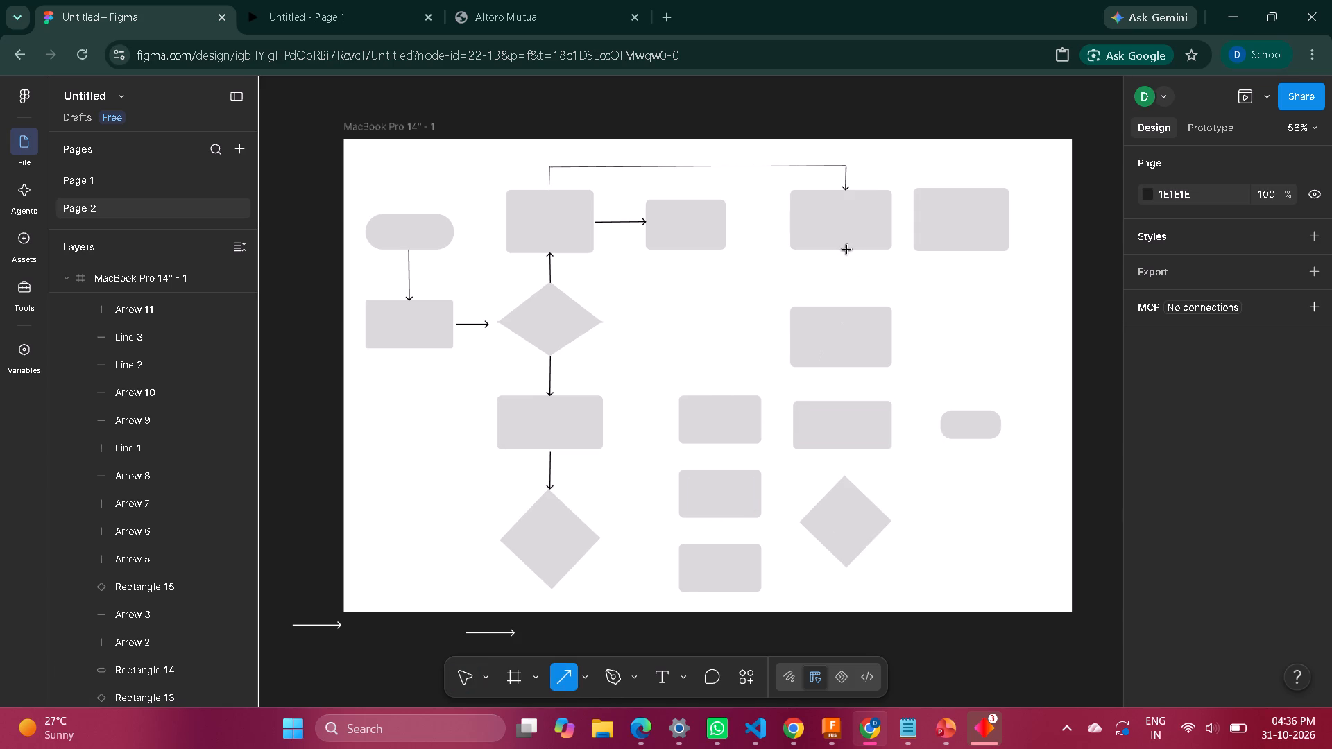
{"action": "left_click_drag", "start_coordinate": [839, 250], "coordinate": [837, 304]}
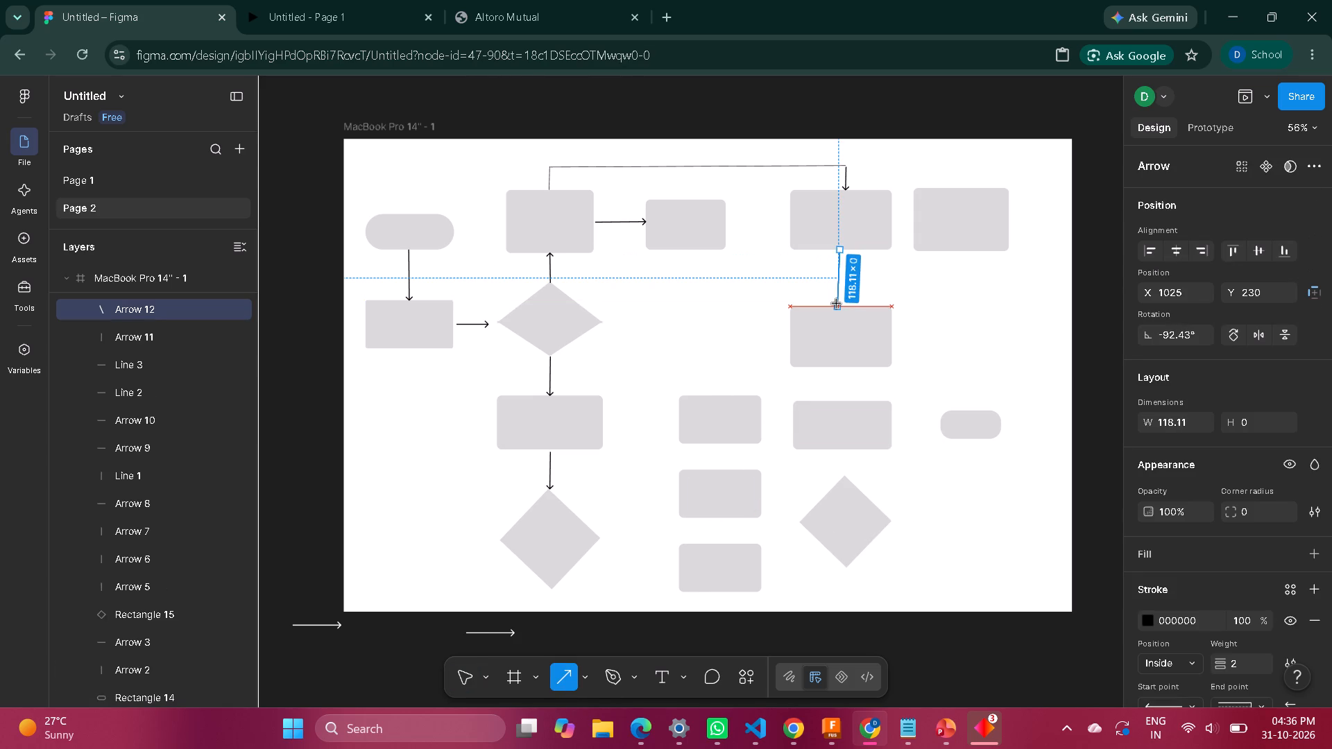
{"action": "left_click_drag", "start_coordinate": [837, 304], "coordinate": [839, 308]}
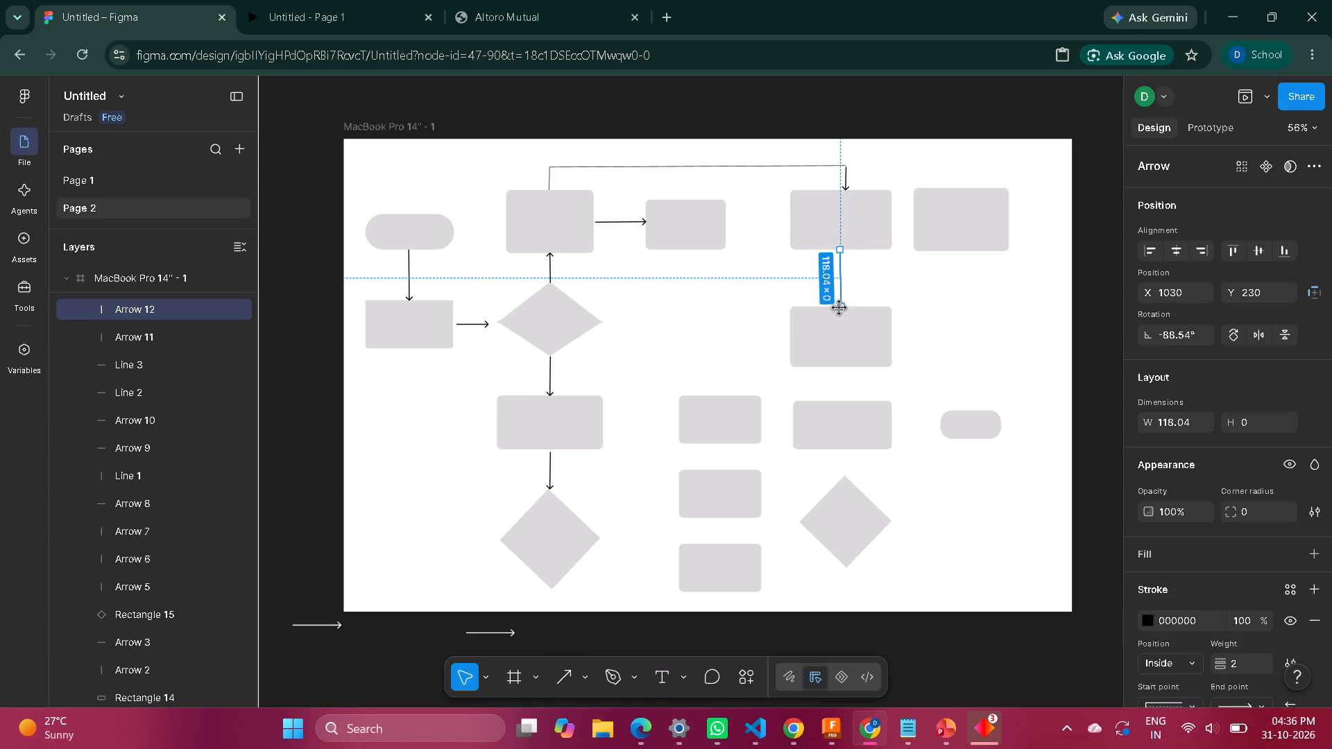
{"action": "left_click", "coordinate": [839, 376]}
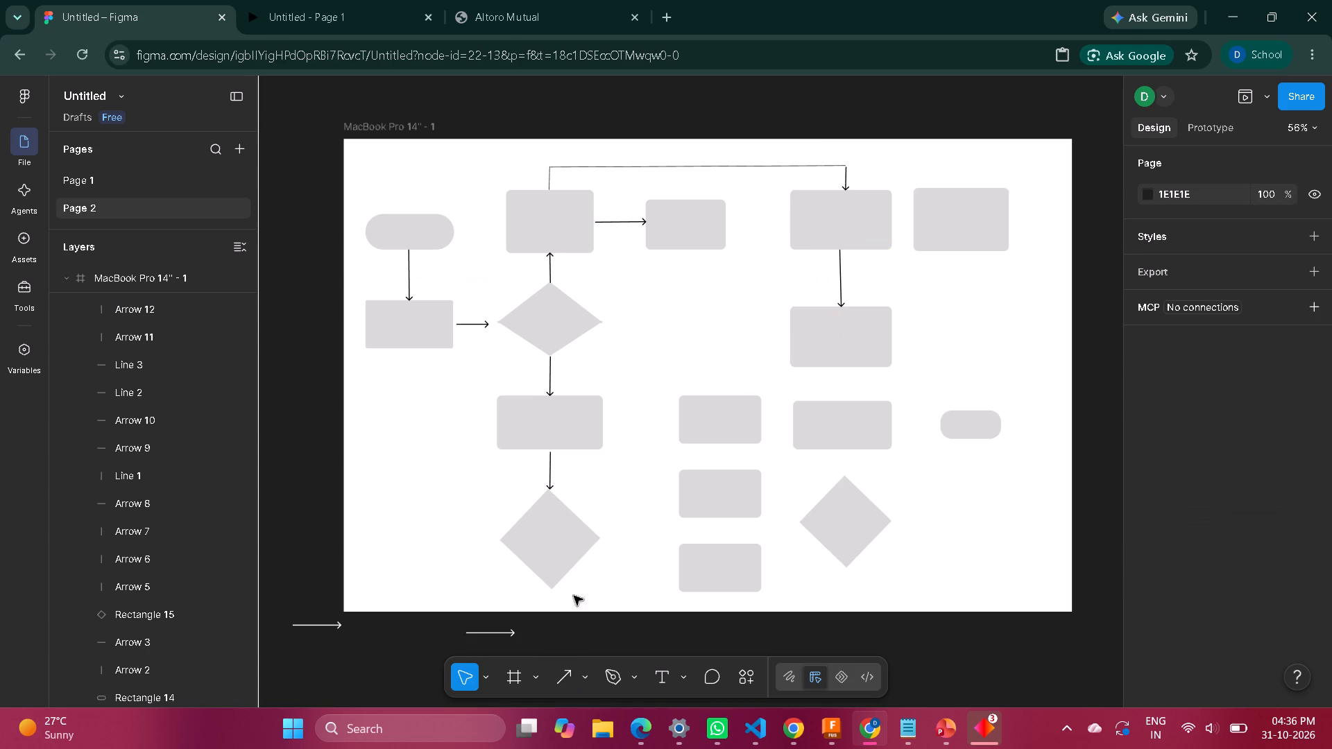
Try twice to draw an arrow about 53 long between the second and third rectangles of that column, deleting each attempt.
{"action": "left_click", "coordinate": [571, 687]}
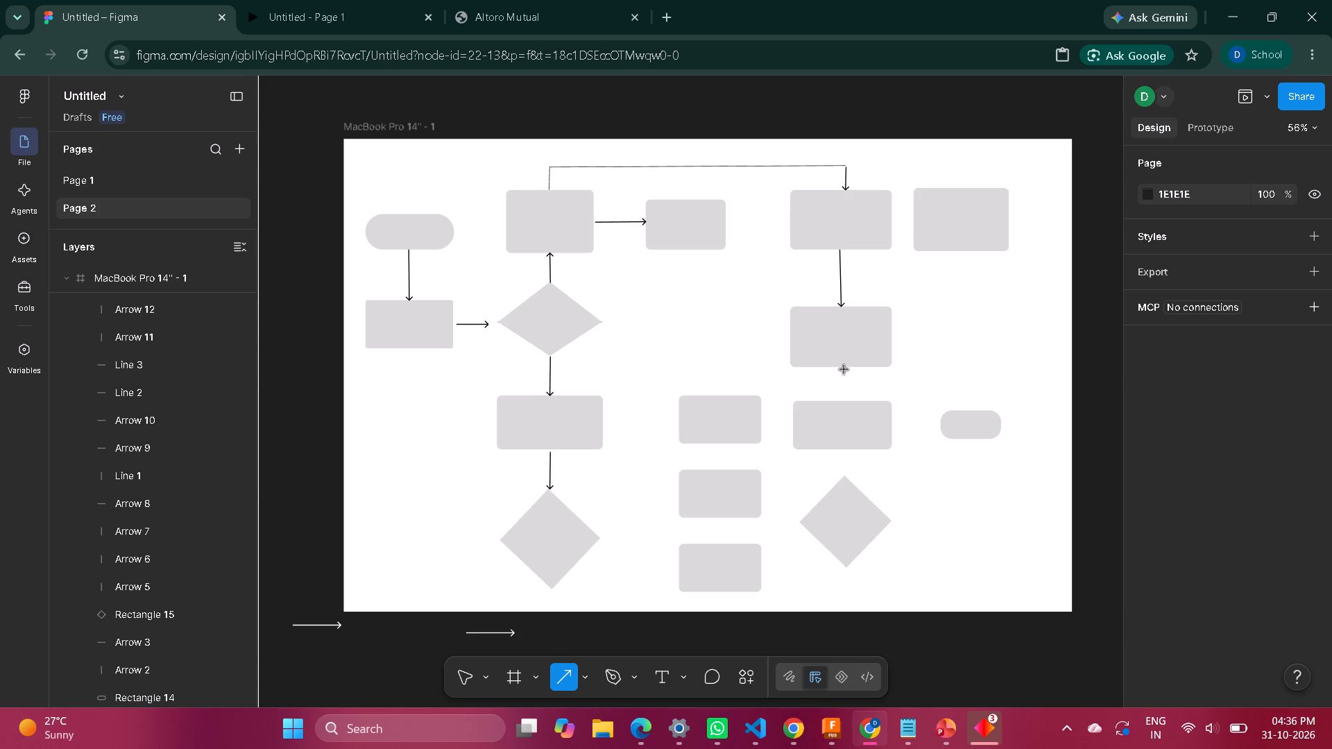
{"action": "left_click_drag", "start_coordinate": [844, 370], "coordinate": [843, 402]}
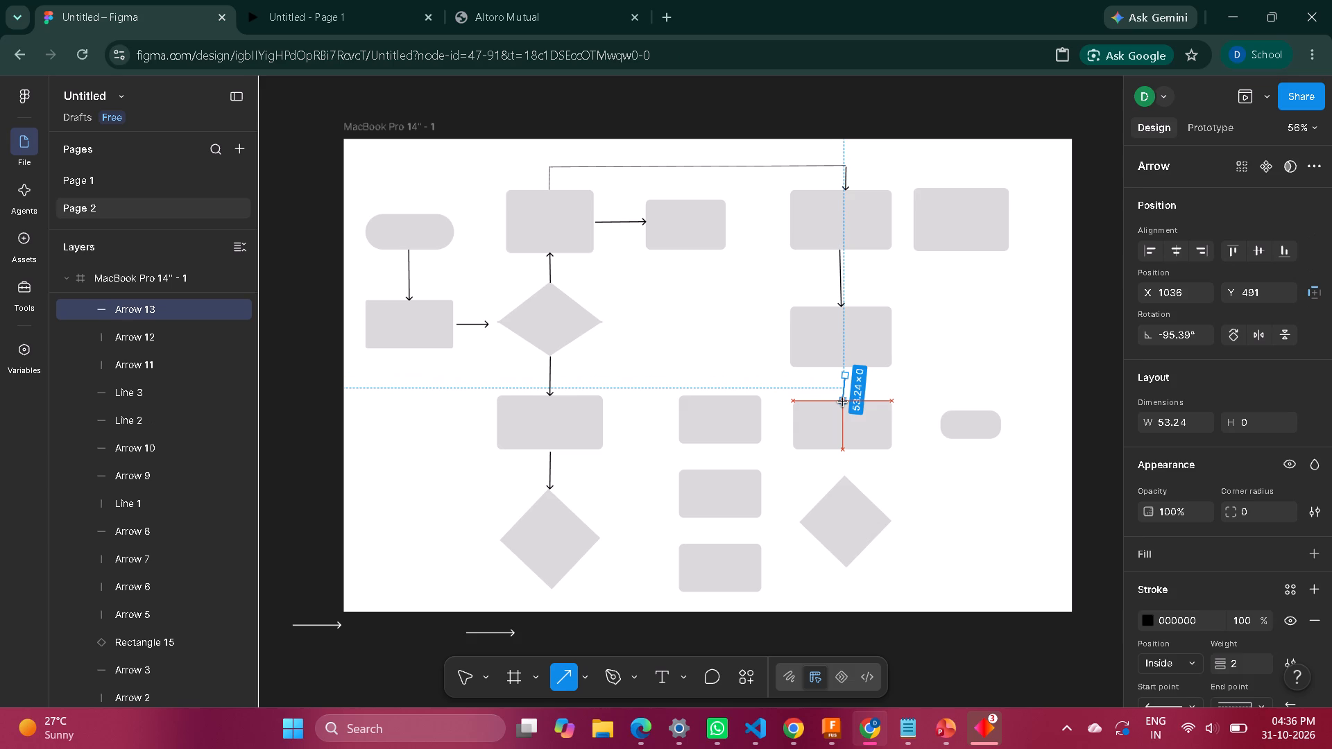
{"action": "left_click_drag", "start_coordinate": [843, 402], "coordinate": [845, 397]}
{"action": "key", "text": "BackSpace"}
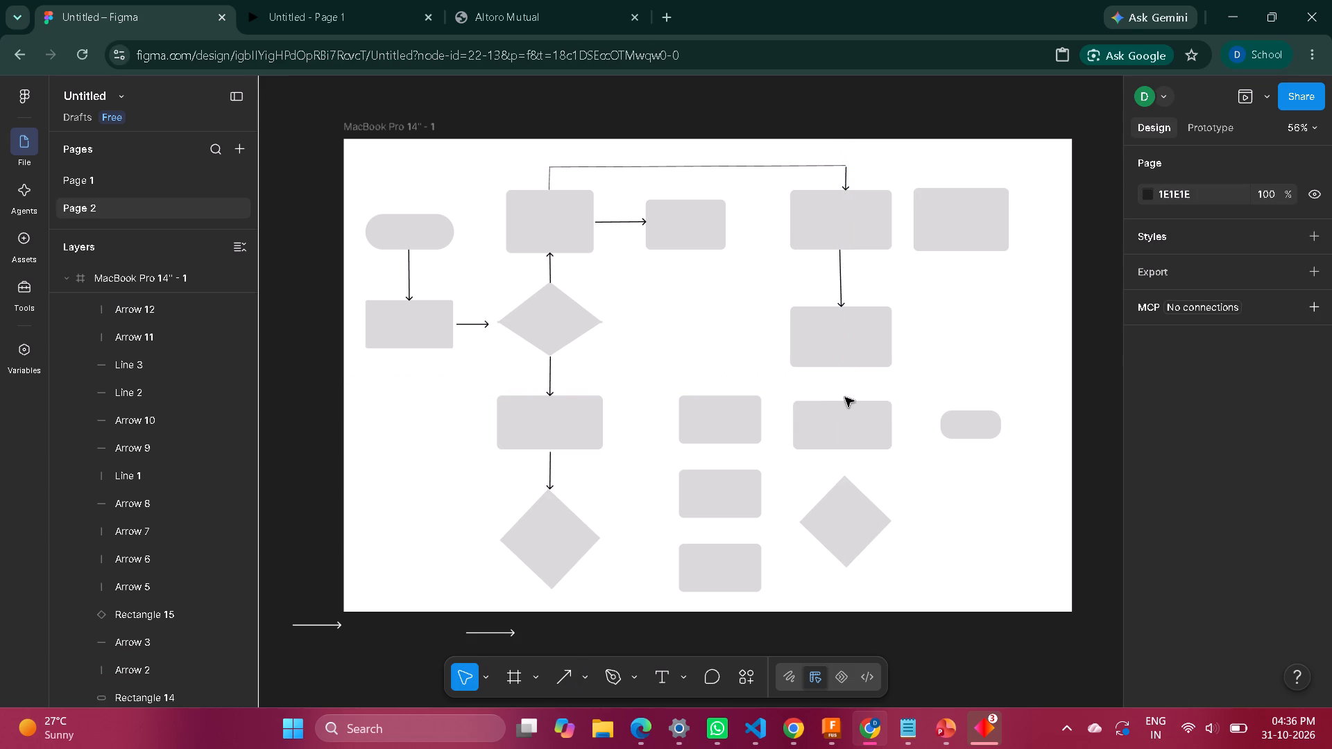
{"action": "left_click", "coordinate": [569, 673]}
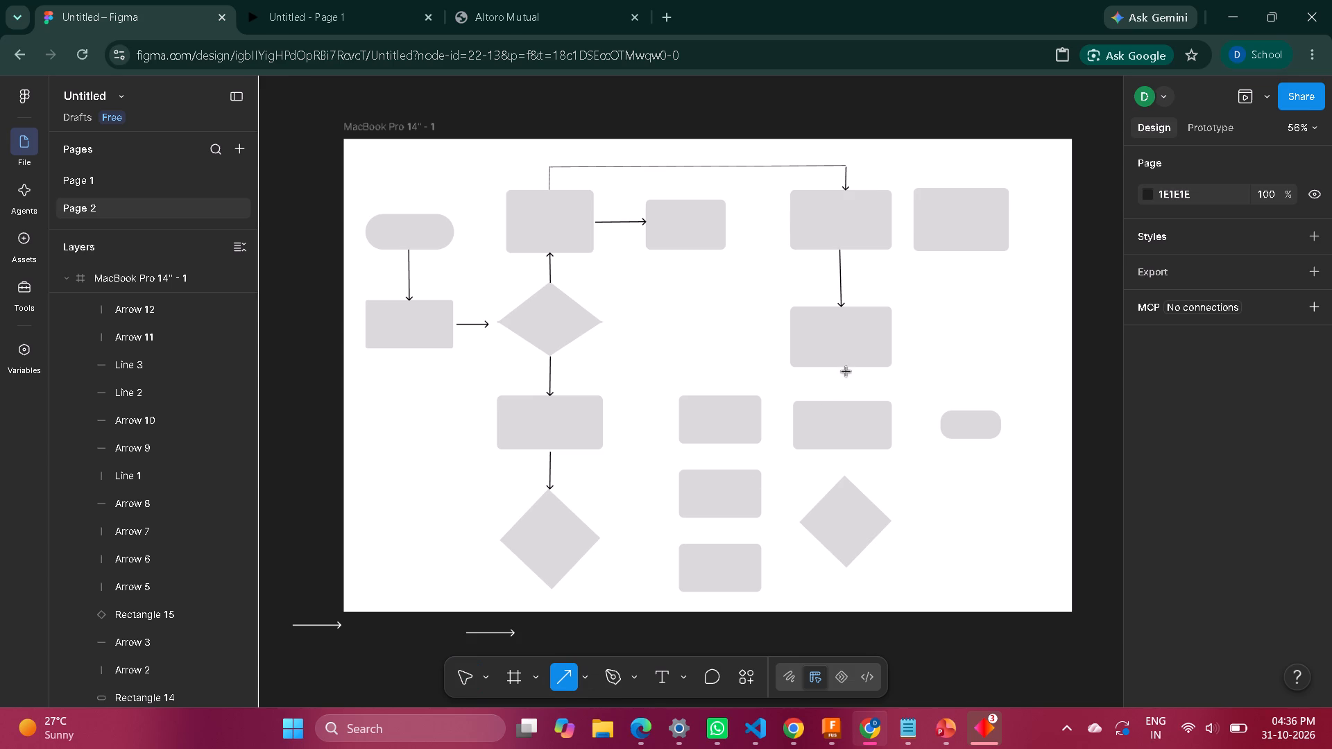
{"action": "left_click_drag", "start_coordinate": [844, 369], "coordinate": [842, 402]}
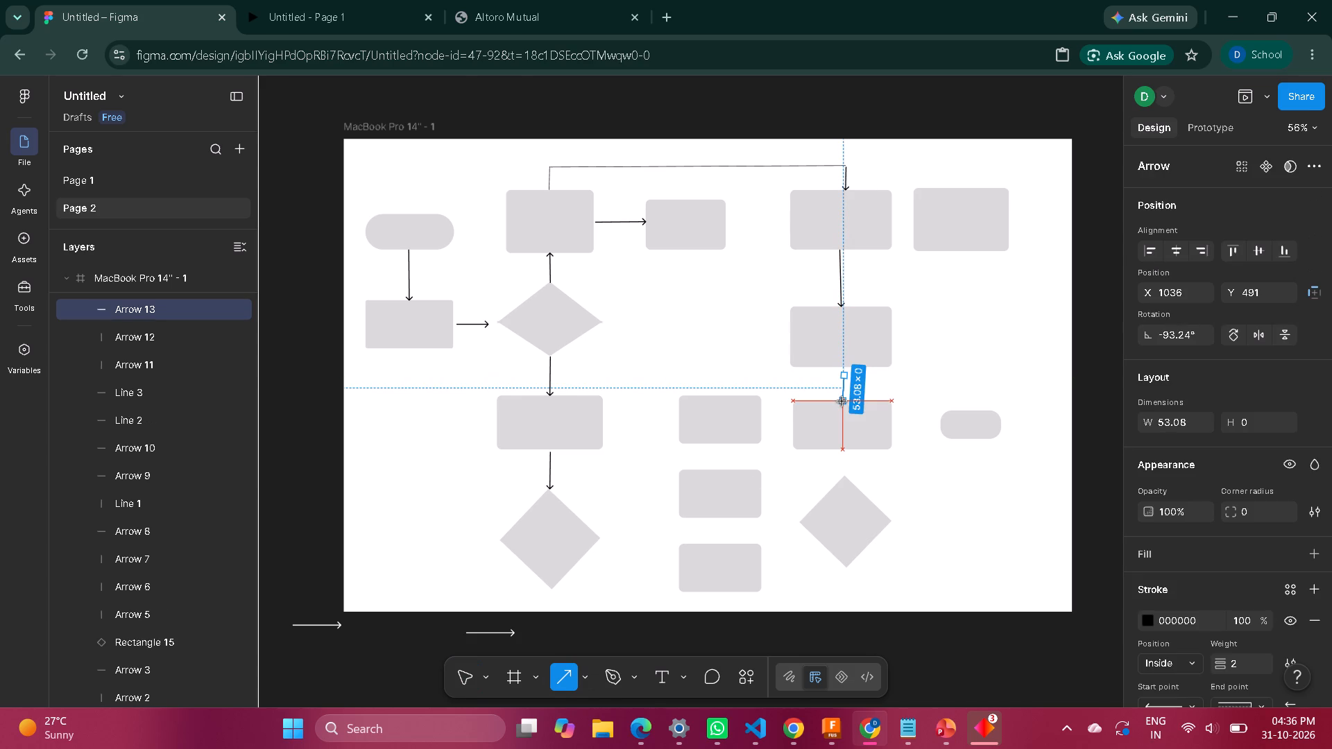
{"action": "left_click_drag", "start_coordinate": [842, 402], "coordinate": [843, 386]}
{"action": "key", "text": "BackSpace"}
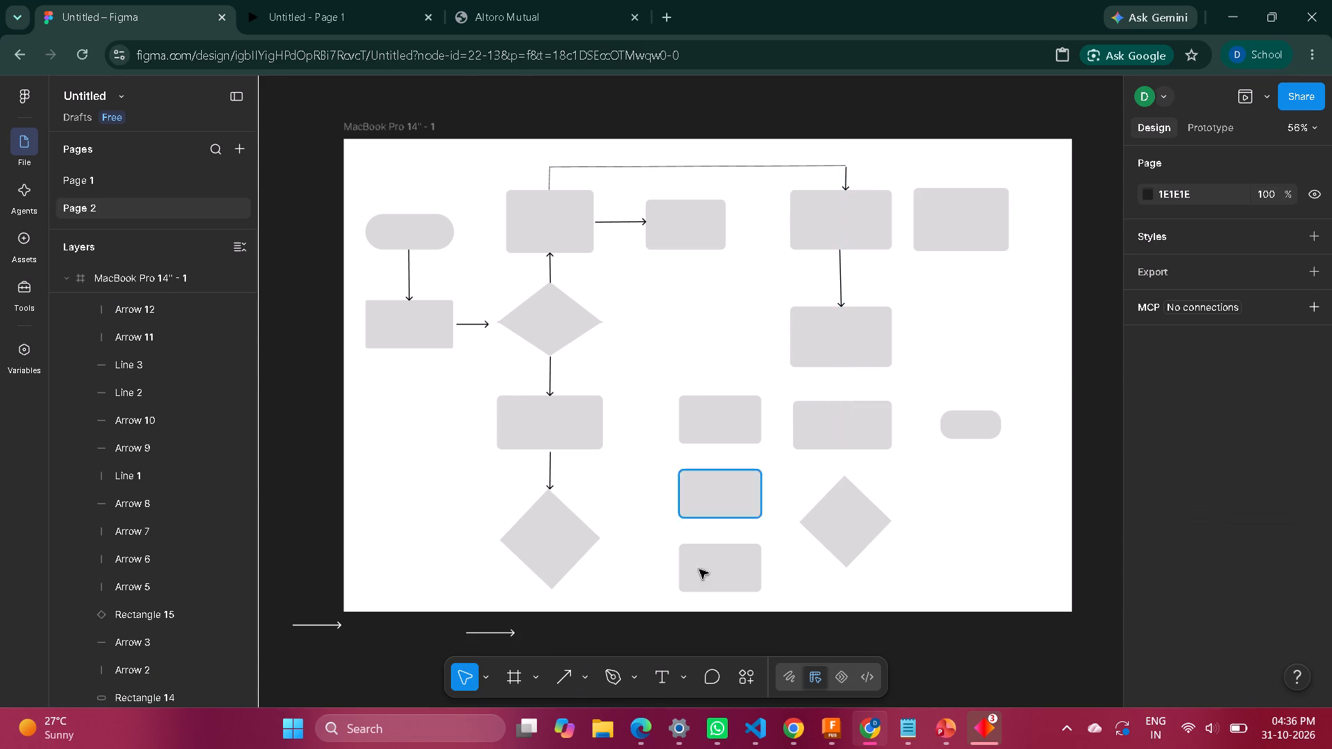
Draw a downward arrow about 72 long from the column's second rectangle's bottom edge to its third rectangle's top edge.
{"action": "left_click", "coordinate": [574, 676]}
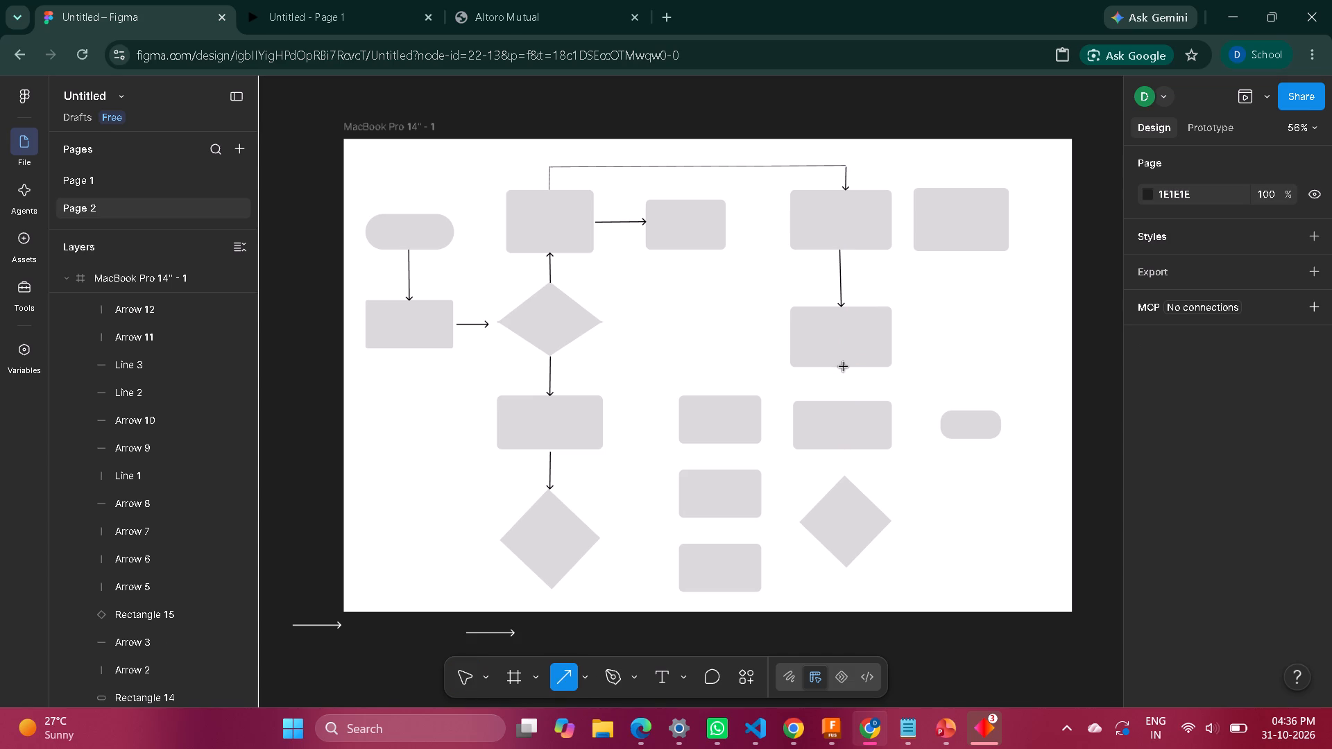
{"action": "left_click_drag", "start_coordinate": [844, 366], "coordinate": [844, 404]}
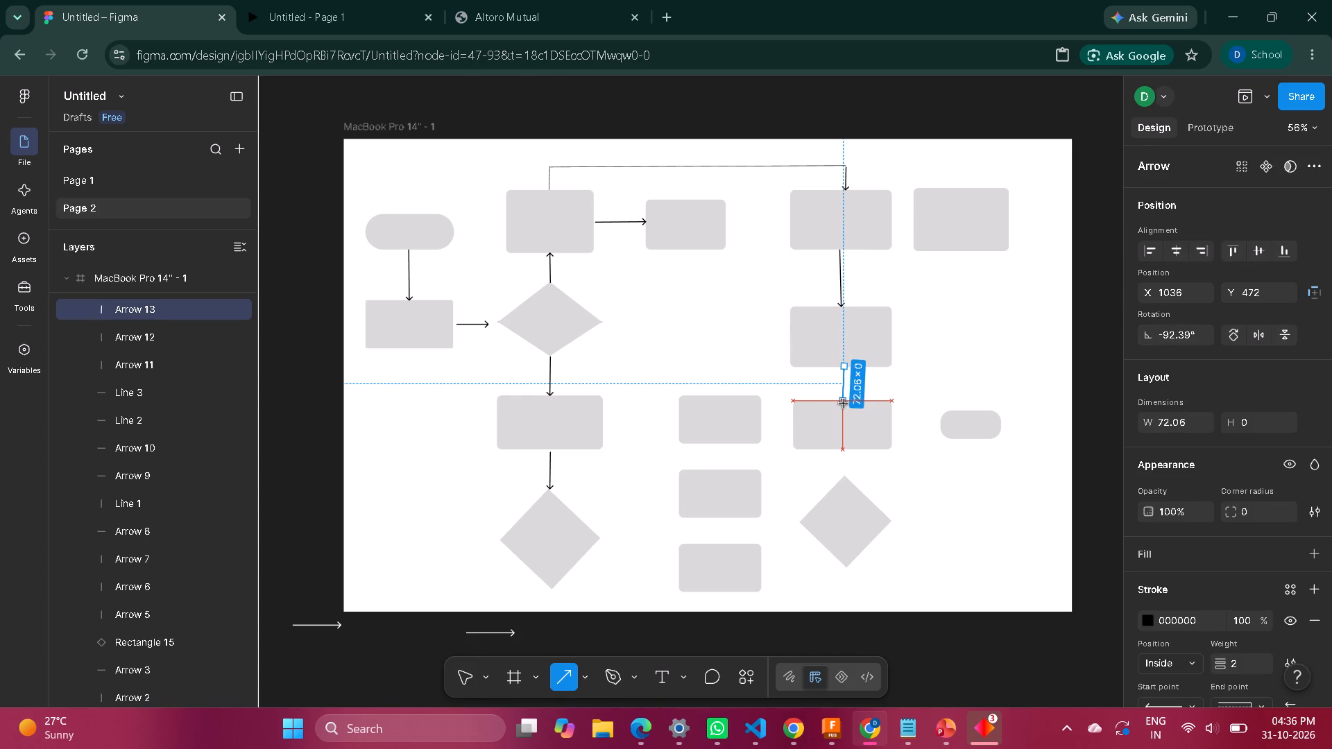
{"action": "left_click_drag", "start_coordinate": [844, 404], "coordinate": [845, 404]}
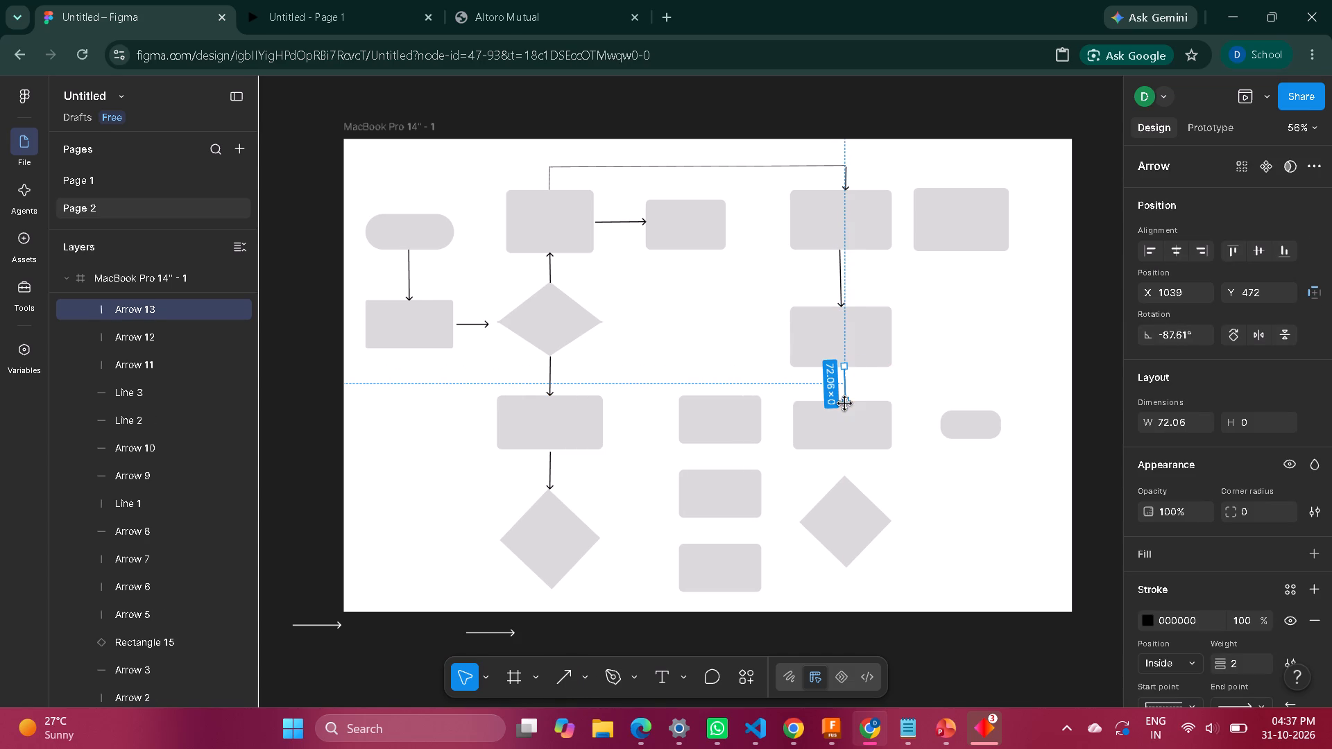
{"action": "left_click", "coordinate": [900, 399]}
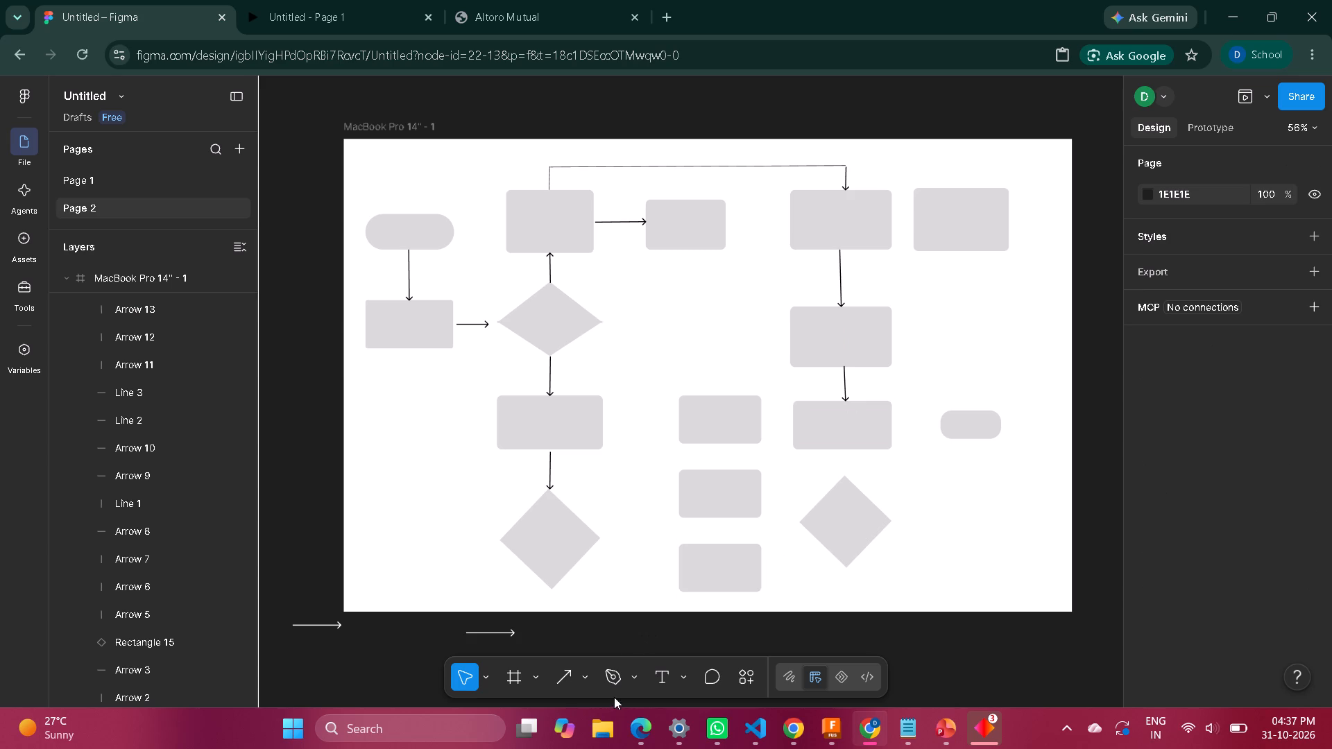
Draw a downward arrow about 56 long from the column's third rectangle to the top corner of the diamond below it.
{"action": "left_click", "coordinate": [567, 687]}
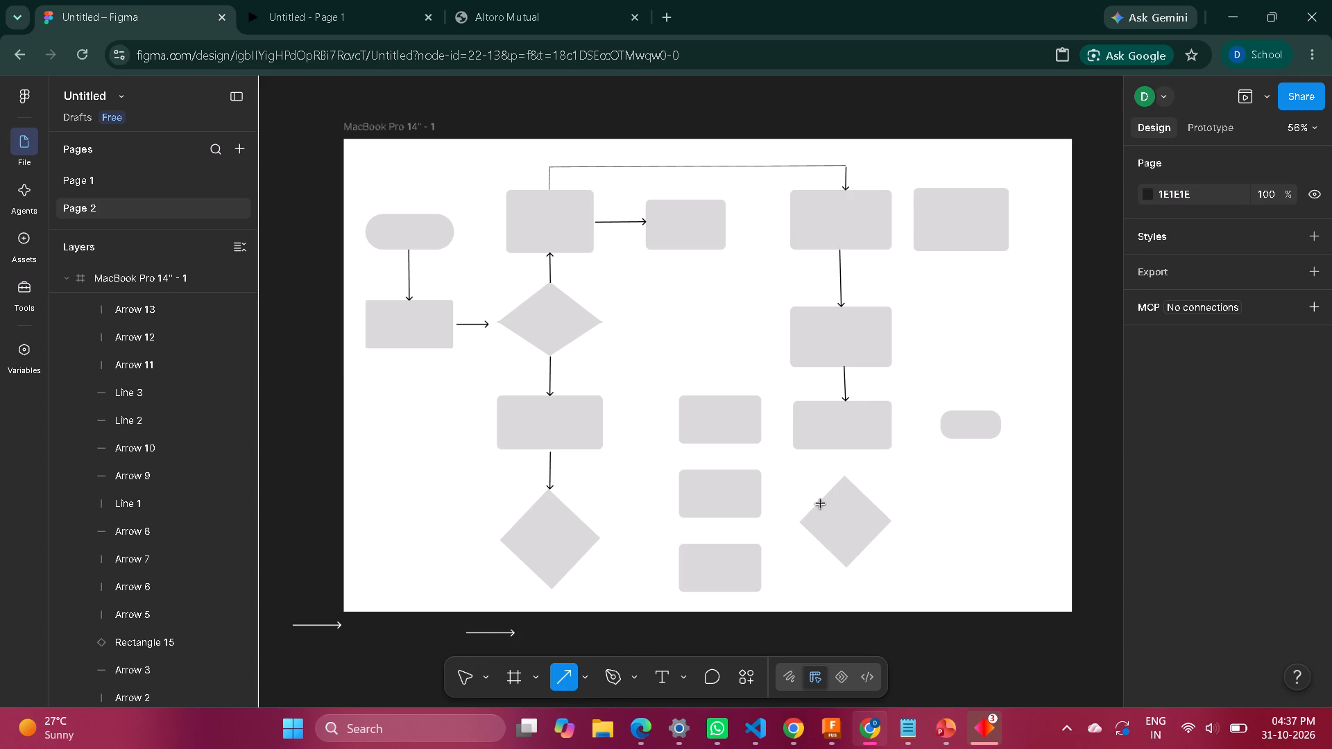
{"action": "left_click_drag", "start_coordinate": [845, 448], "coordinate": [853, 490]}
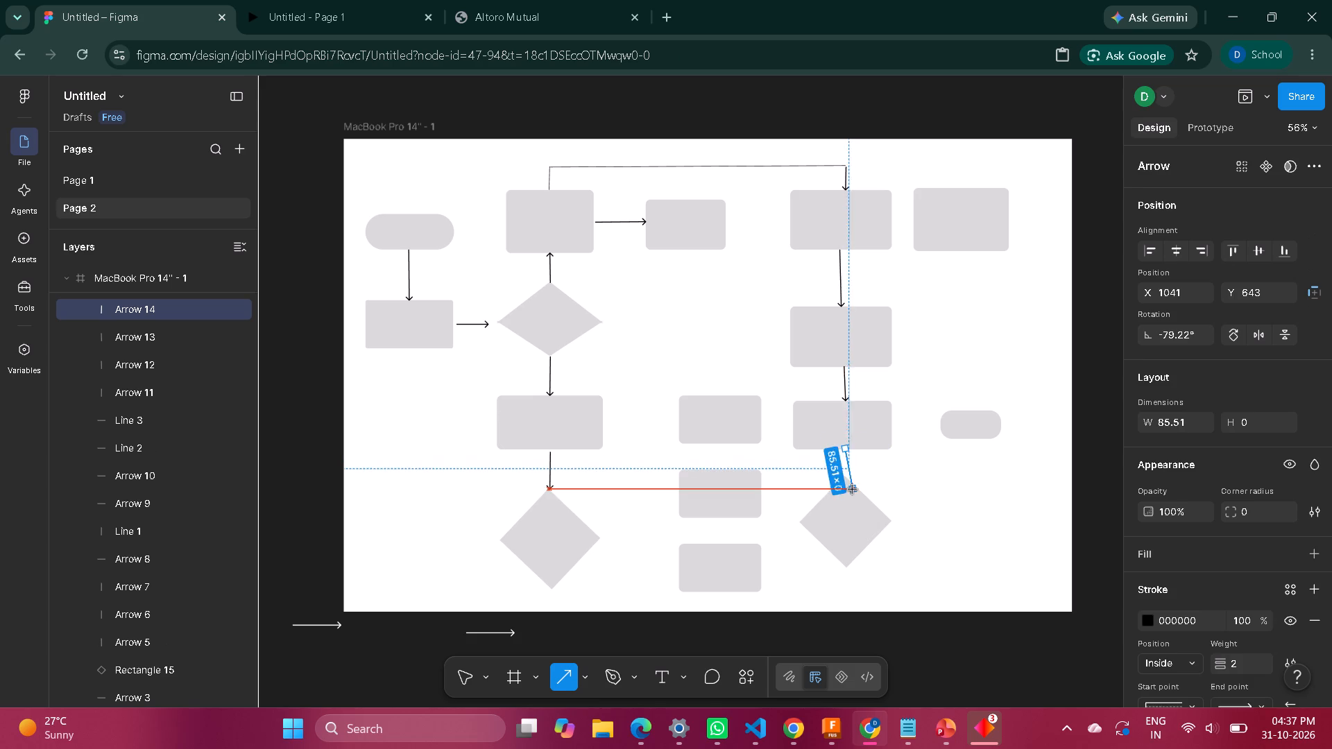
{"action": "left_click_drag", "start_coordinate": [853, 490], "coordinate": [846, 476]}
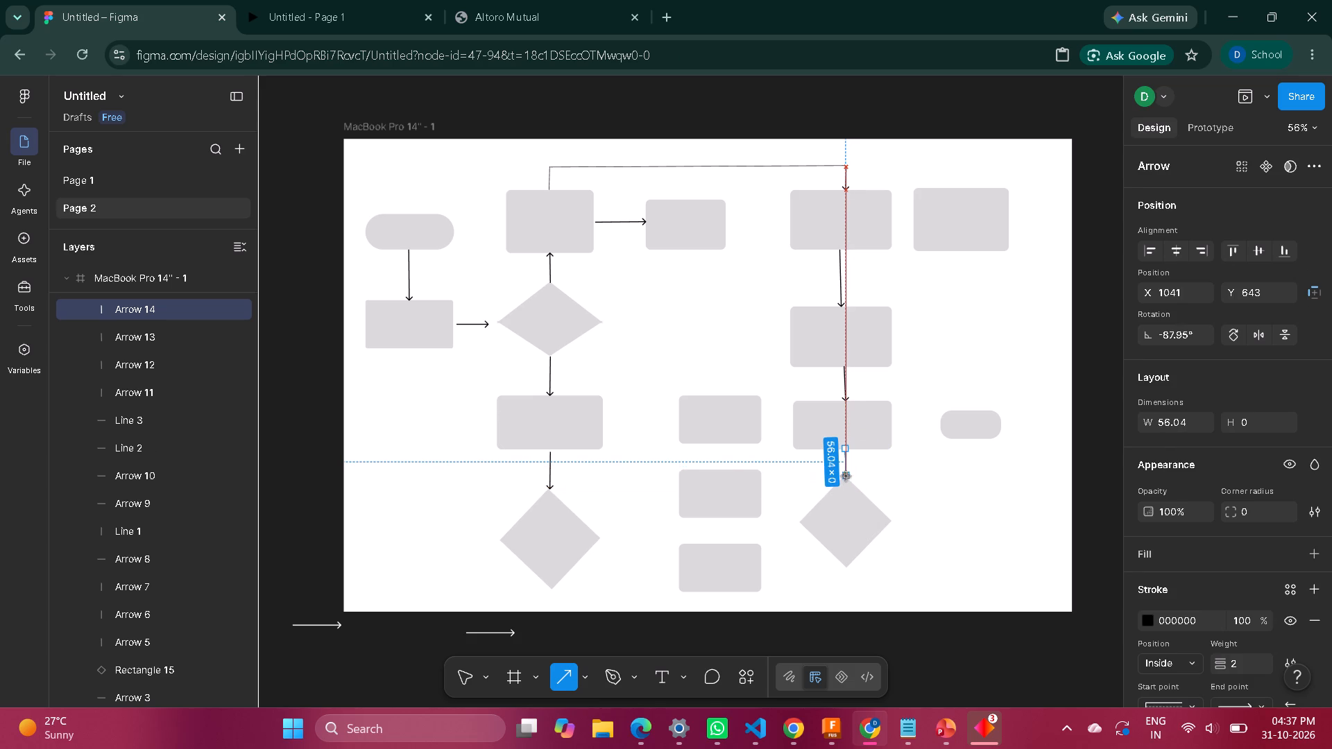
{"action": "left_click_drag", "start_coordinate": [846, 476], "coordinate": [846, 479]}
{"action": "left_click", "coordinate": [890, 489]}
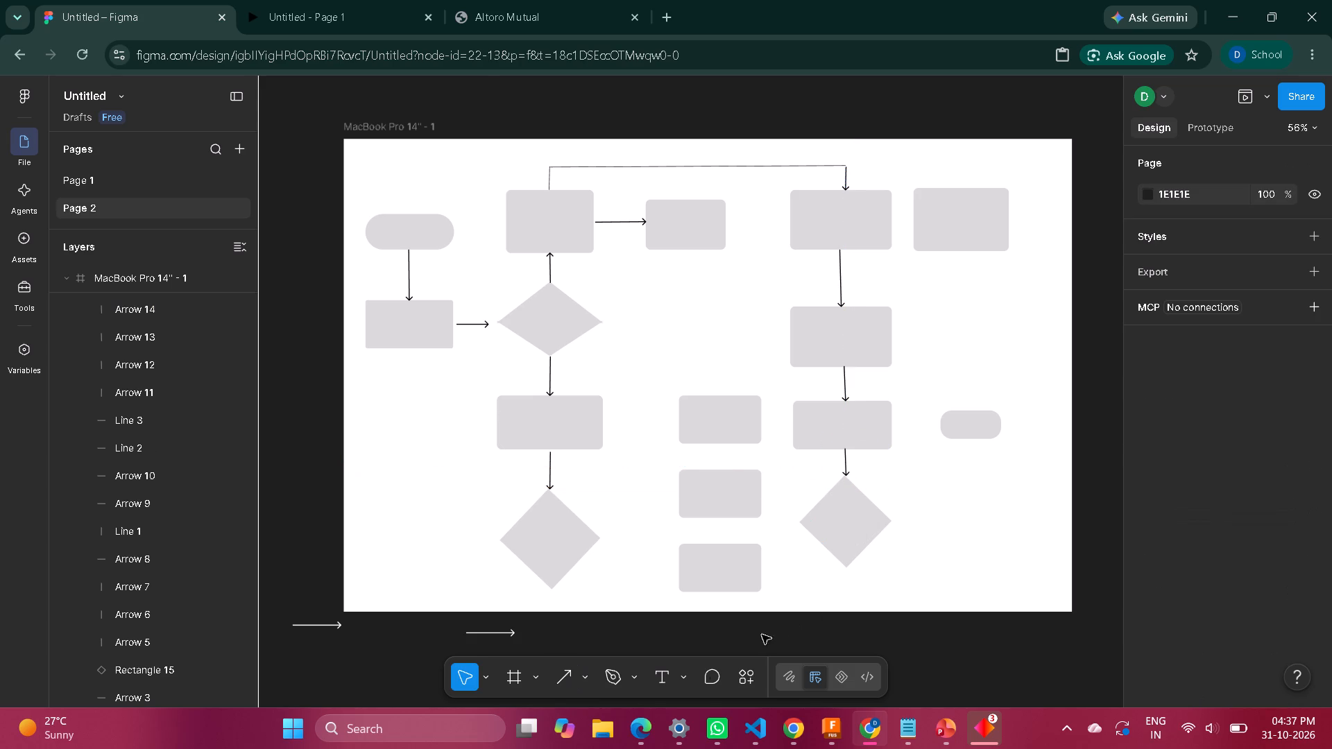
Draw a short horizontal arrow from the third top-row rectangle to the fourth top-row rectangle beside it.
{"action": "left_click", "coordinate": [568, 679]}
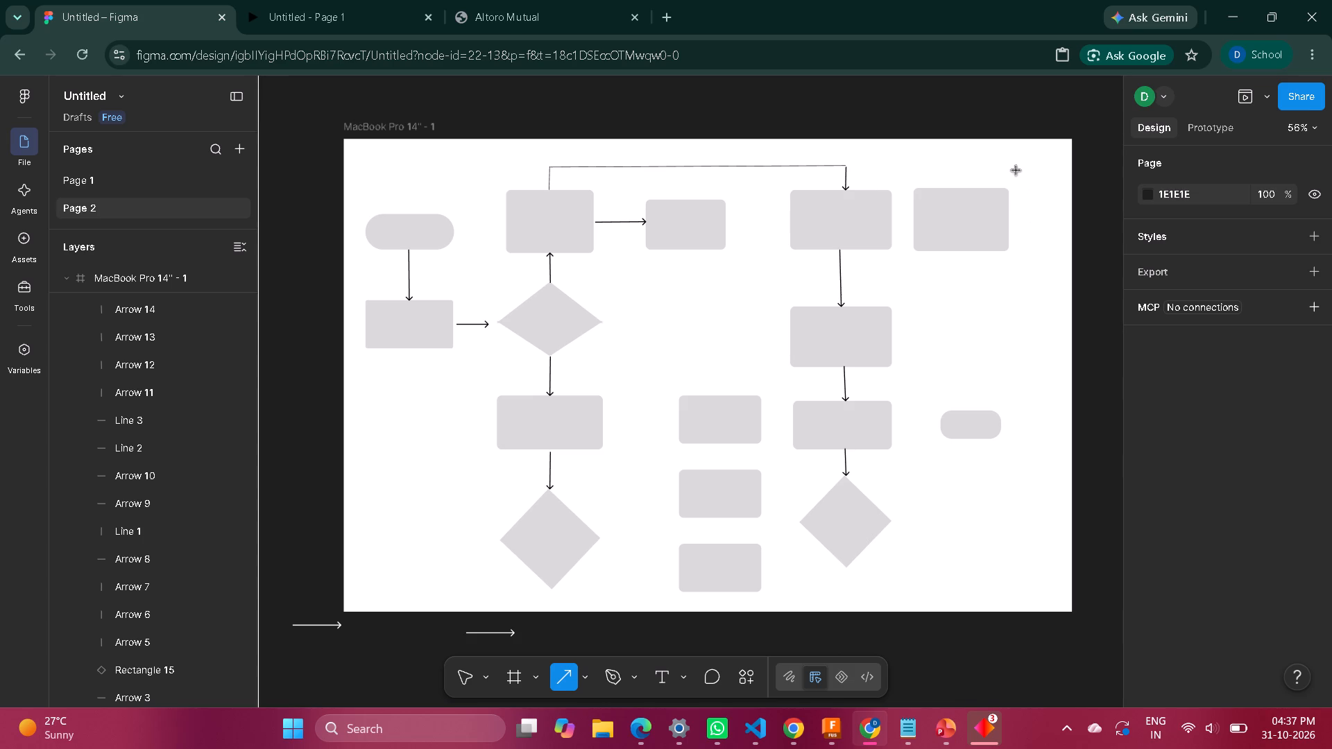
{"action": "left_click_drag", "start_coordinate": [893, 218], "coordinate": [900, 218]}
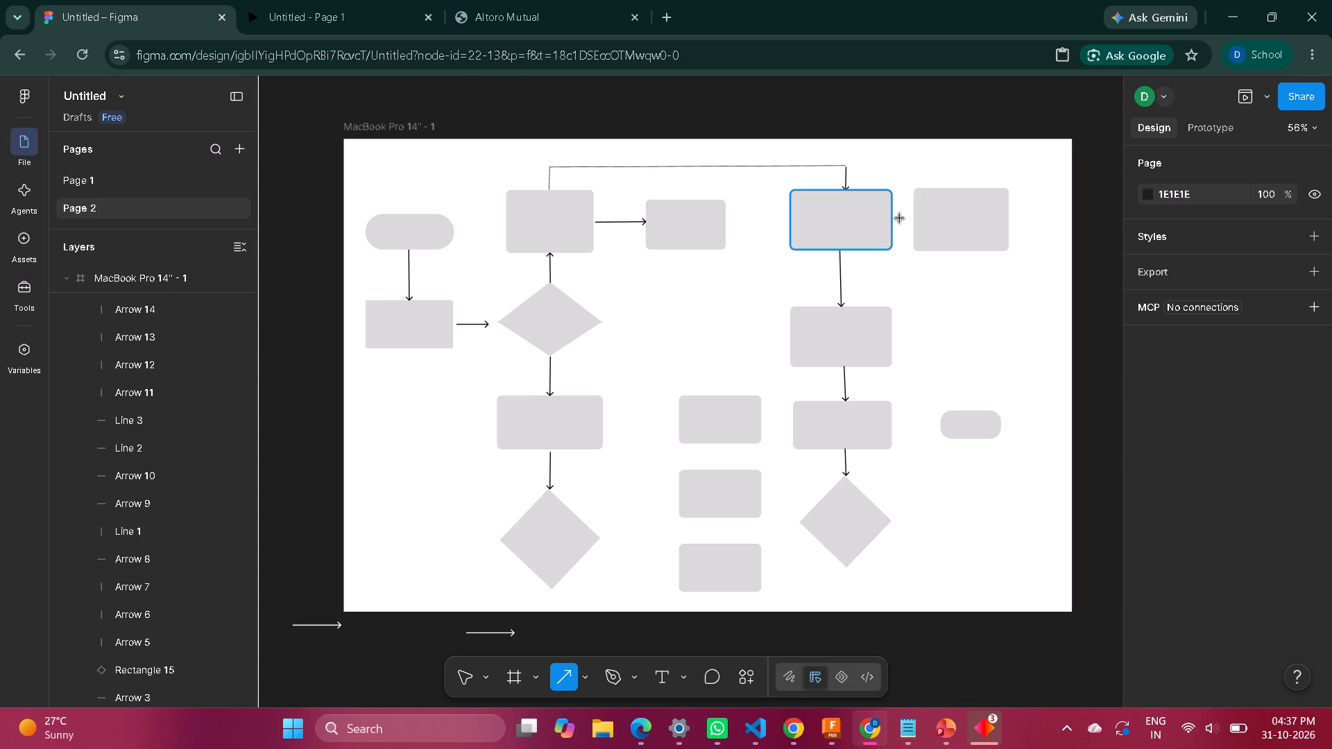
{"action": "left_click_drag", "start_coordinate": [900, 218], "coordinate": [916, 221]}
{"action": "left_click", "coordinate": [970, 282]}
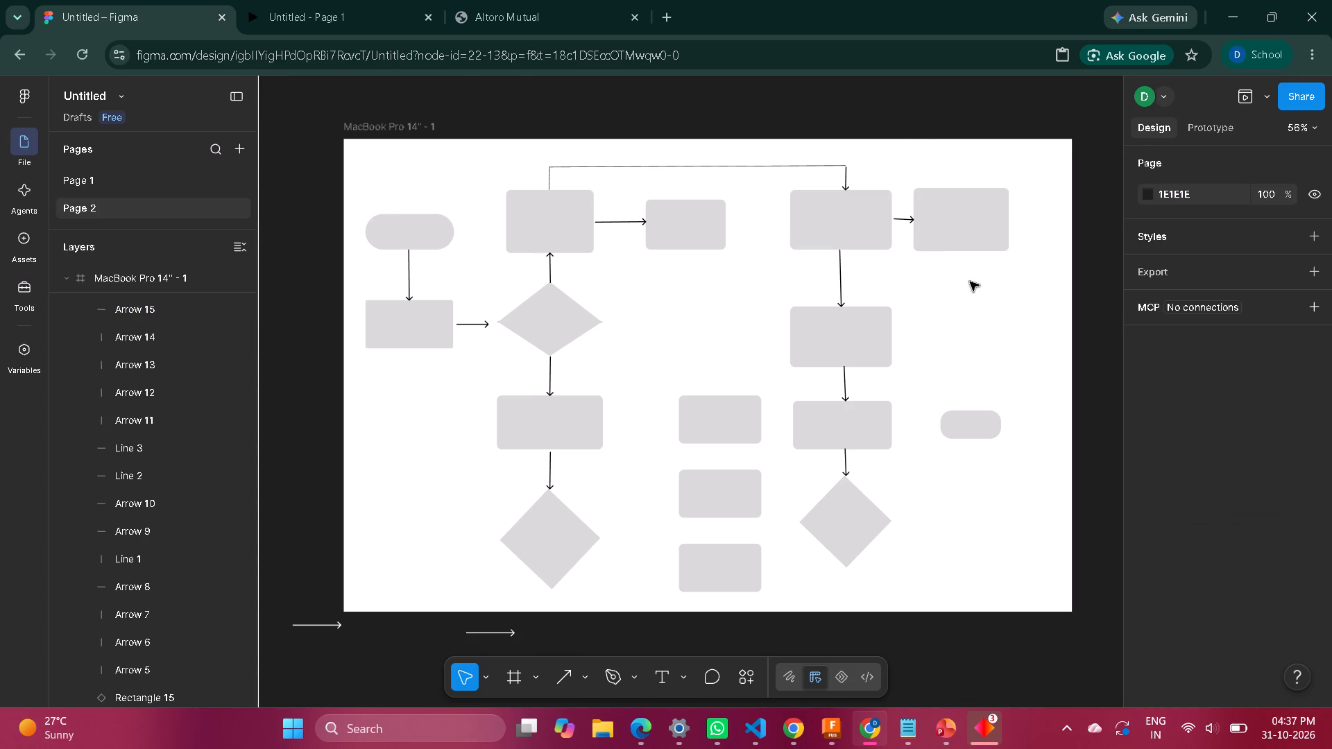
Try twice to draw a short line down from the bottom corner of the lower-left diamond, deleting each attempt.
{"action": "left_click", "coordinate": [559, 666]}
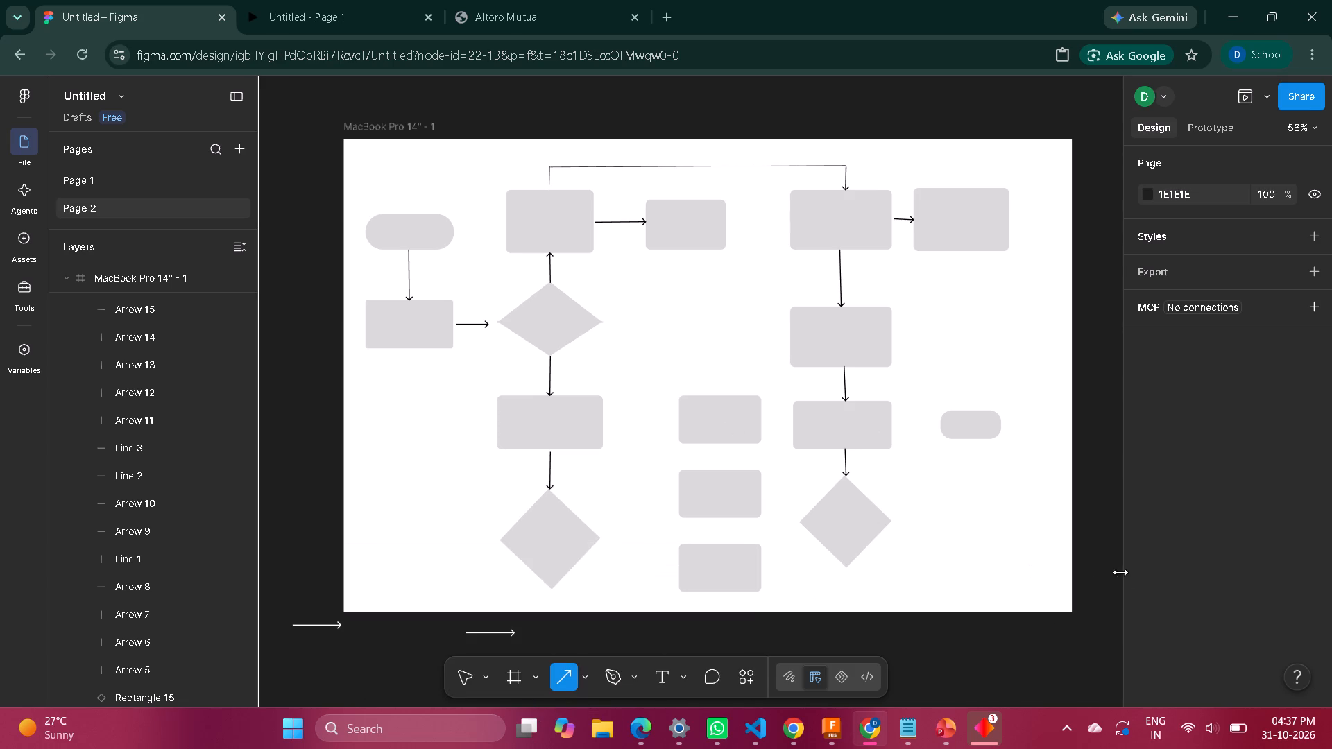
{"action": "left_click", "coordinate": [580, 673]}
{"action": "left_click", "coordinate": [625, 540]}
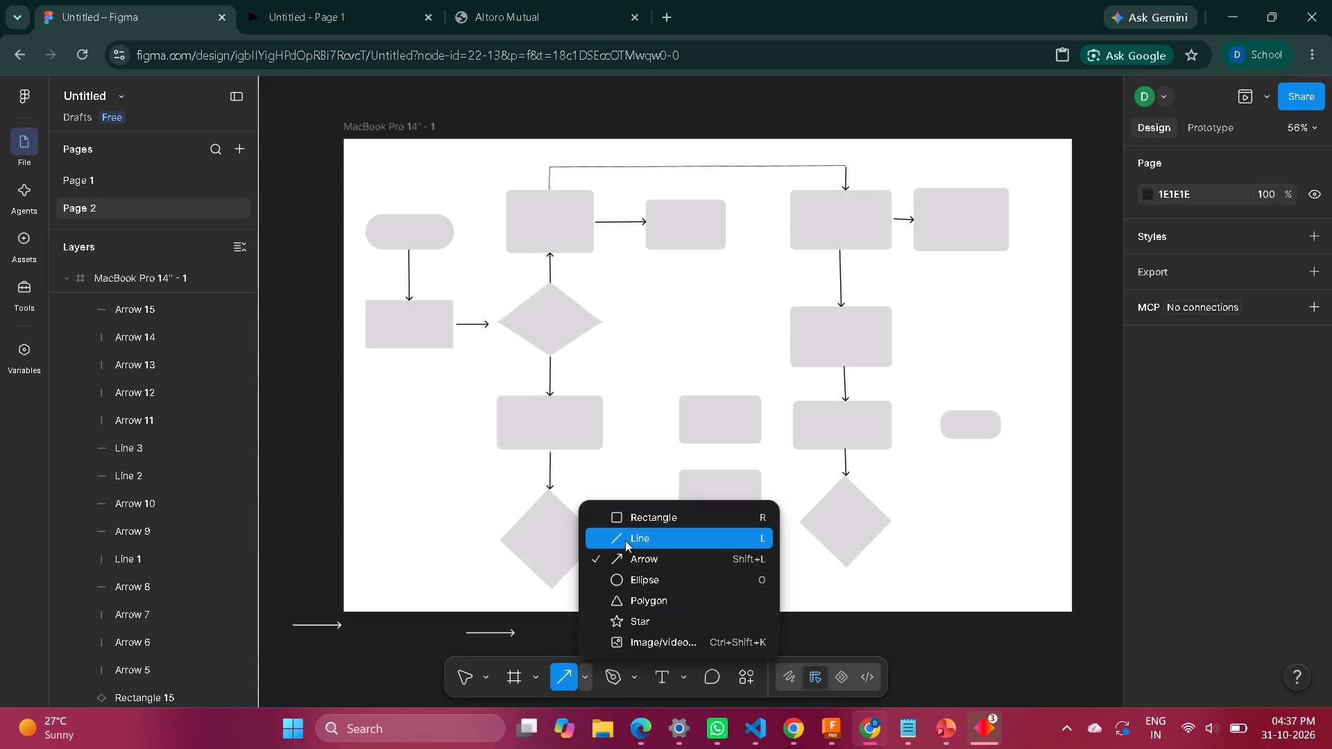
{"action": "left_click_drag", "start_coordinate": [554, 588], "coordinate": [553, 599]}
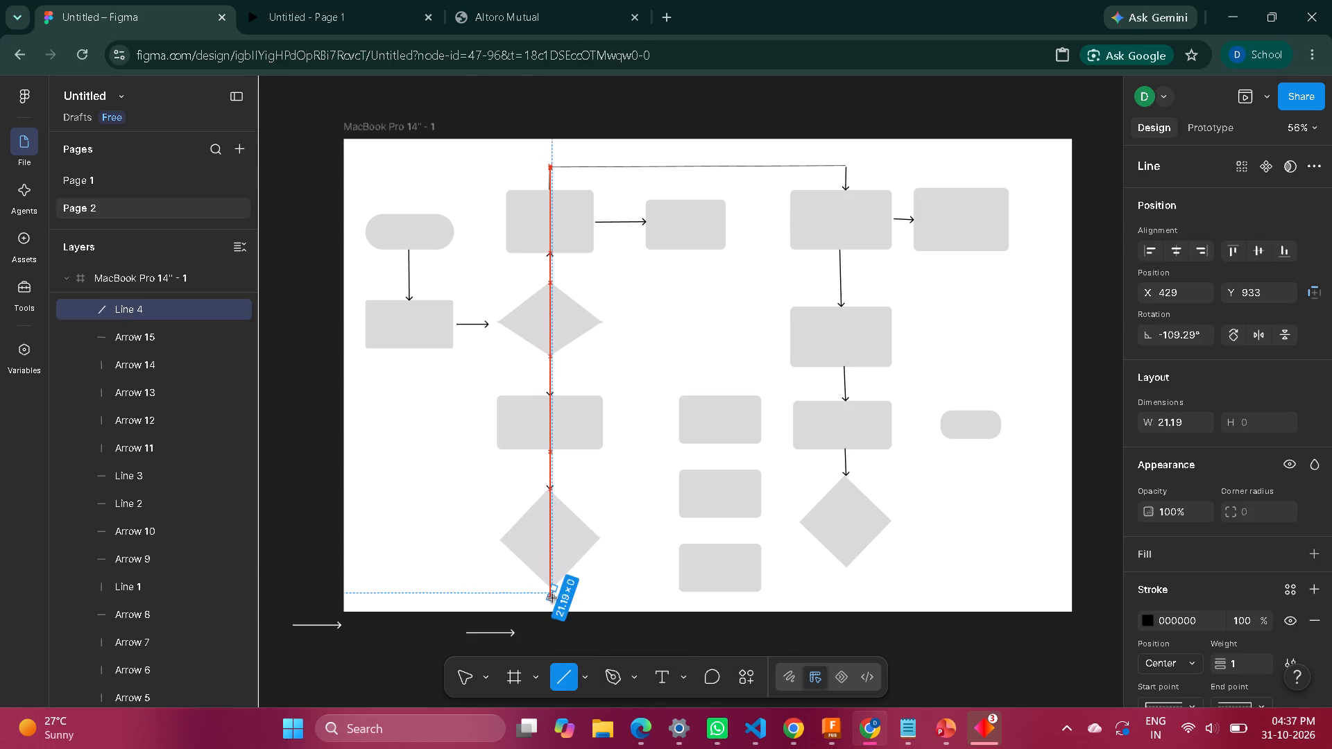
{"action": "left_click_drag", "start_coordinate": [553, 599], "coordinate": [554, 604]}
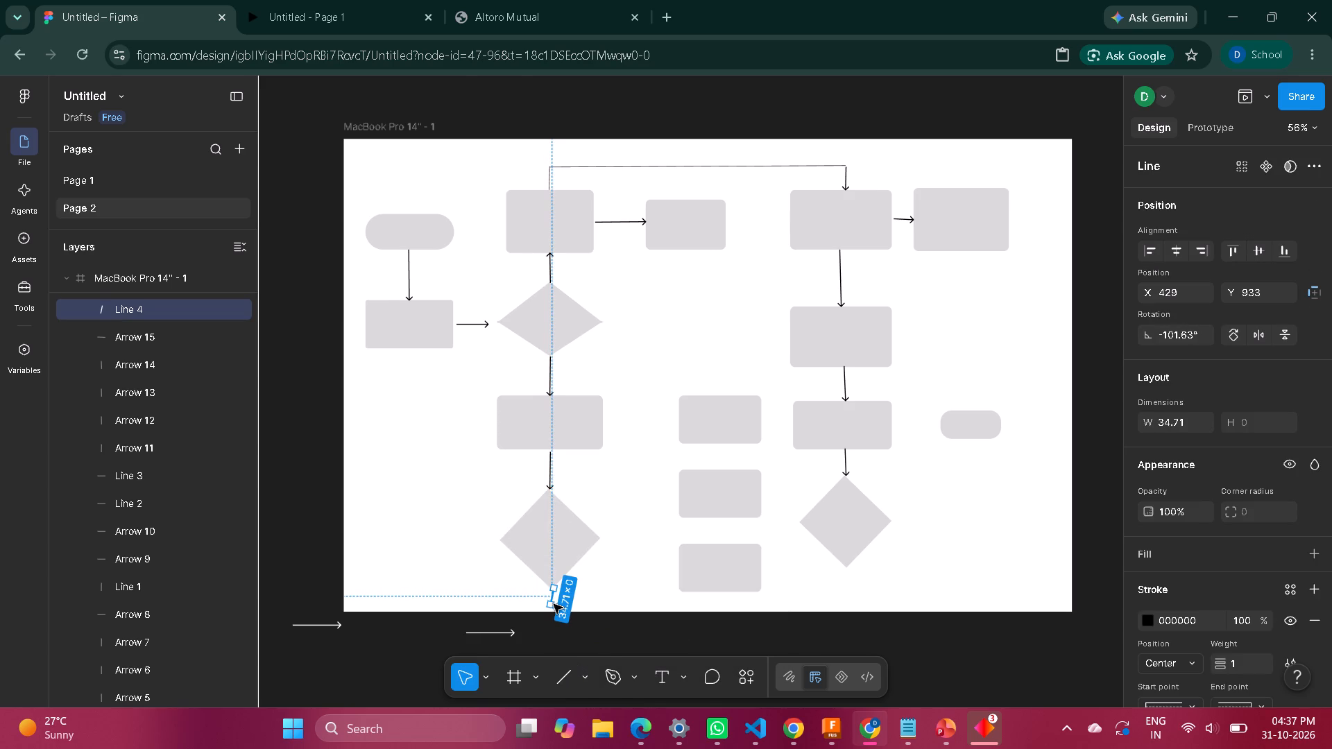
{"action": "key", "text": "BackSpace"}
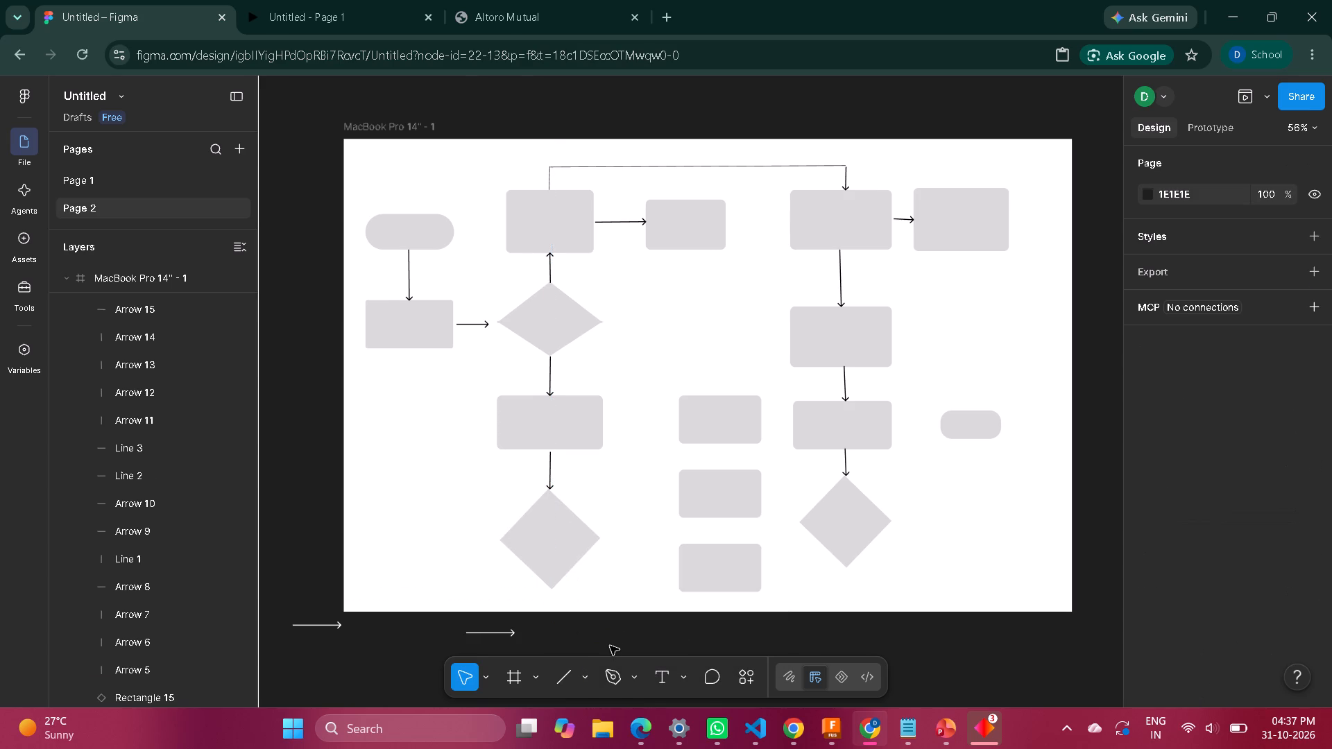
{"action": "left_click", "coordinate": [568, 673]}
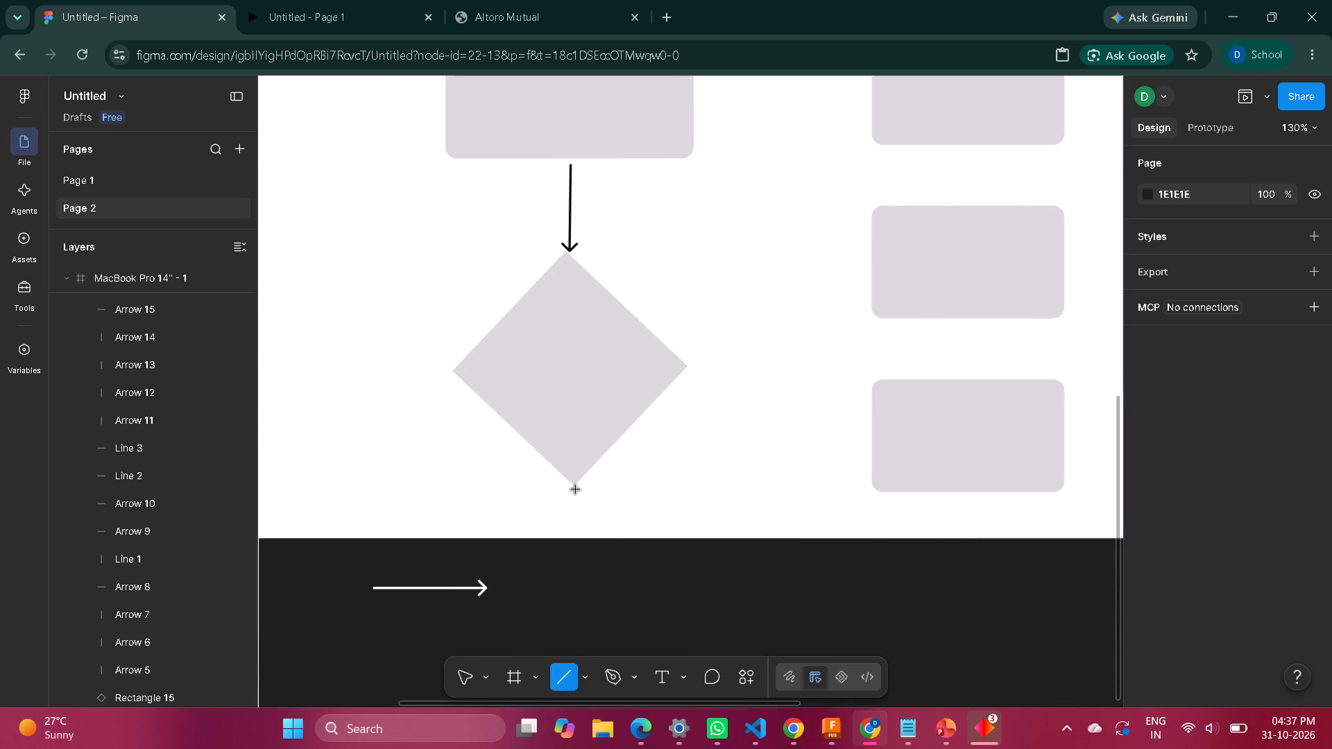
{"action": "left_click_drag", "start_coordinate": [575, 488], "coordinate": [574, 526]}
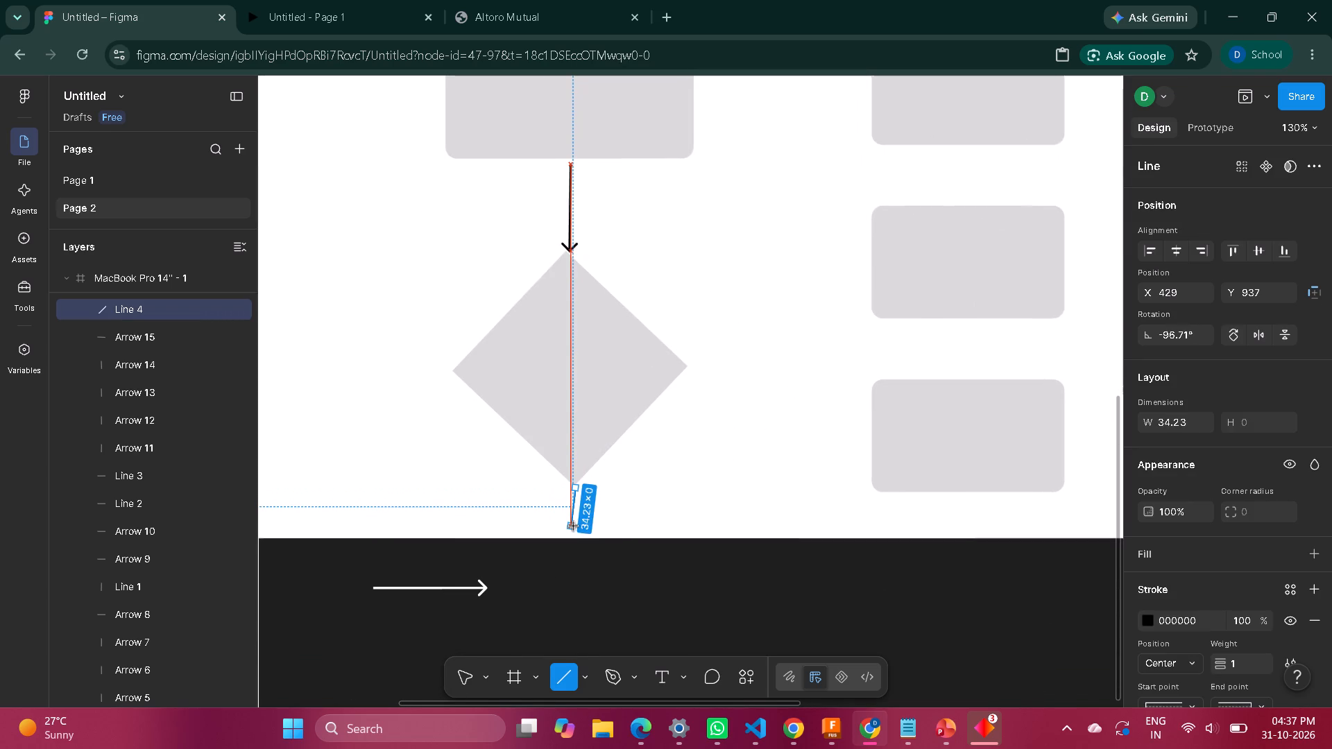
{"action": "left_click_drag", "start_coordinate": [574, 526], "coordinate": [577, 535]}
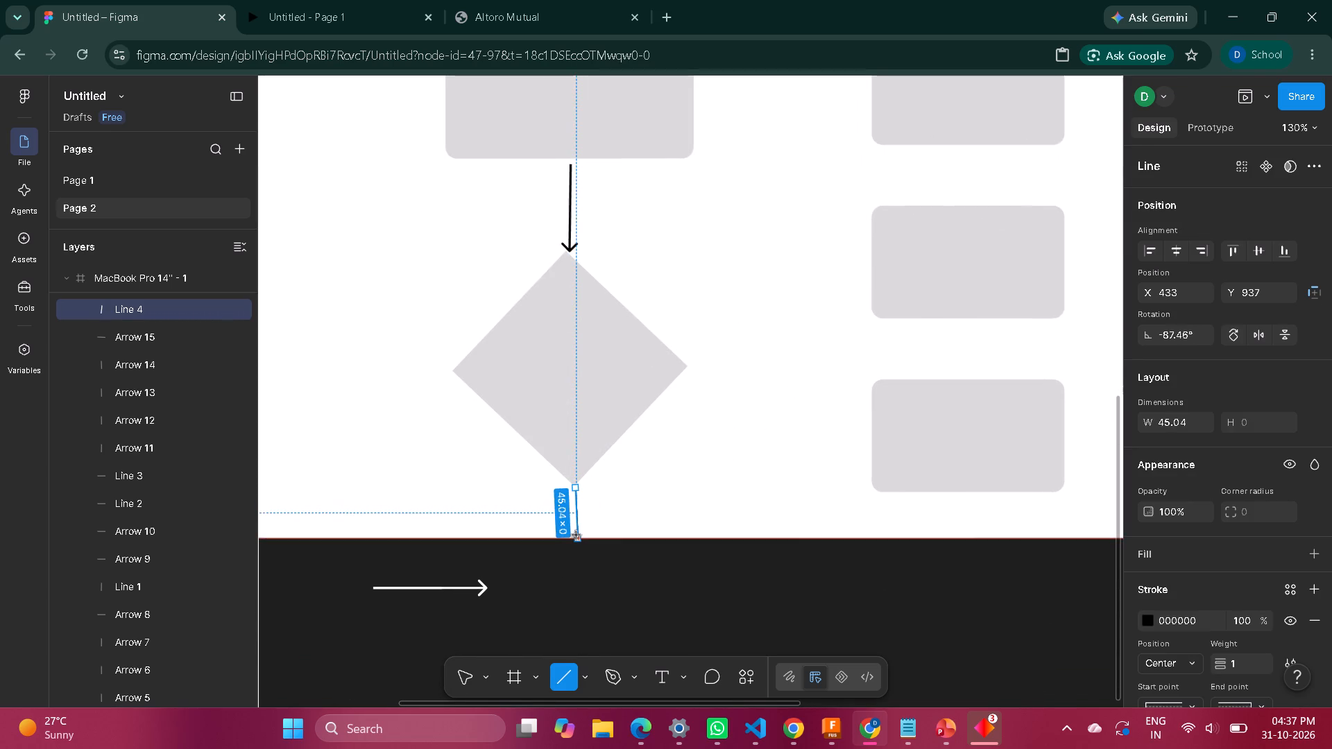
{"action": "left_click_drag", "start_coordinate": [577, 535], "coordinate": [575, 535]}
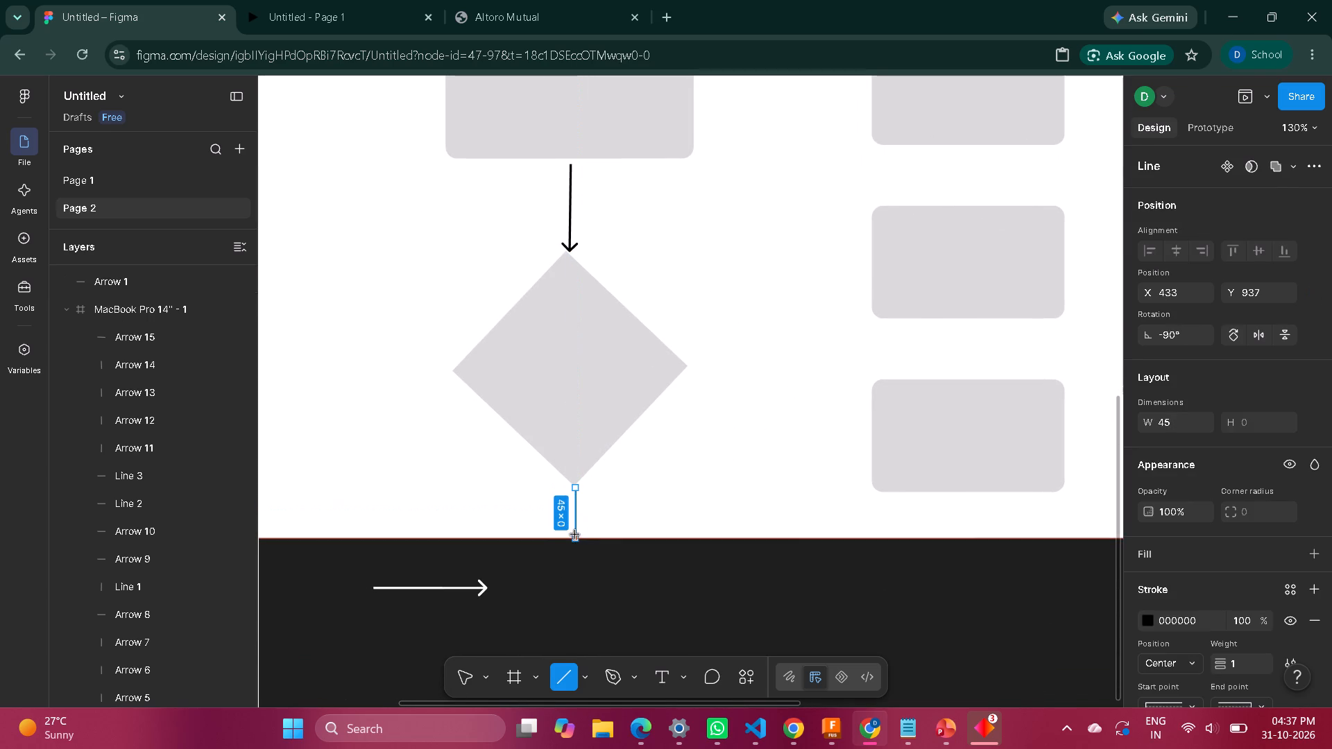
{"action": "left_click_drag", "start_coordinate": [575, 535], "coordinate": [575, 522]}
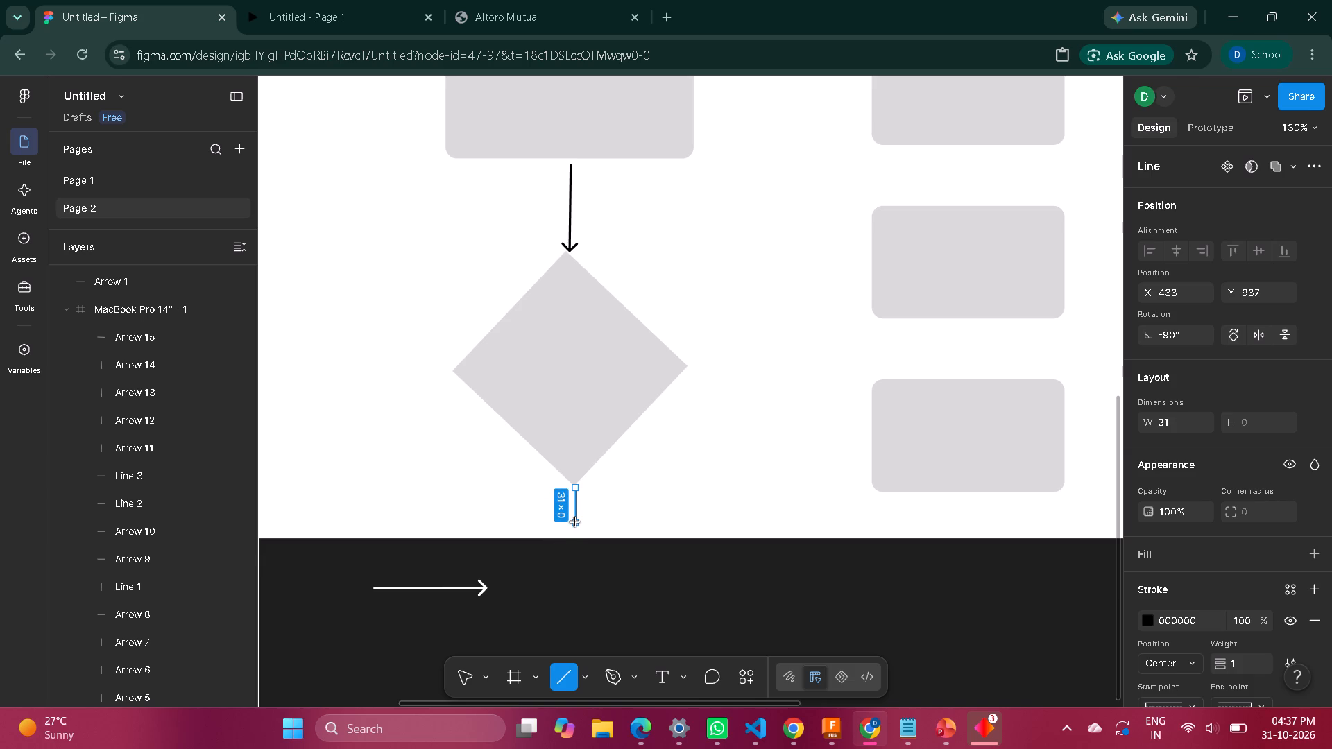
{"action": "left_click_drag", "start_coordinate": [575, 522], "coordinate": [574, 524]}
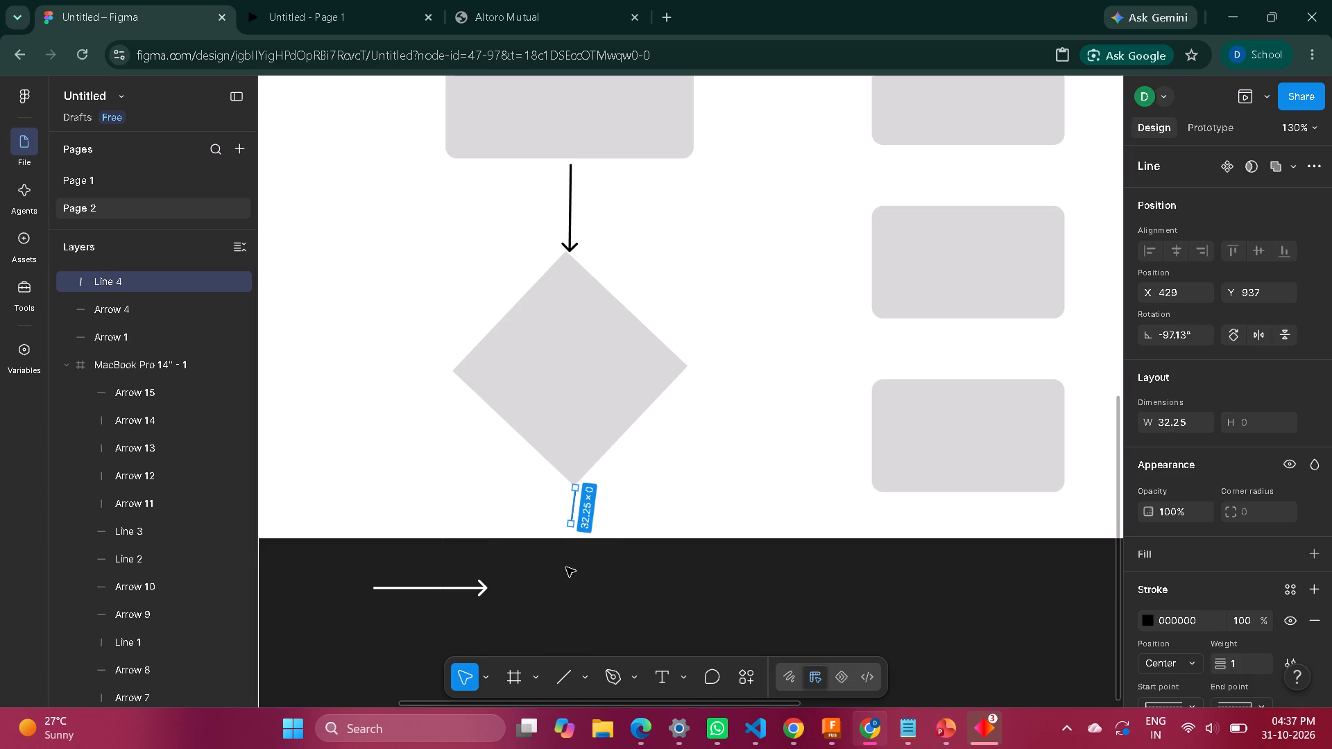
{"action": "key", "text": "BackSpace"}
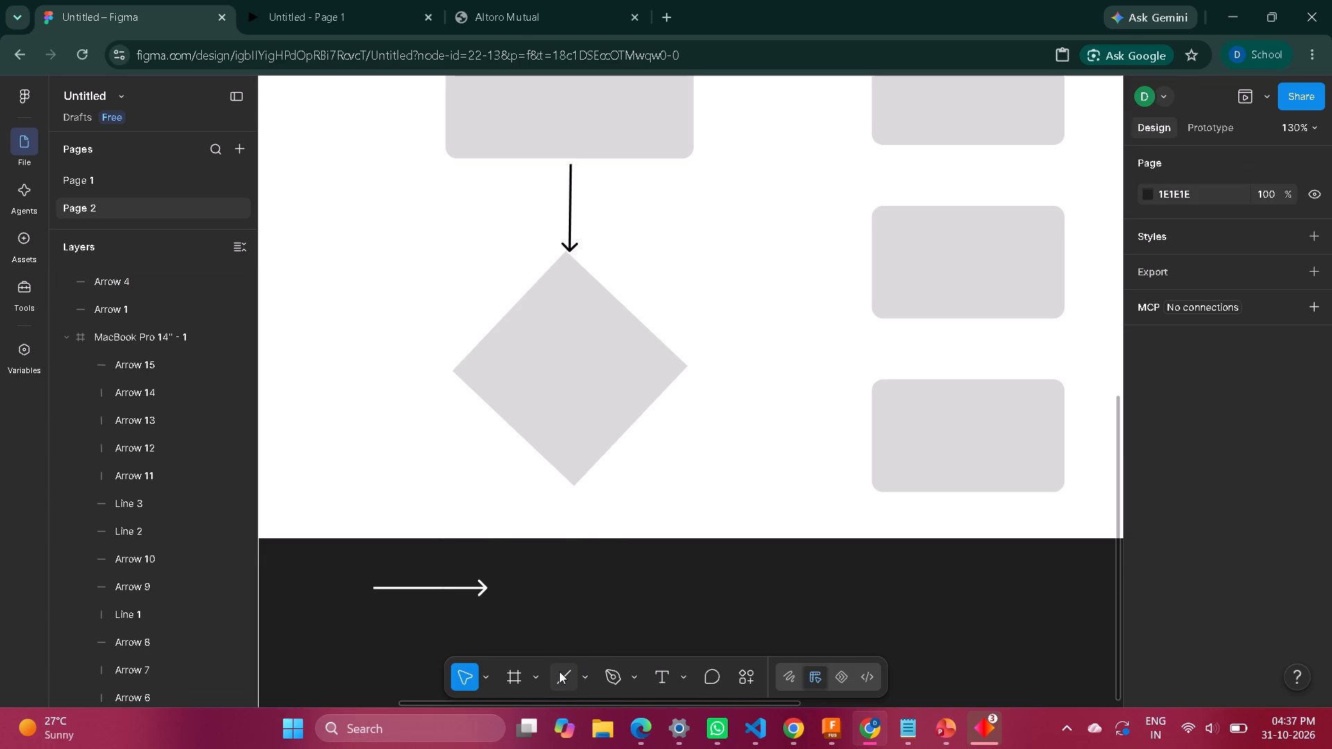
Draw a nearly vertical line about 38 long down from the lower-left diamond's bottom corner.
{"action": "left_click", "coordinate": [559, 671]}
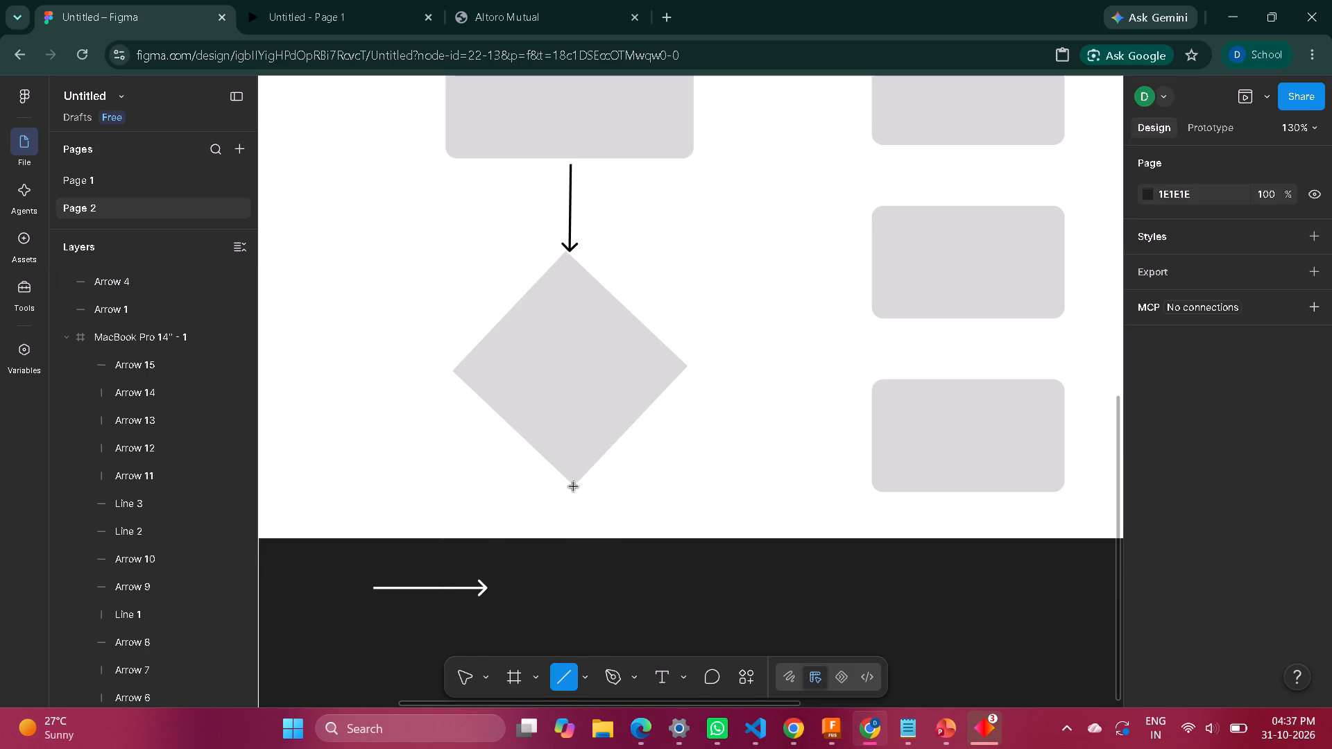
{"action": "left_click_drag", "start_coordinate": [574, 487], "coordinate": [574, 526]}
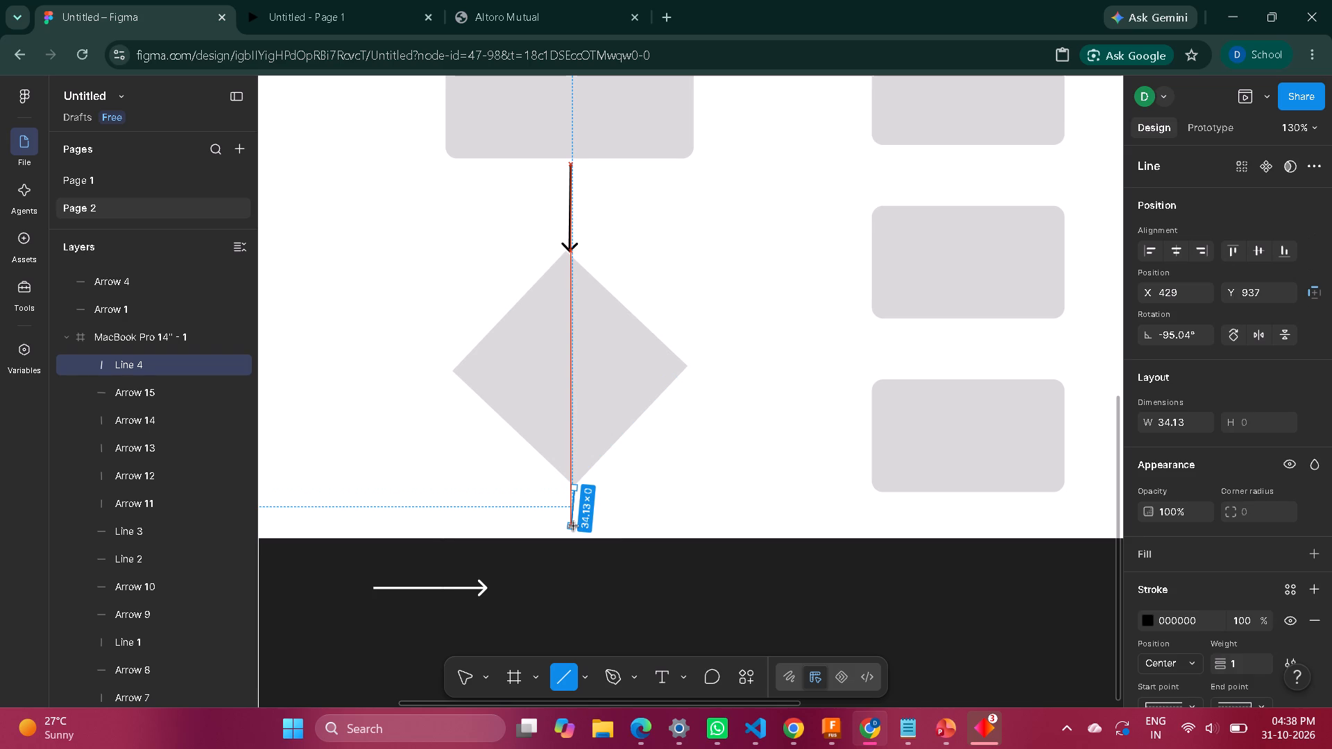
{"action": "left_click_drag", "start_coordinate": [574, 526], "coordinate": [576, 528]}
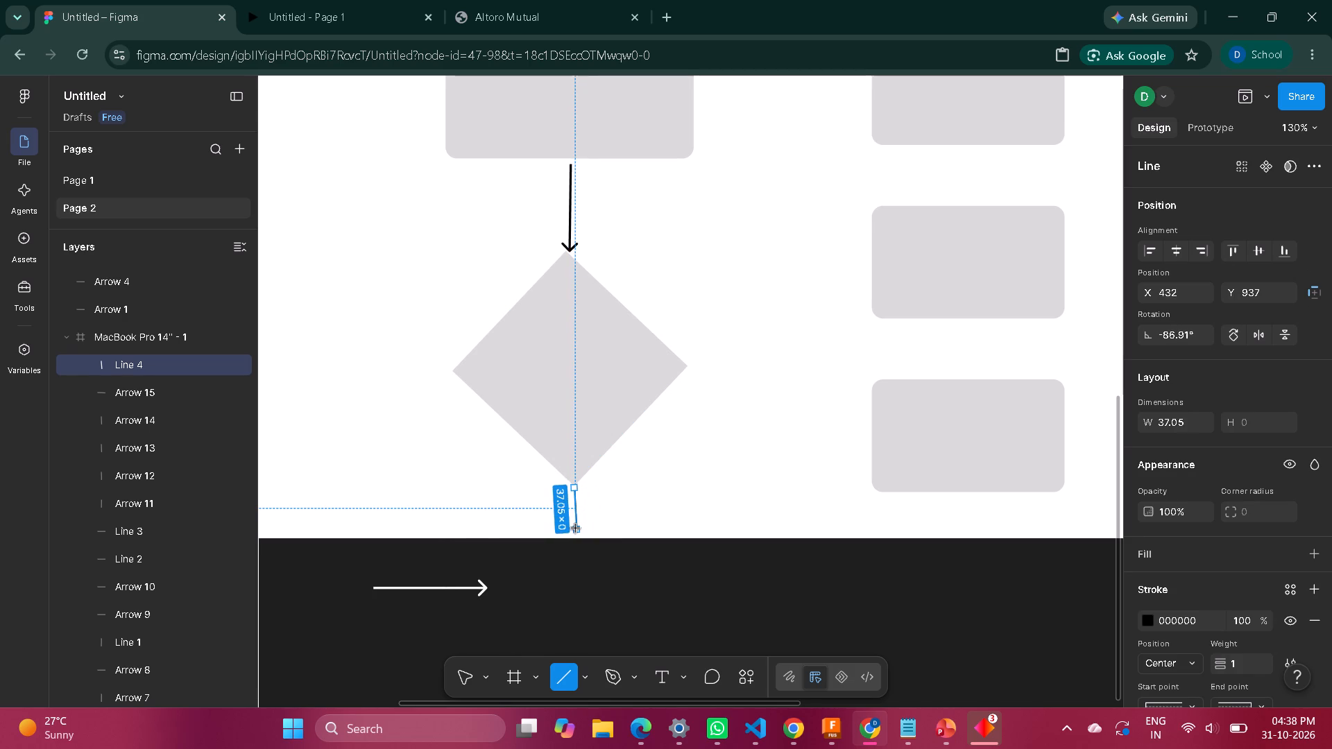
{"action": "left_click_drag", "start_coordinate": [576, 528], "coordinate": [575, 529]}
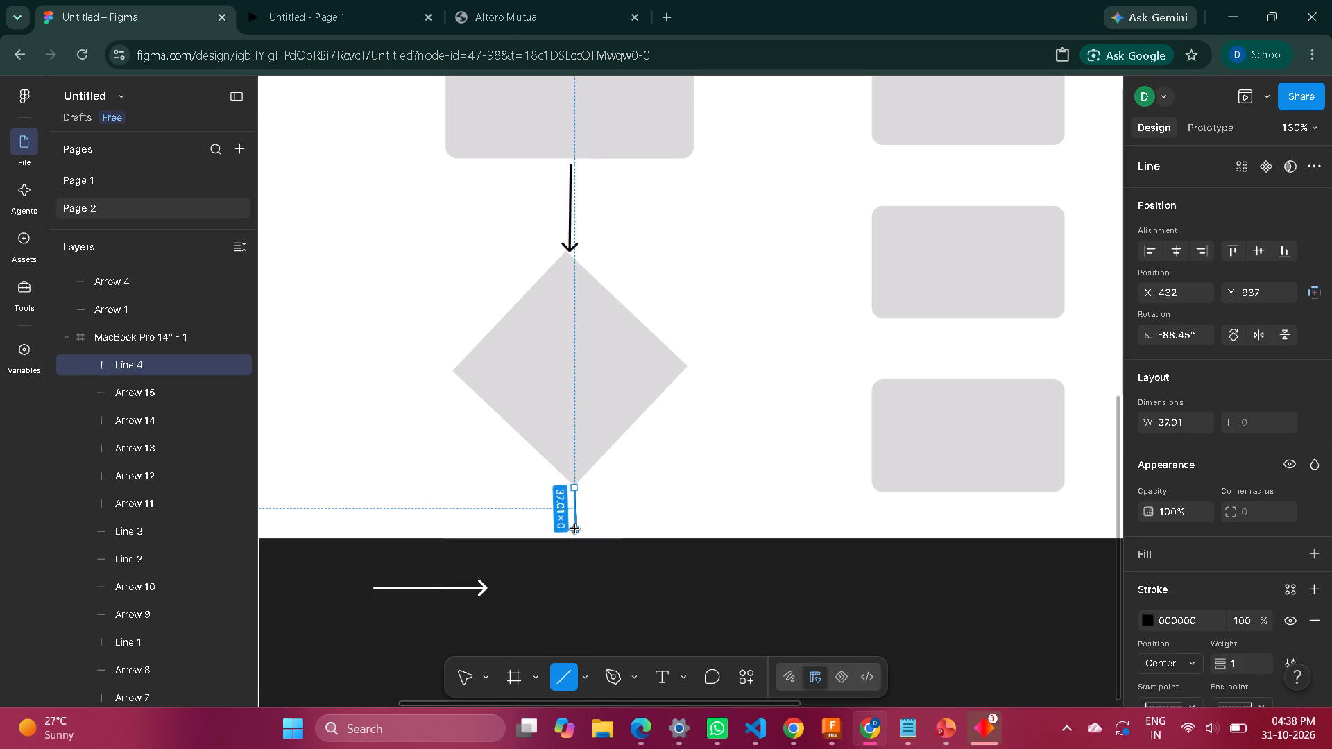
{"action": "left_click_drag", "start_coordinate": [575, 529], "coordinate": [574, 530]}
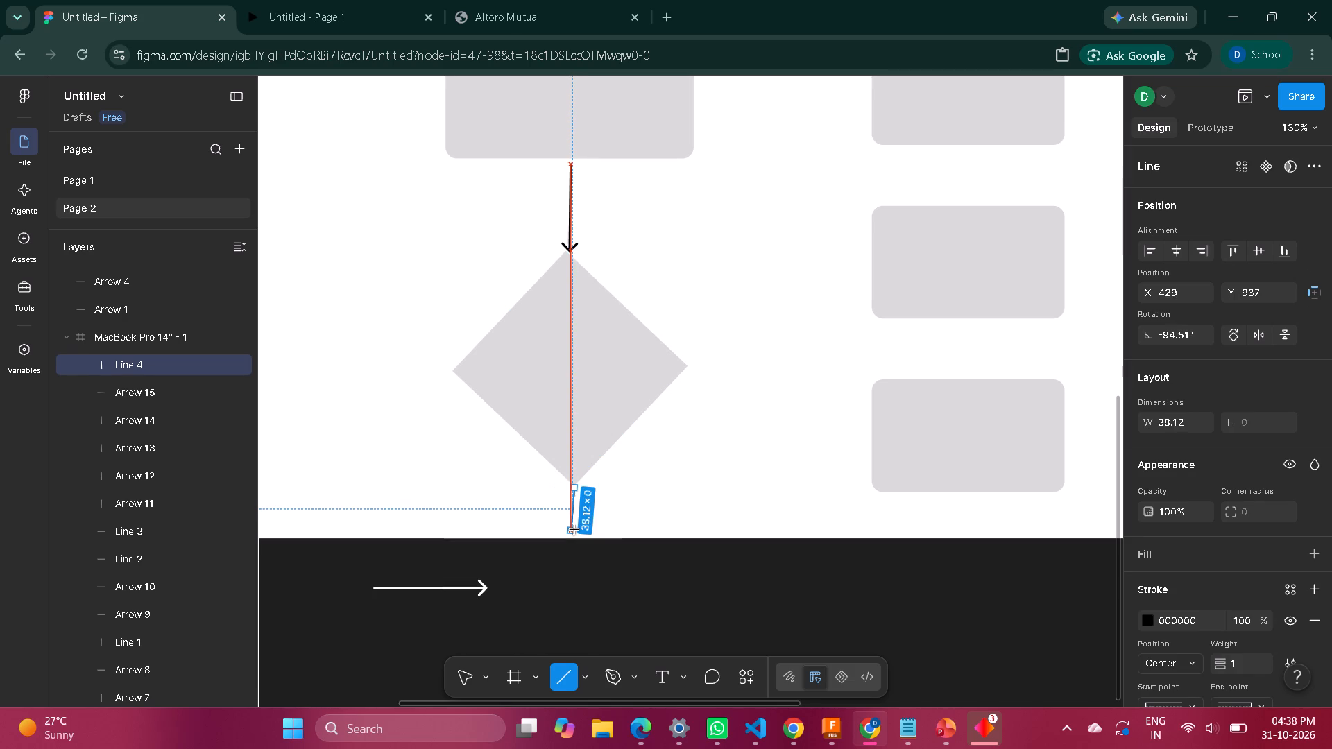
{"action": "left_click_drag", "start_coordinate": [574, 530], "coordinate": [575, 530]}
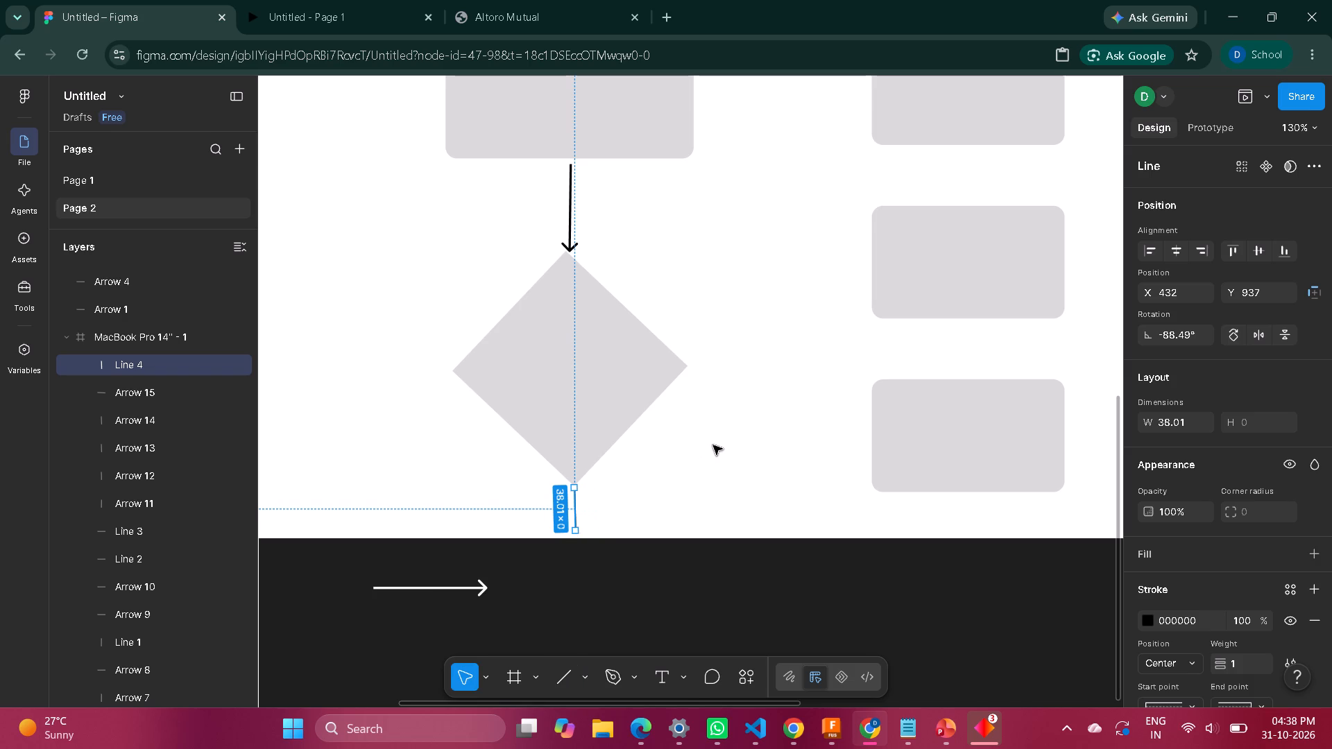
{"action": "key", "text": "Return"}
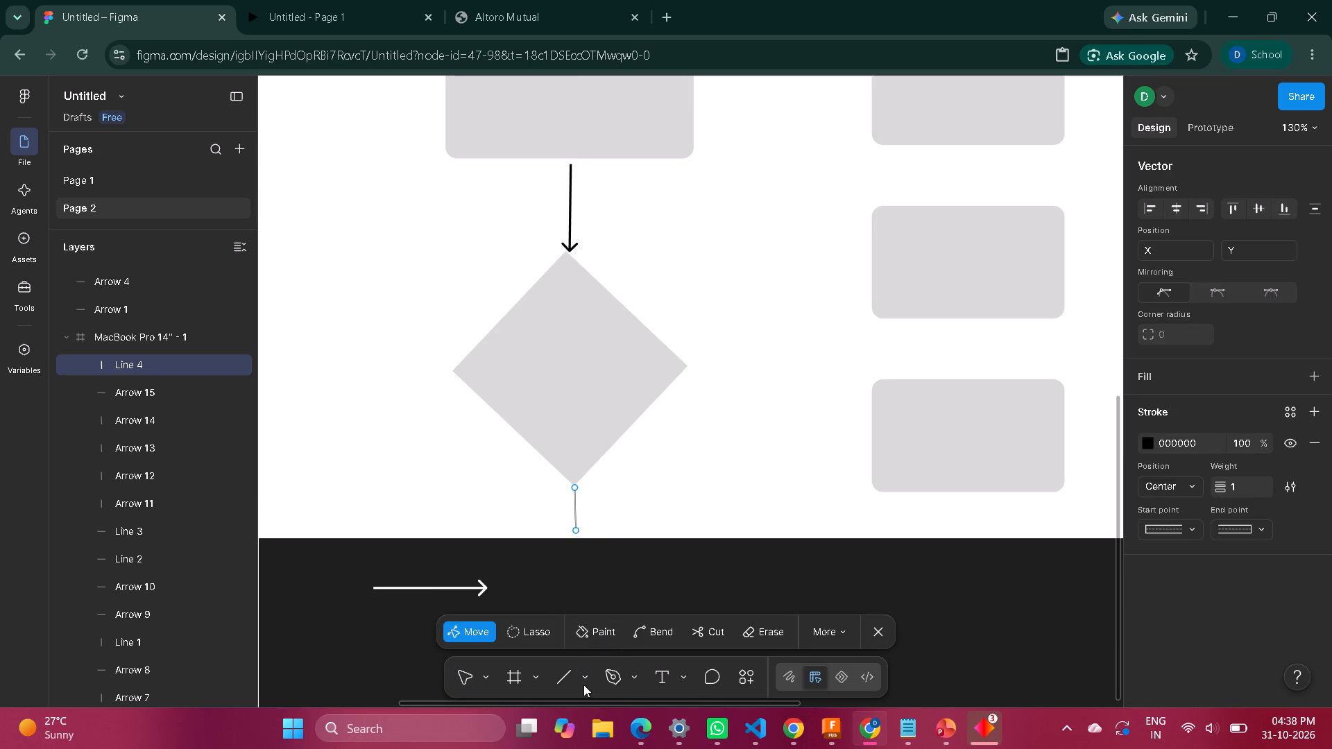
Draw a horizontal line about 610 long from that short line's lower end to below the lower-right diamond.
{"action": "left_click", "coordinate": [561, 680]}
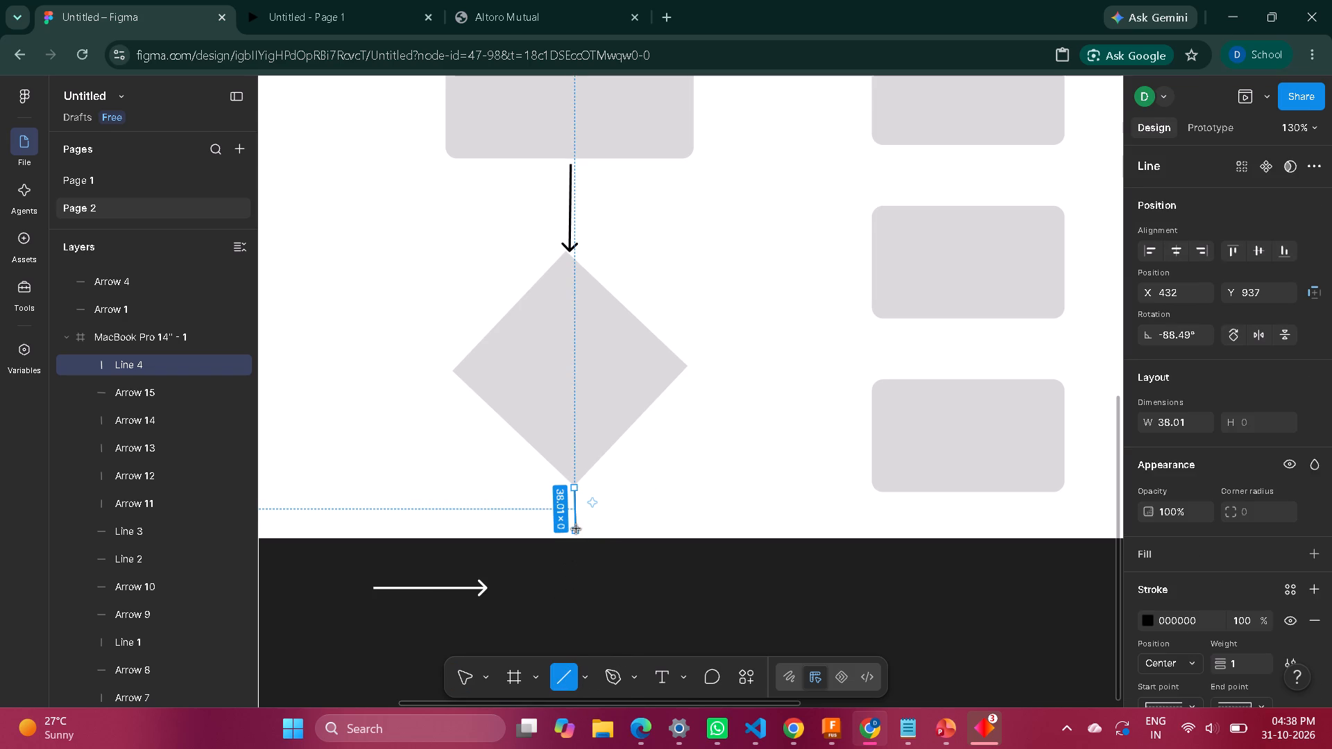
{"action": "left_click_drag", "start_coordinate": [577, 529], "coordinate": [830, 419]}
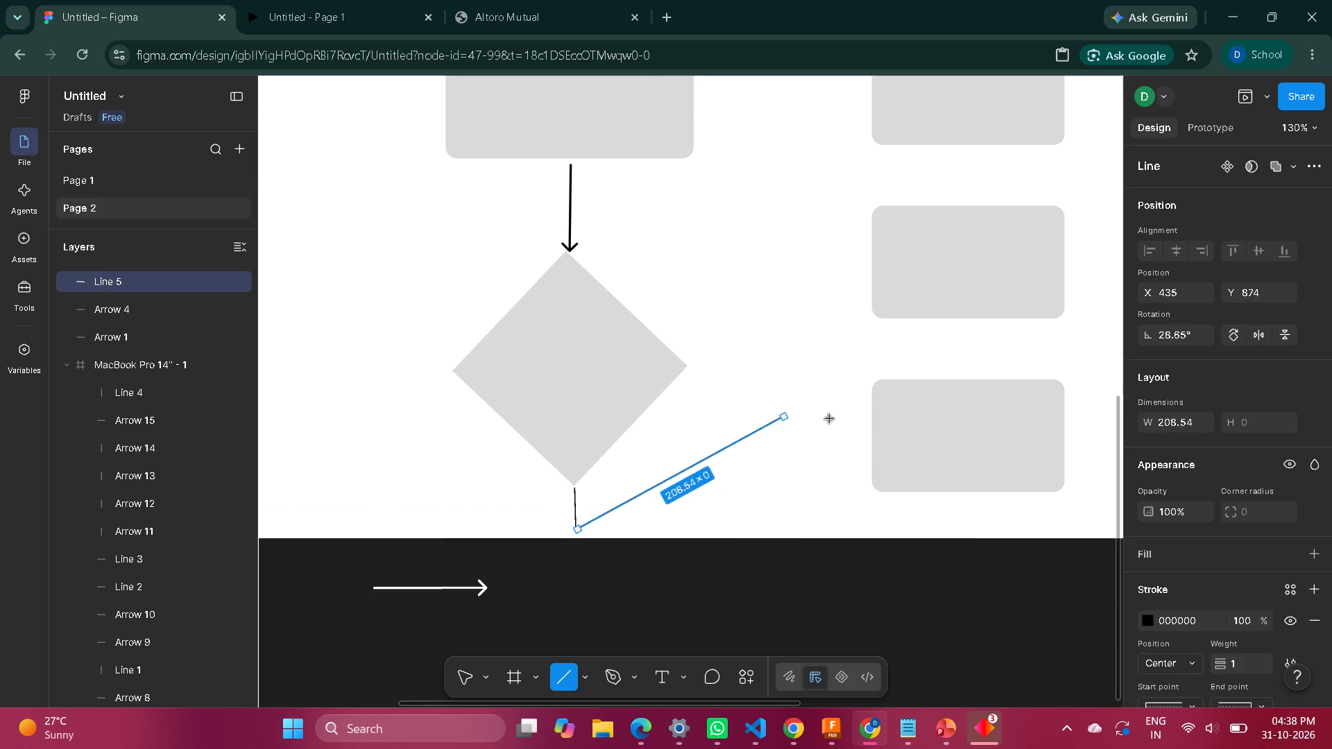
{"action": "left_click_drag", "start_coordinate": [830, 419], "coordinate": [991, 527]}
{"action": "scroll", "coordinate": [913, 441], "scroll_direction": "right", "scroll_amount": 1}
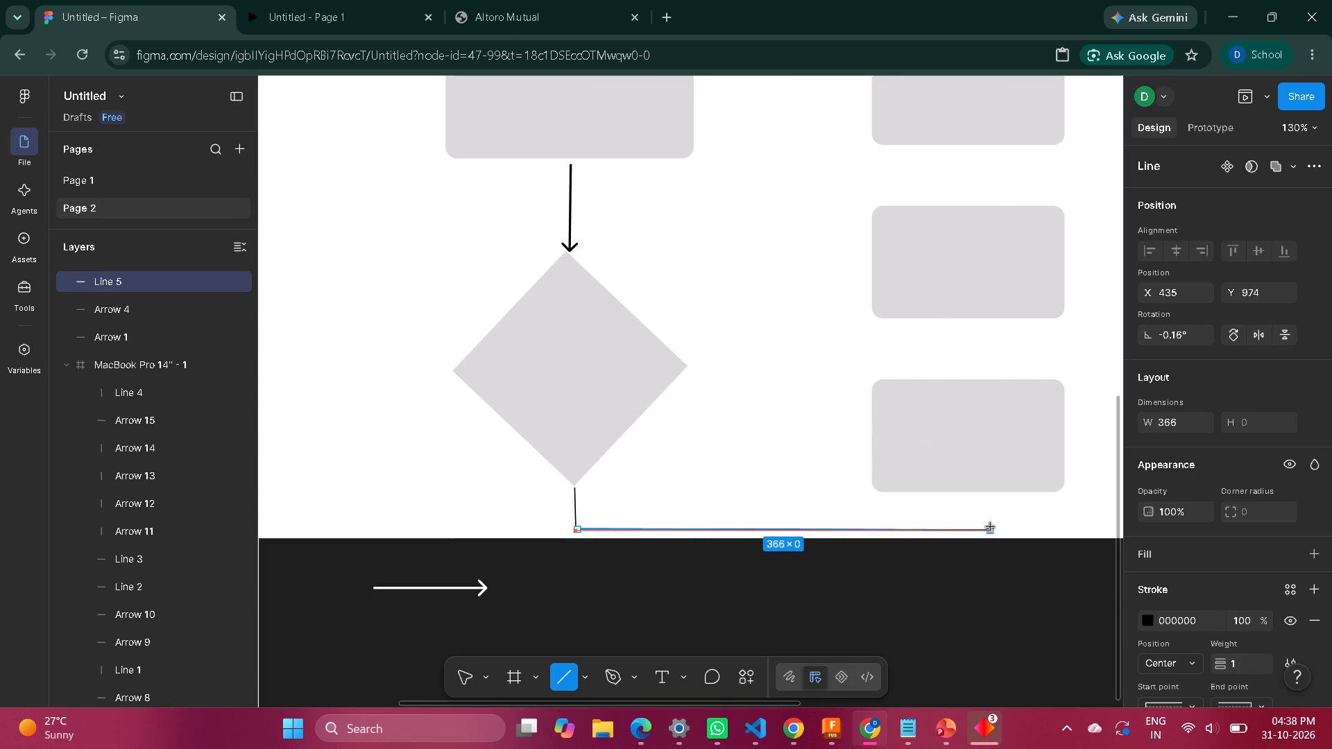
{"action": "left_click_drag", "start_coordinate": [991, 527], "coordinate": [1000, 513]}
{"action": "scroll", "coordinate": [1036, 524], "scroll_direction": "right", "scroll_amount": 1}
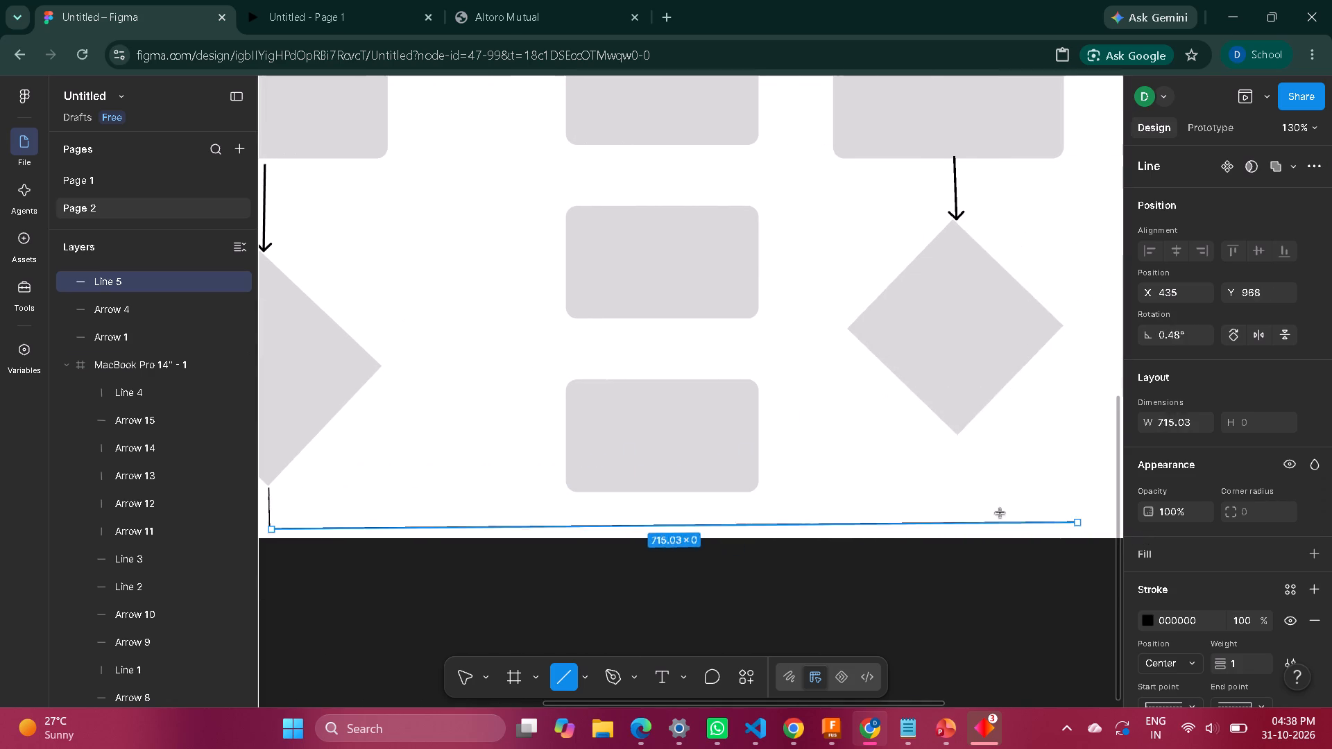
{"action": "left_click_drag", "start_coordinate": [1000, 513], "coordinate": [961, 528]}
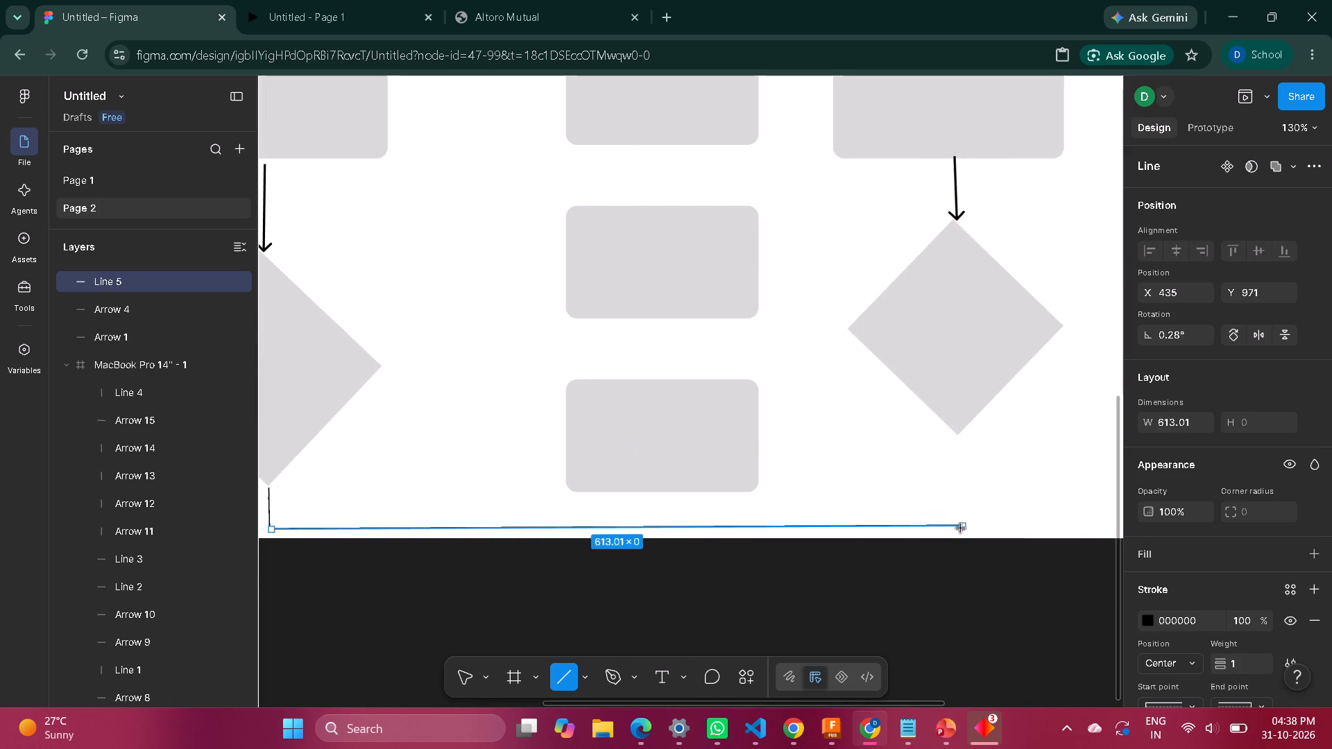
{"action": "left_click_drag", "start_coordinate": [961, 528], "coordinate": [960, 531]}
{"action": "left_click", "coordinate": [800, 618]}
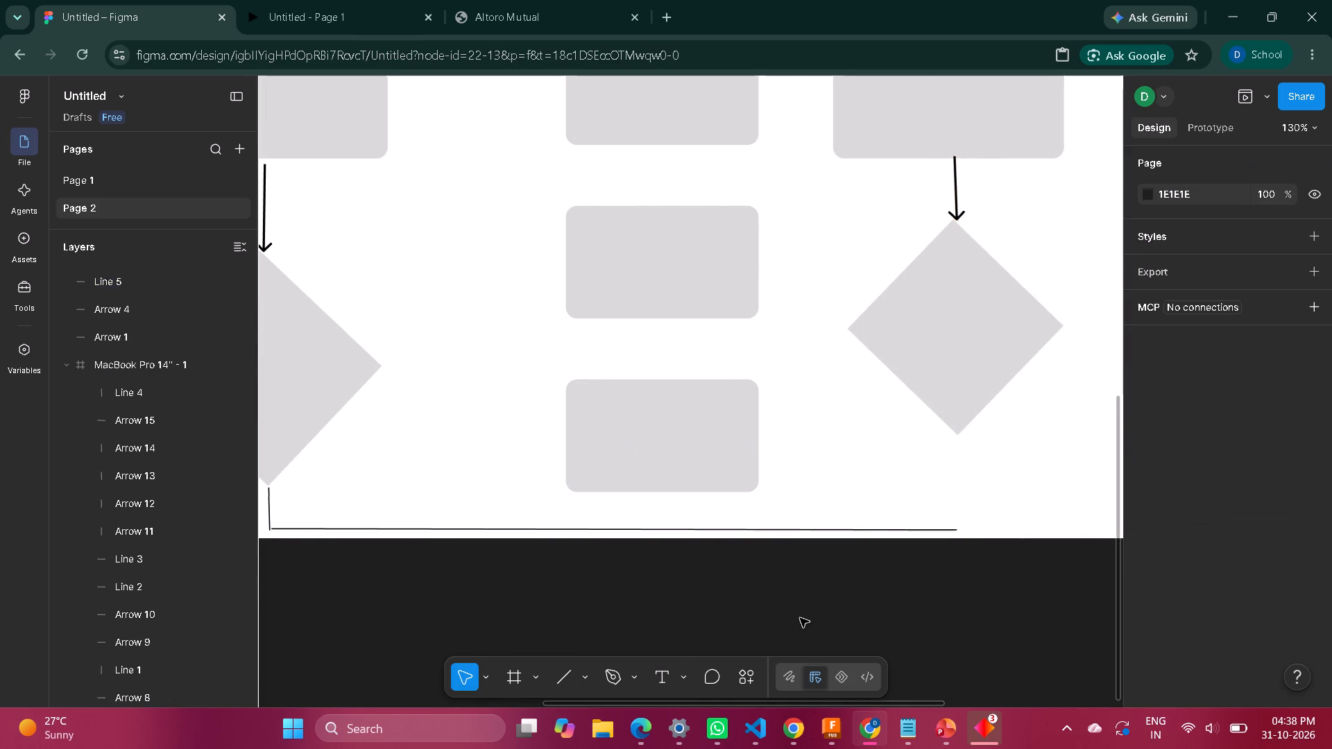
Draw an upward arrow about 80 long from the horizontal line's end to the lower-right diamond's bottom corner.
{"action": "left_click", "coordinate": [586, 675]}
{"action": "left_click", "coordinate": [654, 556]}
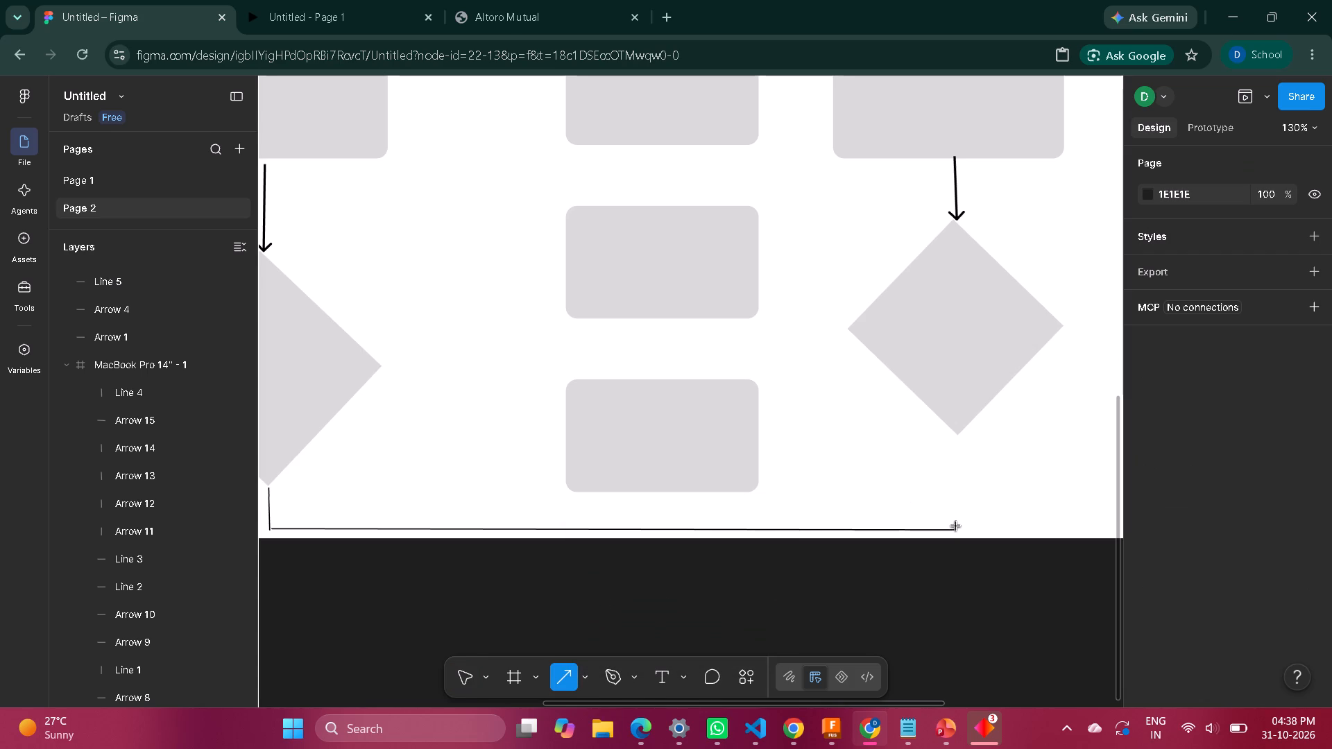
{"action": "left_click_drag", "start_coordinate": [957, 530], "coordinate": [958, 438]}
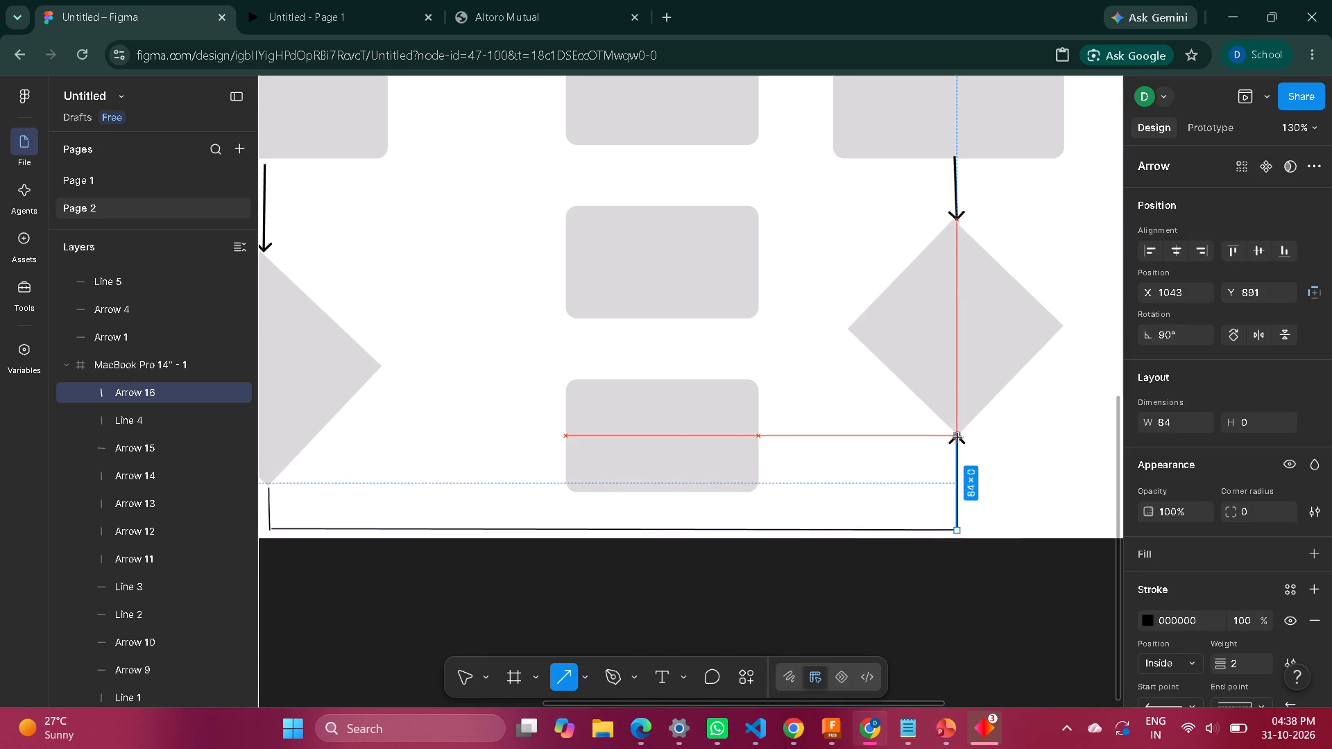
{"action": "left_click_drag", "start_coordinate": [958, 438], "coordinate": [957, 440]}
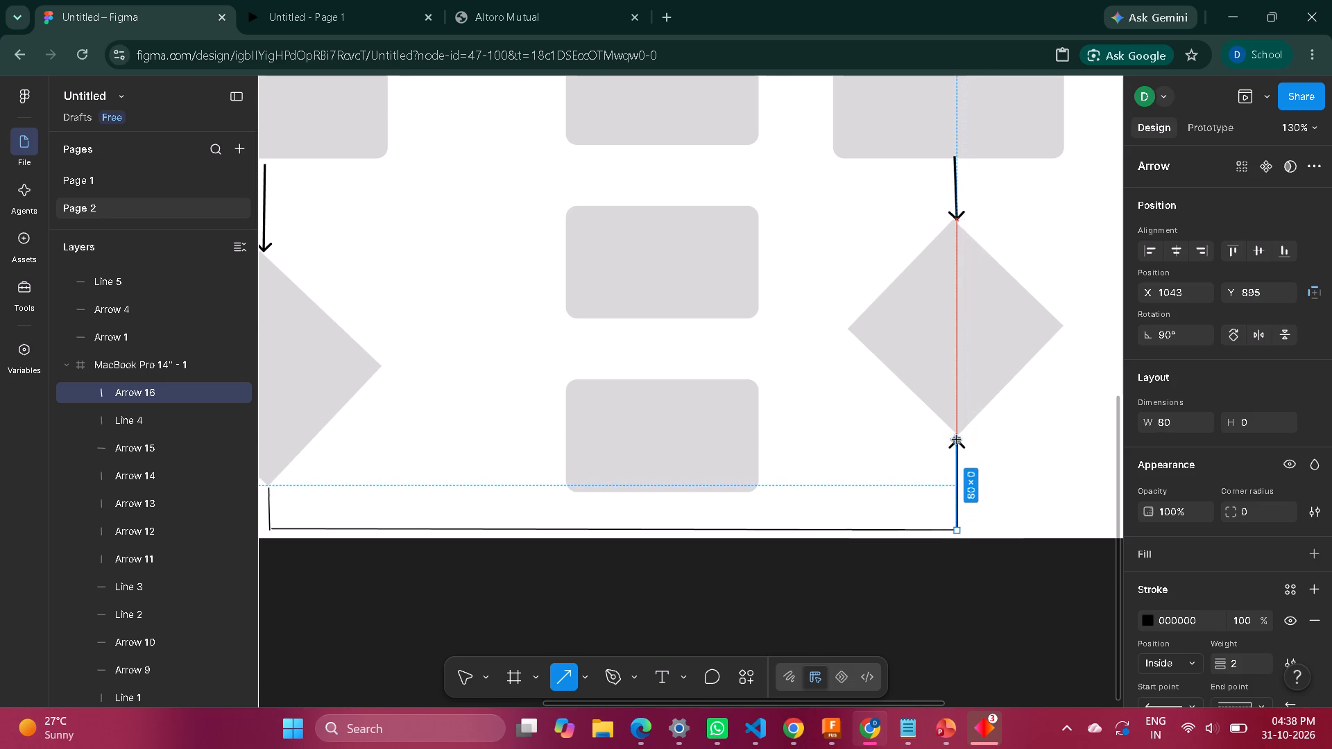
{"action": "left_click_drag", "start_coordinate": [957, 440], "coordinate": [957, 439]}
{"action": "left_click", "coordinate": [985, 562]}
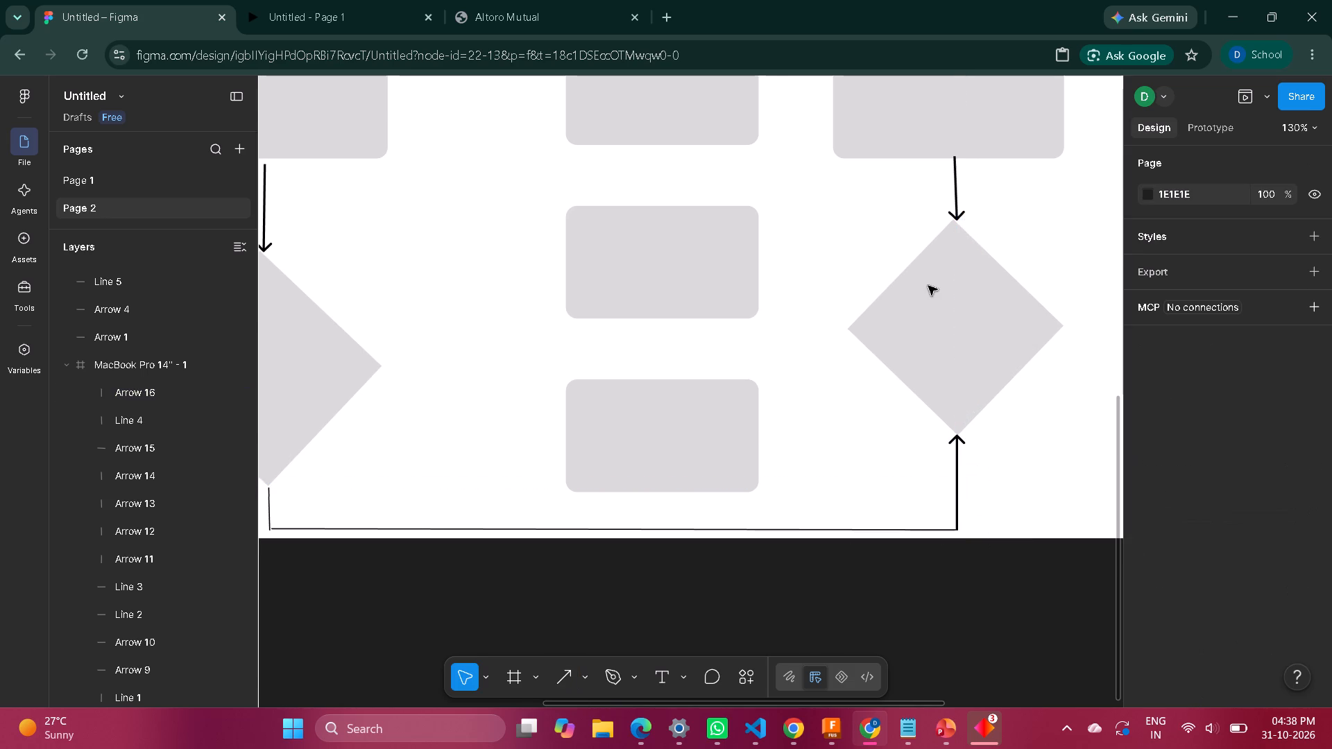
Move the small rounded rectangle closer to the third rectangle of the adjacent column, at X 1183, Y 565.
{"action": "scroll", "coordinate": [923, 285], "scroll_direction": "up", "scroll_amount": 2}
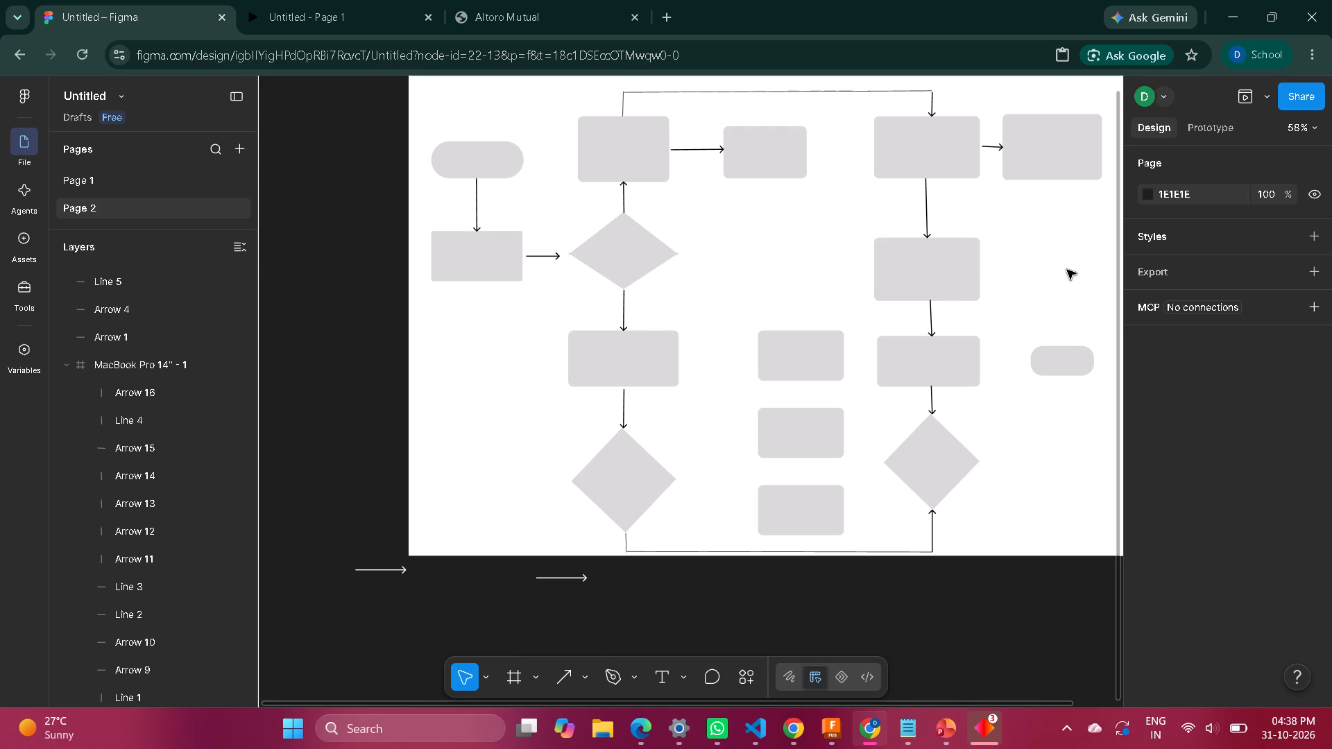
{"action": "left_click_drag", "start_coordinate": [1079, 359], "coordinate": [1048, 361]}
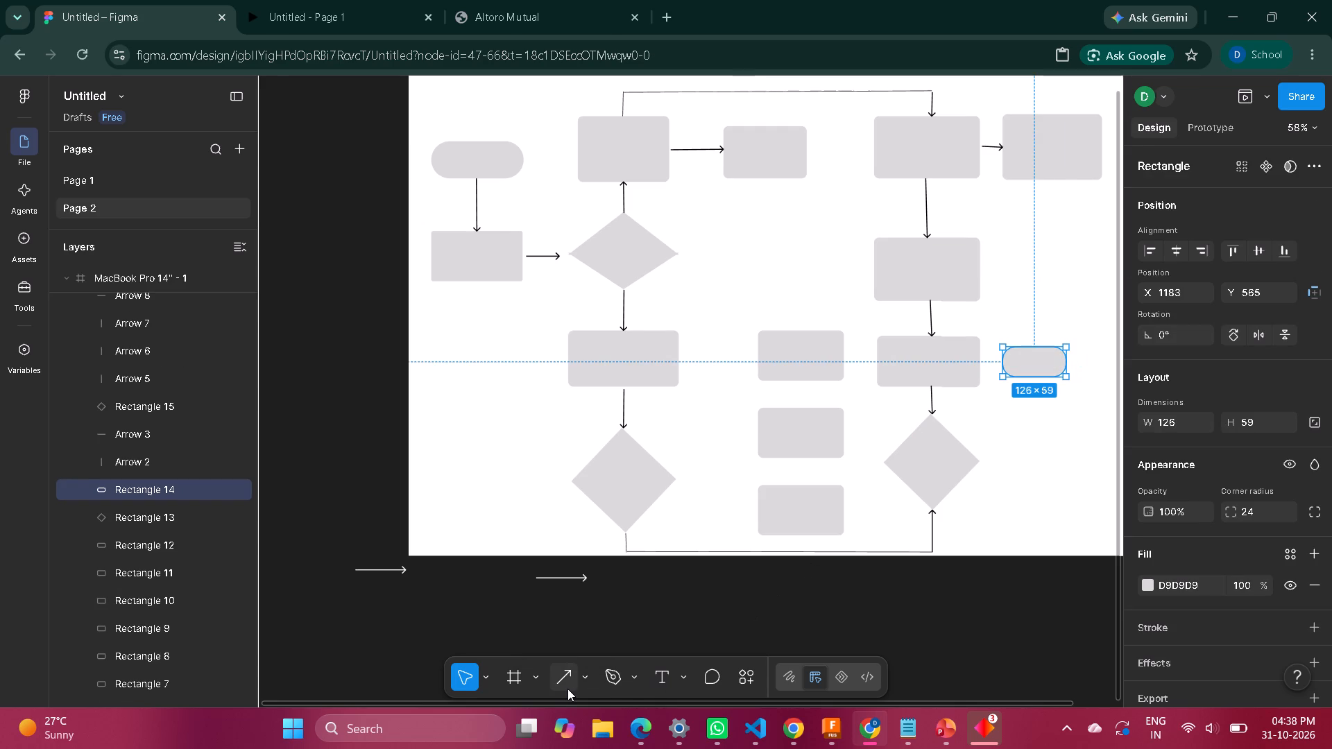
Draw a short horizontal arrow from the third rectangle of the rightmost column to the small rounded rectangle.
{"action": "left_click", "coordinate": [570, 687]}
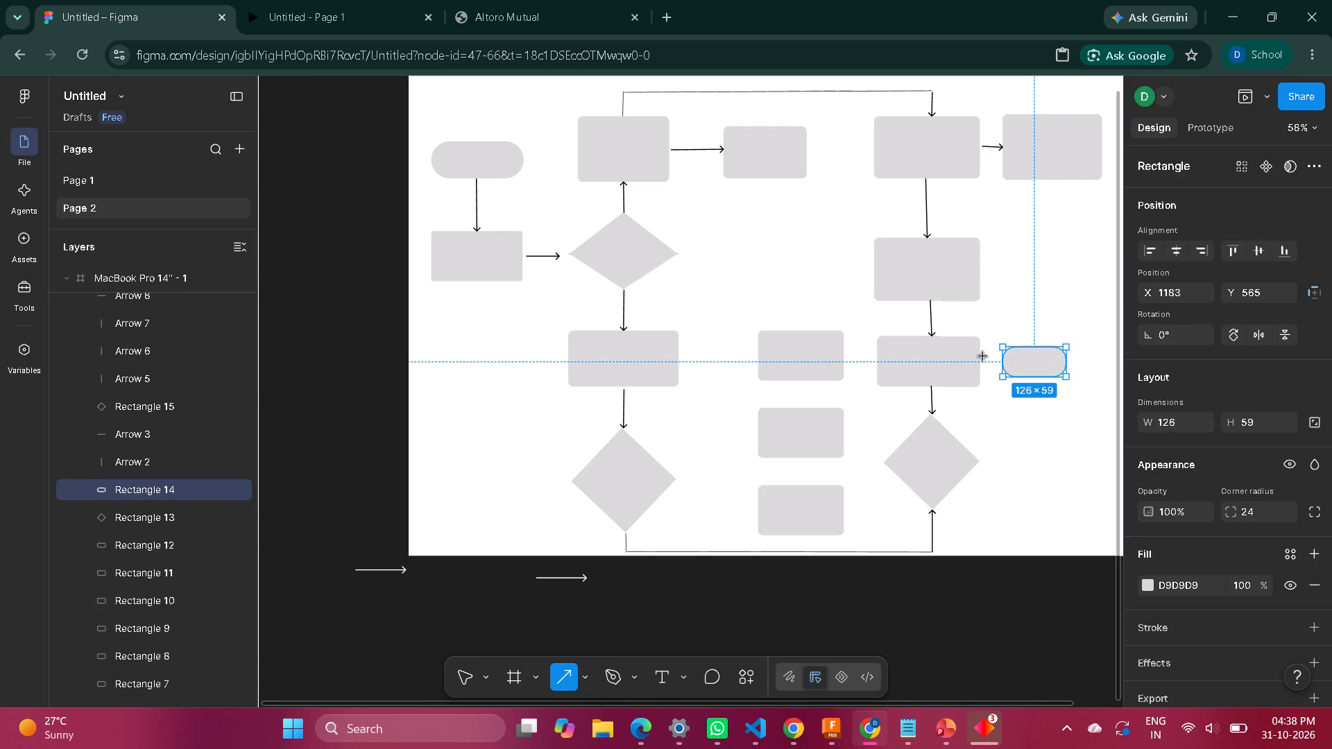
{"action": "left_click_drag", "start_coordinate": [982, 361], "coordinate": [1003, 362]}
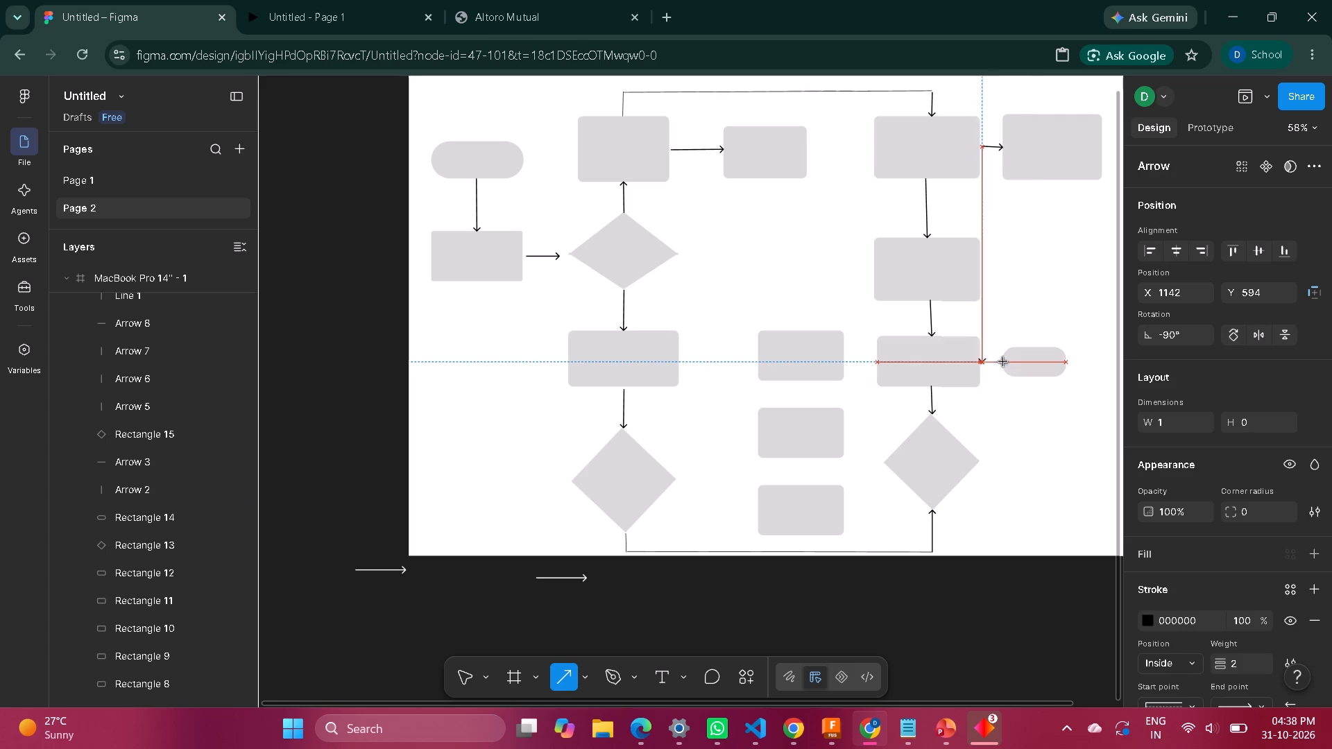
{"action": "left_click_drag", "start_coordinate": [1003, 362], "coordinate": [1002, 362]}
{"action": "left_click", "coordinate": [1045, 519]}
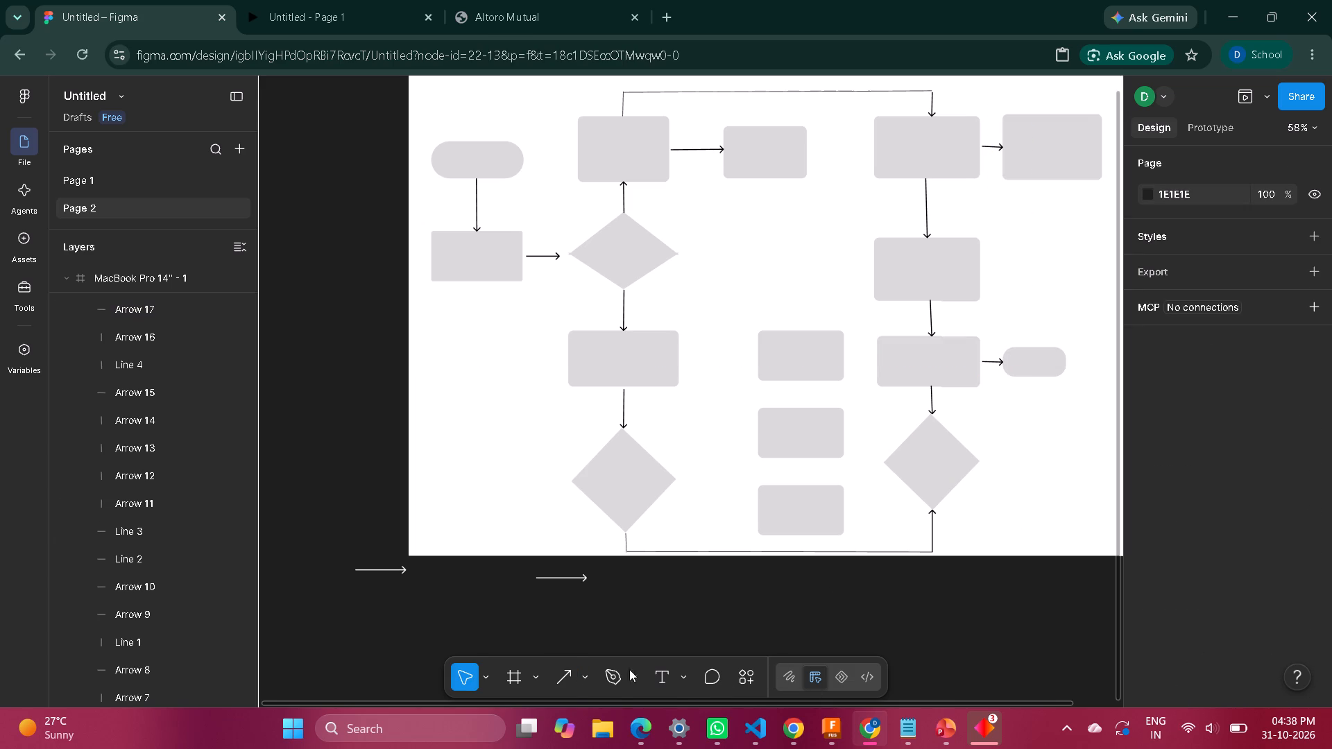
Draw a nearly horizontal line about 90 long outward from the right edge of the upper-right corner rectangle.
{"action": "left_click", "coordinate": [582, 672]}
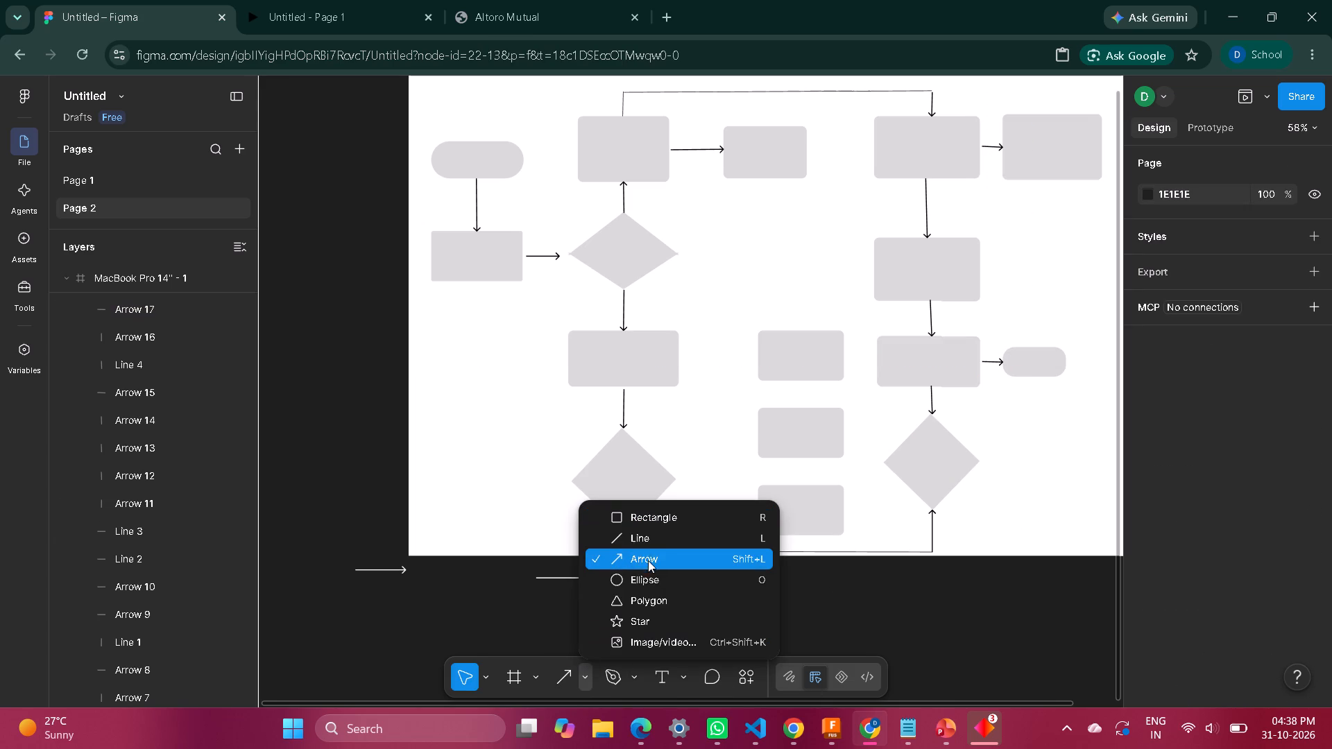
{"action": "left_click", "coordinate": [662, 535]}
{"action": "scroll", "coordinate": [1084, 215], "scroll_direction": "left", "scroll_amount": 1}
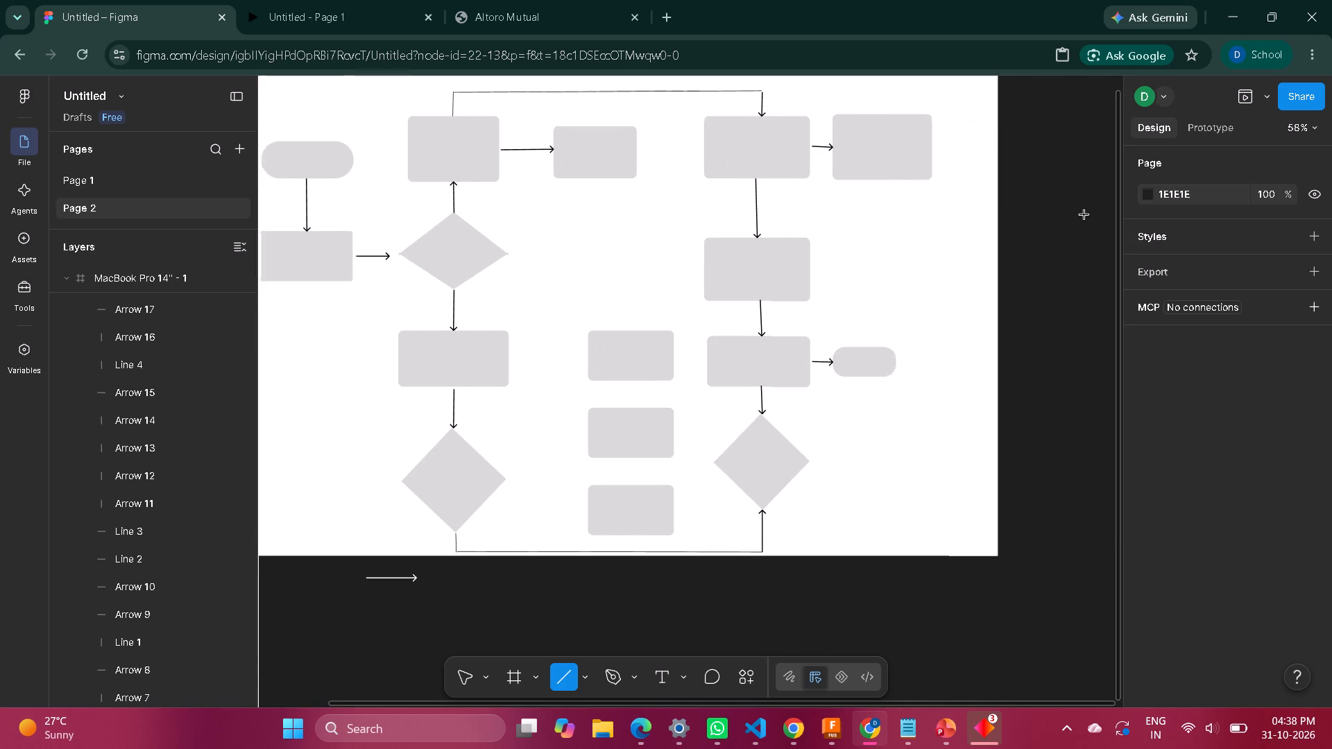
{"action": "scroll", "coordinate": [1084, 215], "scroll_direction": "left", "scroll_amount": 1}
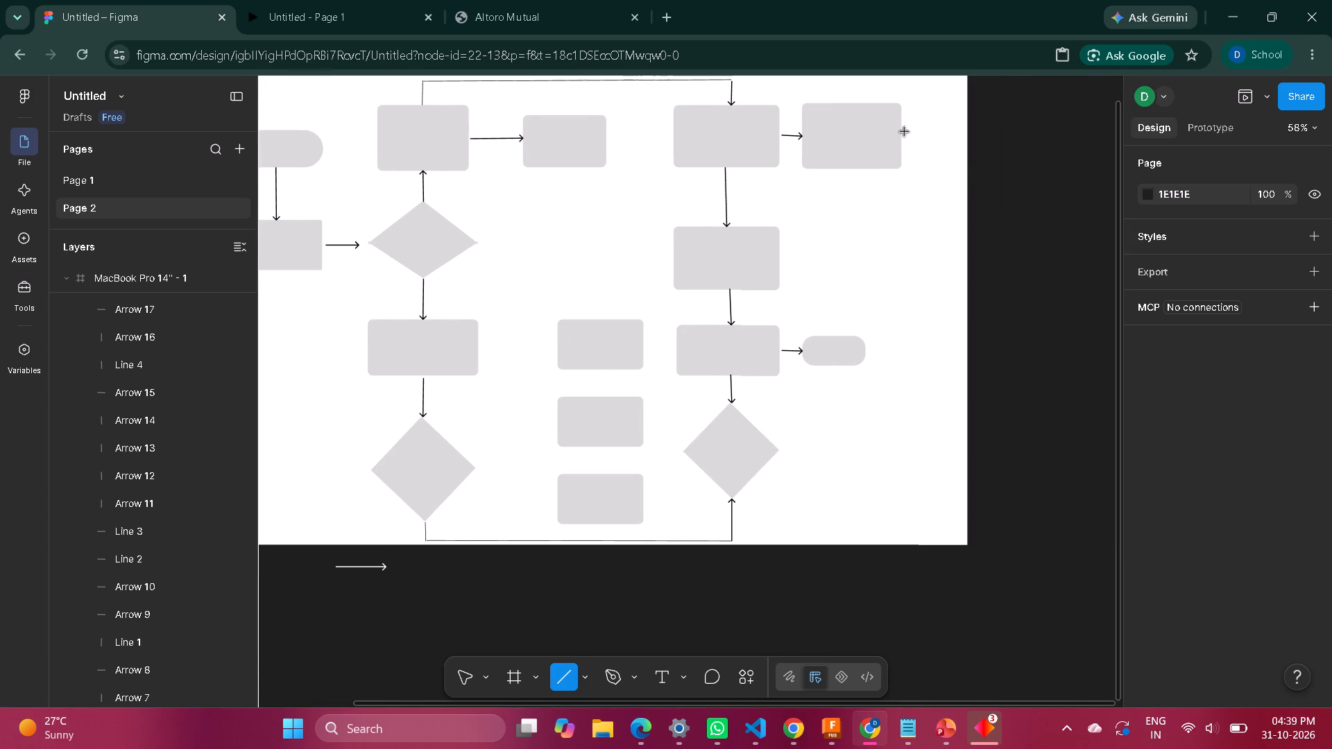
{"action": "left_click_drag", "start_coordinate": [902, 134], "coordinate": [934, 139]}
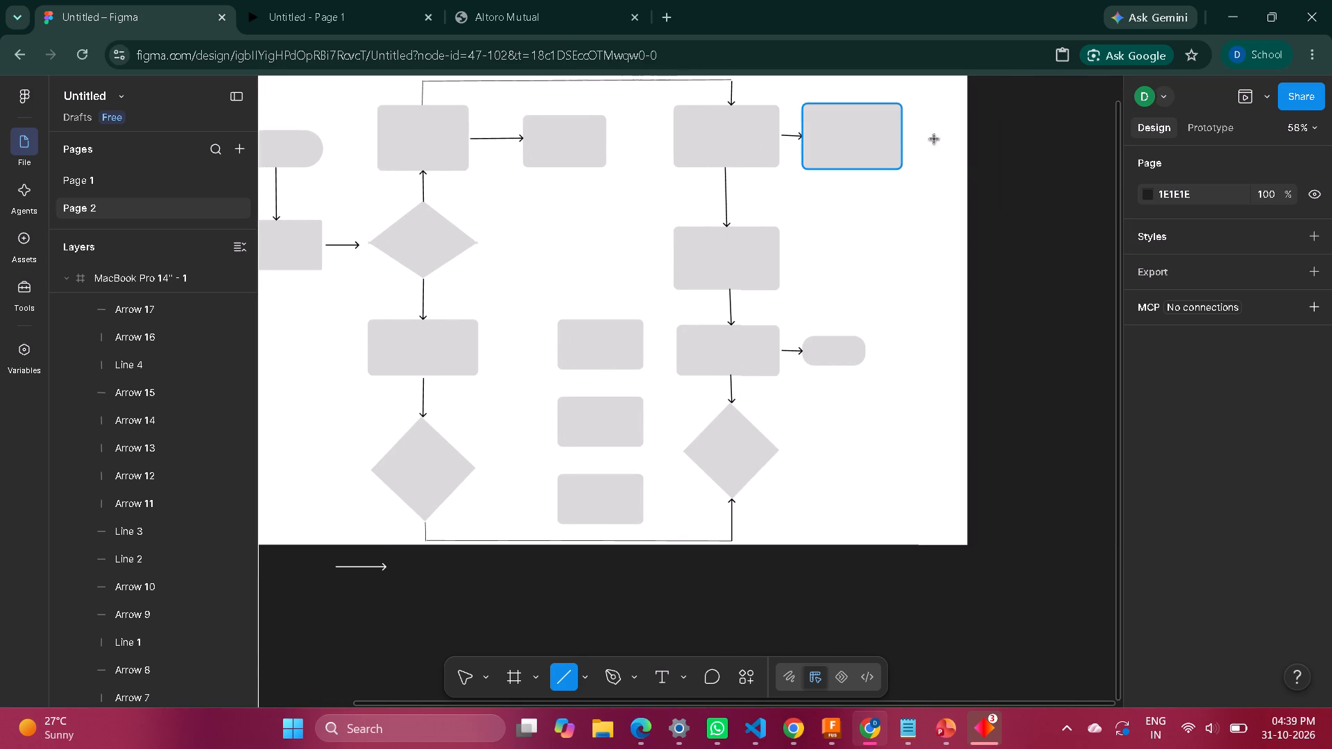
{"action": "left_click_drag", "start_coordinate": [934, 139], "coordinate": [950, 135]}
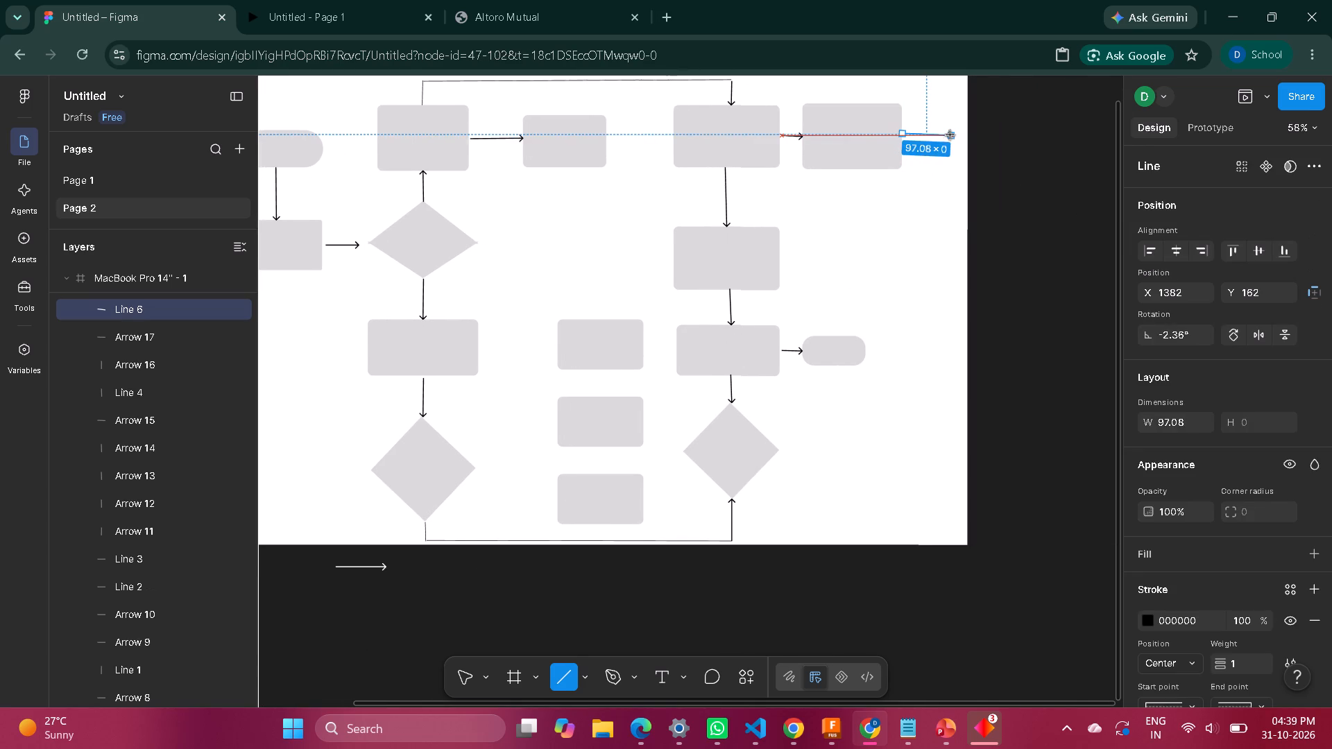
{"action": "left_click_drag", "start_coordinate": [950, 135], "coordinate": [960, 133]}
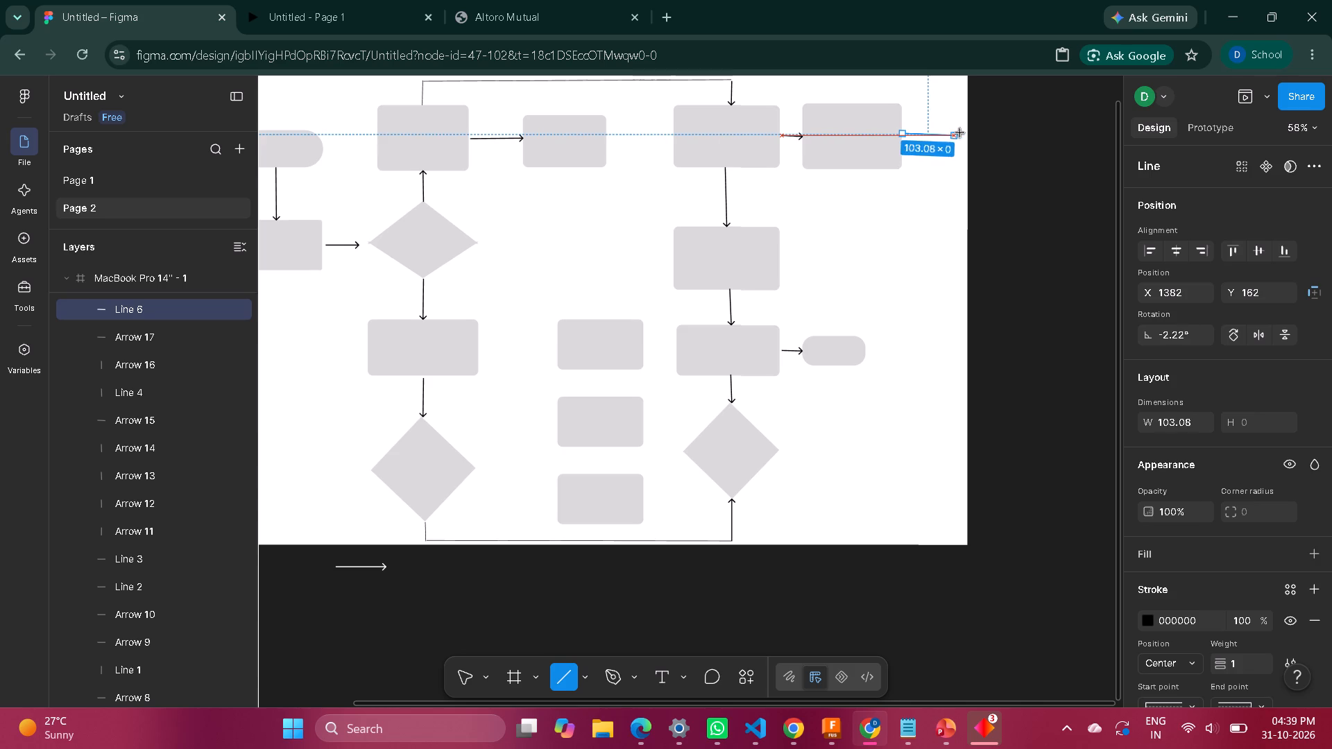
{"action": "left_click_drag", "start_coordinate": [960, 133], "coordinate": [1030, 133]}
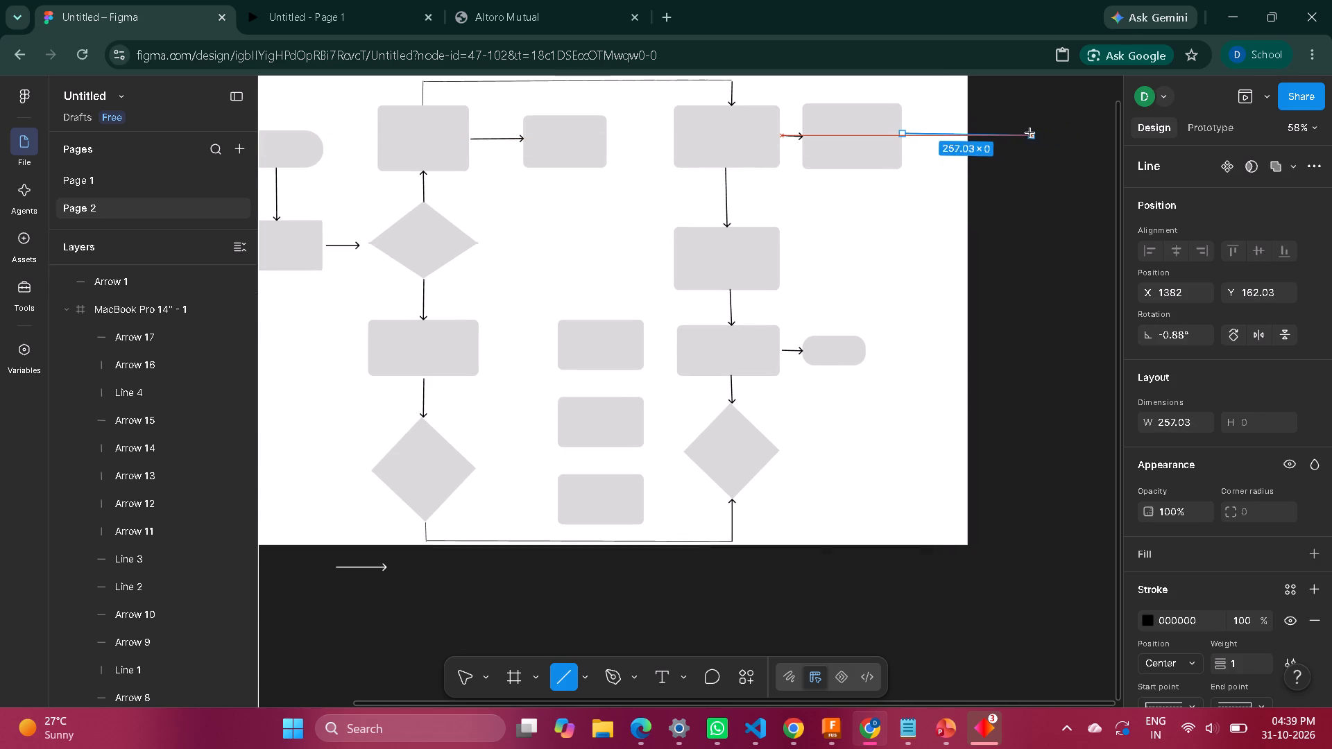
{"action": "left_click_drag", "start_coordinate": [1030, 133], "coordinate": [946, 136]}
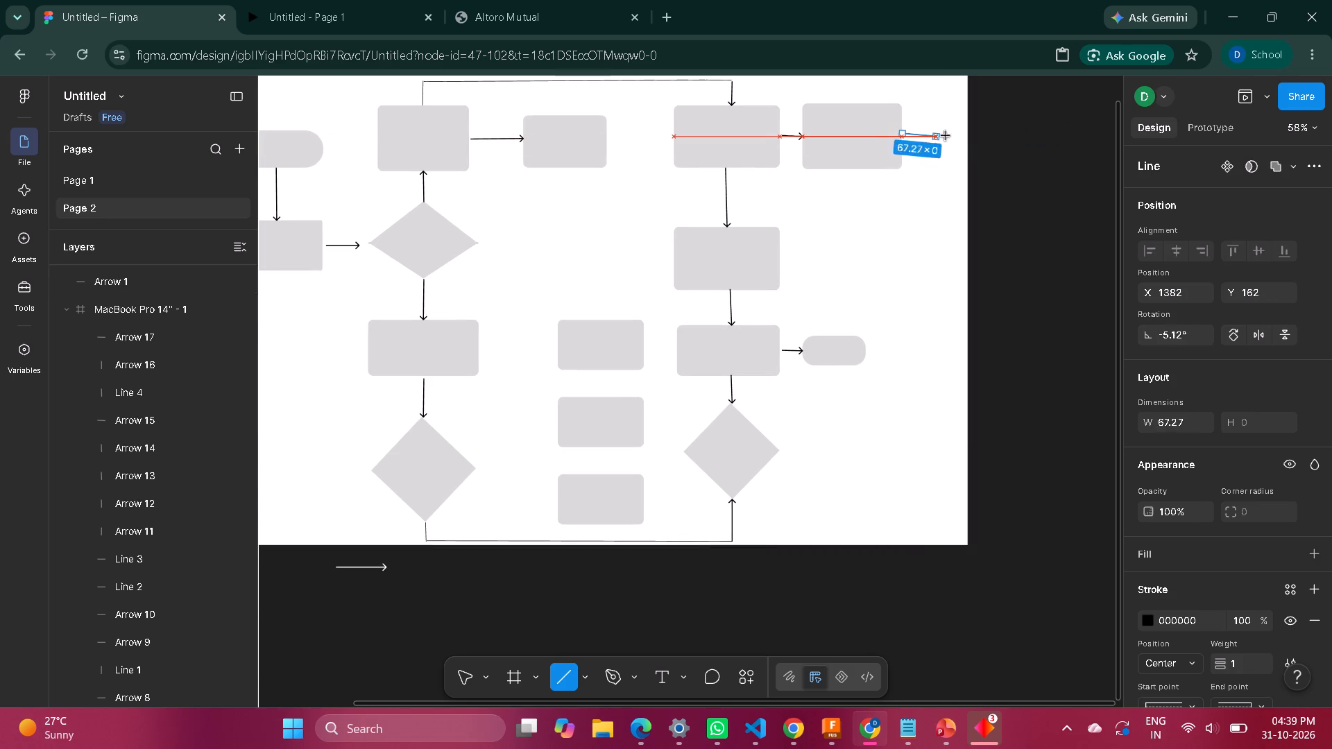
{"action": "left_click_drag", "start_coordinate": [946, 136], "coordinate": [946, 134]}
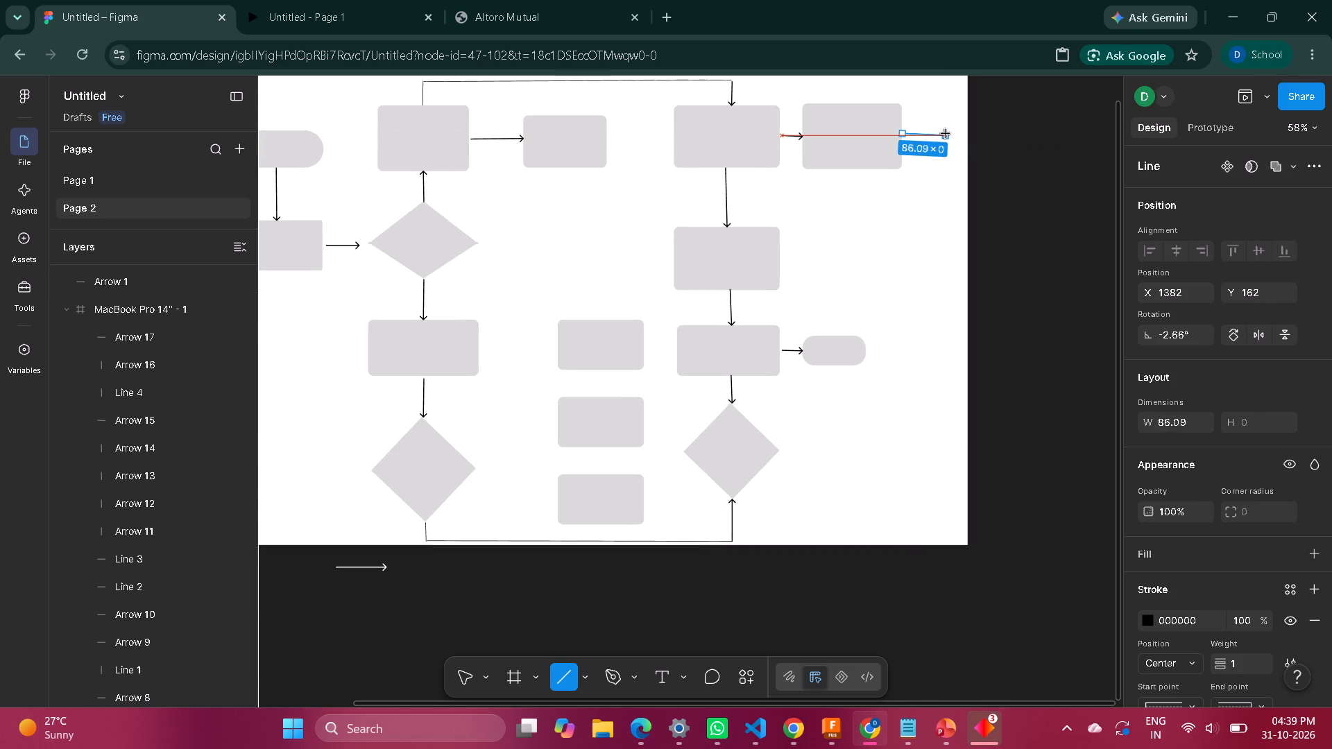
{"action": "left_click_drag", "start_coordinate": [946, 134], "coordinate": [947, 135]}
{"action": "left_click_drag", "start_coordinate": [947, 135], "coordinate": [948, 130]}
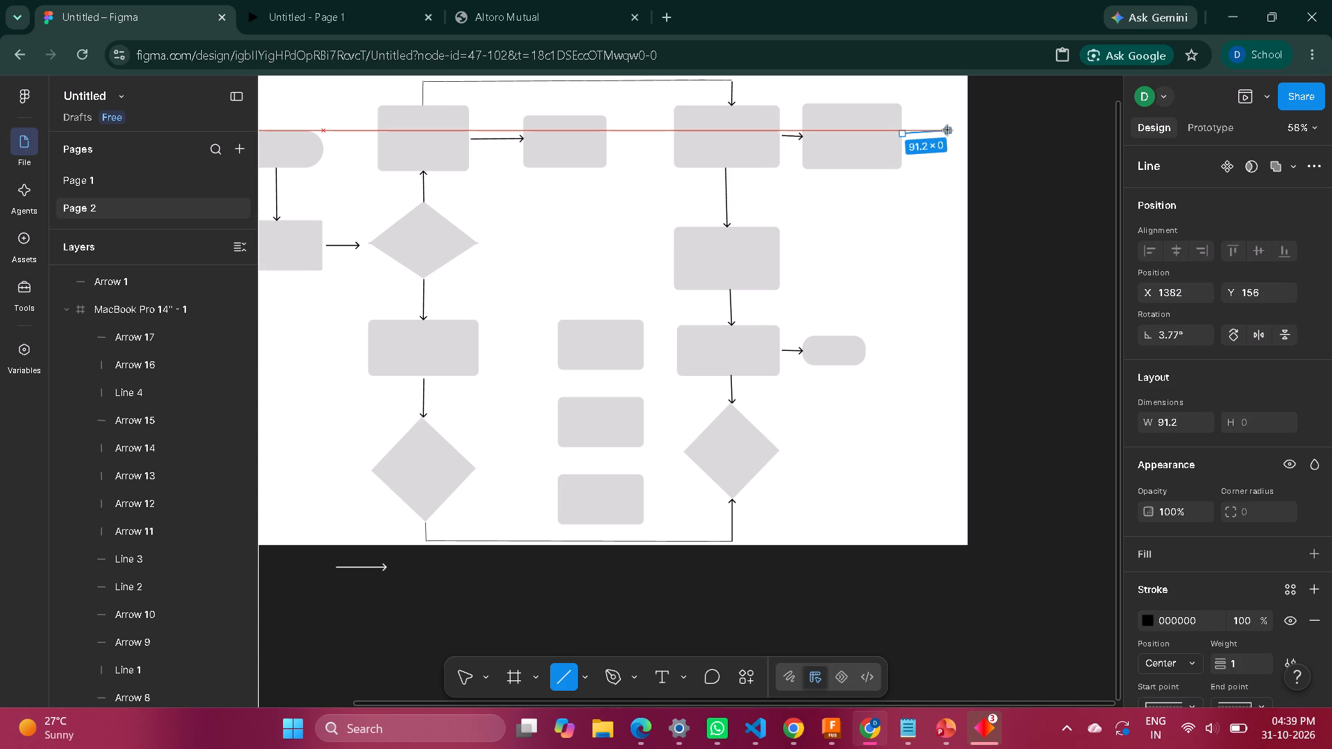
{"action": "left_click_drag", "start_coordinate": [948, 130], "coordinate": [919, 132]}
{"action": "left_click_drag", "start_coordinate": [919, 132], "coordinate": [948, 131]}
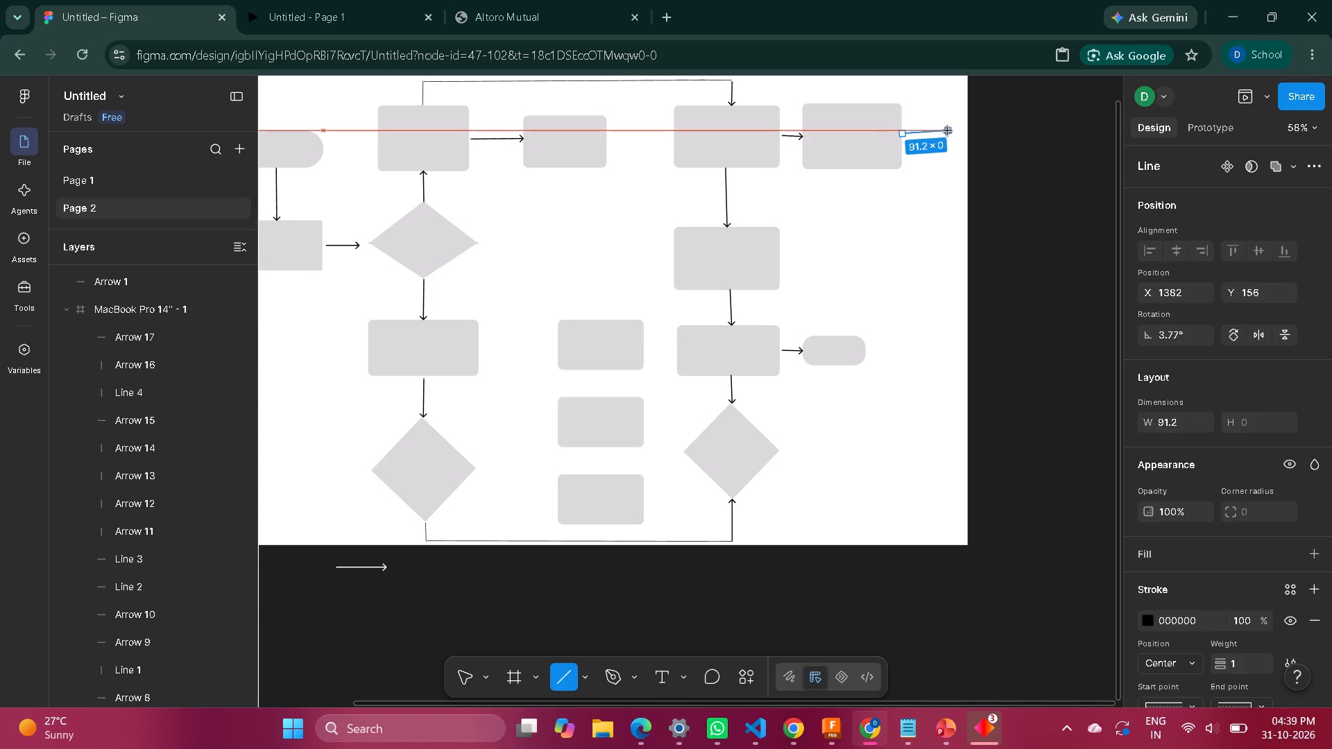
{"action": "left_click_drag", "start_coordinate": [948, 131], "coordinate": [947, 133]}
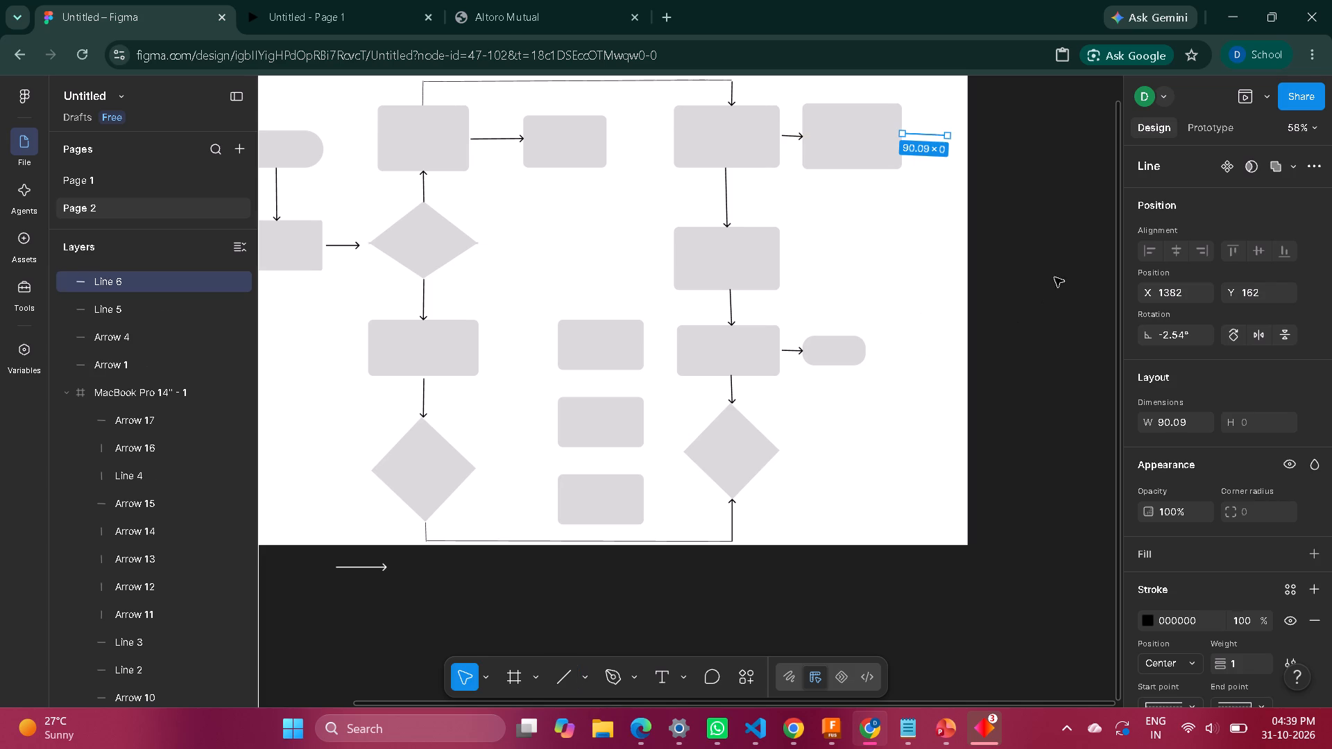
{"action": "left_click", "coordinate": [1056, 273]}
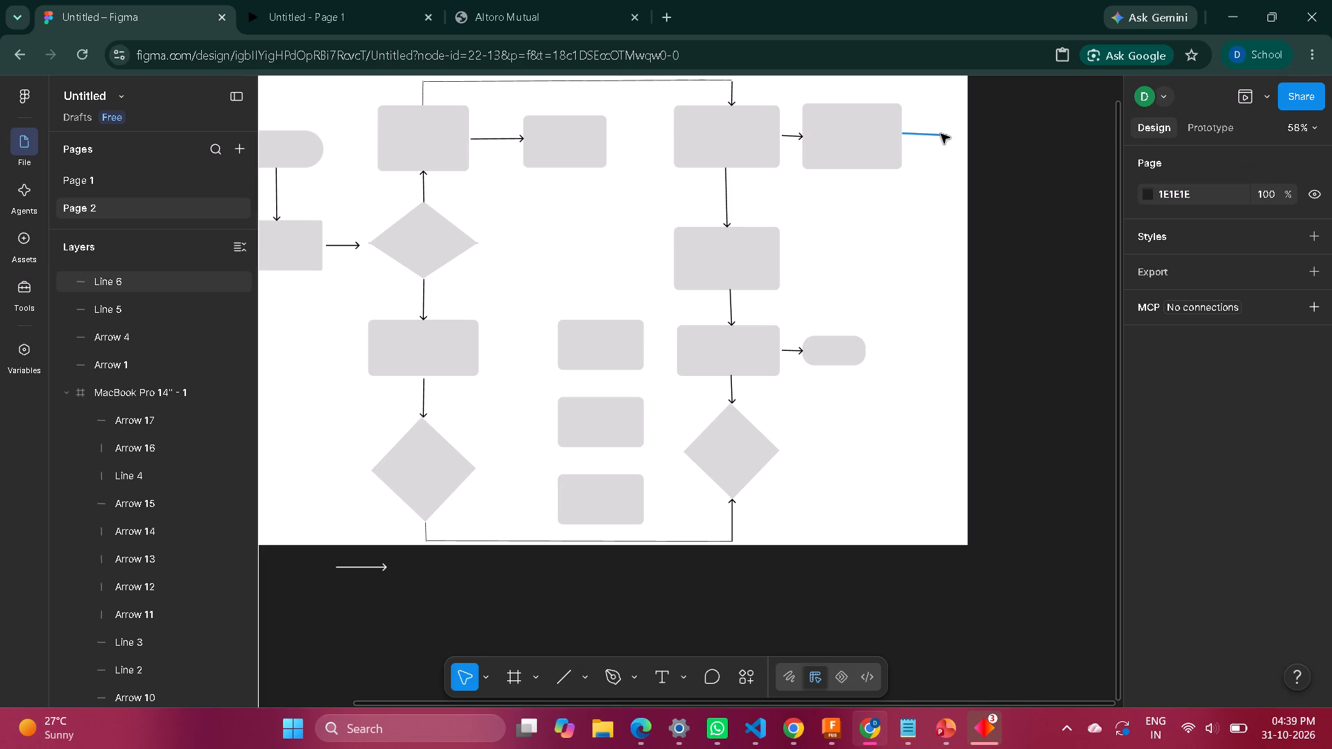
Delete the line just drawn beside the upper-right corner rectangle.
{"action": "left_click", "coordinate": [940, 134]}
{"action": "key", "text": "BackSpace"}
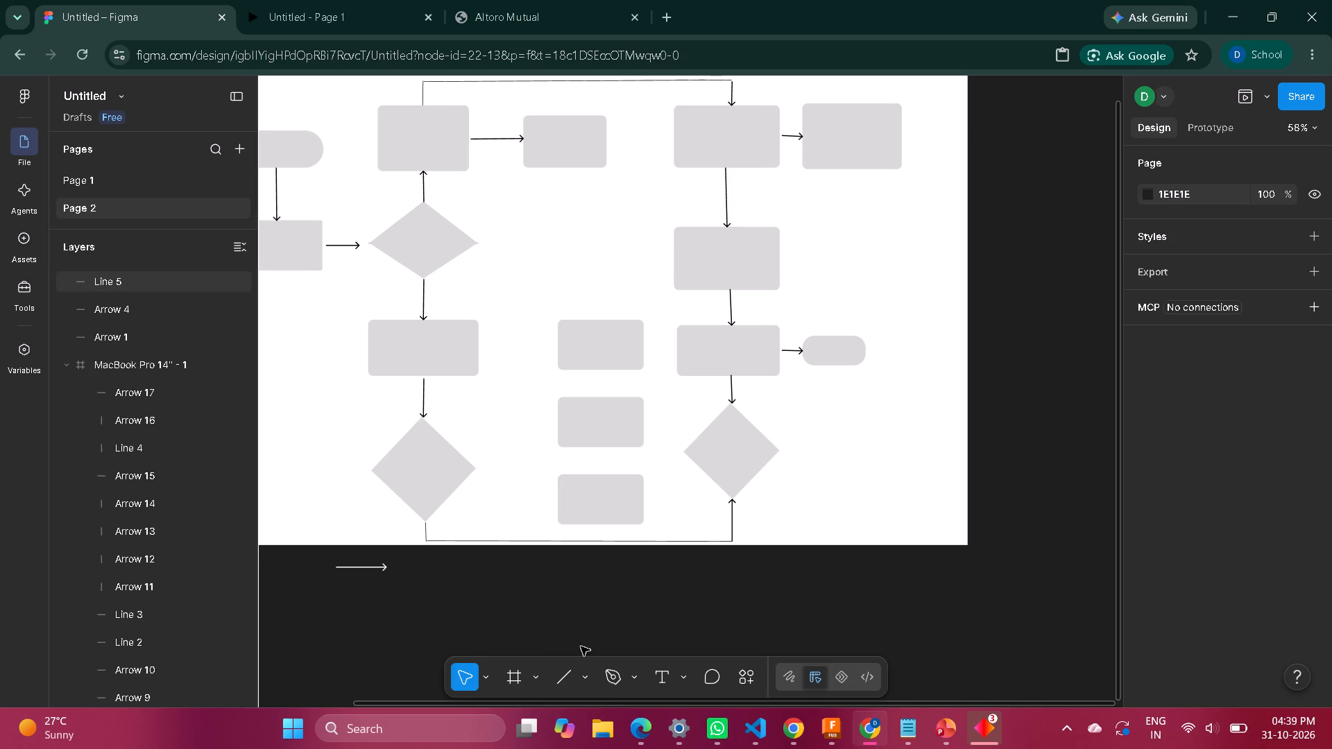
Draw a nearly horizontal line about 92 long from the upper-right corner rectangle's right edge toward the frame's edge.
{"action": "left_click", "coordinate": [567, 685]}
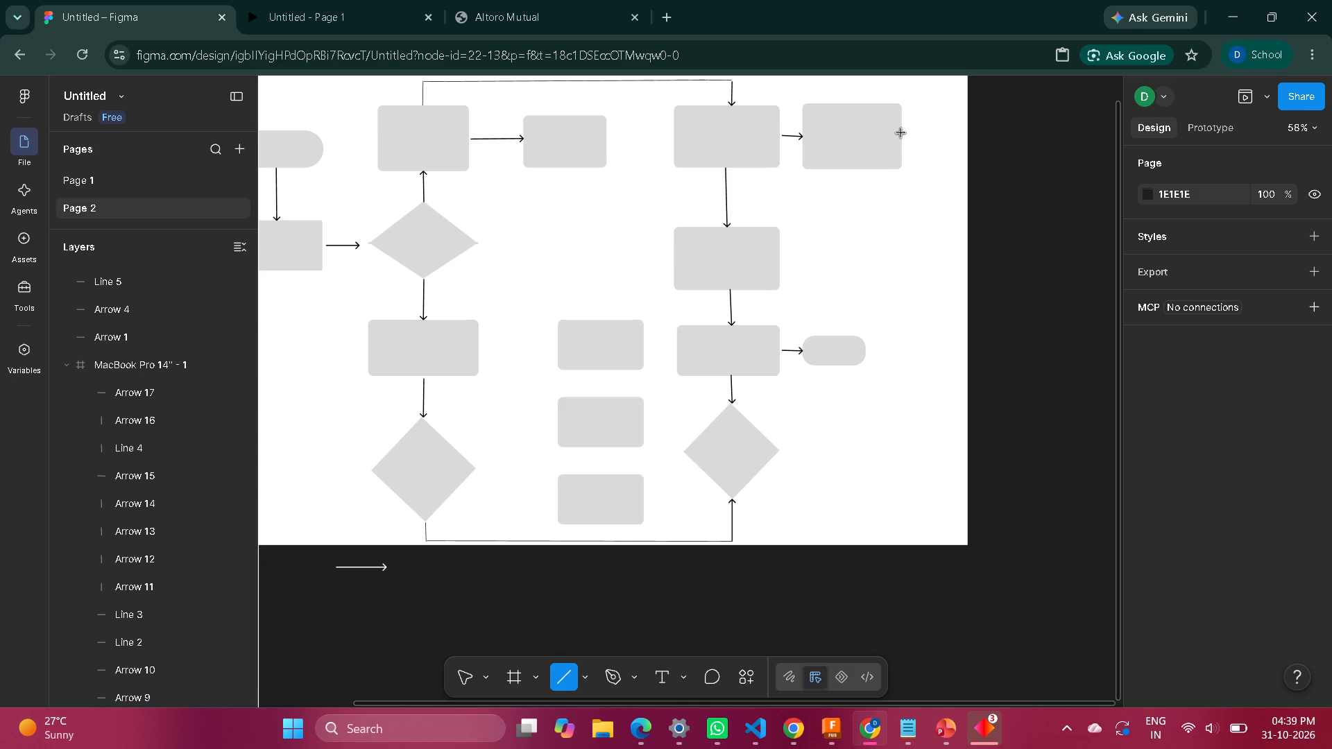
{"action": "left_click_drag", "start_coordinate": [901, 133], "coordinate": [946, 133]}
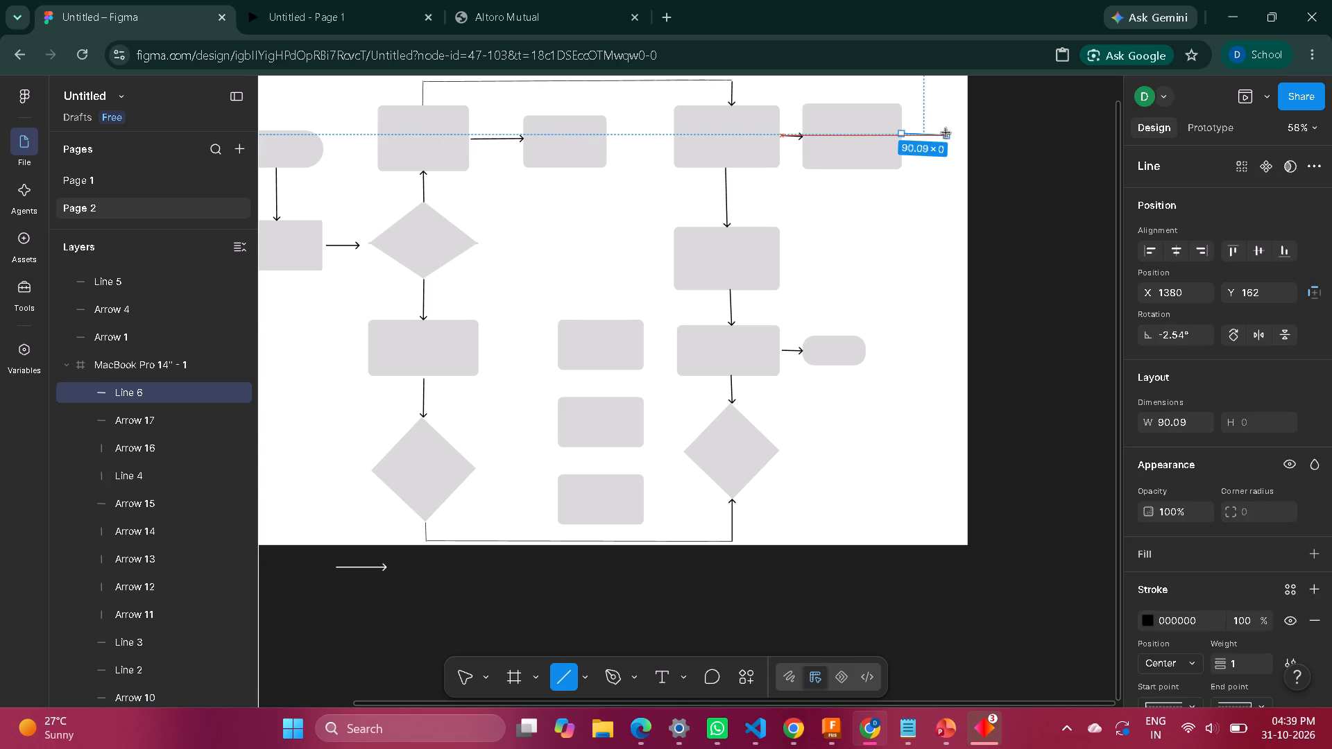
{"action": "left_click_drag", "start_coordinate": [946, 133], "coordinate": [947, 132]}
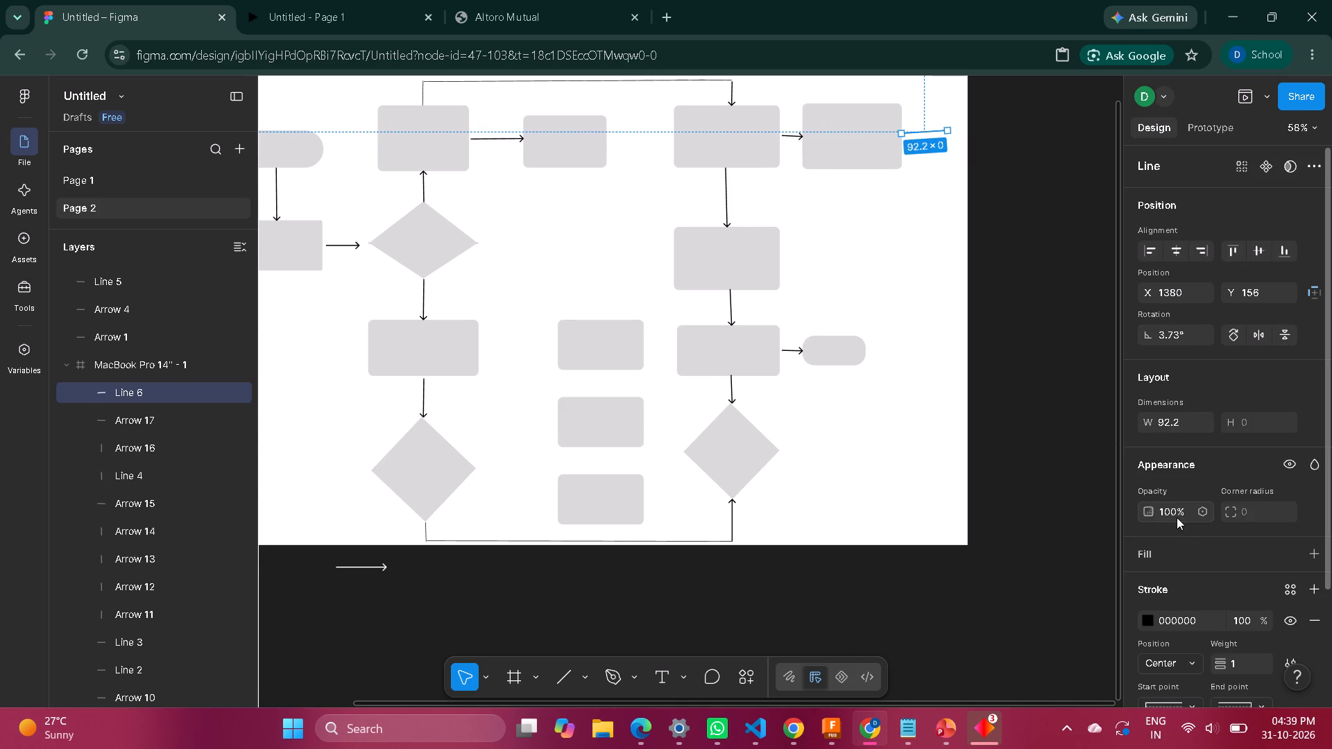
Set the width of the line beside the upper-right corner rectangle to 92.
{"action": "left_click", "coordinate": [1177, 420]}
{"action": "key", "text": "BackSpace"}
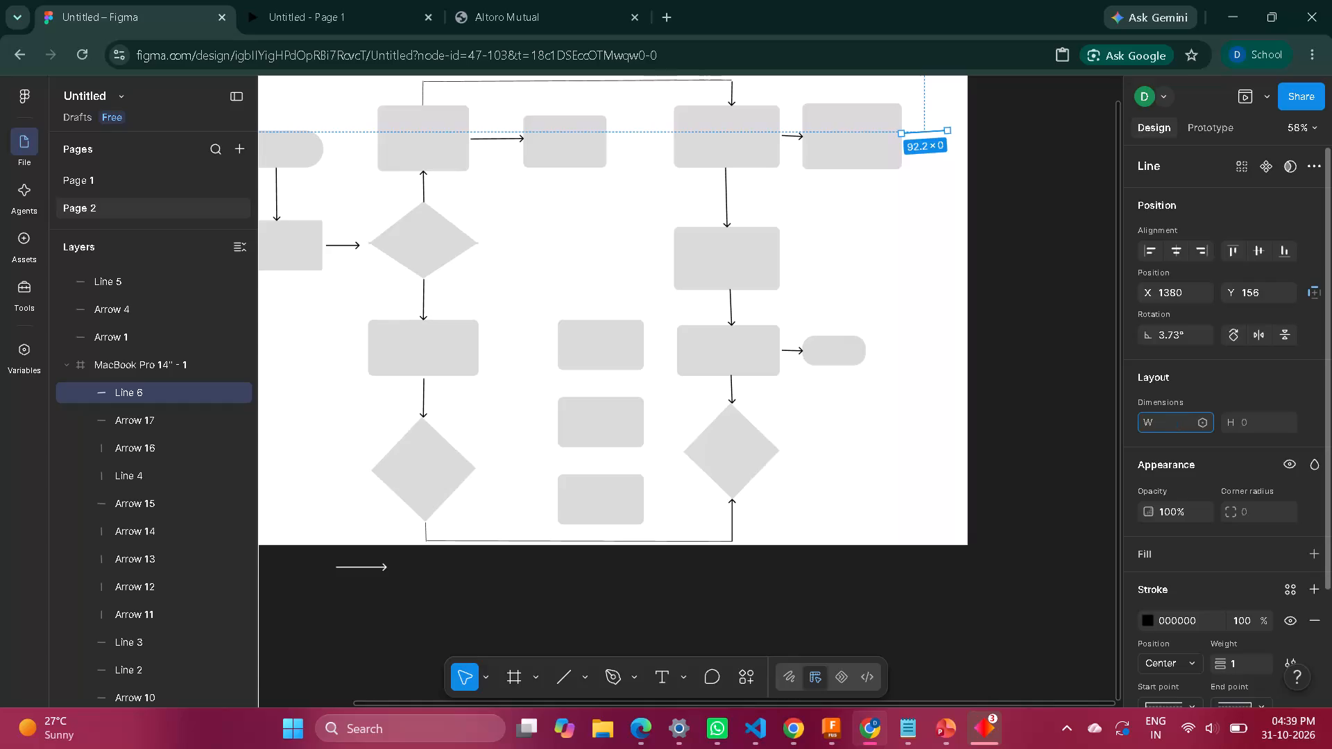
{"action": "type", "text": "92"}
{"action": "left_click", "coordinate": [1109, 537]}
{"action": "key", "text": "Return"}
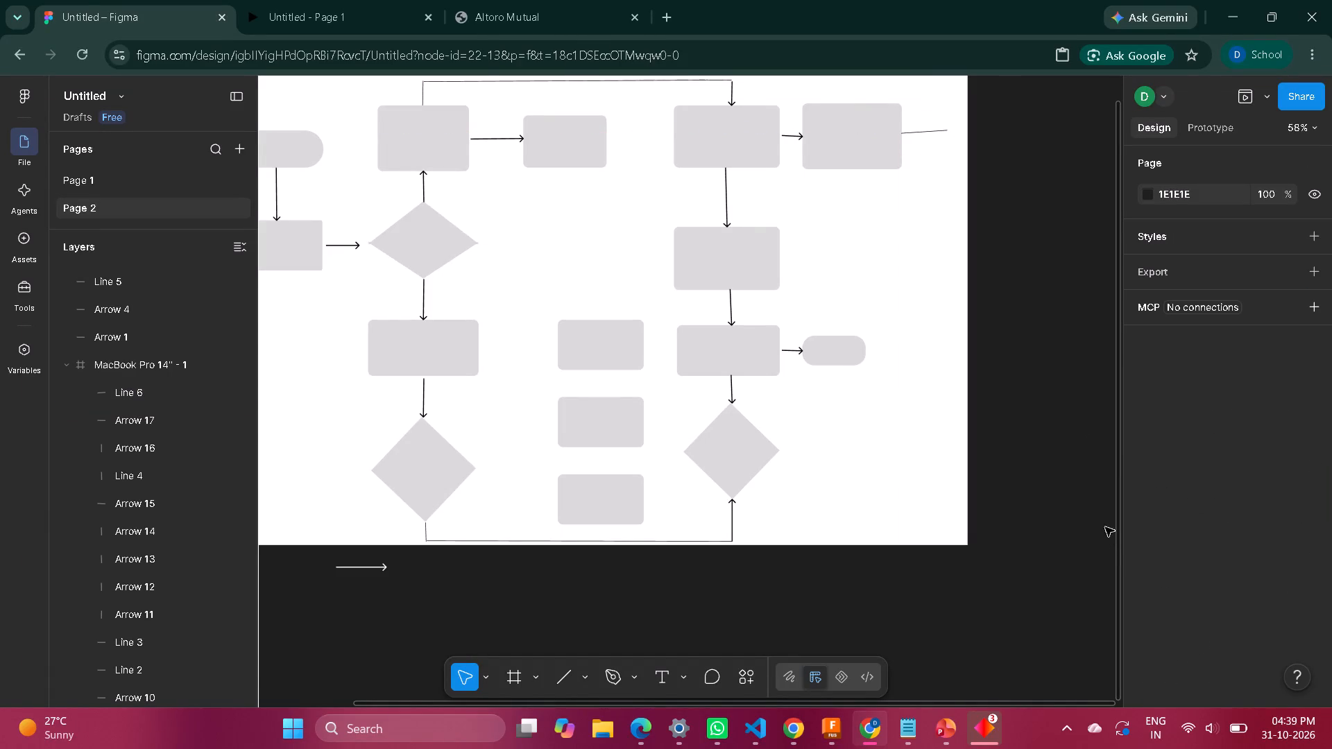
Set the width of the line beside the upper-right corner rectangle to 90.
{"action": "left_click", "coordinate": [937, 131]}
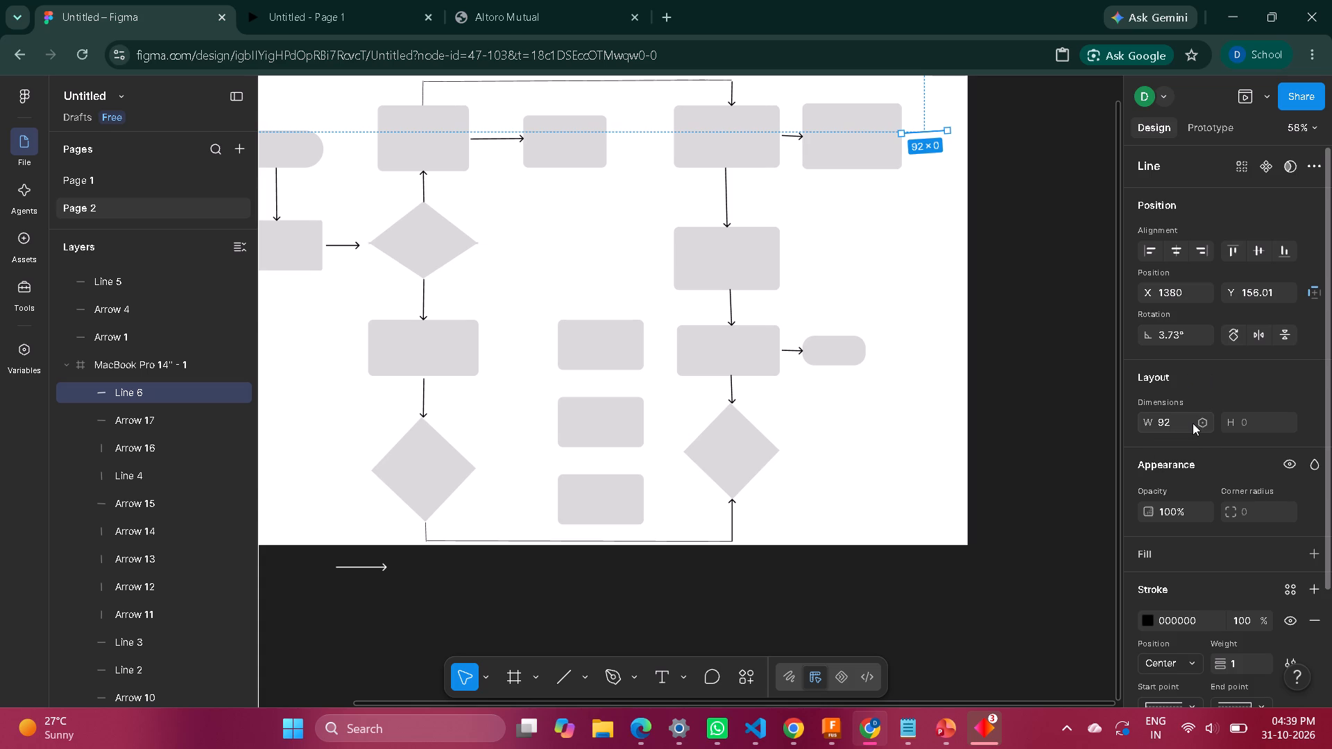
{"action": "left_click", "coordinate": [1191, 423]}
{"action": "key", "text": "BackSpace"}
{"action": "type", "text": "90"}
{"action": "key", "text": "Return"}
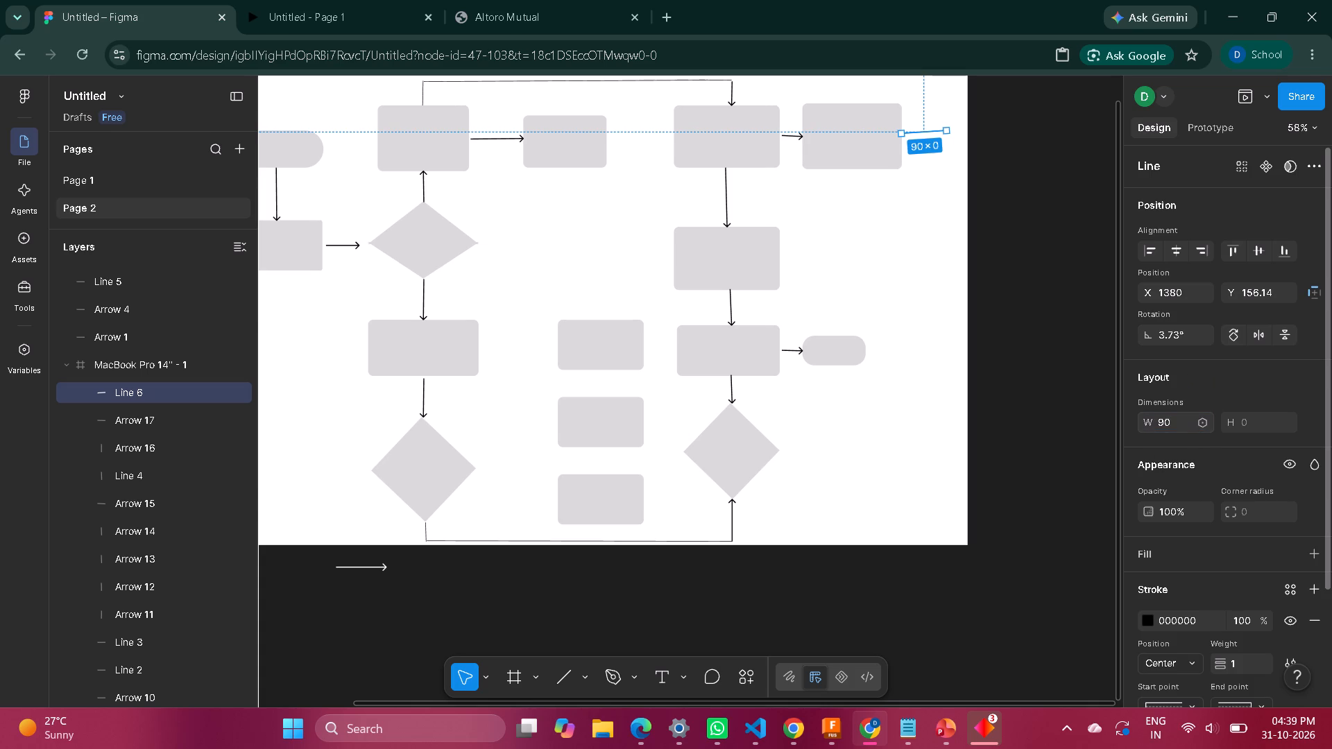
Adjust the outer endpoint of the line beside the upper-right corner rectangle so it is about 85 long and nearly level.
{"action": "left_click", "coordinate": [947, 131]}
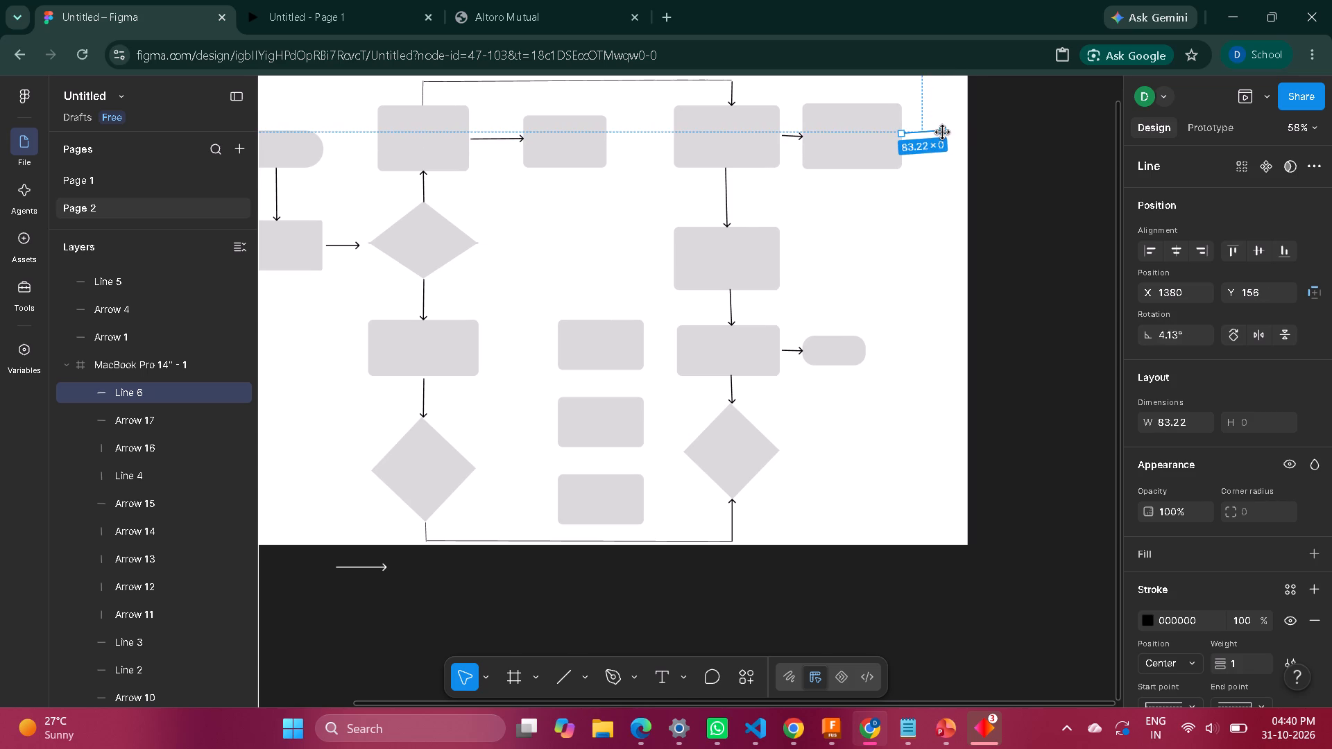
{"action": "left_click", "coordinate": [943, 130]}
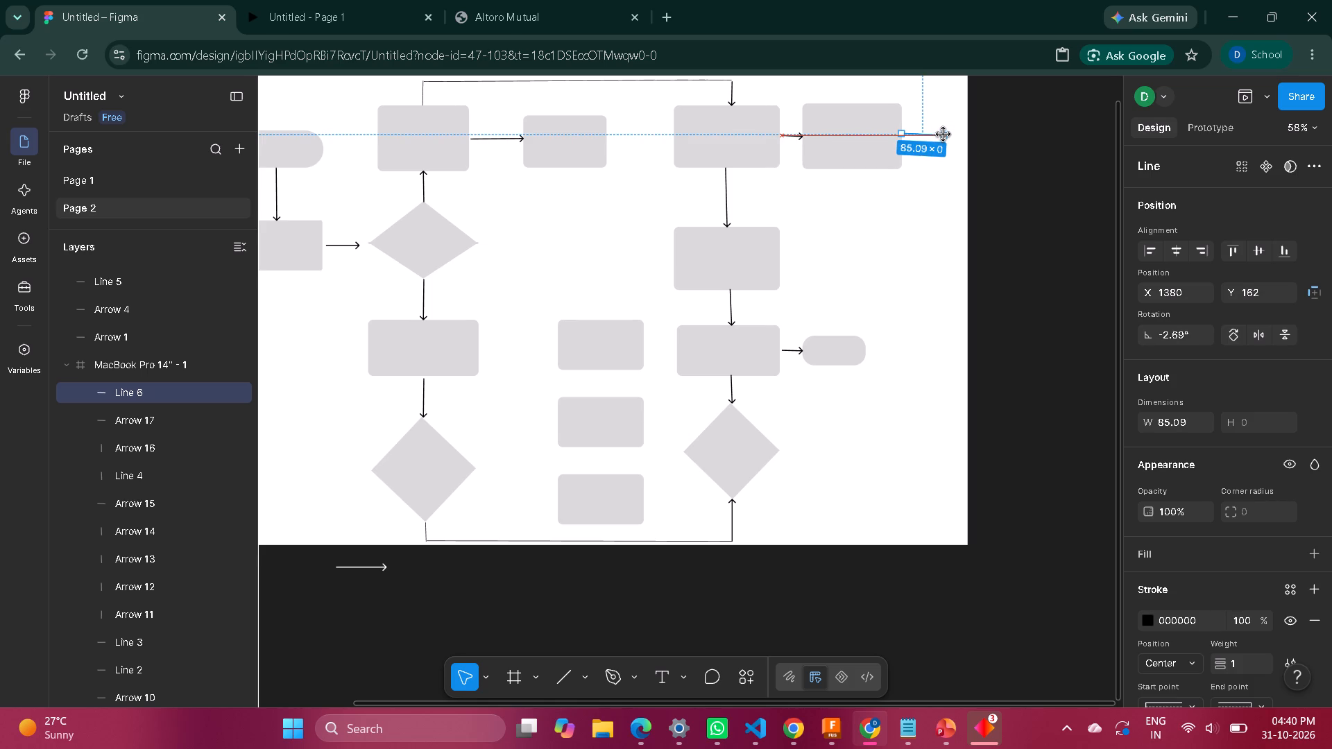
{"action": "left_click", "coordinate": [1094, 137]}
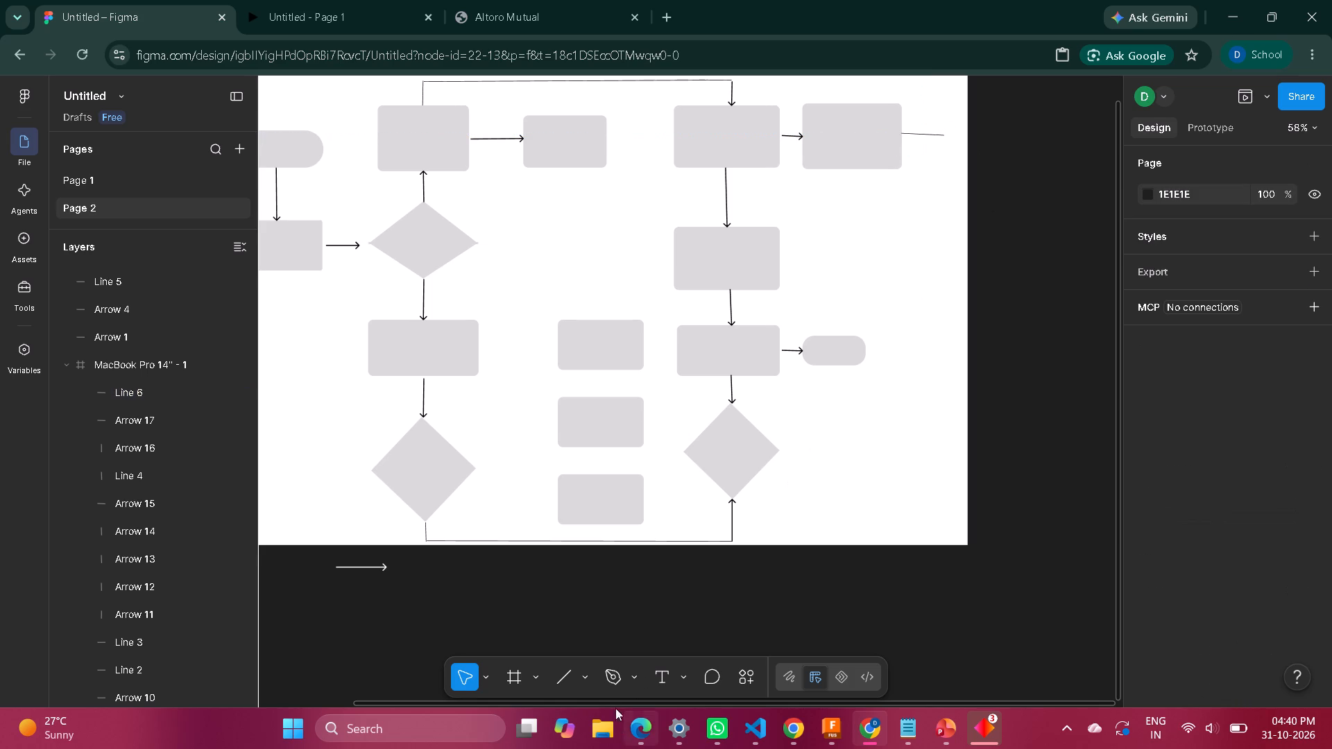
Draw a near-vertical line about 631 long down from the outer end of the line beside the upper-right corner rectangle.
{"action": "left_click", "coordinate": [577, 669]}
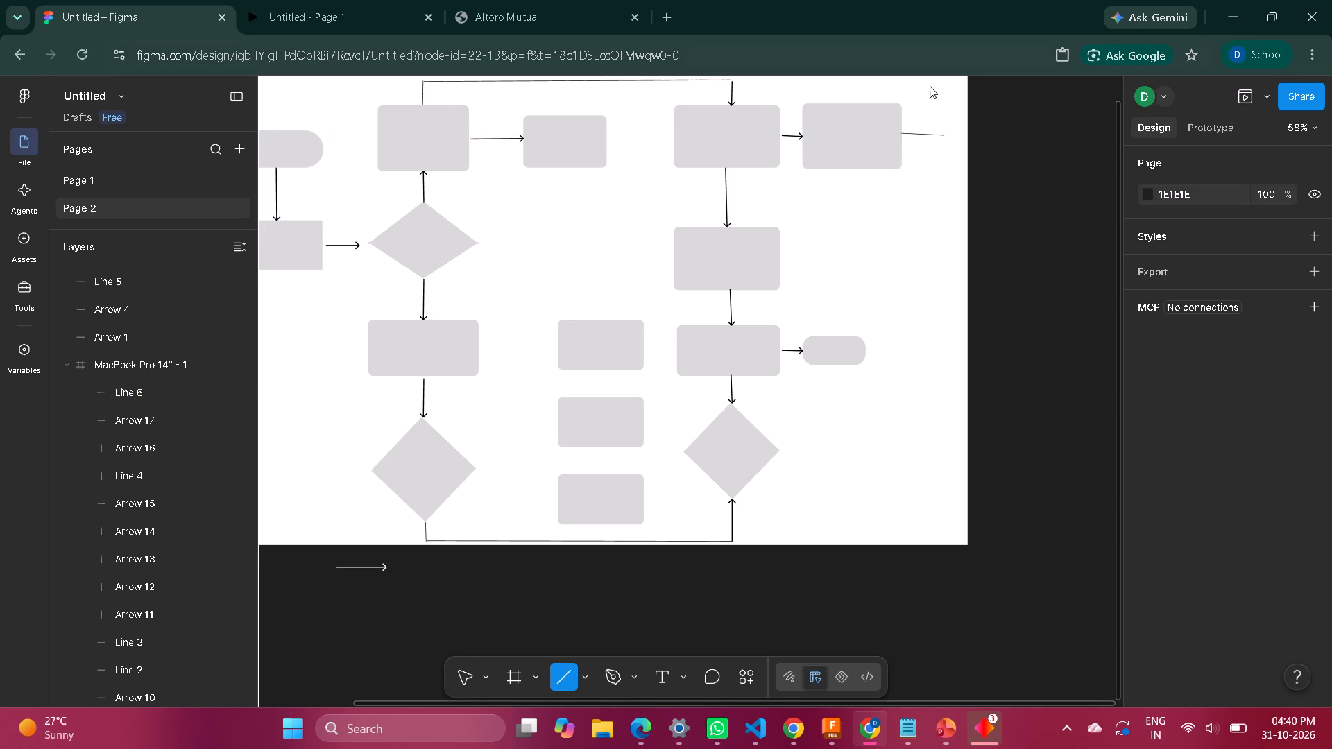
{"action": "left_click_drag", "start_coordinate": [941, 135], "coordinate": [937, 503]}
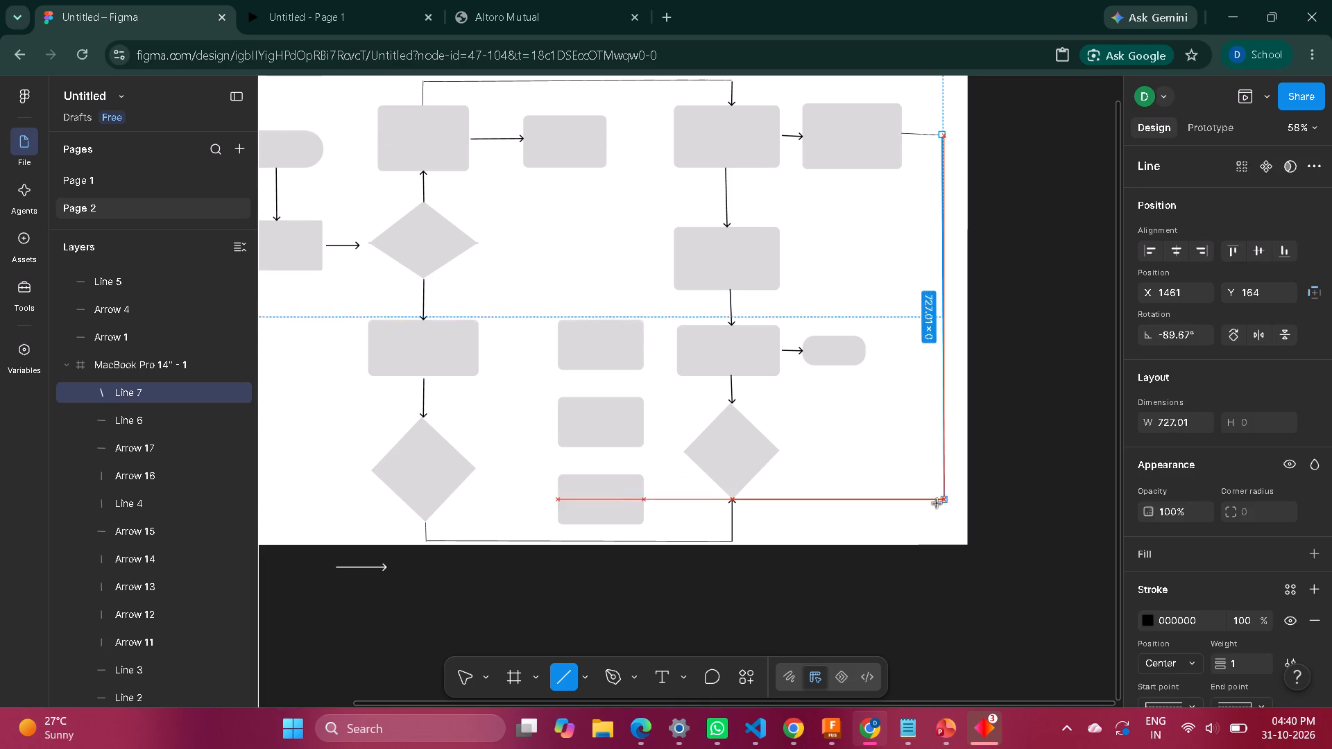
{"action": "left_click_drag", "start_coordinate": [937, 503], "coordinate": [939, 497]}
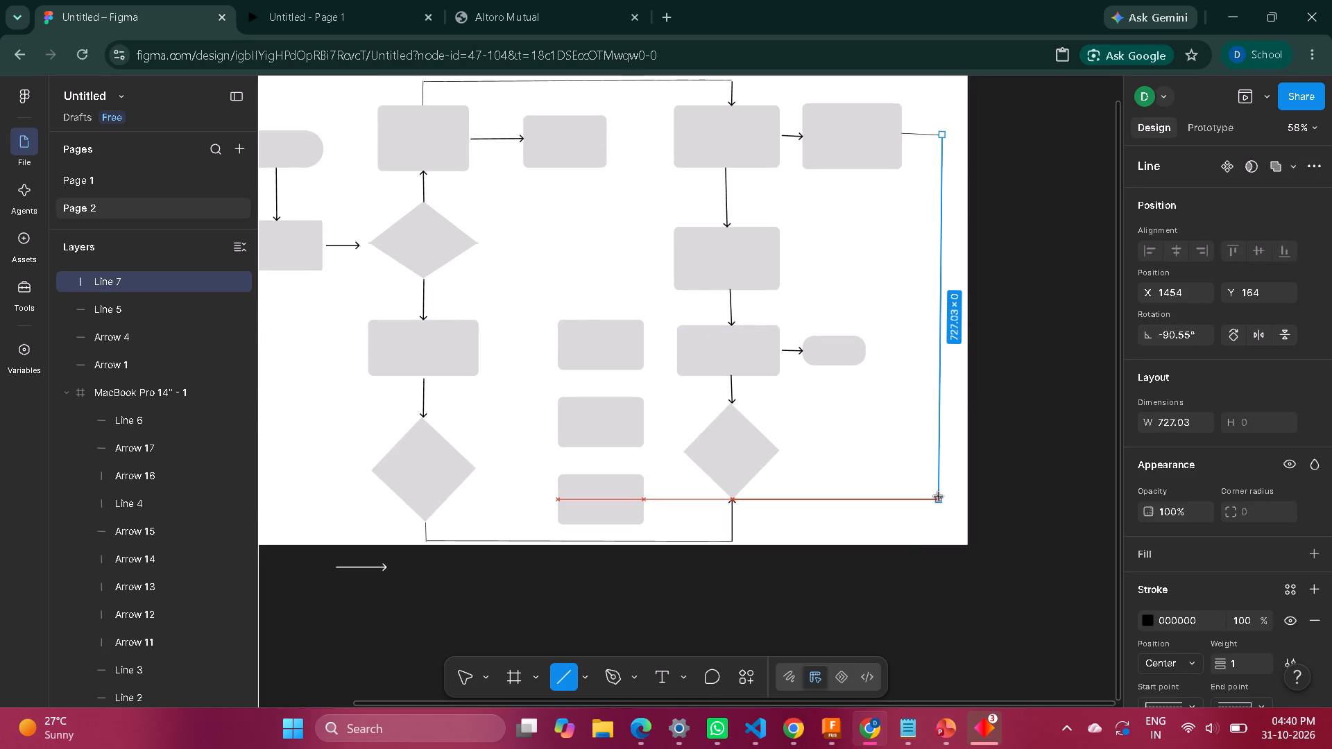
{"action": "left_click_drag", "start_coordinate": [939, 497], "coordinate": [937, 461]}
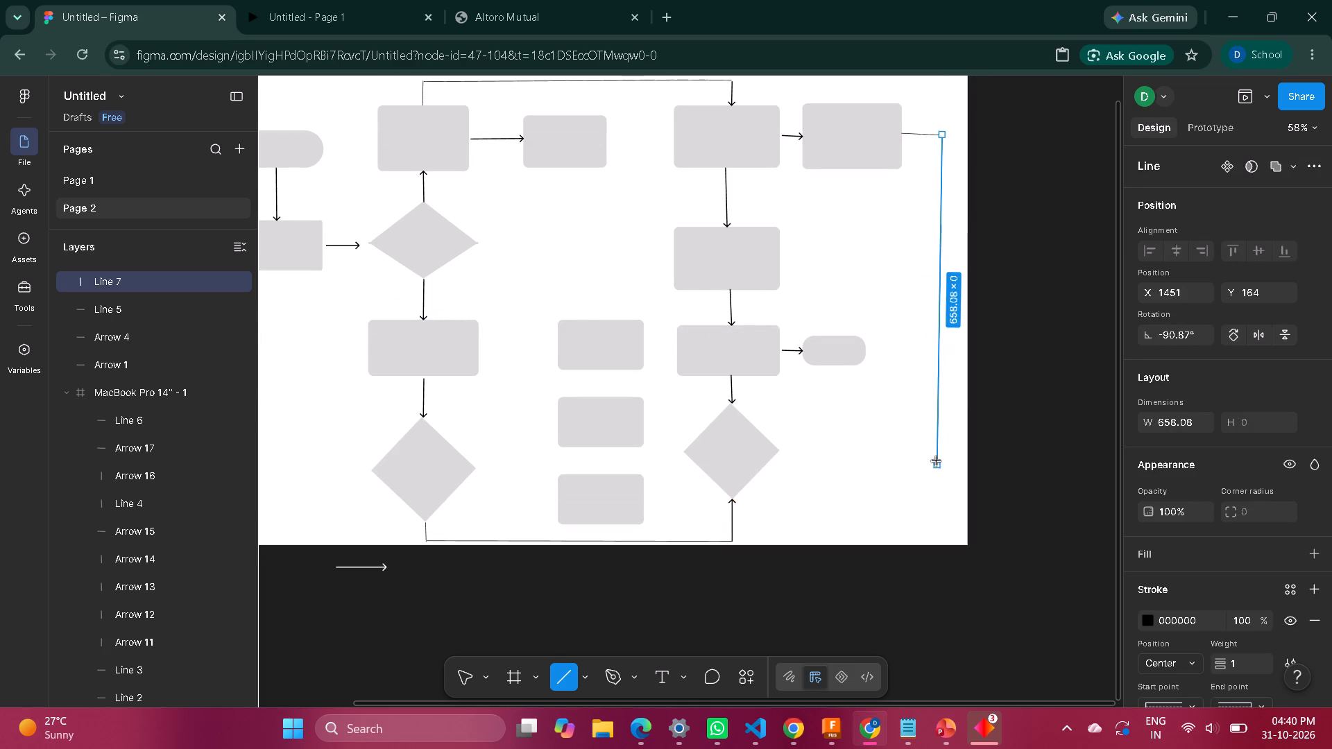
{"action": "left_click_drag", "start_coordinate": [937, 461], "coordinate": [937, 451]}
{"action": "left_click", "coordinate": [937, 451]}
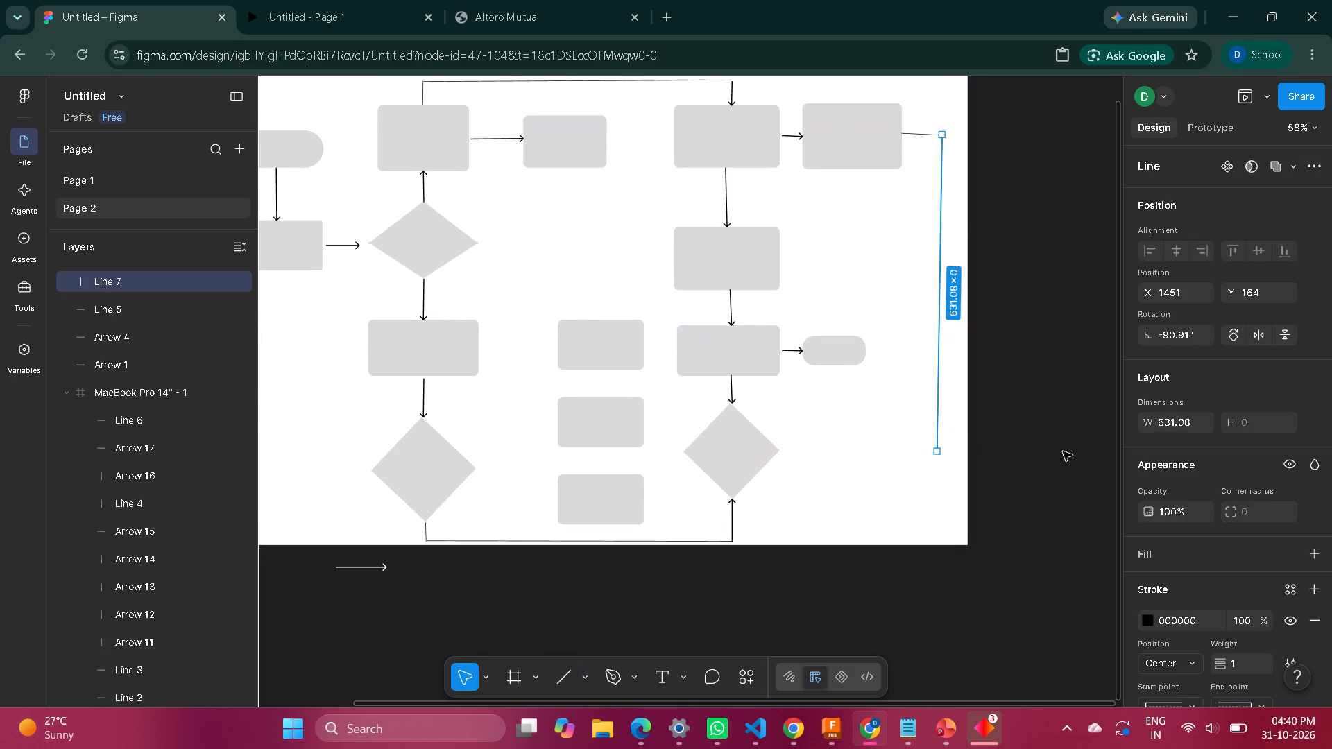
{"action": "left_click", "coordinate": [1063, 451]}
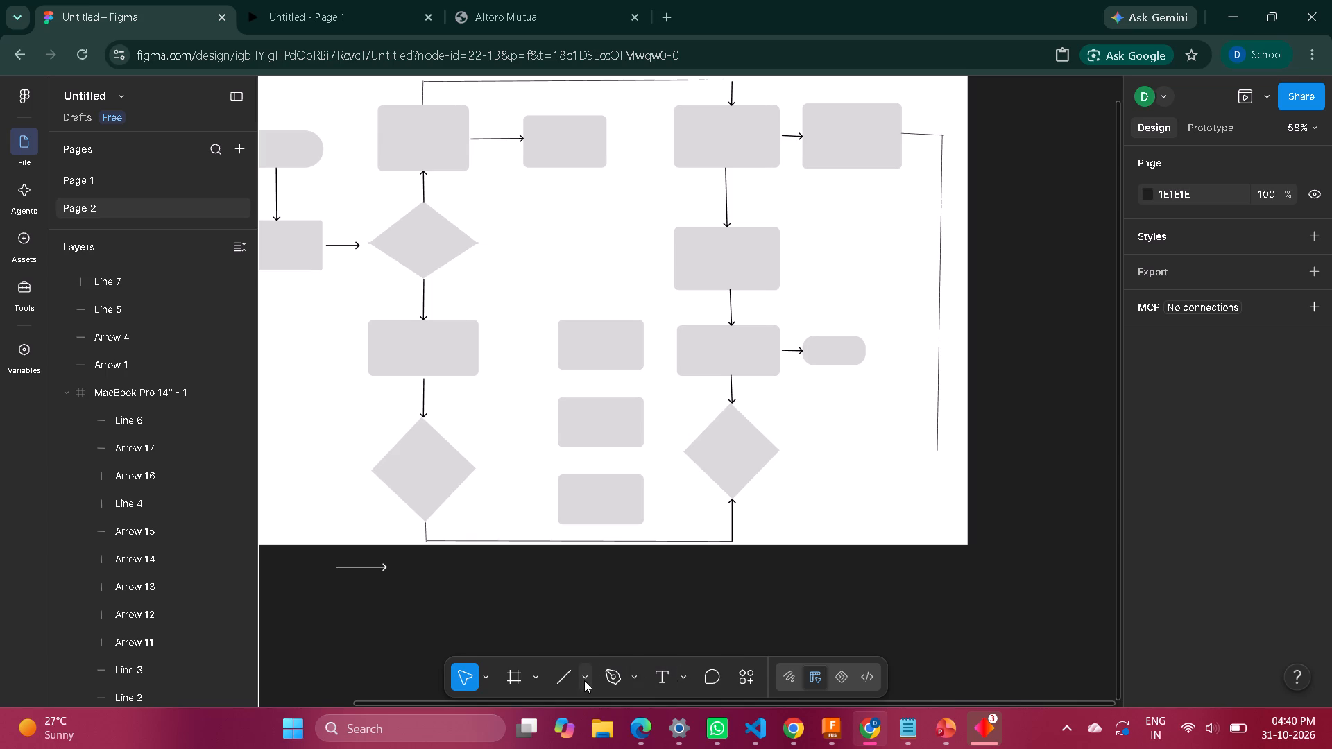
Draw a horizontal arrow from the lower end of the long vertical line to the right corner of the lower-right diamond.
{"action": "left_click", "coordinate": [584, 680]}
{"action": "left_click", "coordinate": [642, 558]}
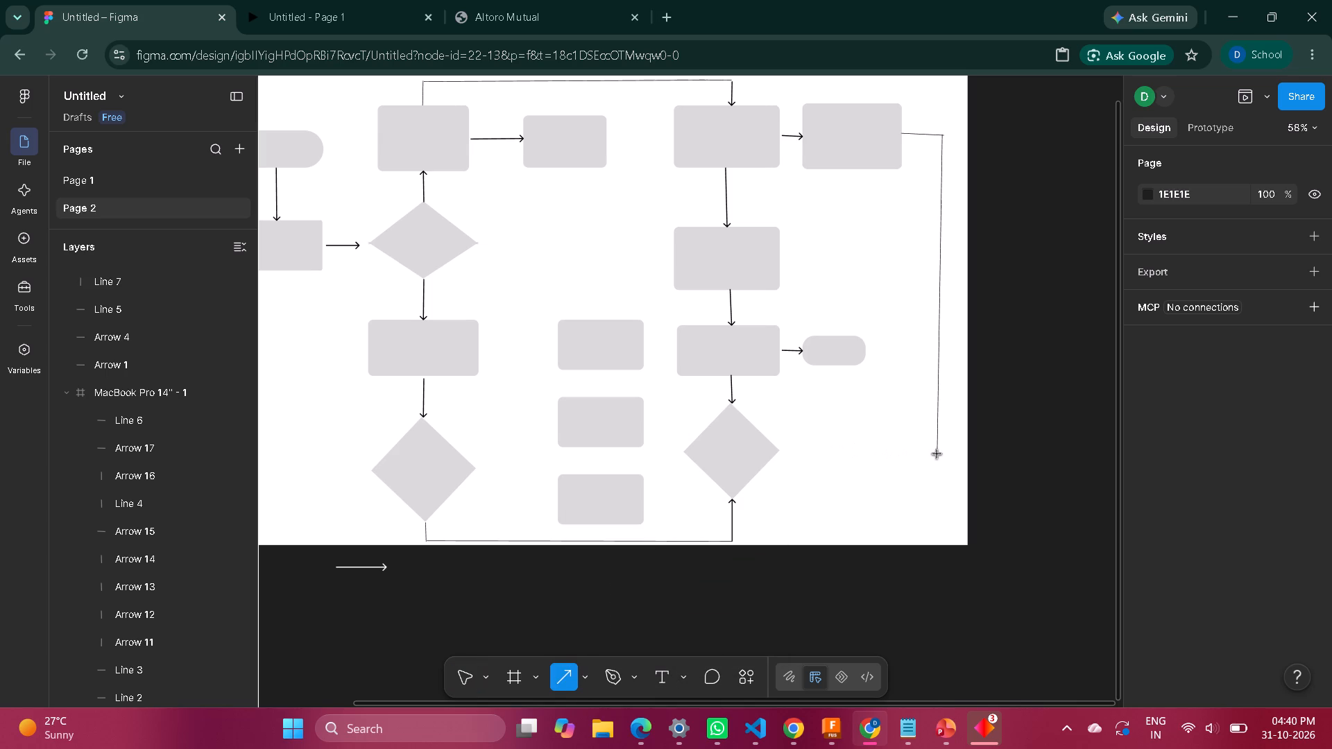
{"action": "left_click_drag", "start_coordinate": [937, 454], "coordinate": [783, 451]}
{"action": "left_click", "coordinate": [1068, 435]}
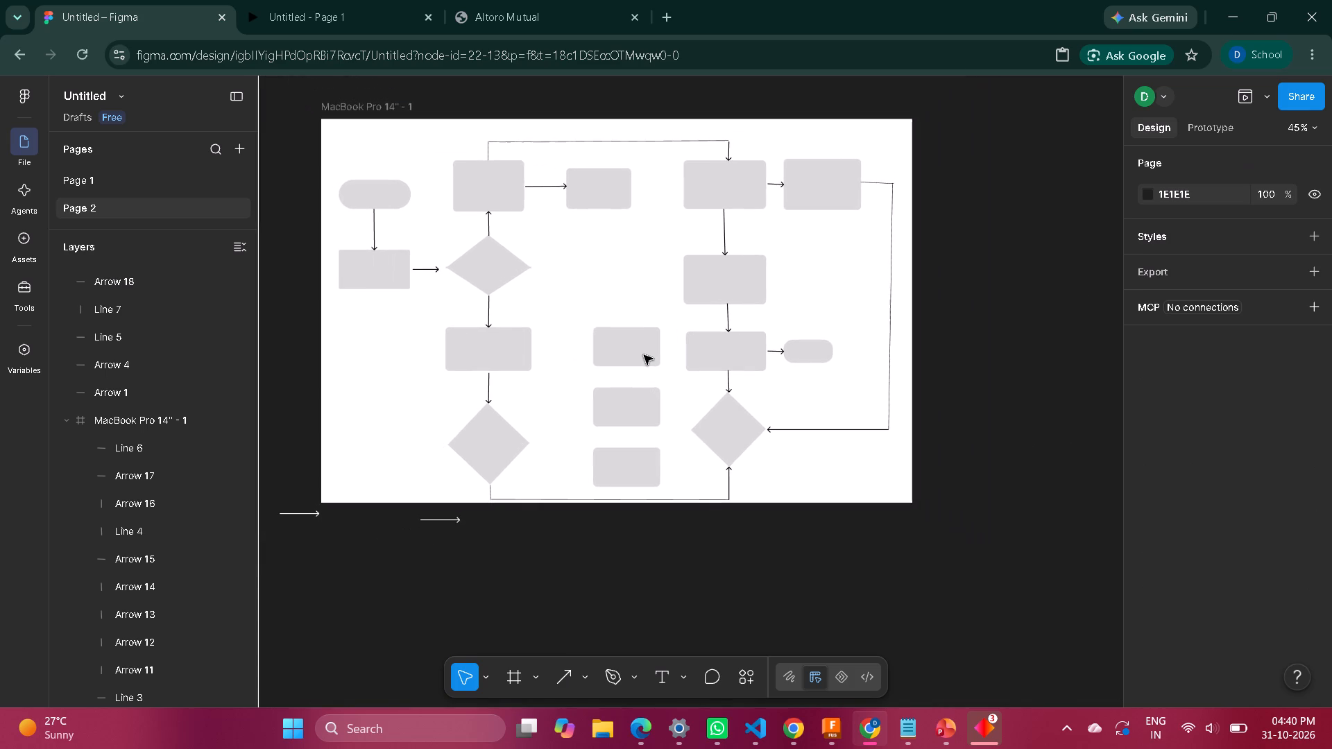
Draw a short horizontal line outward from the right corner of the lower-left diamond.
{"action": "left_click", "coordinate": [579, 685]}
{"action": "left_click", "coordinate": [624, 533]}
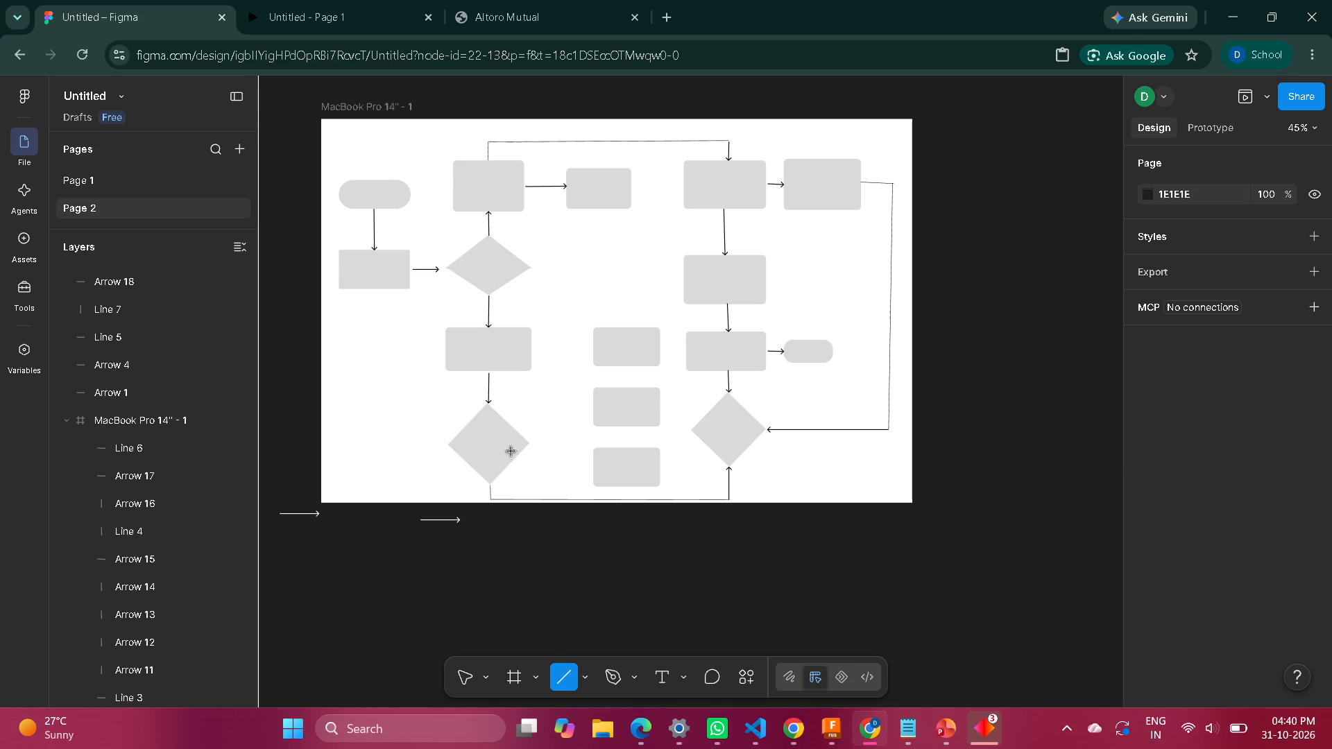
{"action": "left_click_drag", "start_coordinate": [530, 444], "coordinate": [567, 445]}
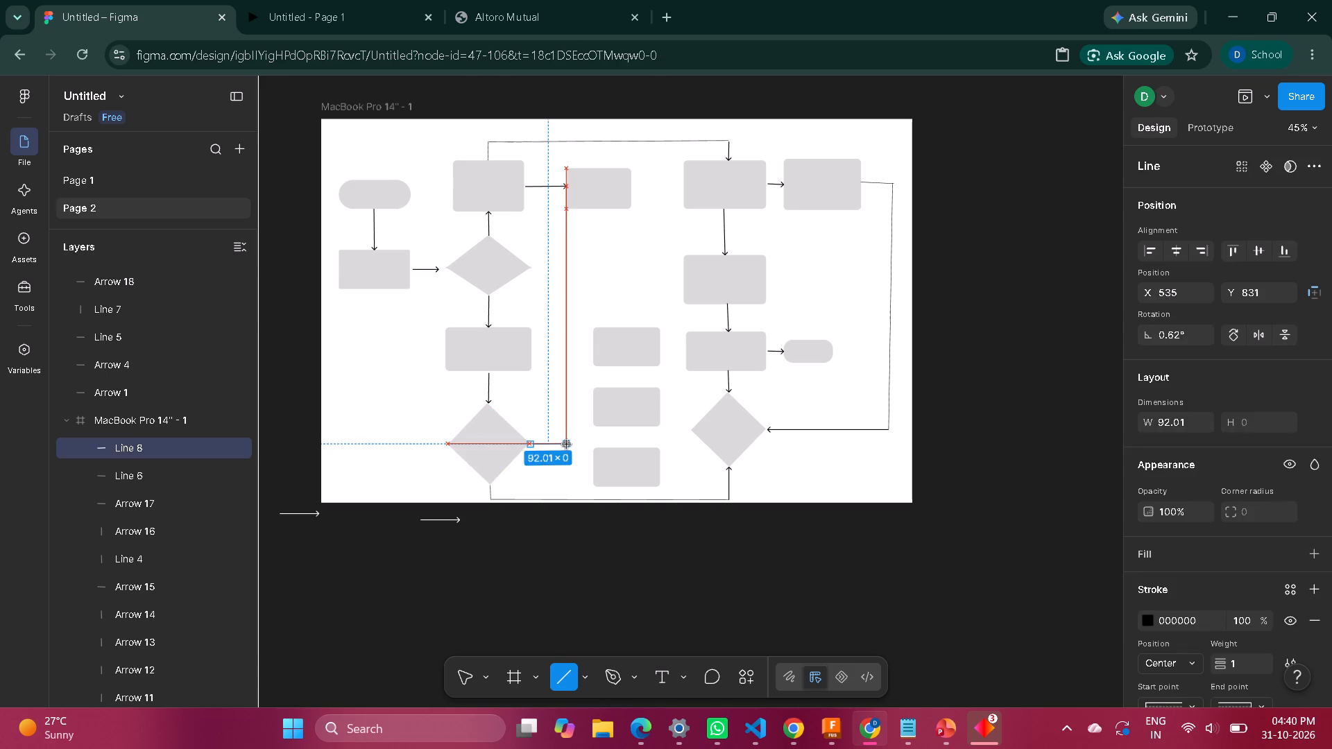
{"action": "left_click_drag", "start_coordinate": [567, 445], "coordinate": [571, 445]}
{"action": "left_click", "coordinate": [605, 558]}
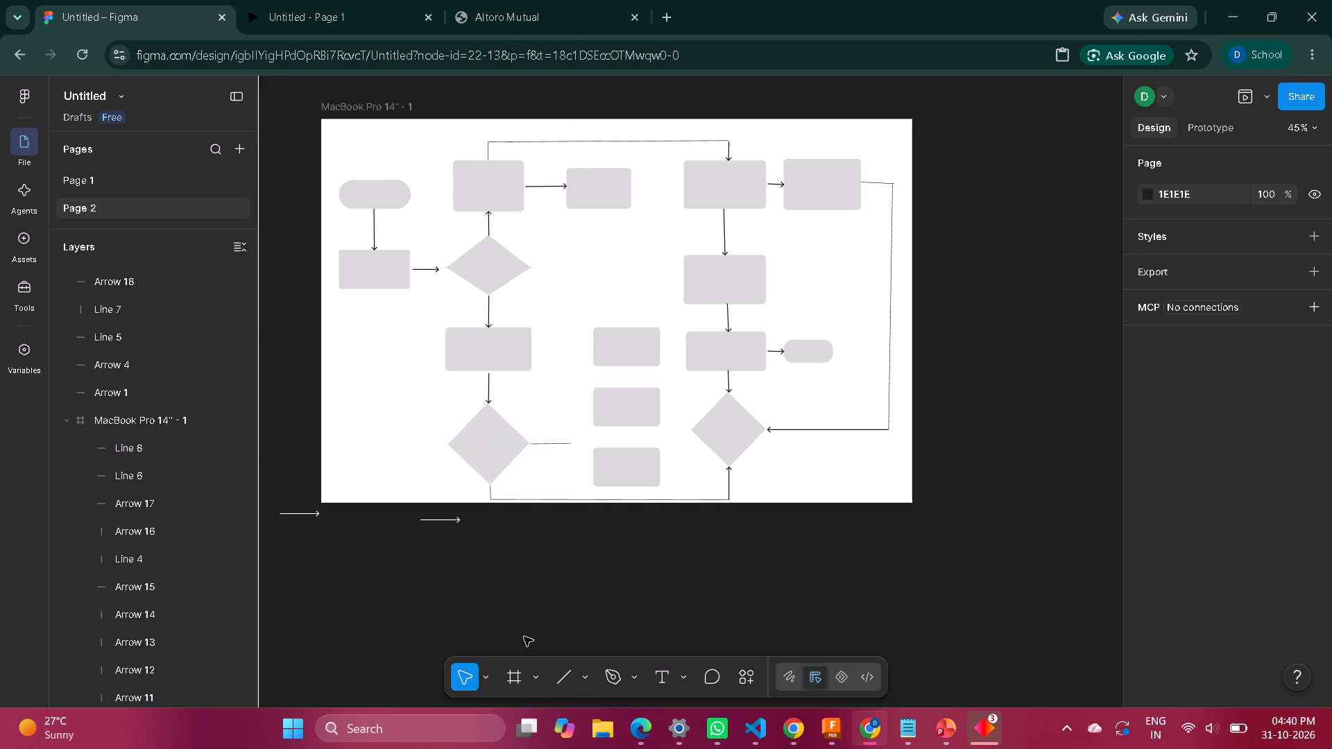
Draw a near-vertical line about 235 long up from the outer end of the lower-left diamond's horizontal line.
{"action": "left_click", "coordinate": [554, 685]}
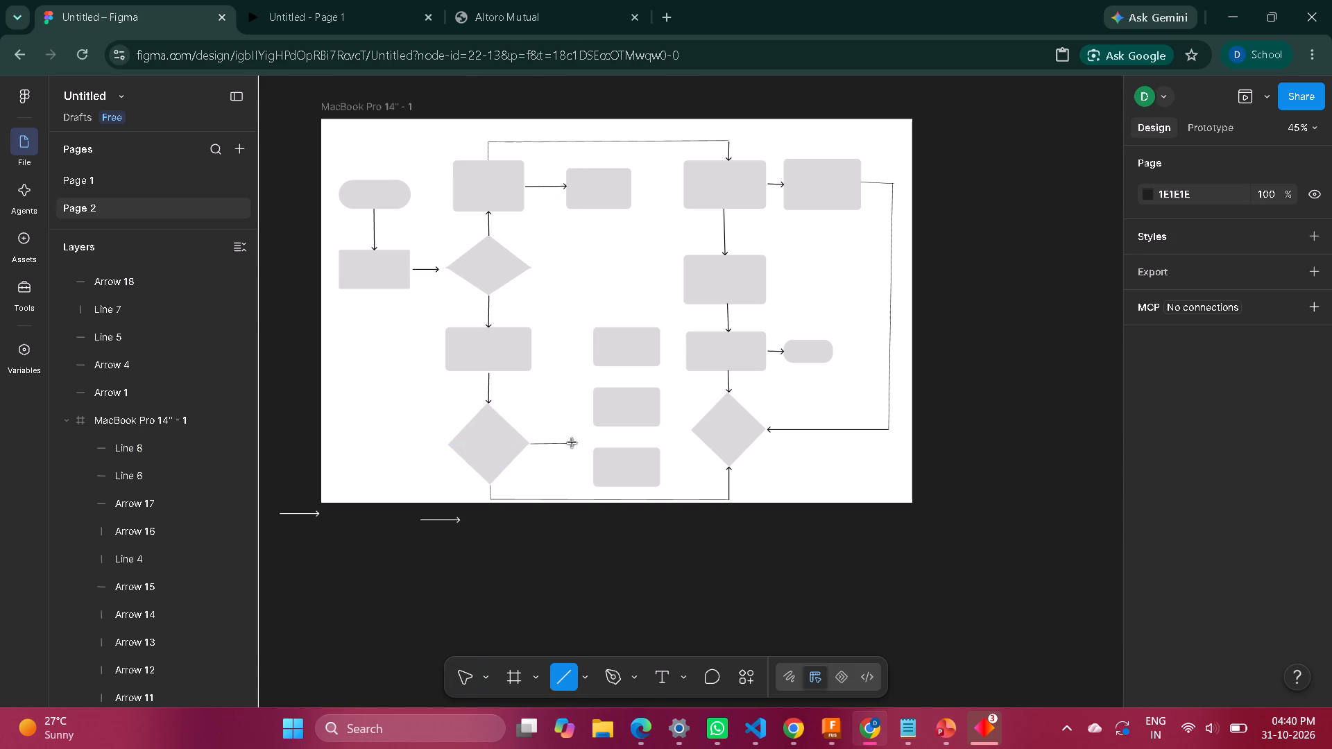
{"action": "left_click_drag", "start_coordinate": [572, 443], "coordinate": [571, 334]}
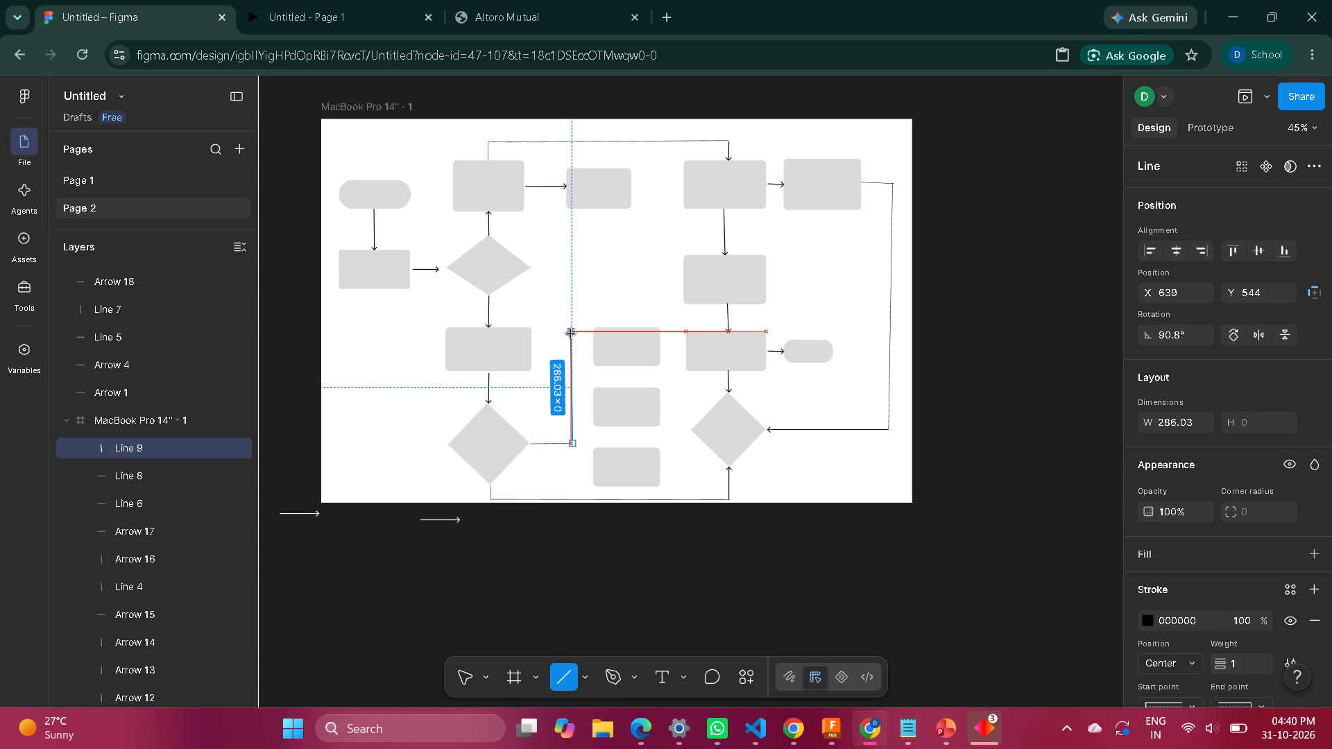
{"action": "left_click_drag", "start_coordinate": [571, 334], "coordinate": [570, 351]}
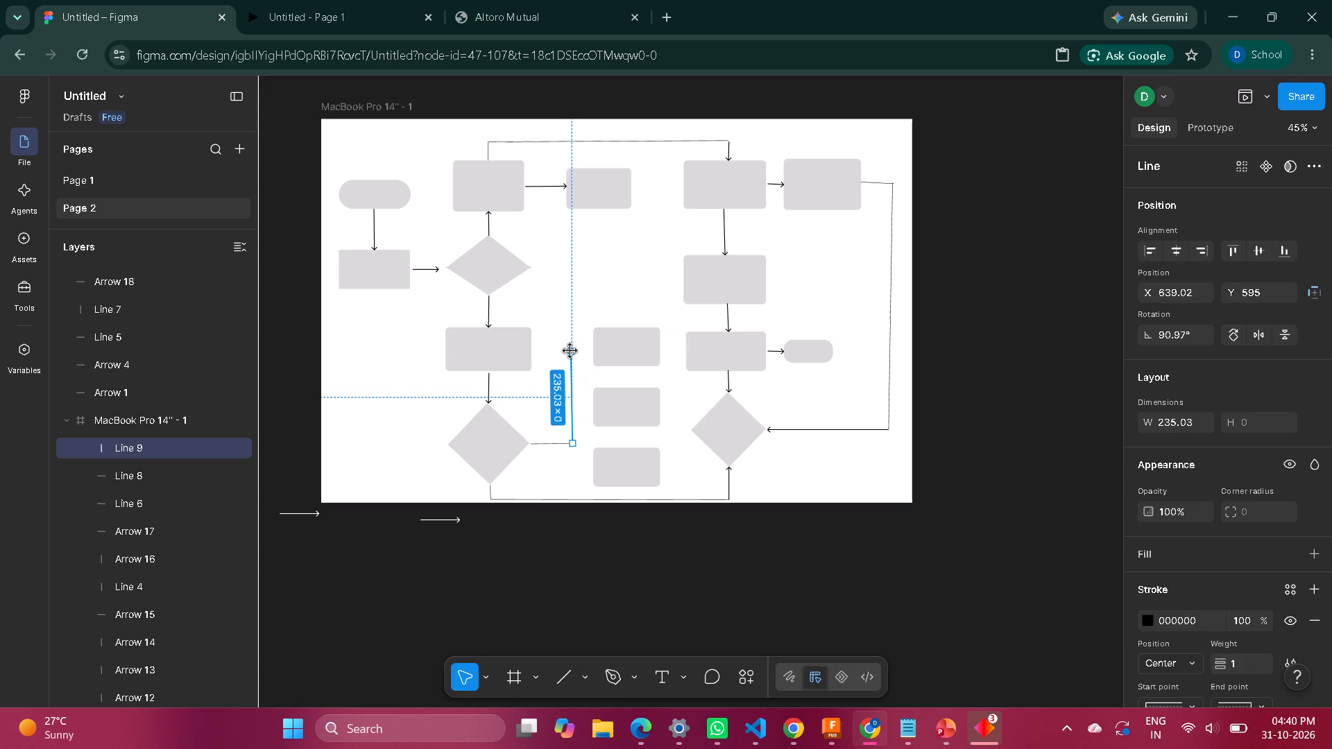
{"action": "left_click", "coordinate": [649, 583]}
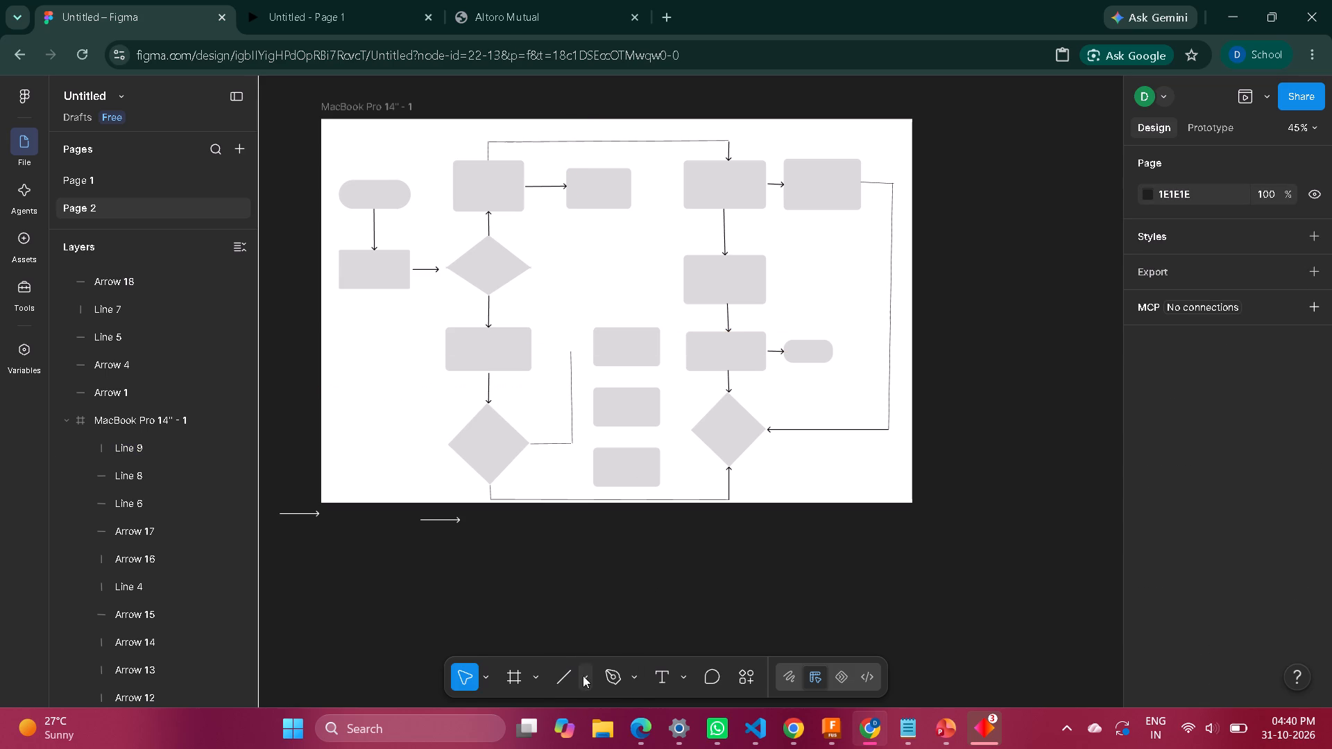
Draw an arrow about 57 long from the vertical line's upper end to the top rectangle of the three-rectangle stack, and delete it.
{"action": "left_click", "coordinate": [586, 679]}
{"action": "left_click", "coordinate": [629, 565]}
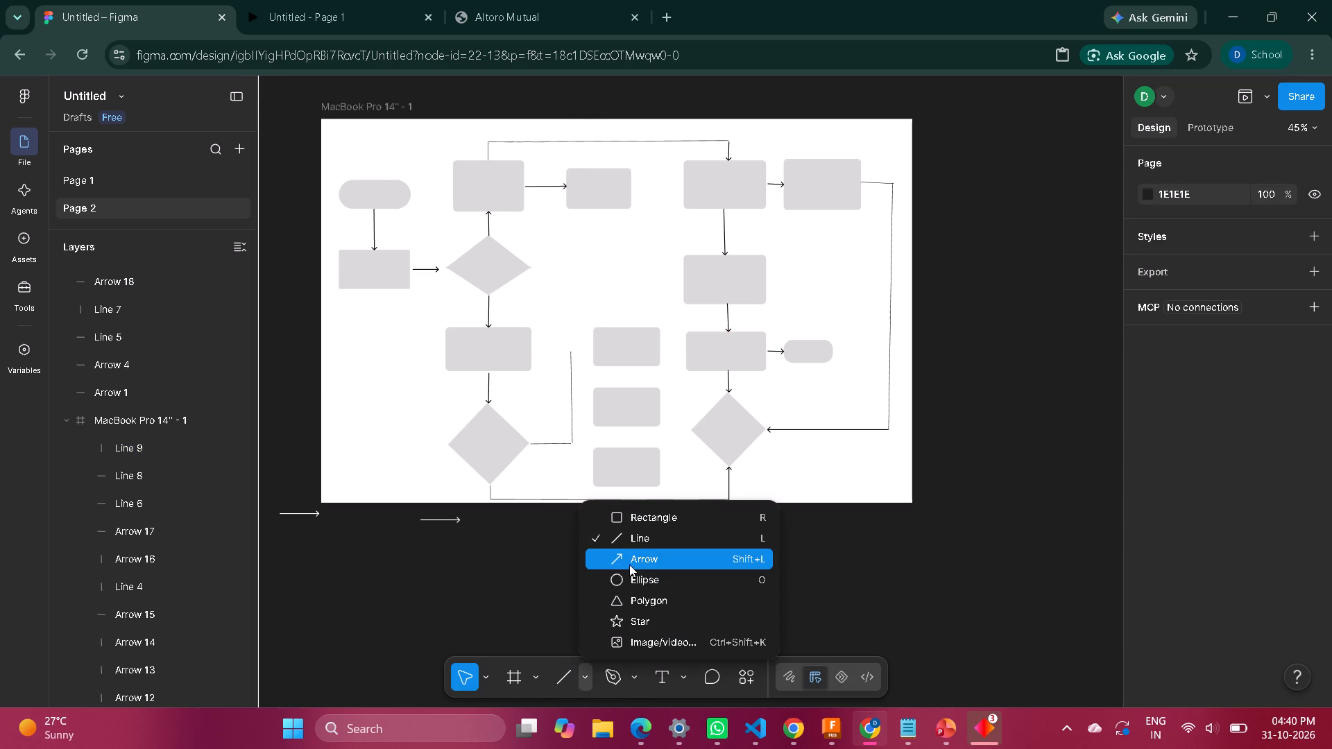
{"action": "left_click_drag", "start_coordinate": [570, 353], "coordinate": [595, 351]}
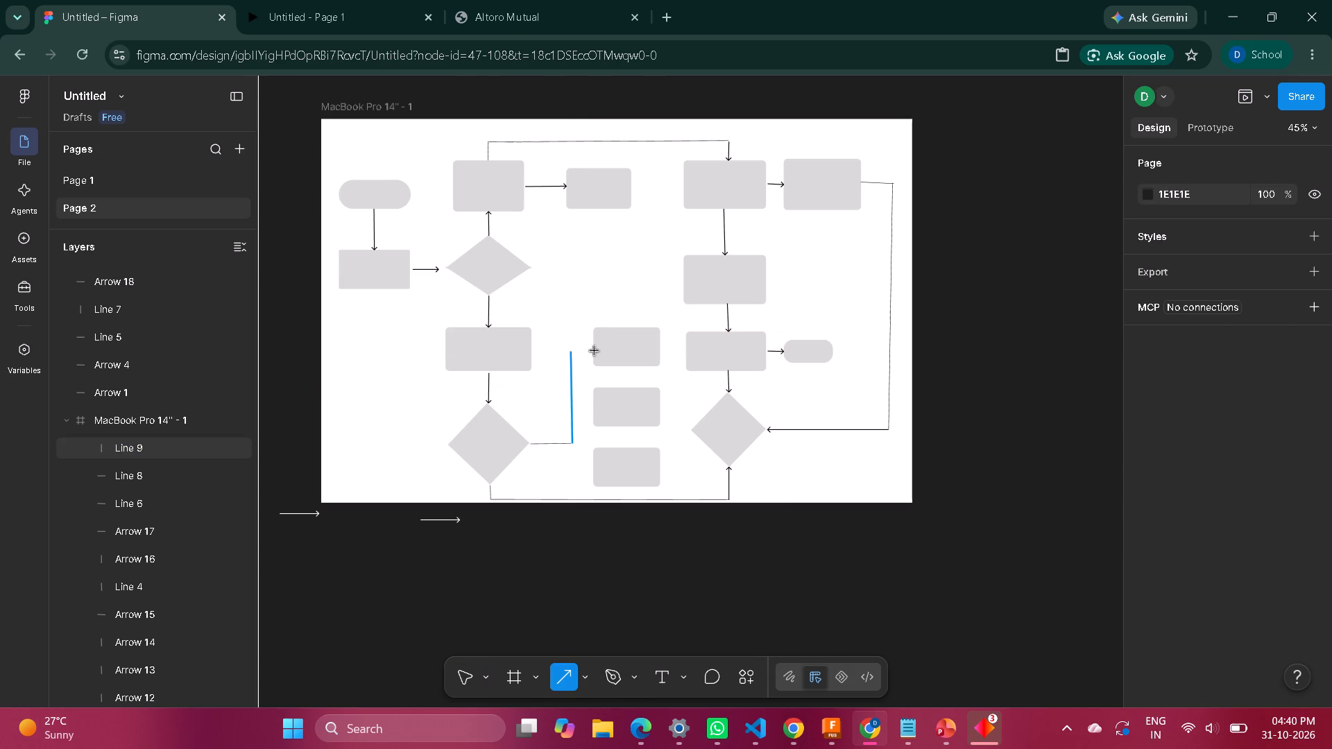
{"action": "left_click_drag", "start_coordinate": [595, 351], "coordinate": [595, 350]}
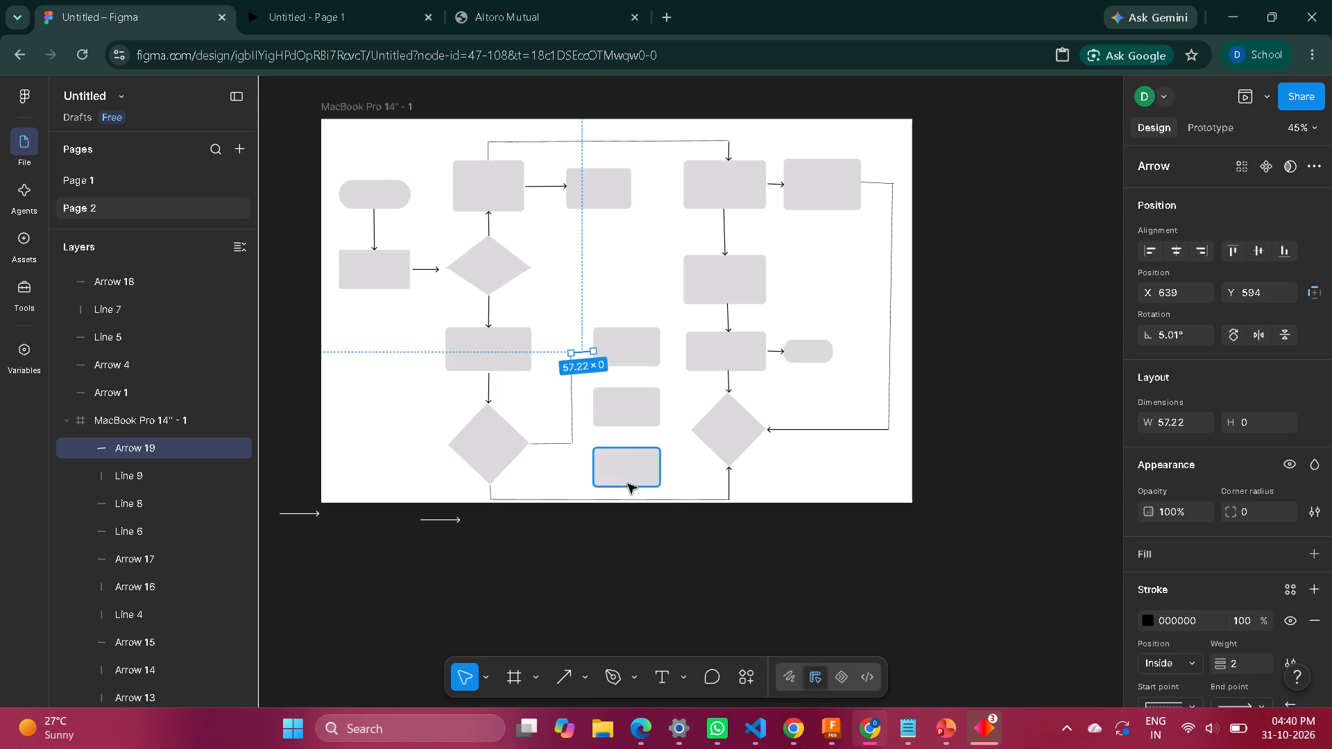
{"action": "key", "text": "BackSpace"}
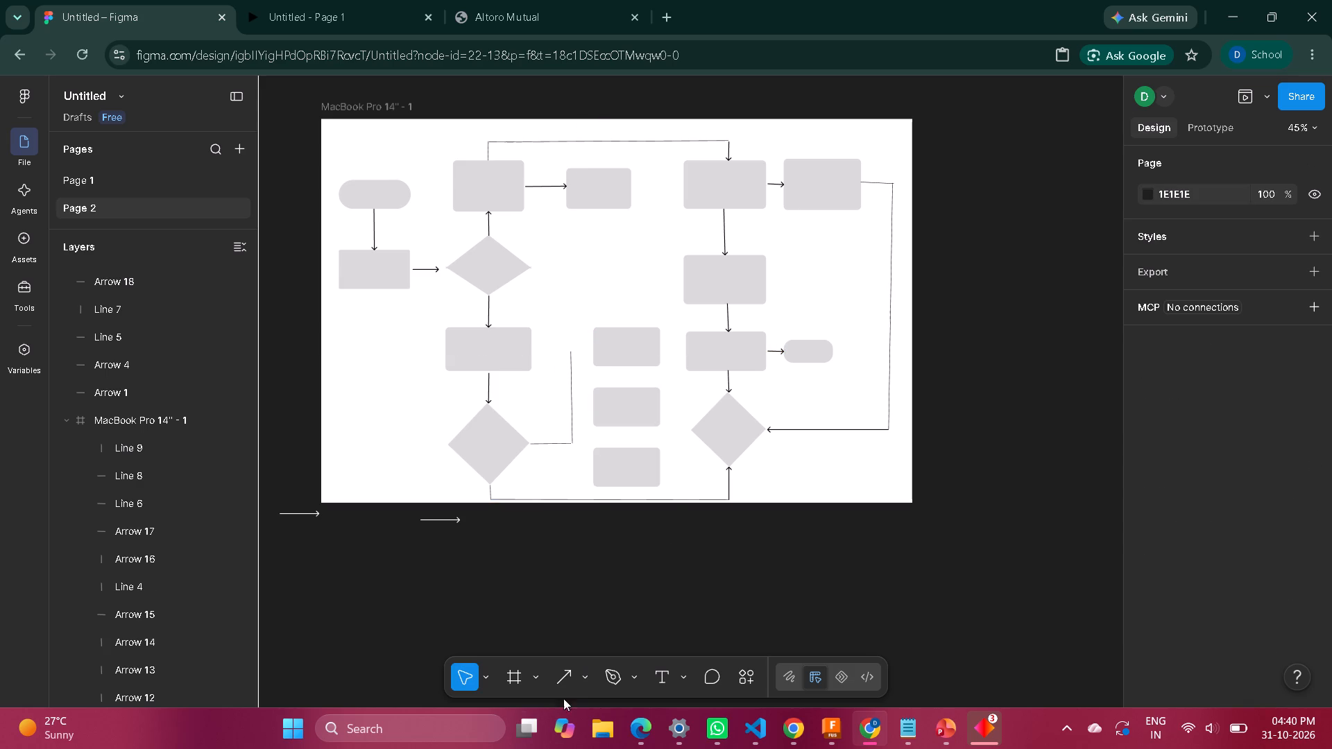
Draw an arrow from the vertical line's upper end to the left edge of the top rectangle in the three-rectangle stack.
{"action": "left_click", "coordinate": [572, 670]}
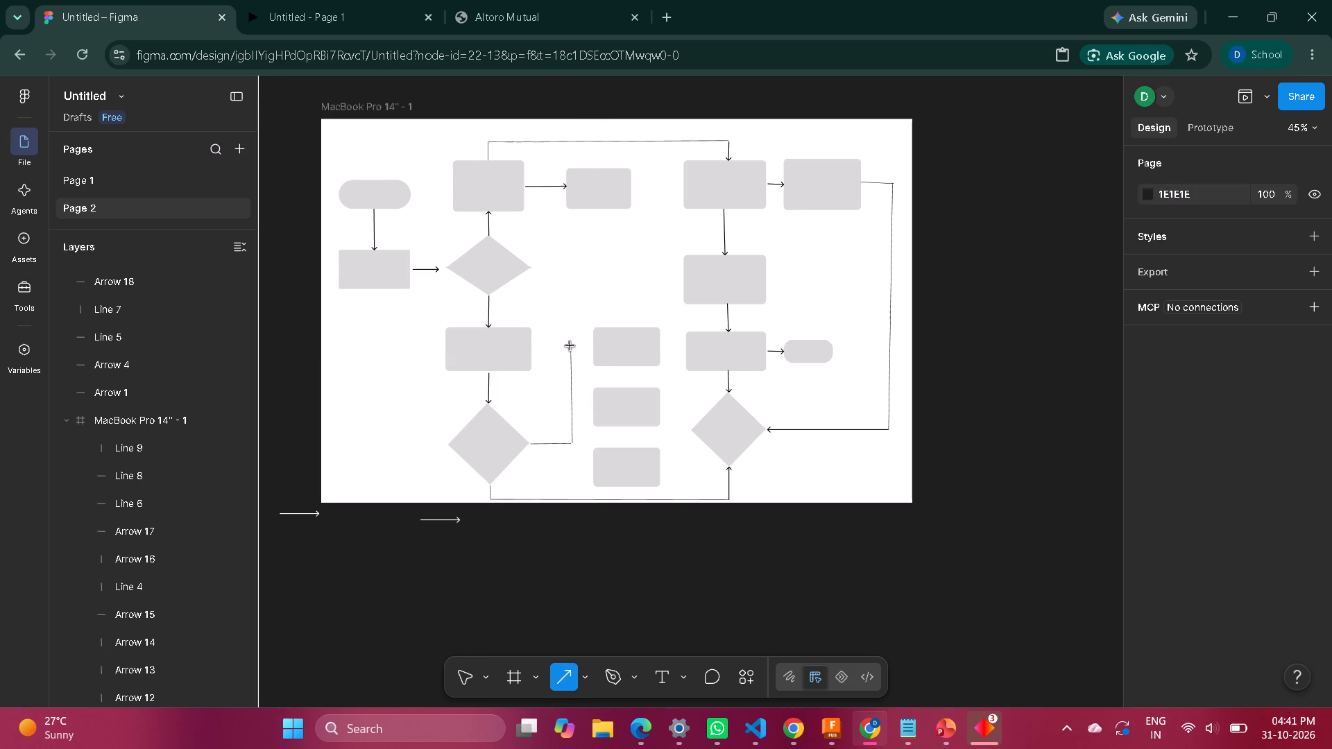
{"action": "left_click_drag", "start_coordinate": [570, 351], "coordinate": [593, 350]}
{"action": "left_click", "coordinate": [649, 553]}
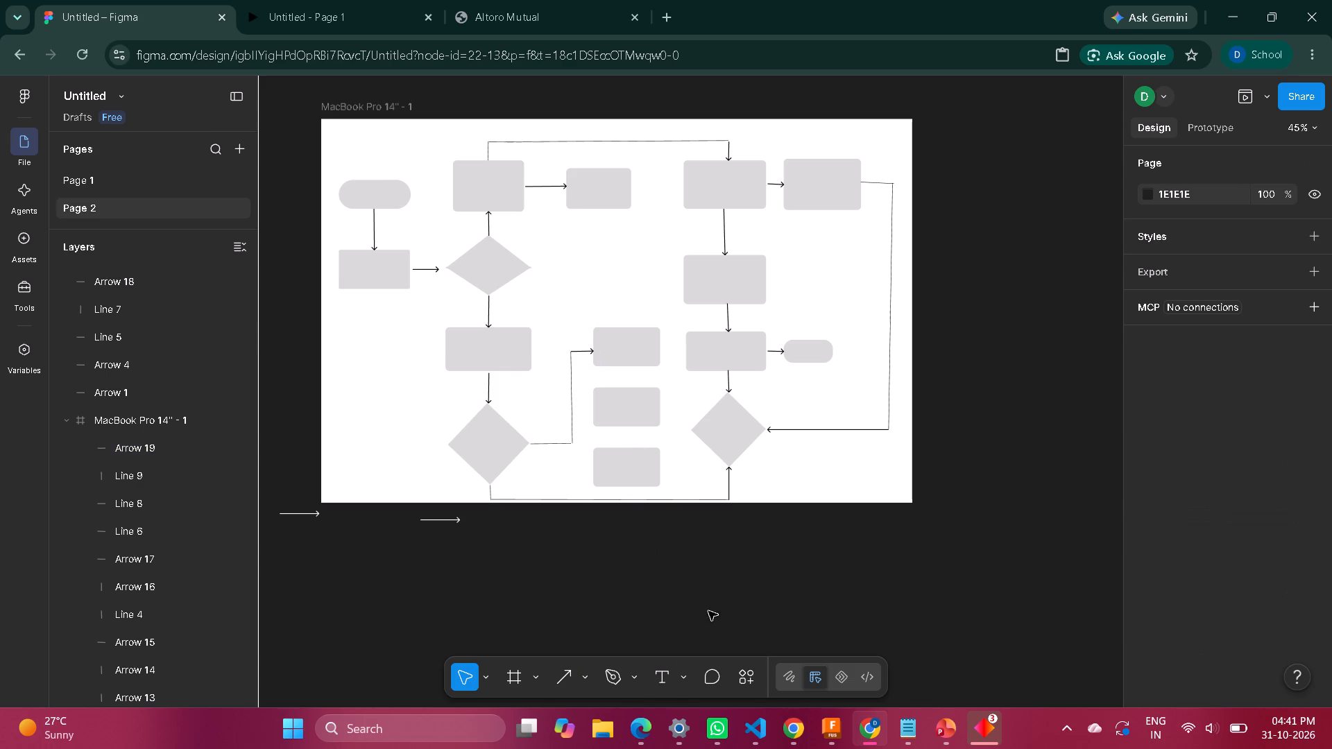
Draw a downward arrow connecting the top rectangle to the middle rectangle in the three-rectangle stack.
{"action": "left_click", "coordinate": [558, 680]}
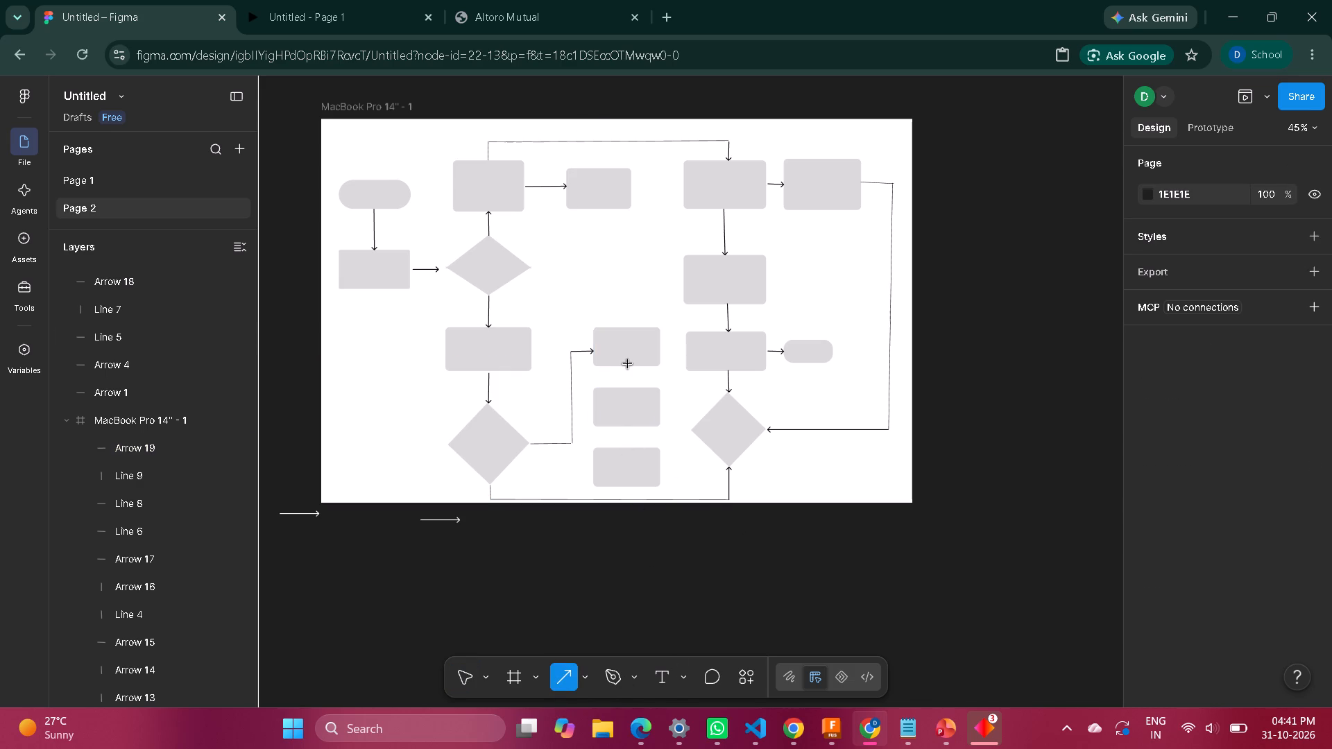
{"action": "left_click_drag", "start_coordinate": [626, 366], "coordinate": [626, 379]}
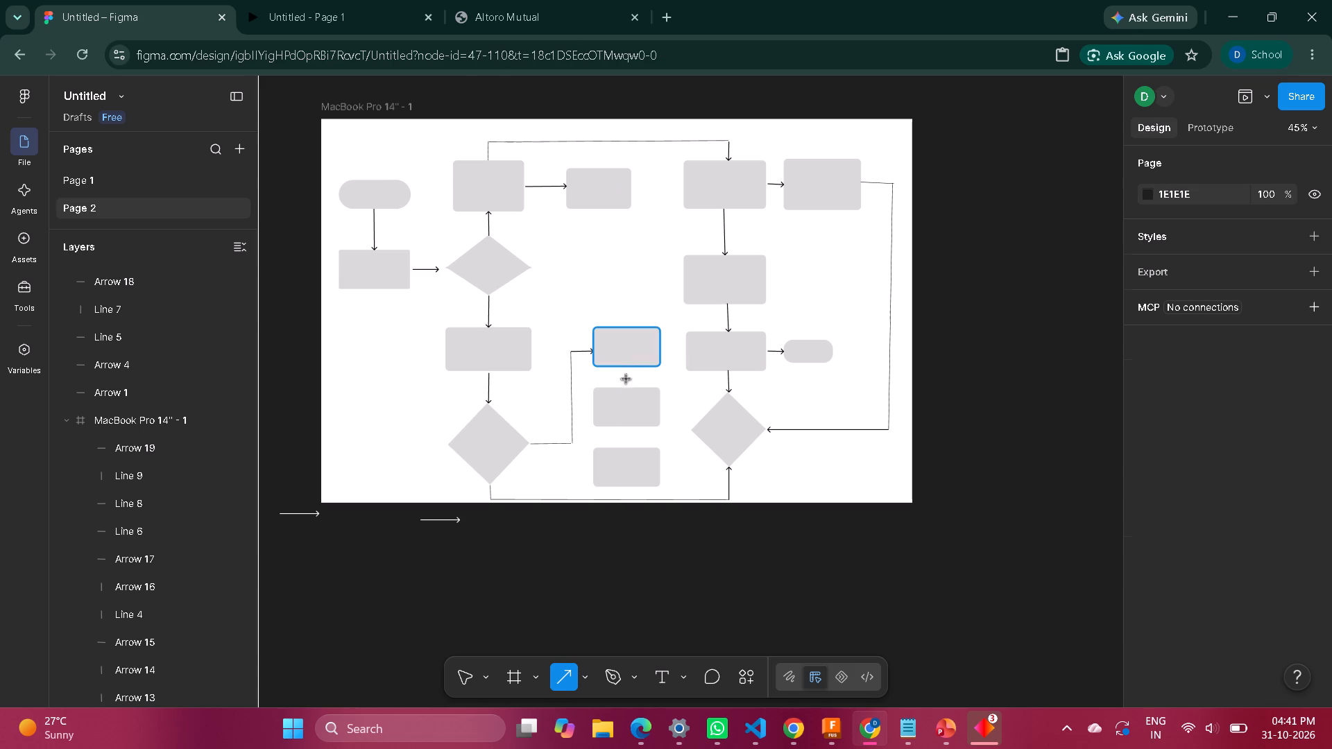
{"action": "left_click_drag", "start_coordinate": [626, 379], "coordinate": [624, 386]}
{"action": "left_click", "coordinate": [608, 574]}
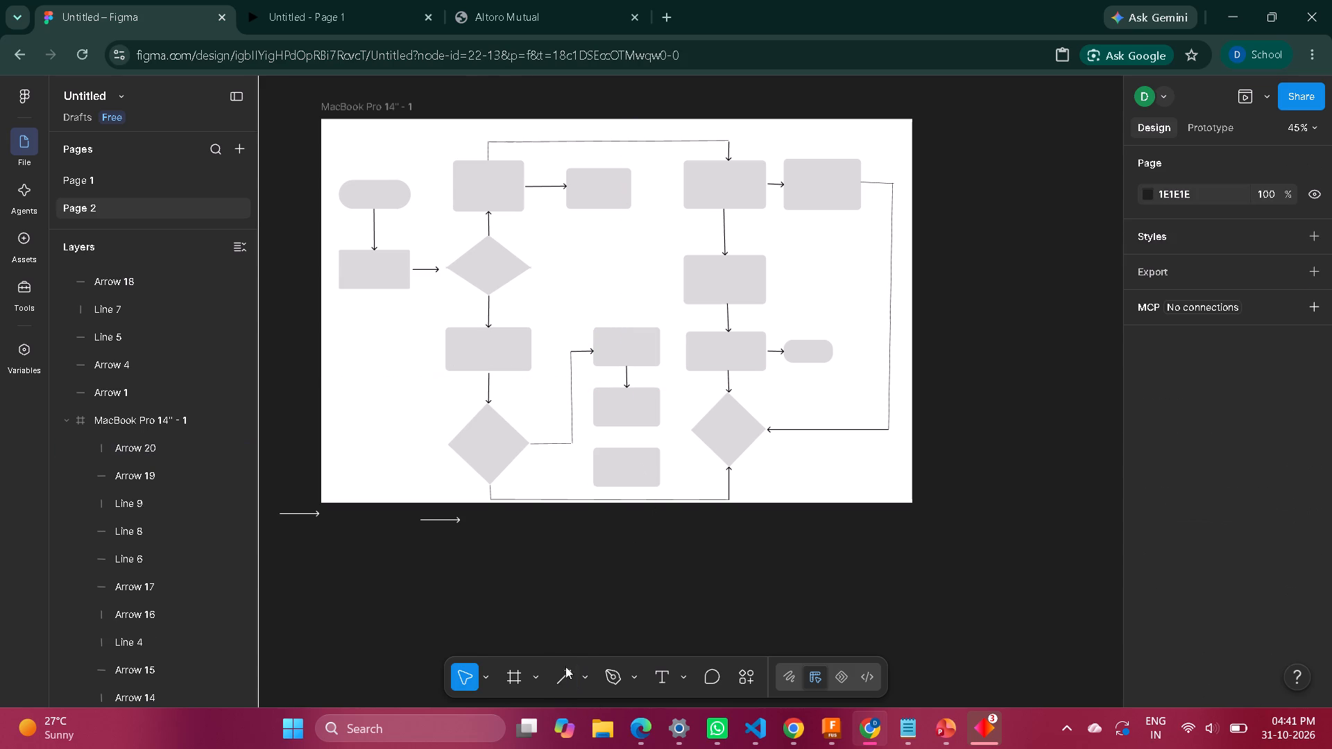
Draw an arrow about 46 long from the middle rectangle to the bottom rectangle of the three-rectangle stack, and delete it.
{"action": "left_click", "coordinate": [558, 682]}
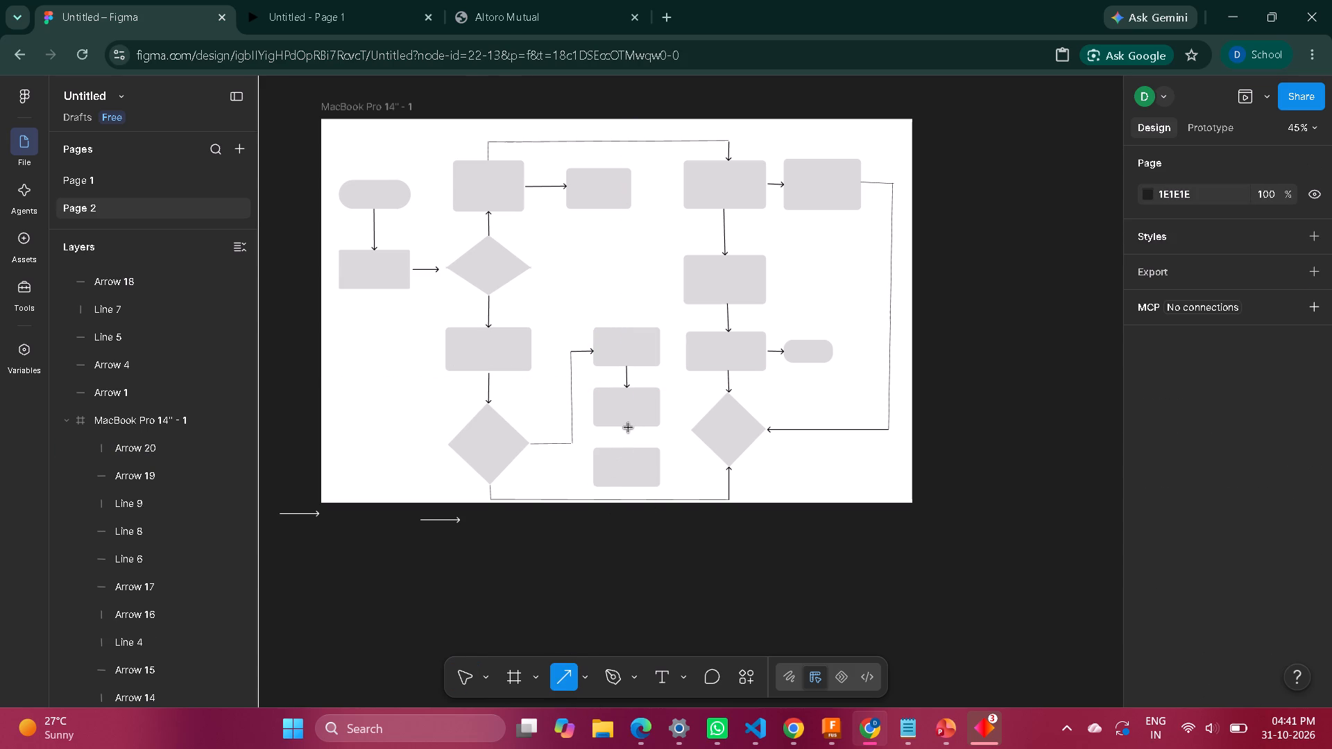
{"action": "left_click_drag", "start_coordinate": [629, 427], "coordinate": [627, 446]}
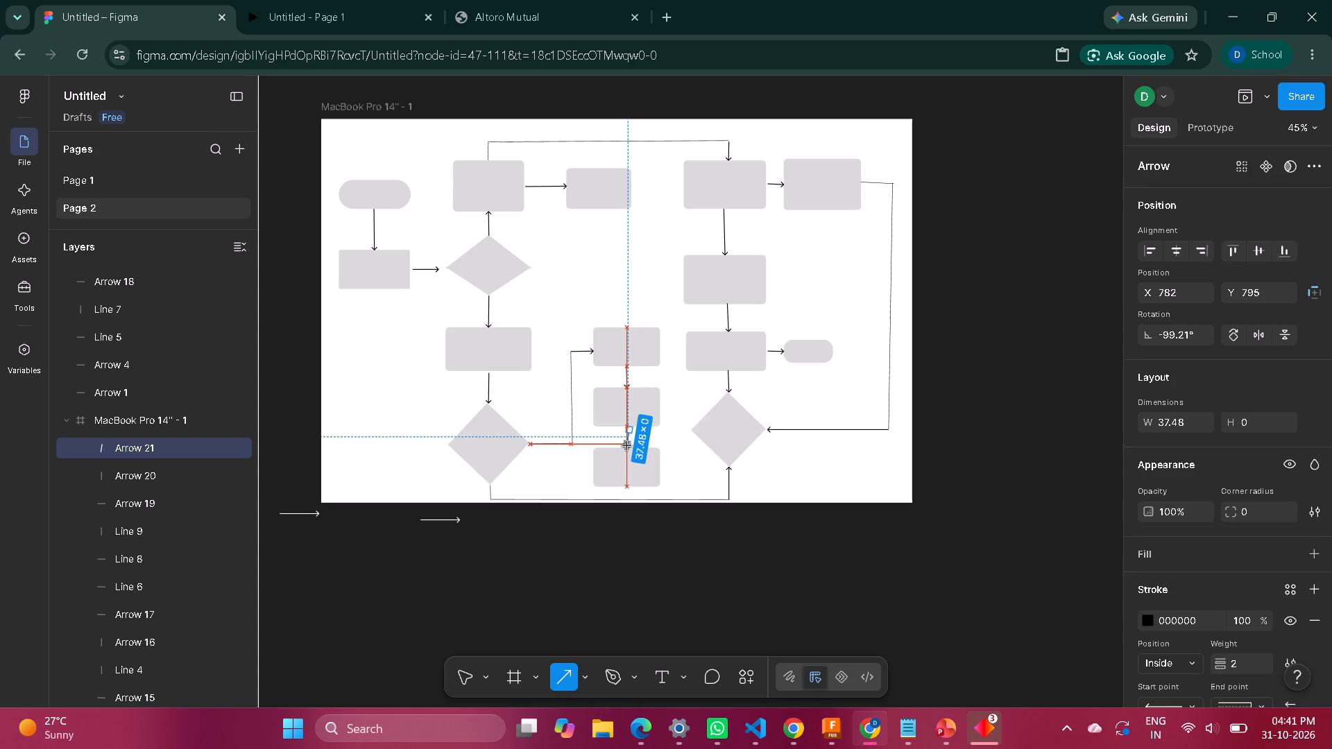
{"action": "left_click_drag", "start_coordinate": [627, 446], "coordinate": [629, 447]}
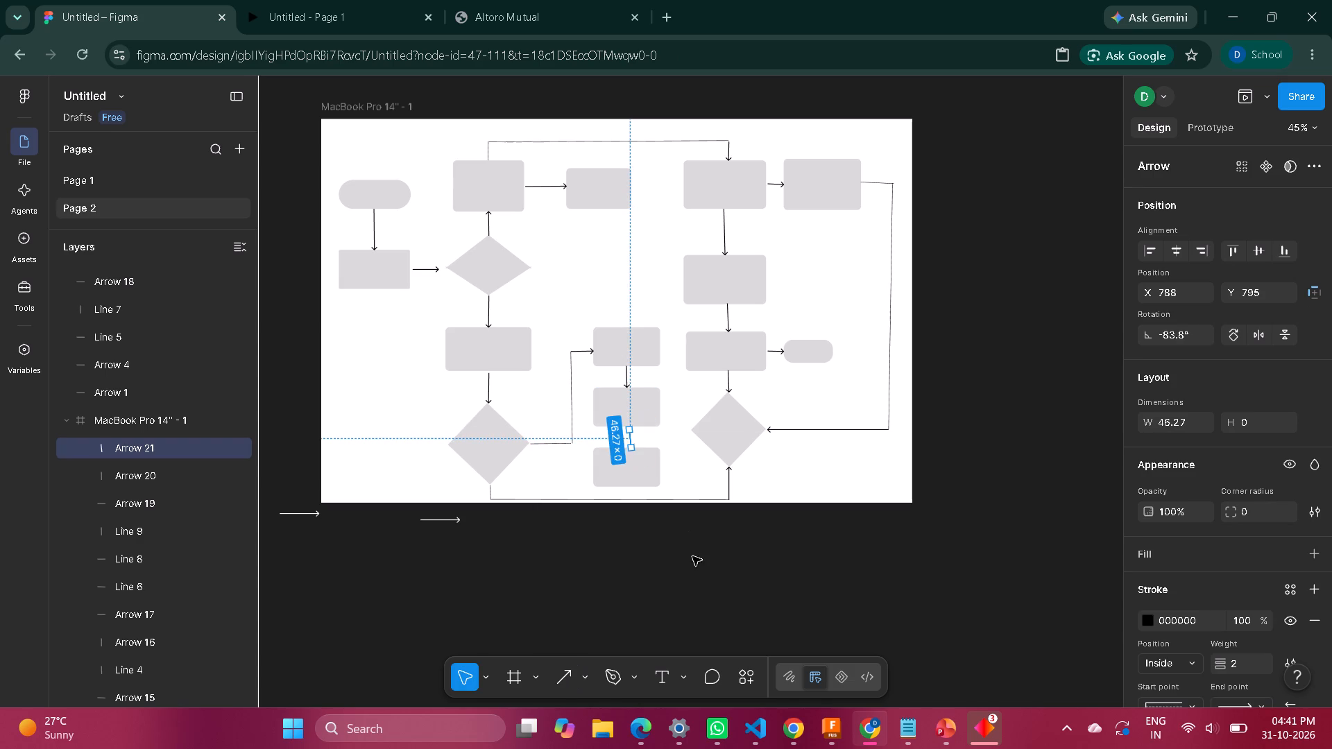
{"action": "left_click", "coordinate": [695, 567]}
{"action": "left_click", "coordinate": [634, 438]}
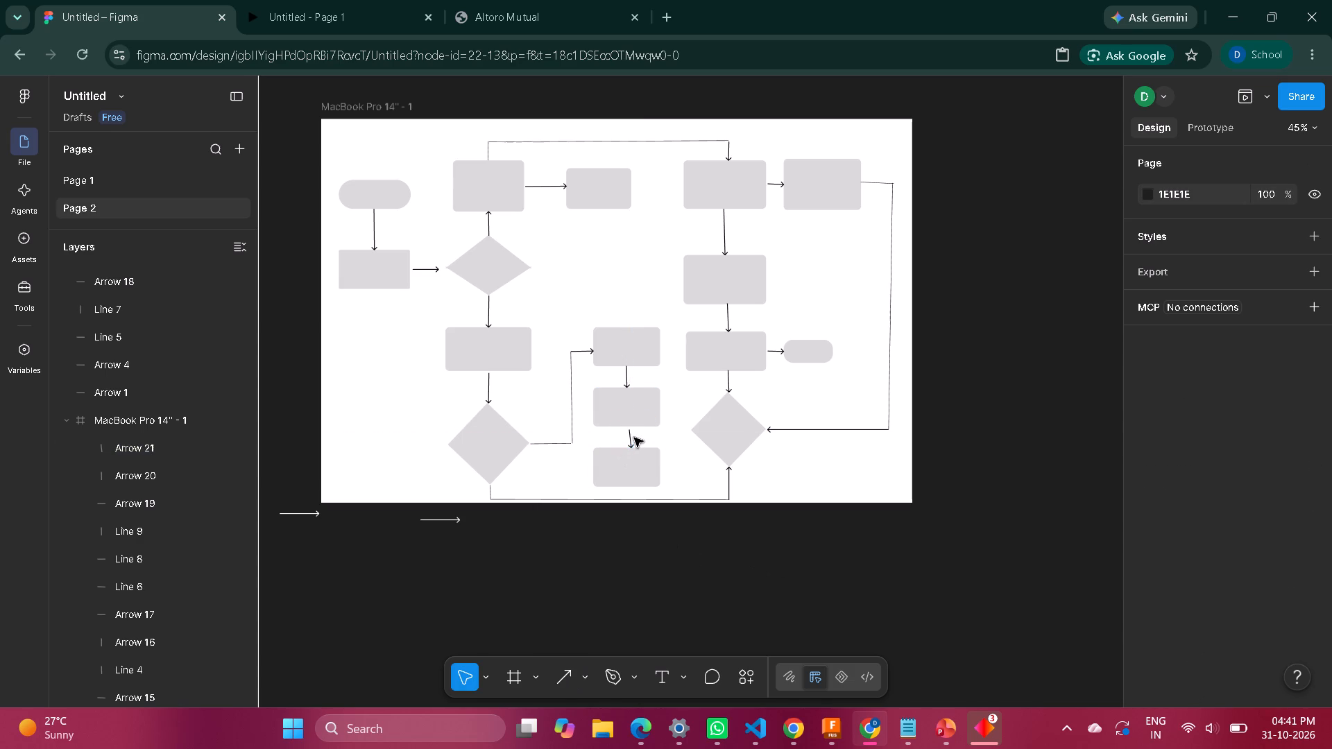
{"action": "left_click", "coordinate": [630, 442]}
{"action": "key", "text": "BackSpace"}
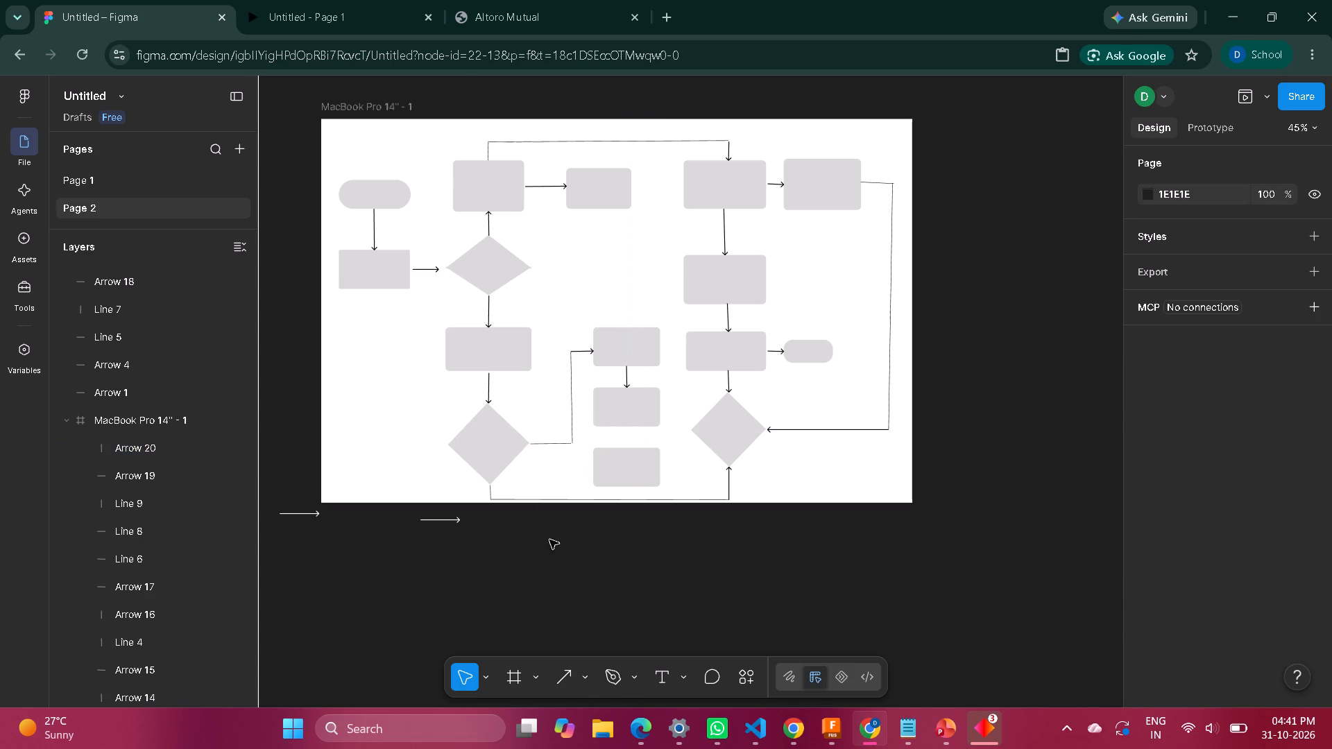
Draw a straight downward arrow connecting the middle rectangle to the bottom rectangle in the three-rectangle stack.
{"action": "left_click", "coordinate": [570, 678]}
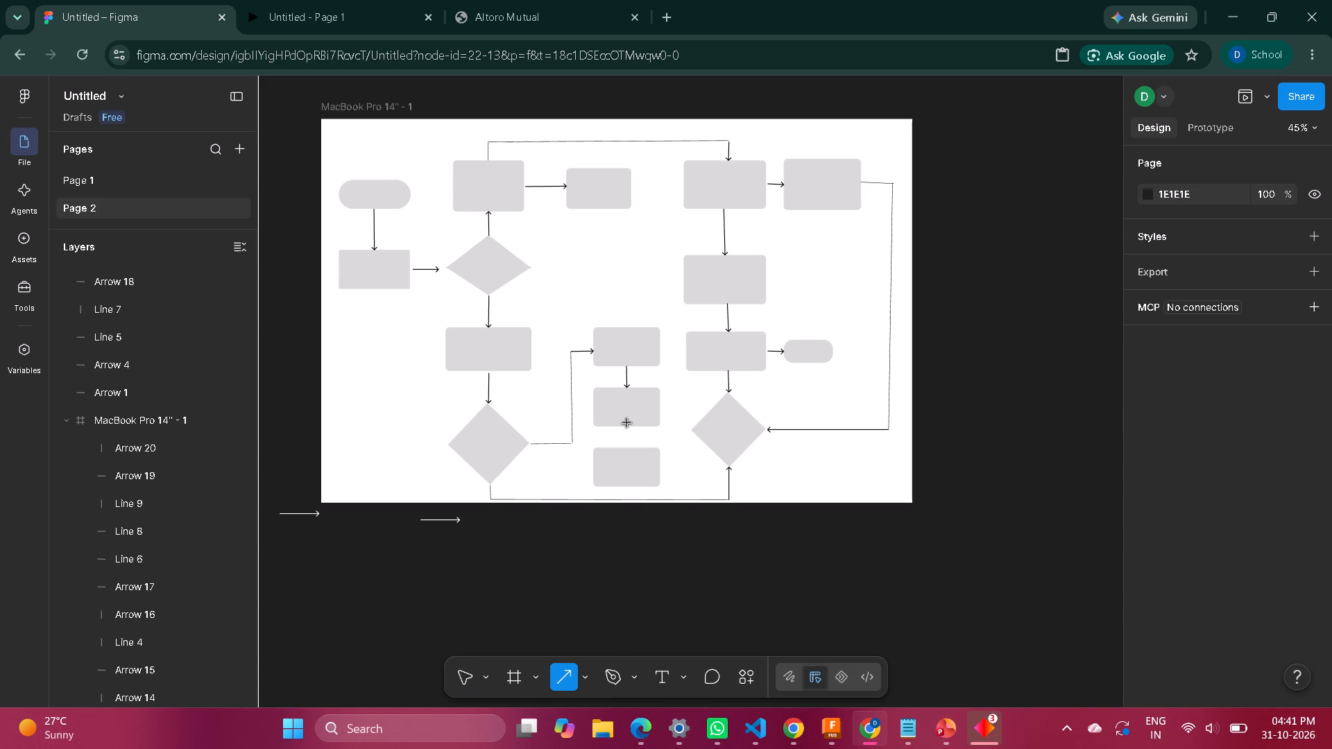
{"action": "left_click_drag", "start_coordinate": [625, 427], "coordinate": [625, 448]}
{"action": "left_click", "coordinate": [678, 546]}
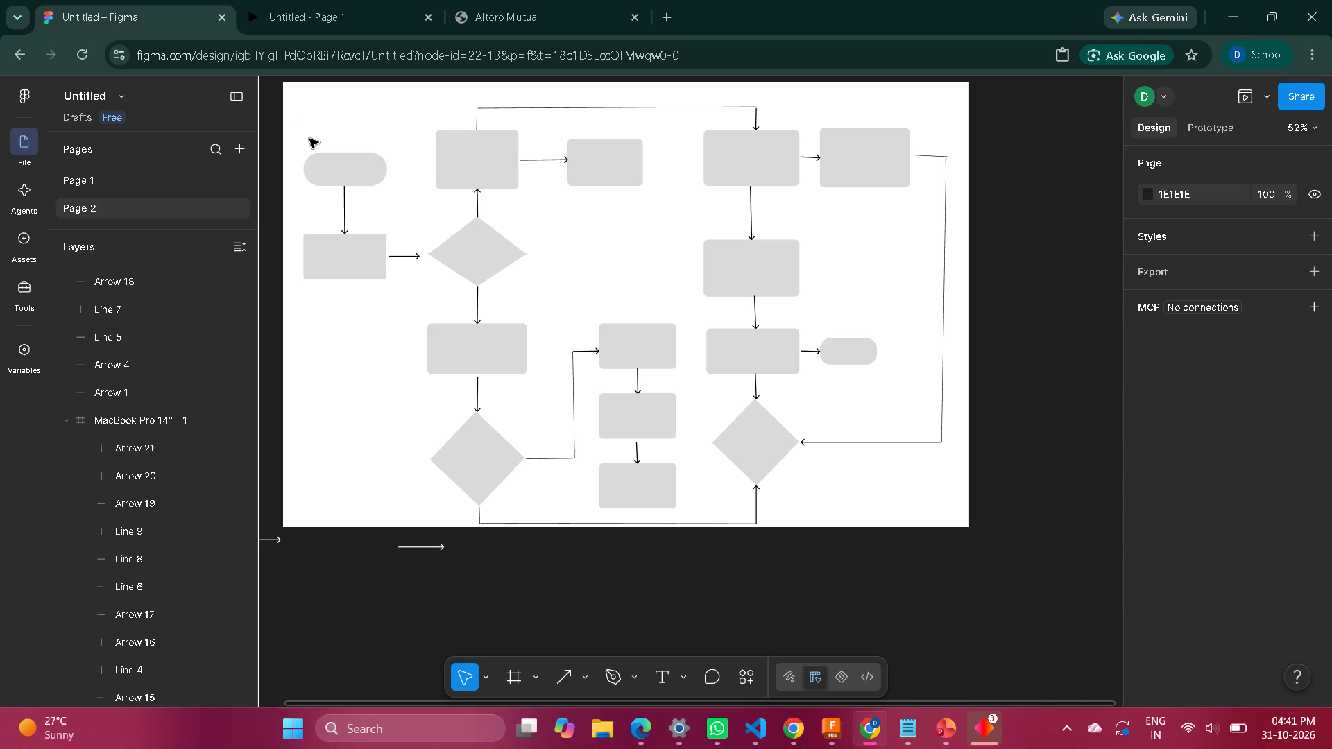
Fill the rounded start shape at the beginning of the flowchart with green 529C57.
{"action": "right_click", "coordinate": [324, 174]}
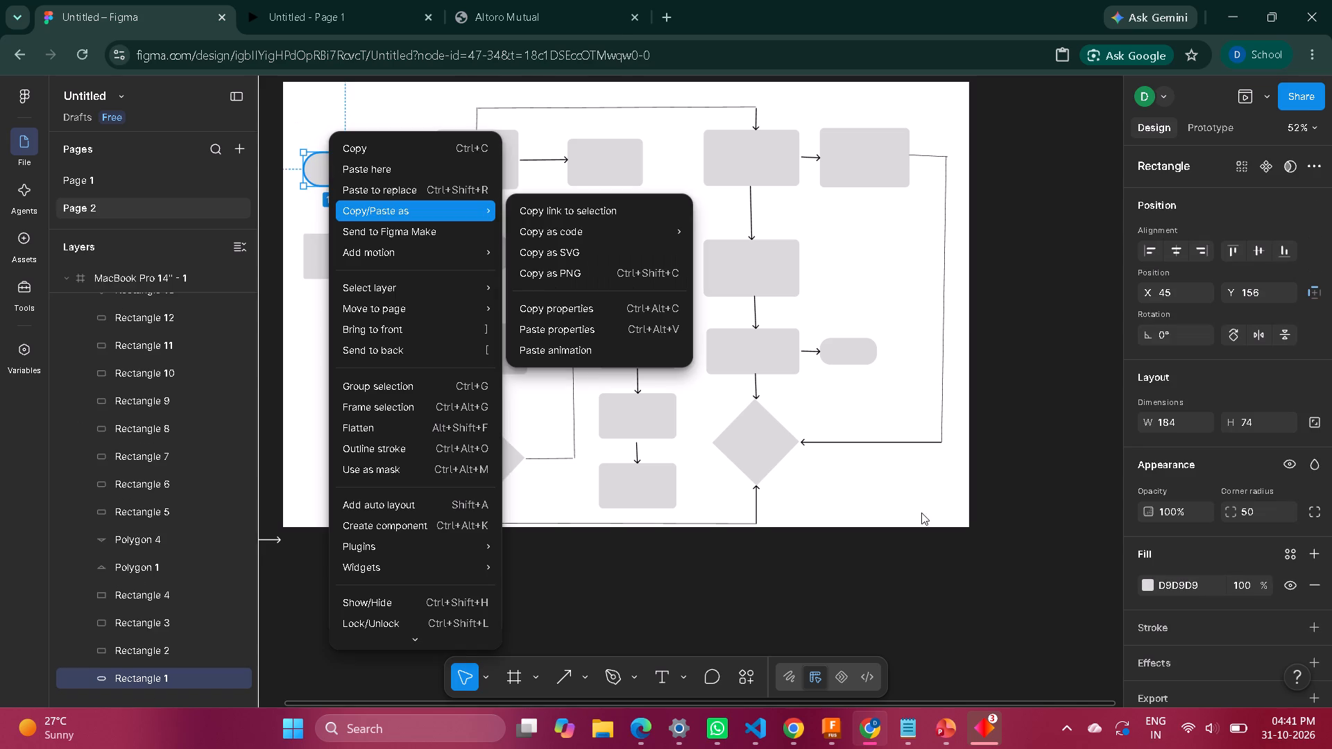
{"action": "left_click", "coordinate": [1145, 585]}
{"action": "left_click", "coordinate": [1145, 585]}
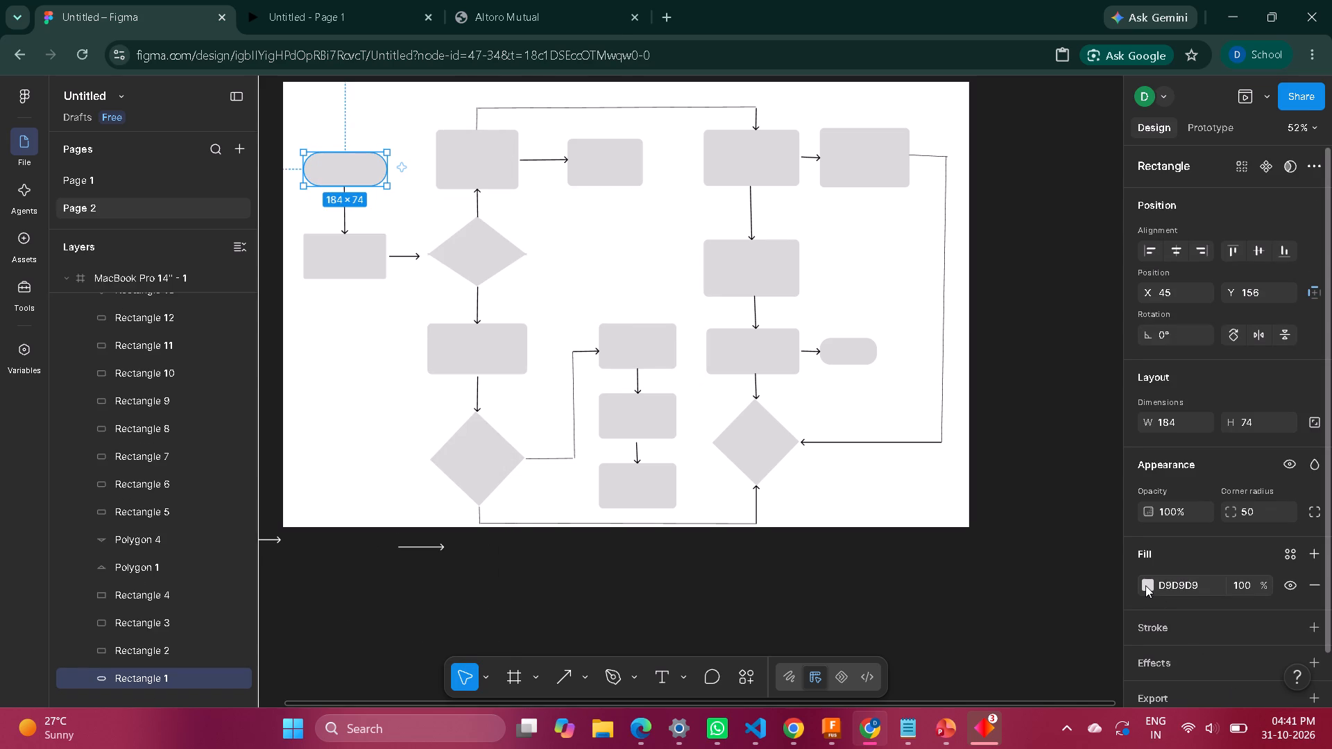
{"action": "left_click", "coordinate": [1001, 549]}
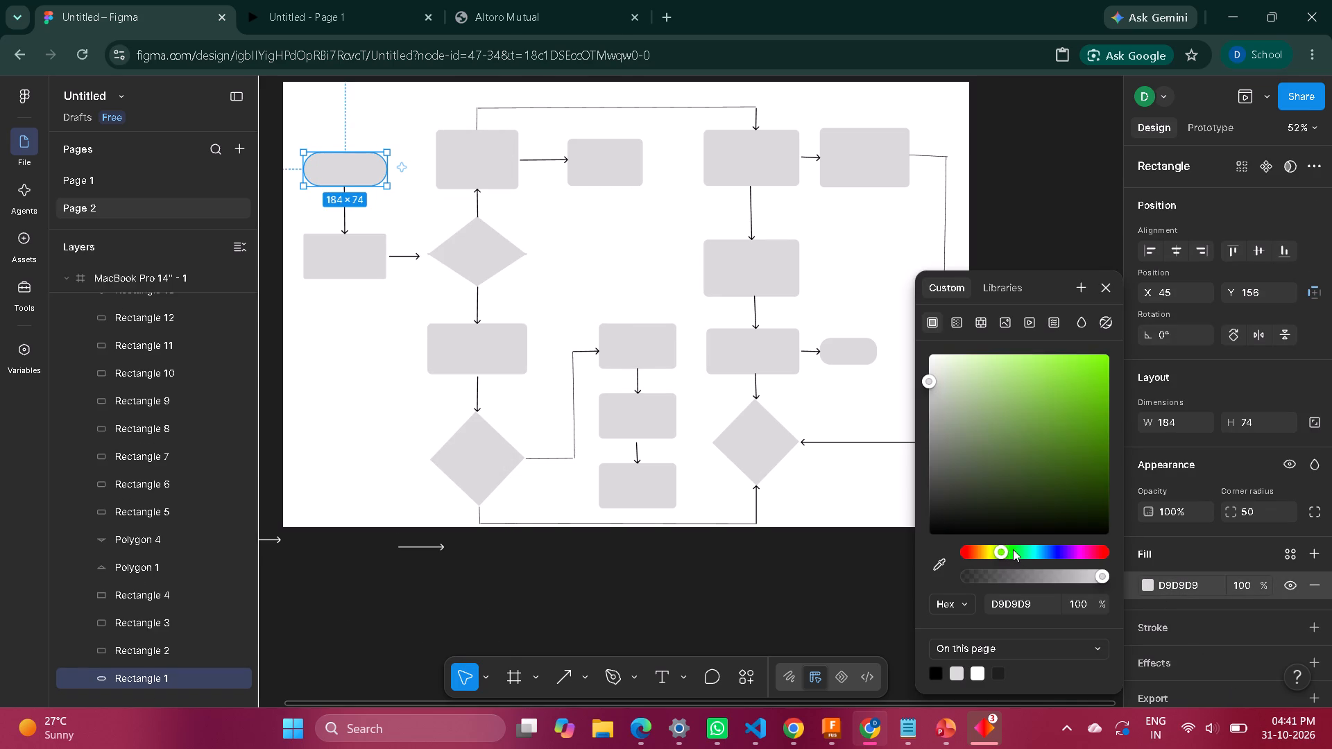
{"action": "left_click", "coordinate": [1014, 549]}
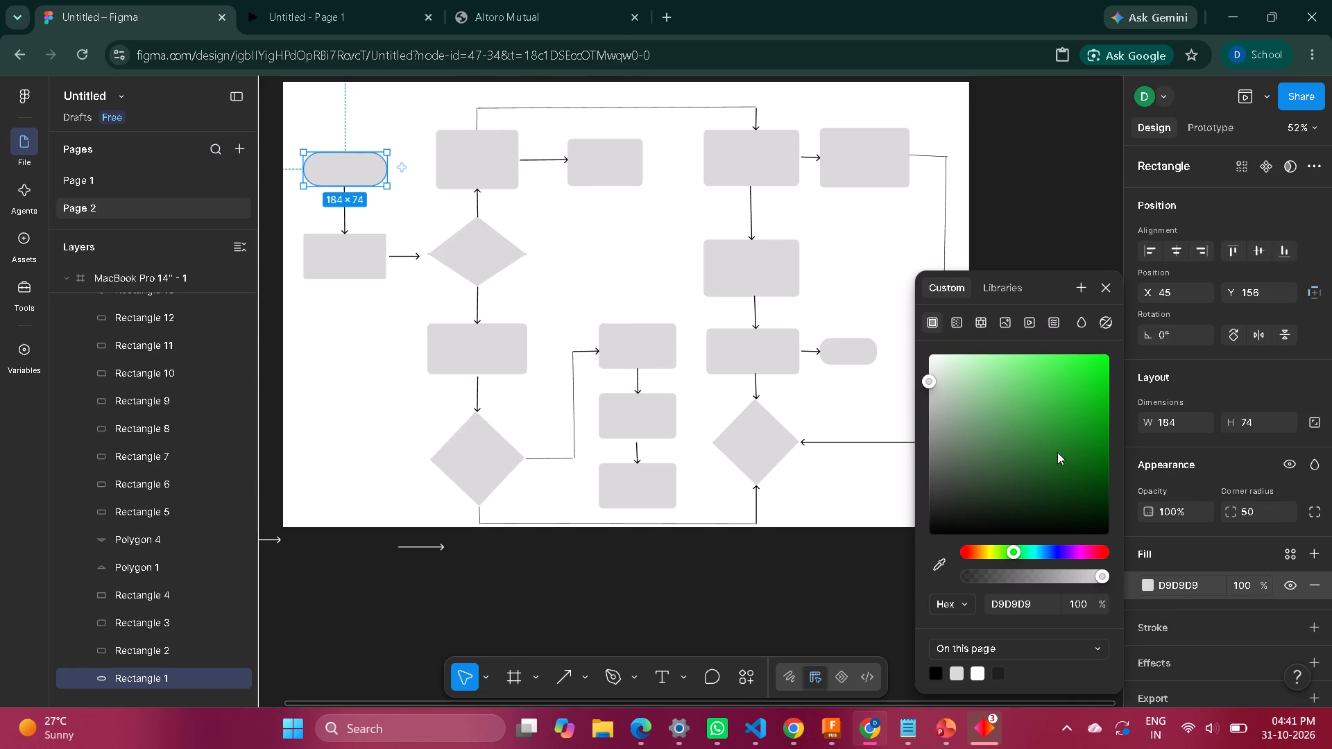
{"action": "left_click", "coordinate": [1009, 472]}
{"action": "left_click", "coordinate": [996, 402]}
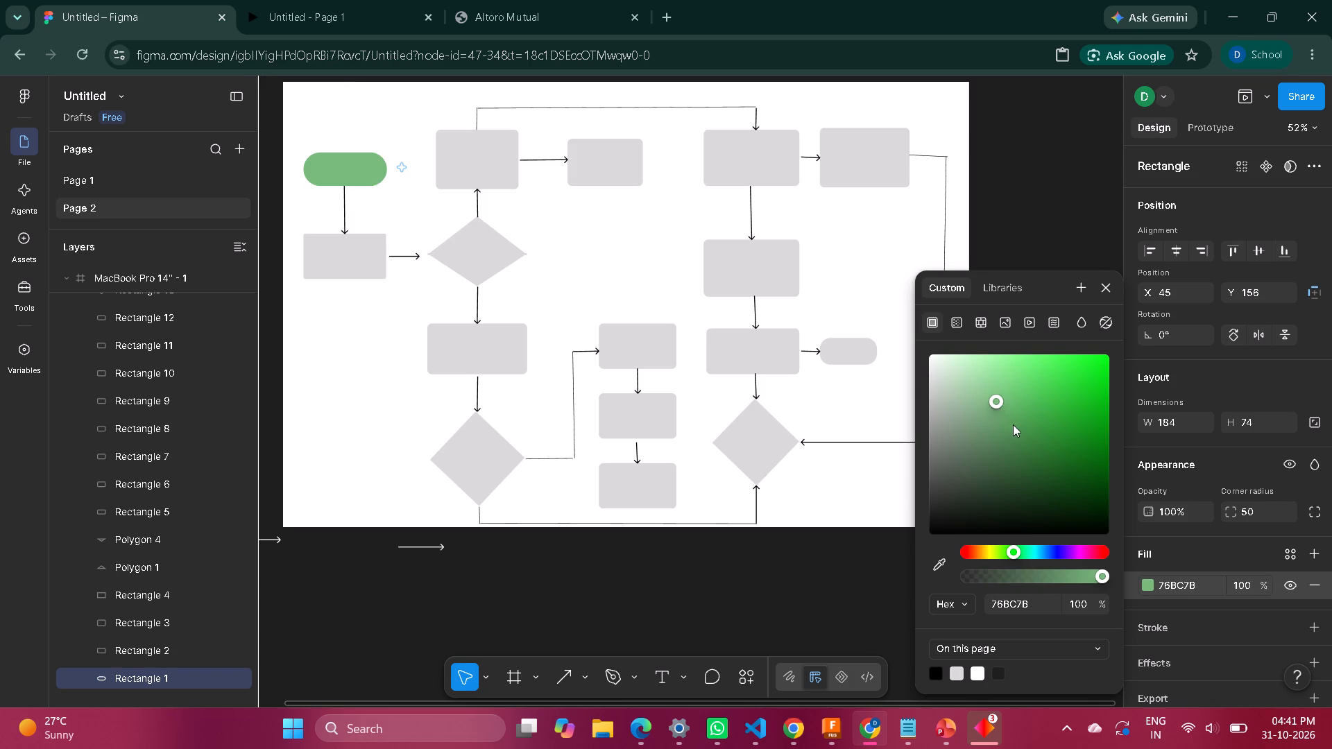
{"action": "left_click", "coordinate": [1014, 424]}
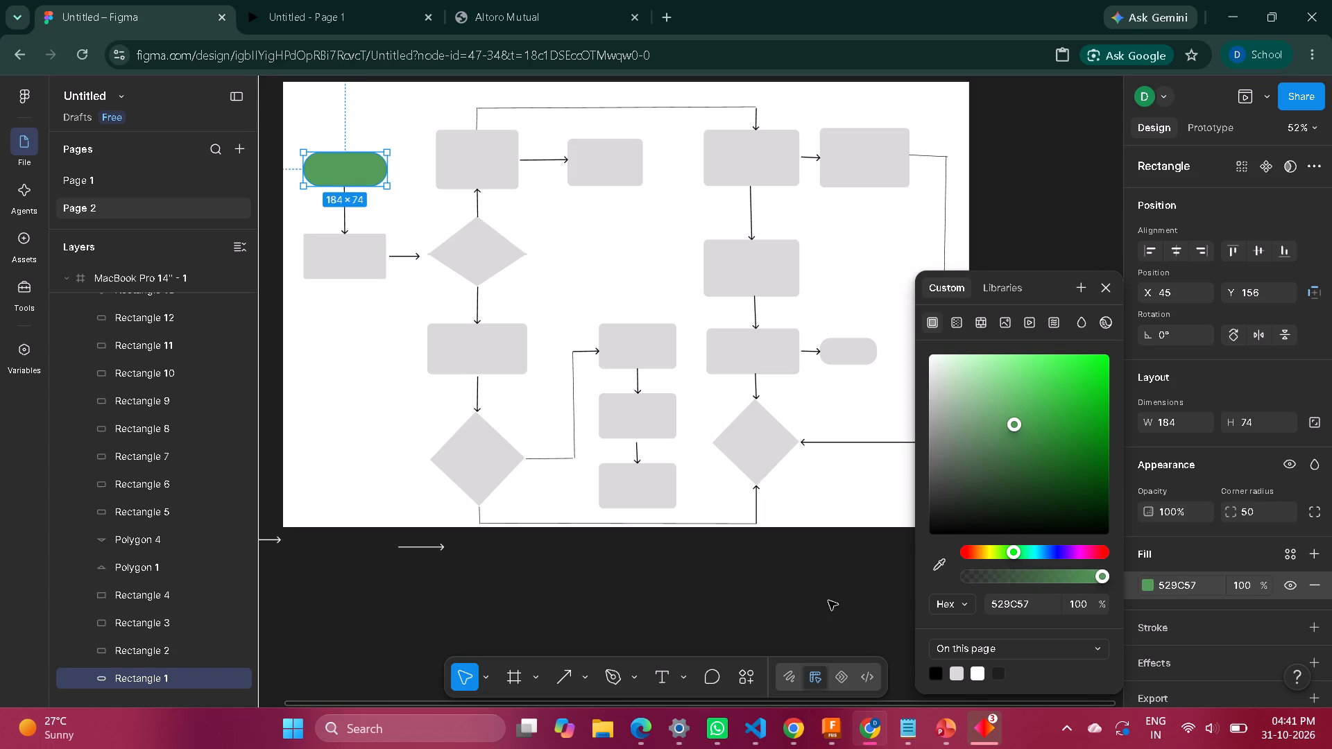
{"action": "left_click", "coordinate": [818, 621]}
Fill the rectangle directly below the green rounded start shape with muted green 618163.
{"action": "right_click", "coordinate": [312, 261]}
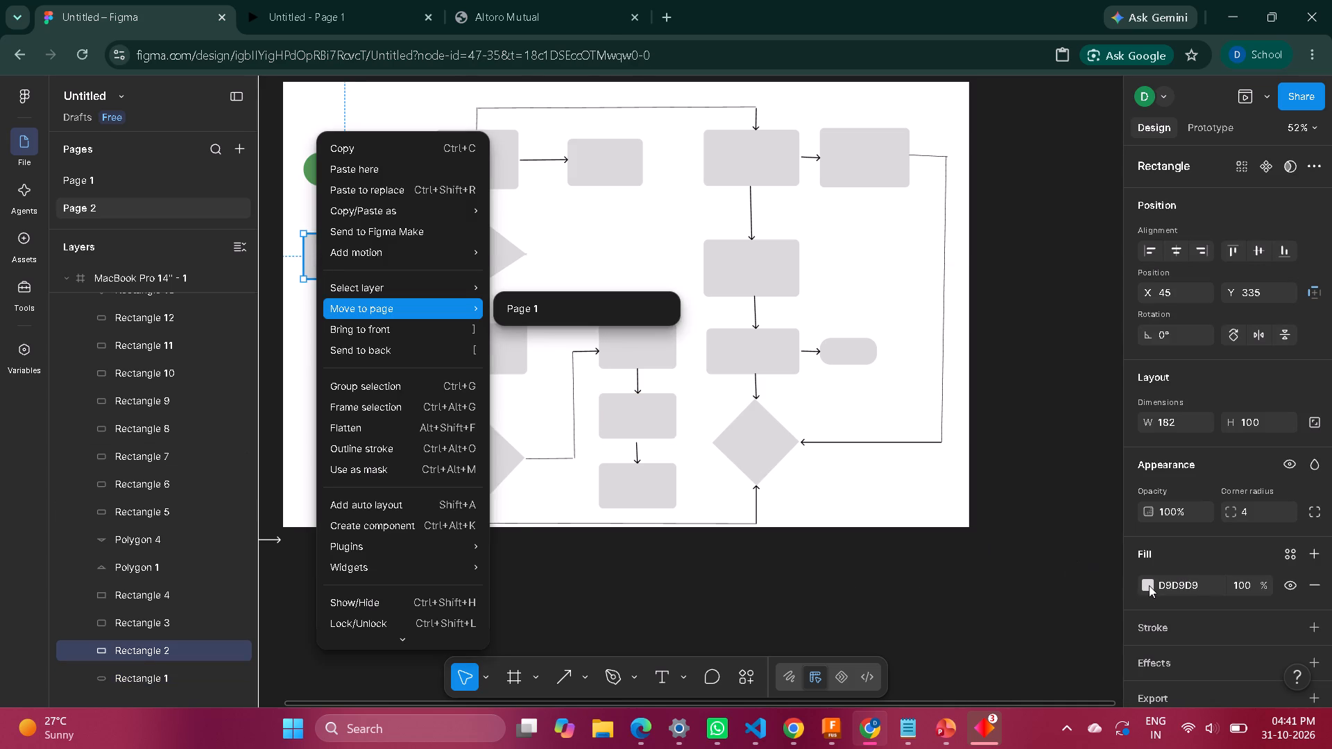
{"action": "left_click", "coordinate": [1149, 585]}
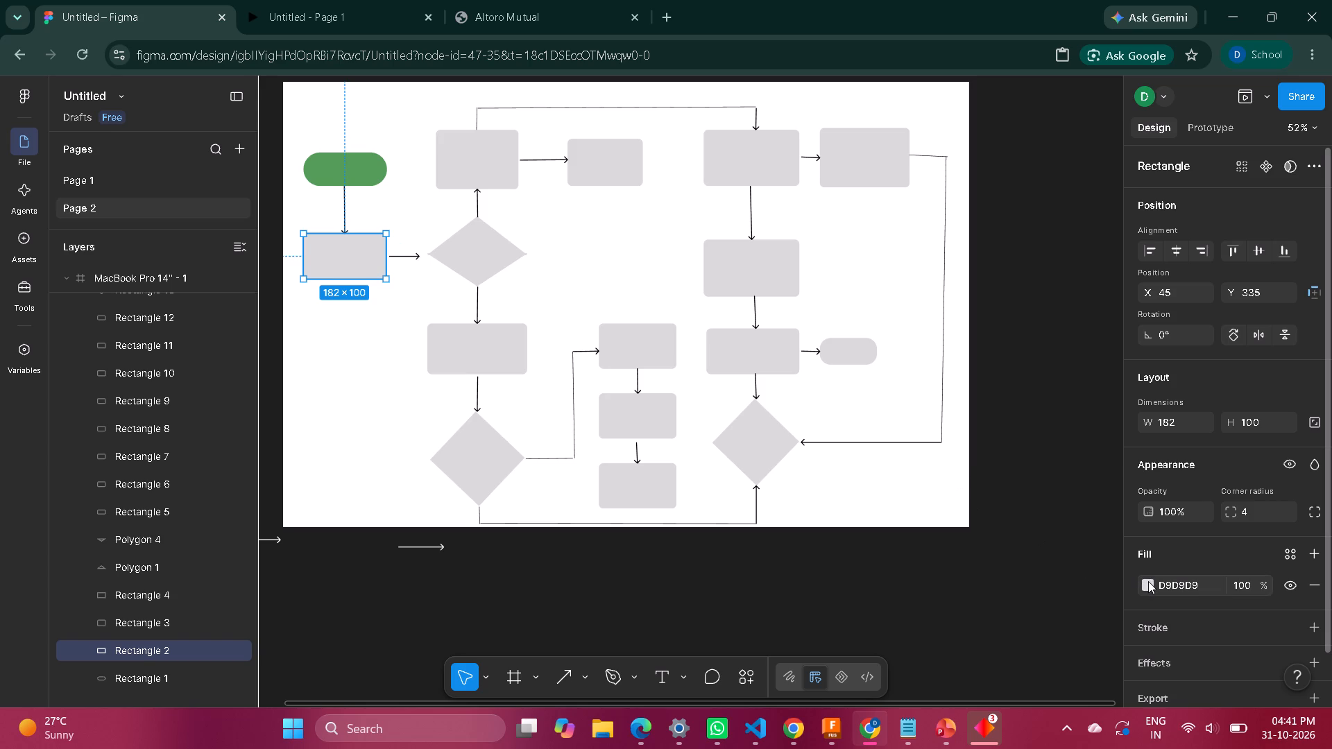
{"action": "left_click", "coordinate": [1148, 581]}
{"action": "left_click", "coordinate": [1013, 553]}
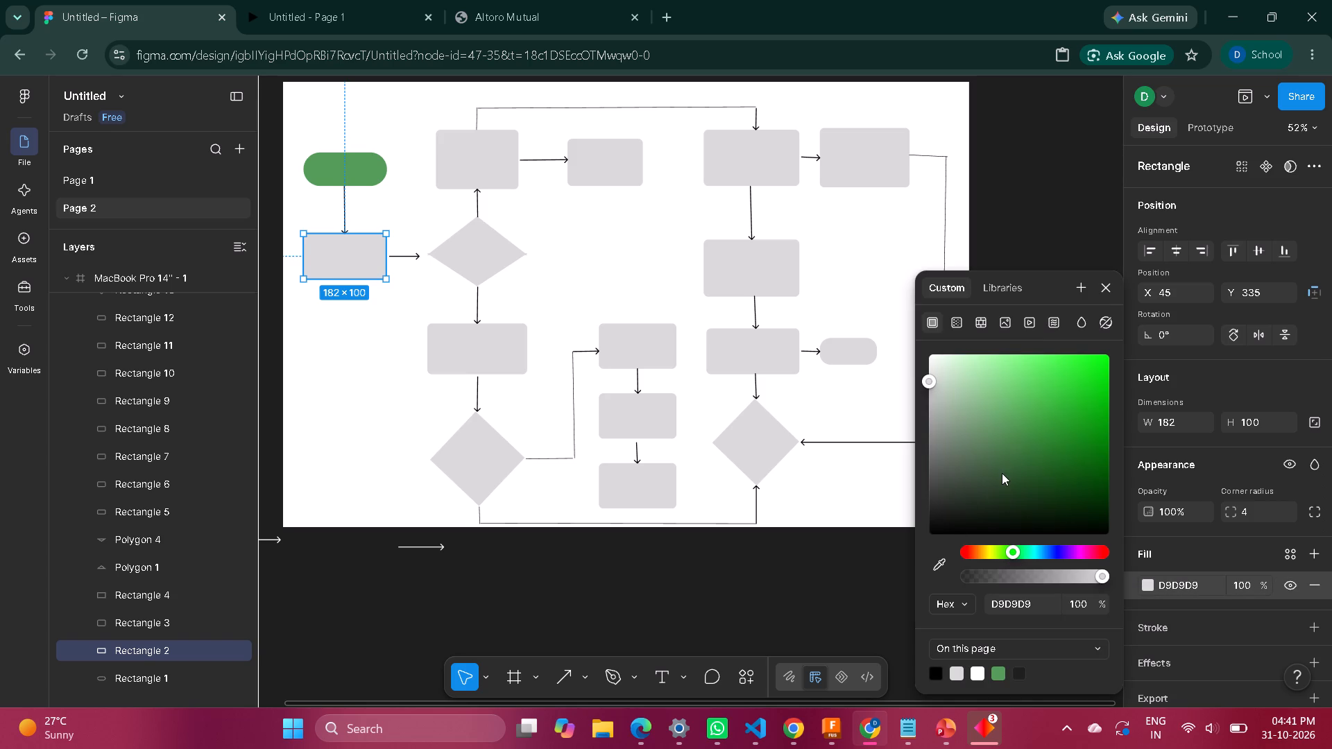
{"action": "left_click", "coordinate": [1002, 474]}
{"action": "left_click", "coordinate": [978, 452]}
{"action": "left_click", "coordinate": [975, 470]}
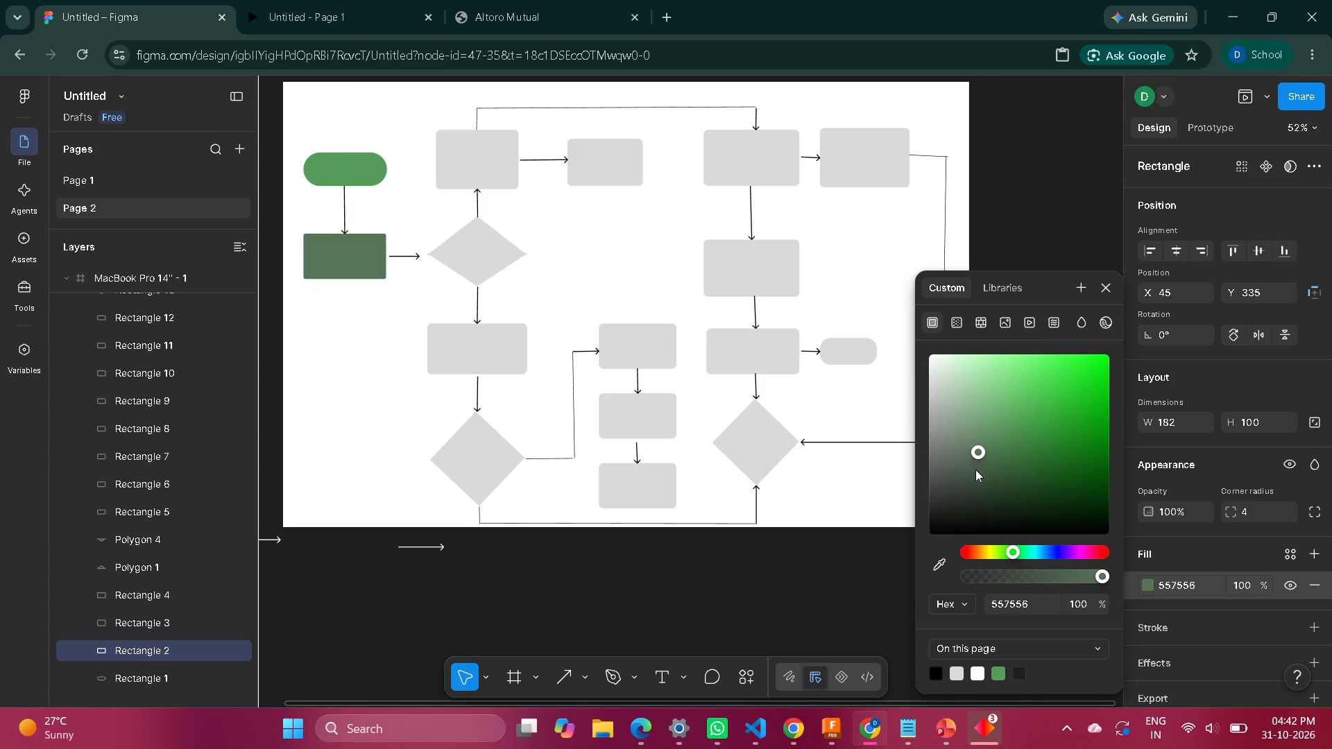
{"action": "left_click", "coordinate": [975, 460]}
{"action": "left_click", "coordinate": [973, 459]}
{"action": "left_click", "coordinate": [979, 440]}
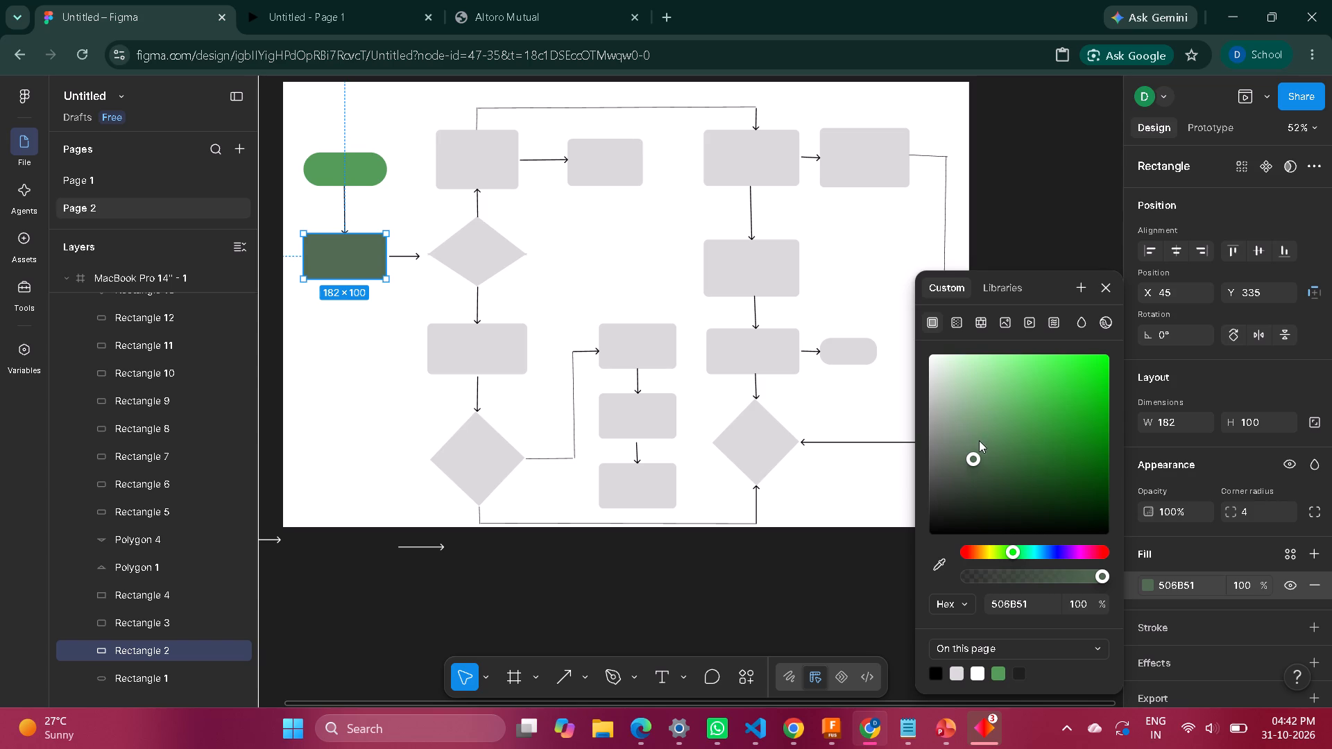
{"action": "left_click", "coordinate": [972, 459]}
{"action": "left_click", "coordinate": [973, 443]}
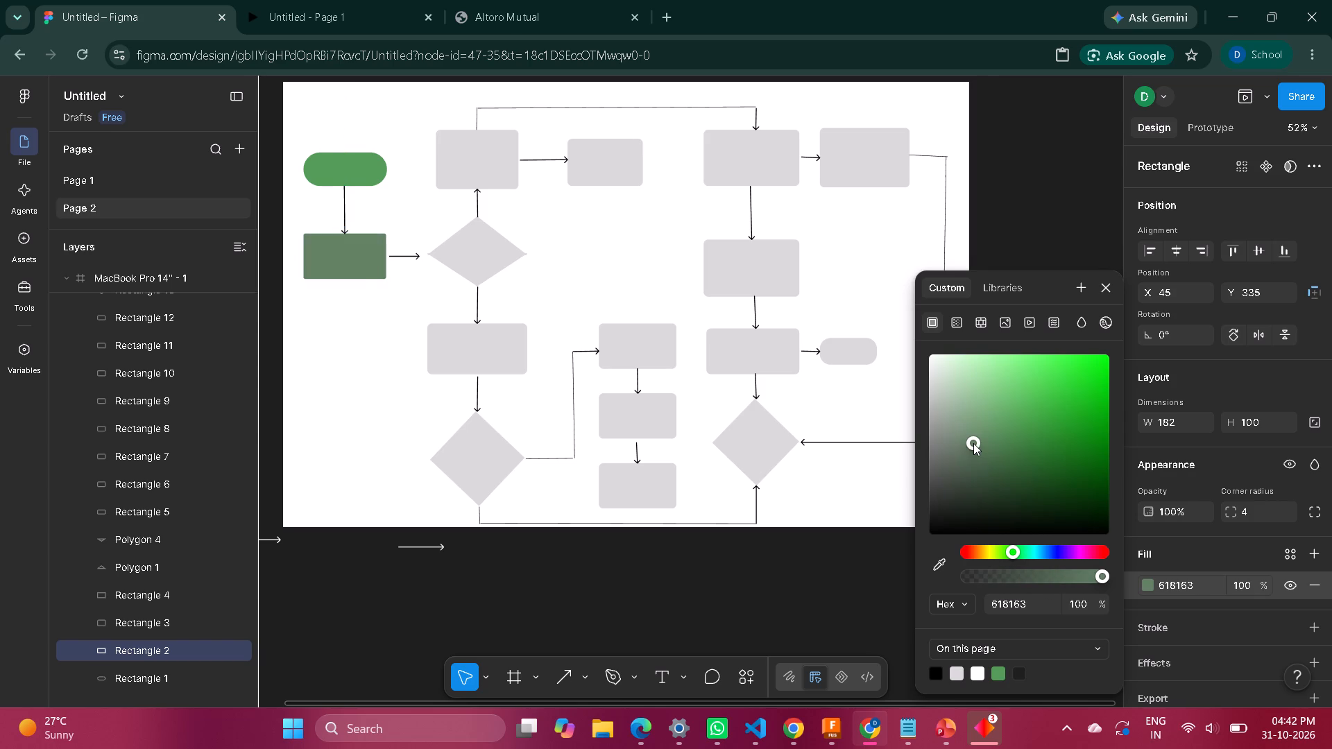
{"action": "left_click", "coordinate": [730, 574]}
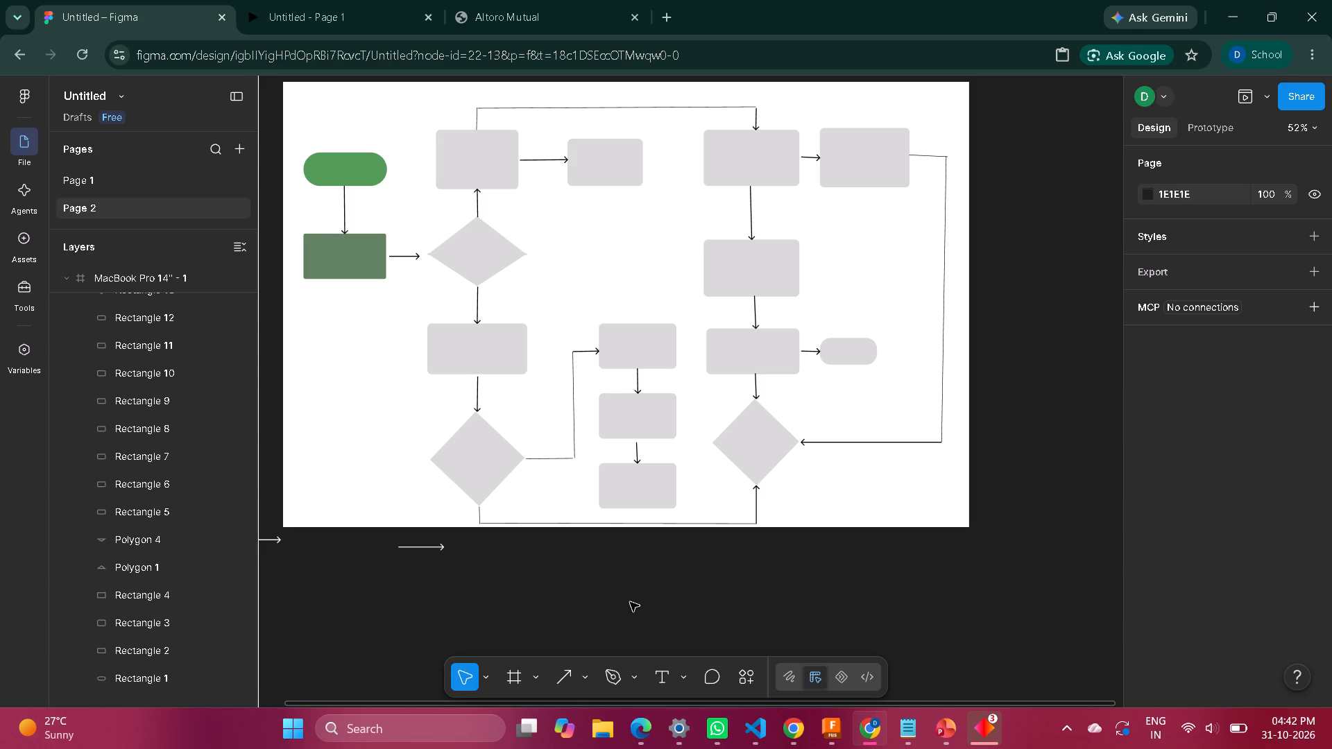
{"action": "left_click", "coordinate": [518, 576]}
Fill the rectangle above the upper diamond with bright blue 383EE9.
{"action": "right_click", "coordinate": [461, 166]}
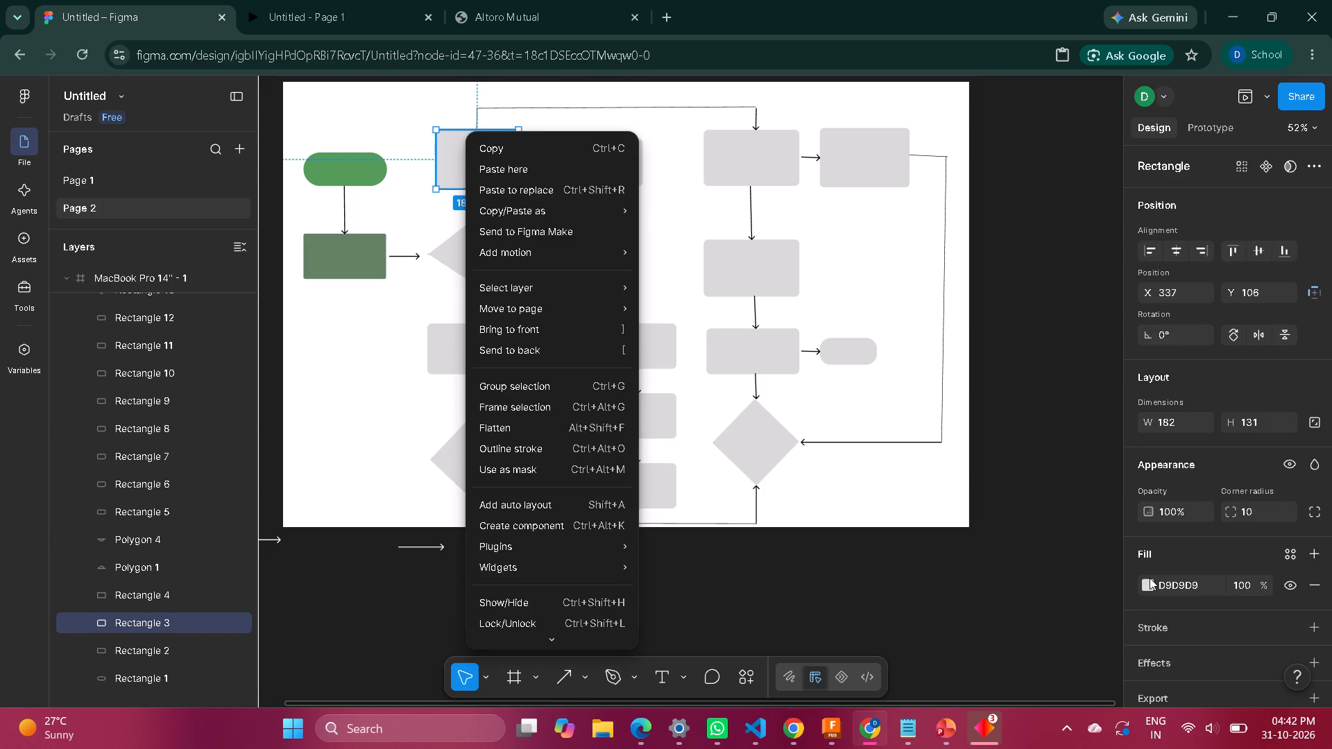
{"action": "left_click", "coordinate": [1150, 578]}
{"action": "left_click", "coordinate": [1150, 583]}
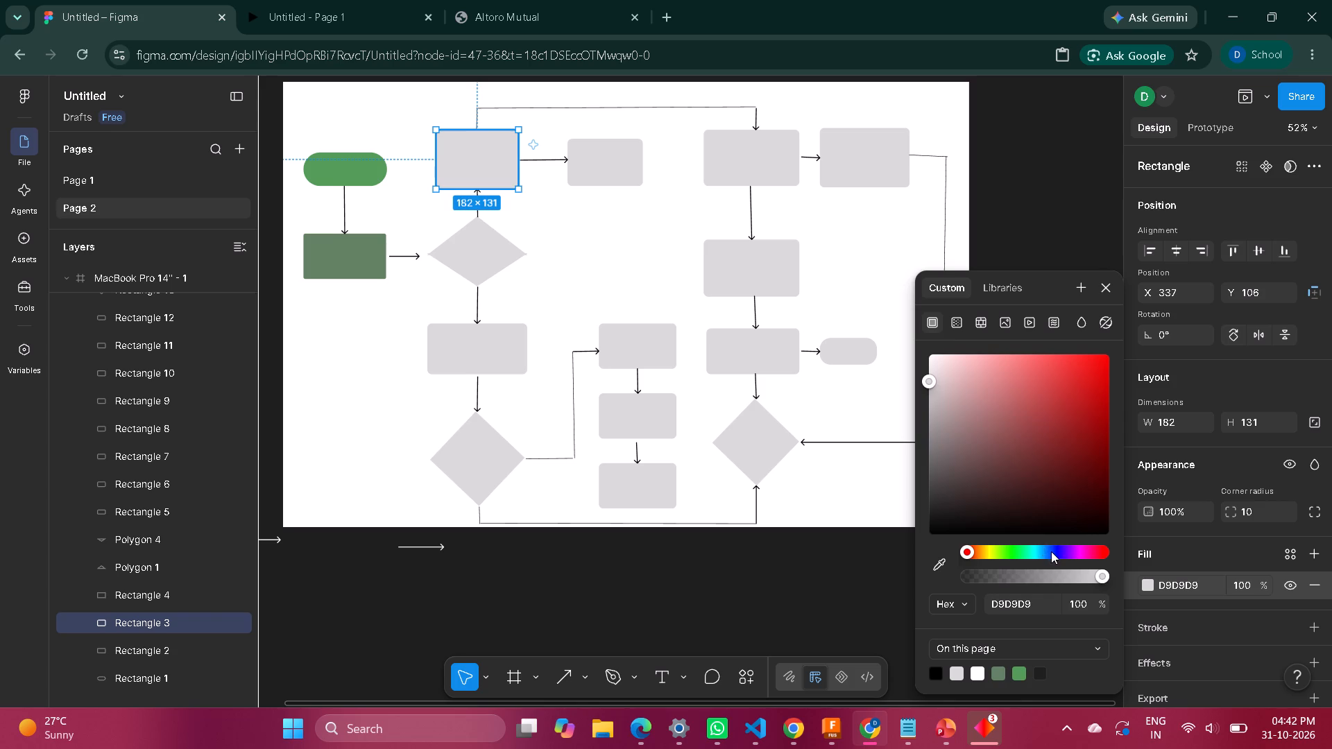
{"action": "left_click", "coordinate": [1051, 551]}
{"action": "left_click", "coordinate": [1028, 420]}
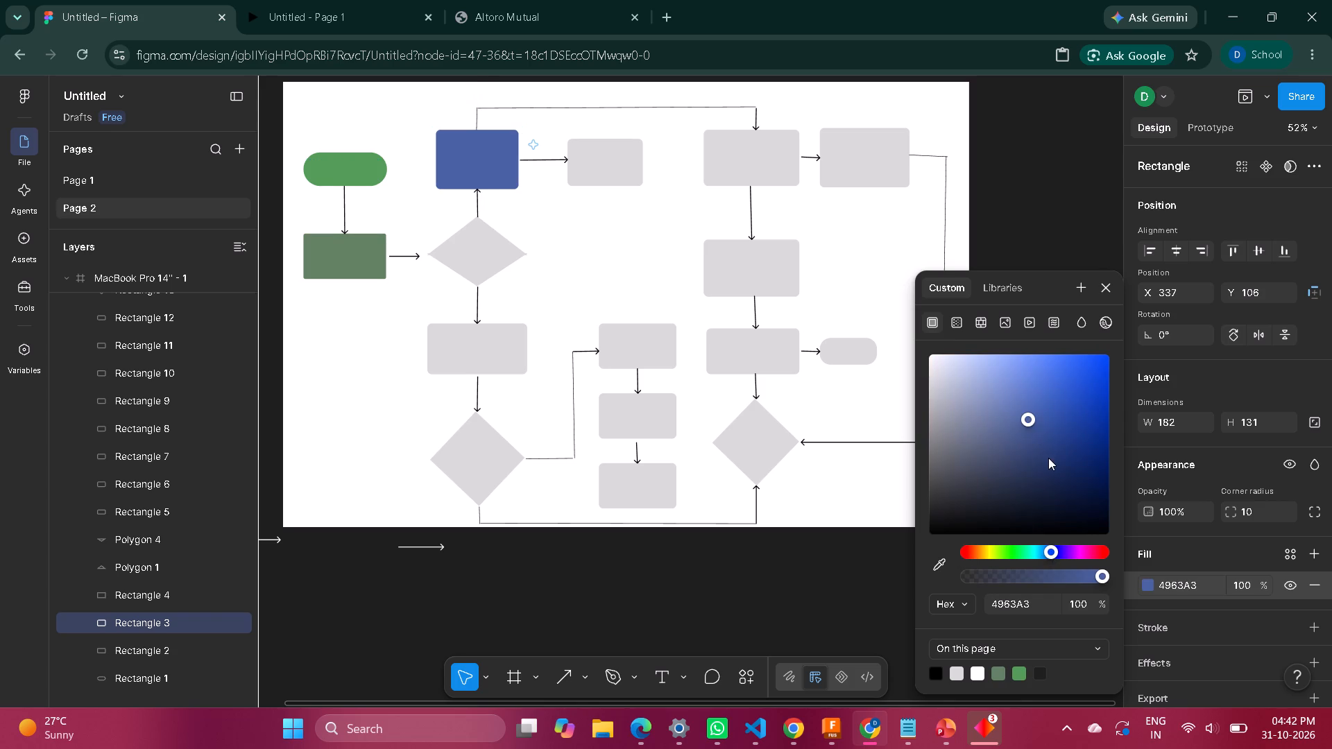
{"action": "left_click", "coordinate": [1056, 385]}
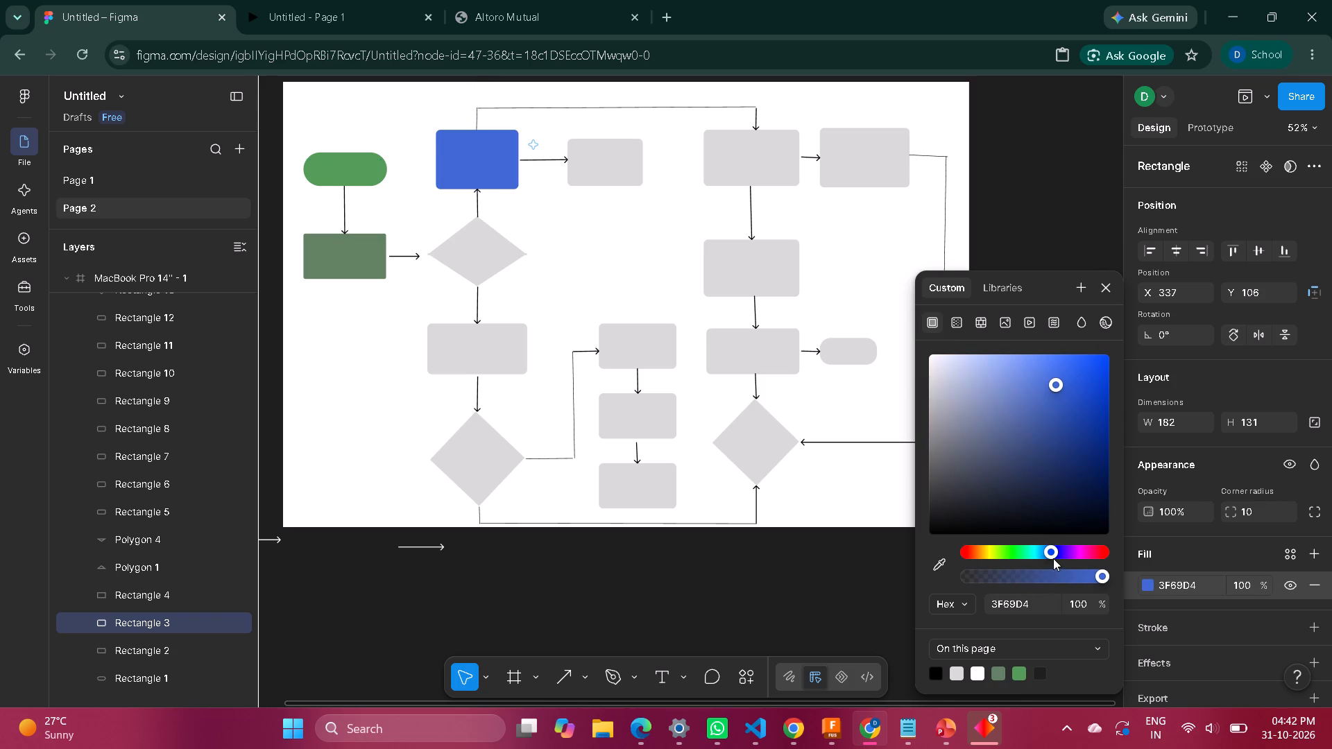
{"action": "left_click", "coordinate": [1057, 553]}
{"action": "left_click", "coordinate": [1066, 370]}
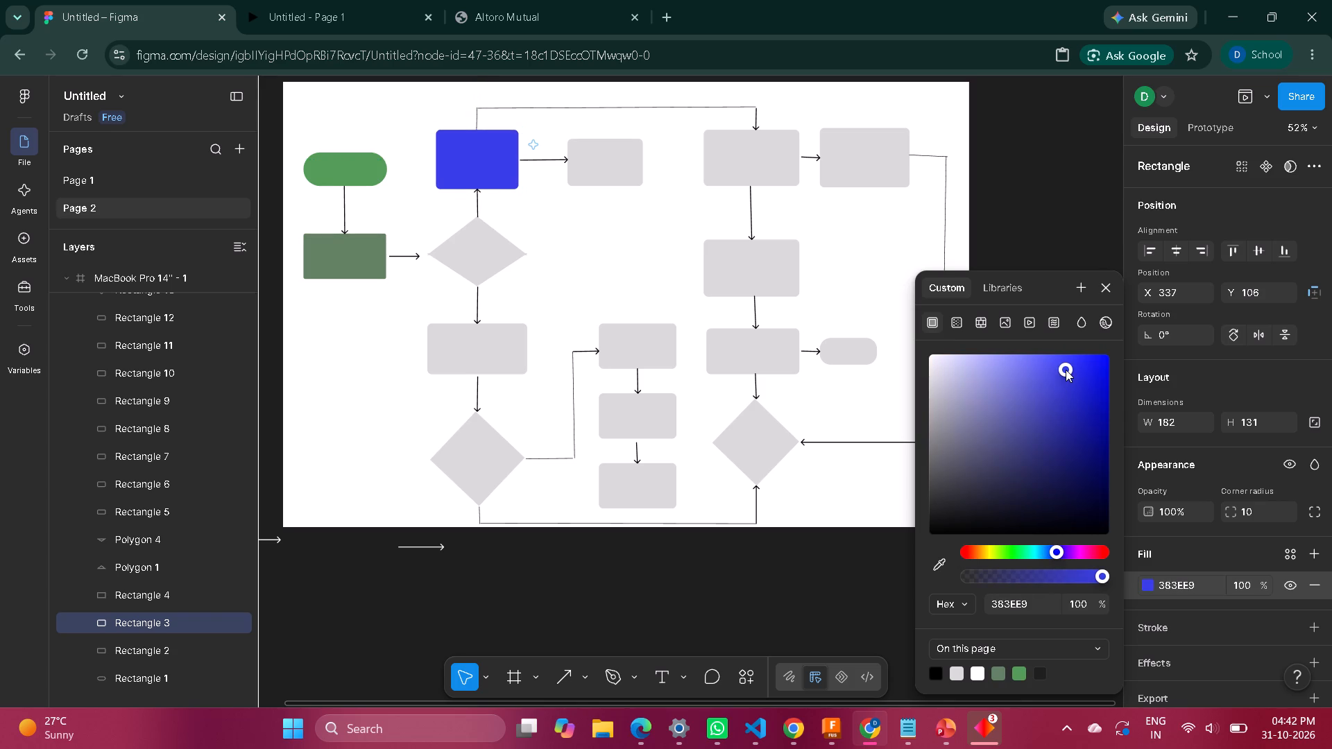
{"action": "left_click", "coordinate": [789, 622]}
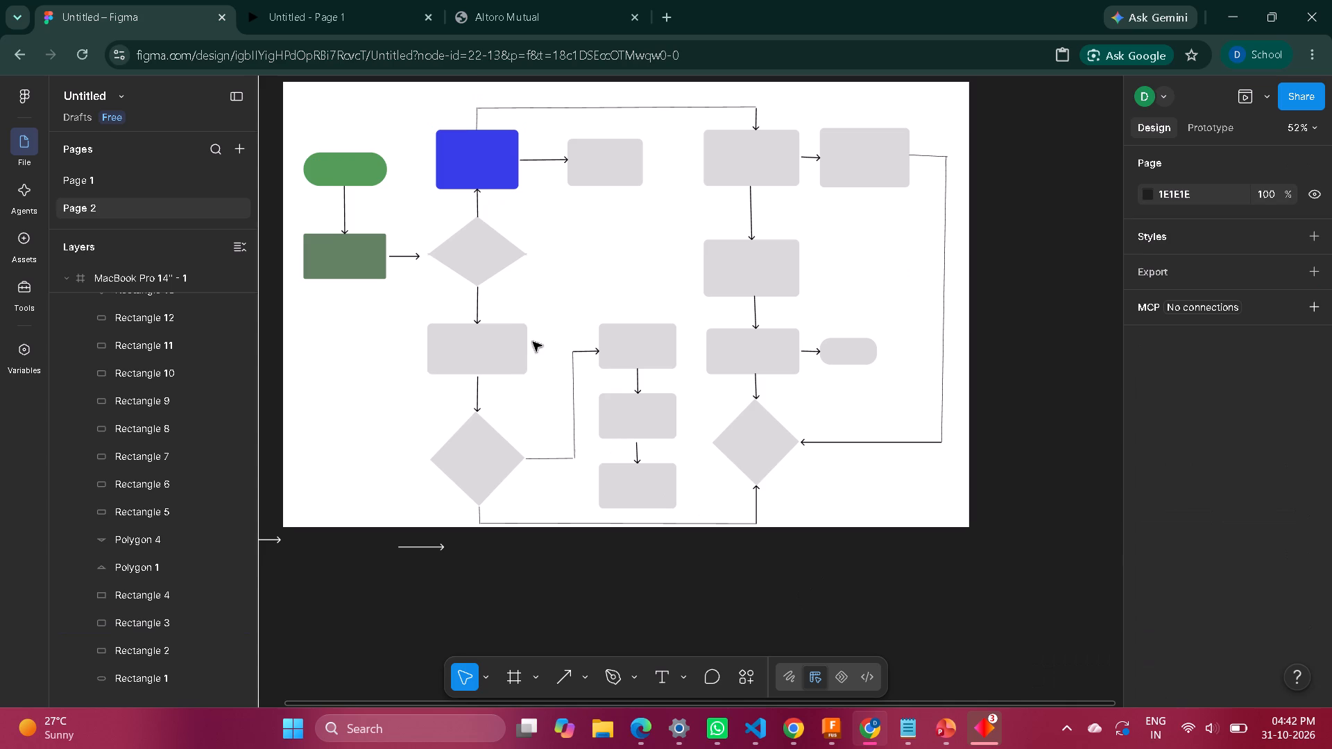
Fill the rectangle between the upper and lower diamonds with violet-blue 4737F0.
{"action": "left_click", "coordinate": [504, 343]}
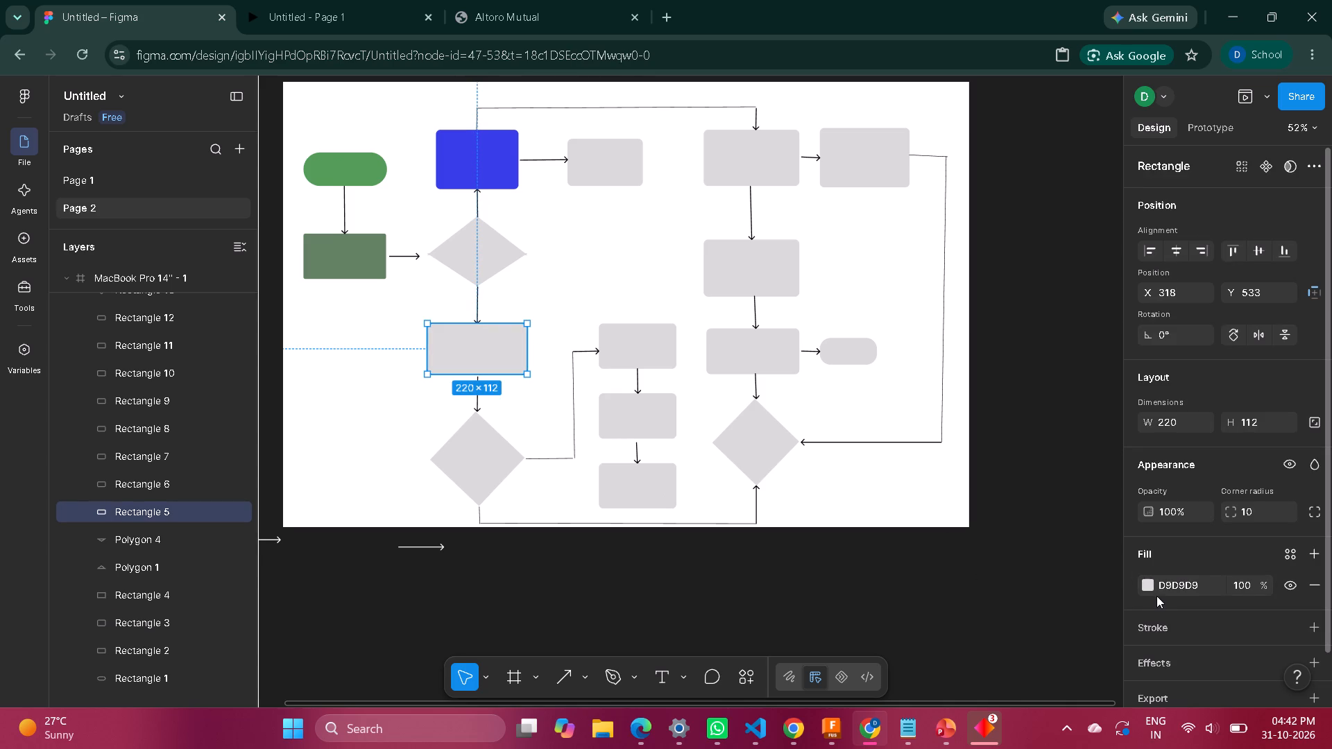
{"action": "left_click", "coordinate": [1137, 575]}
{"action": "left_click", "coordinate": [1141, 578]}
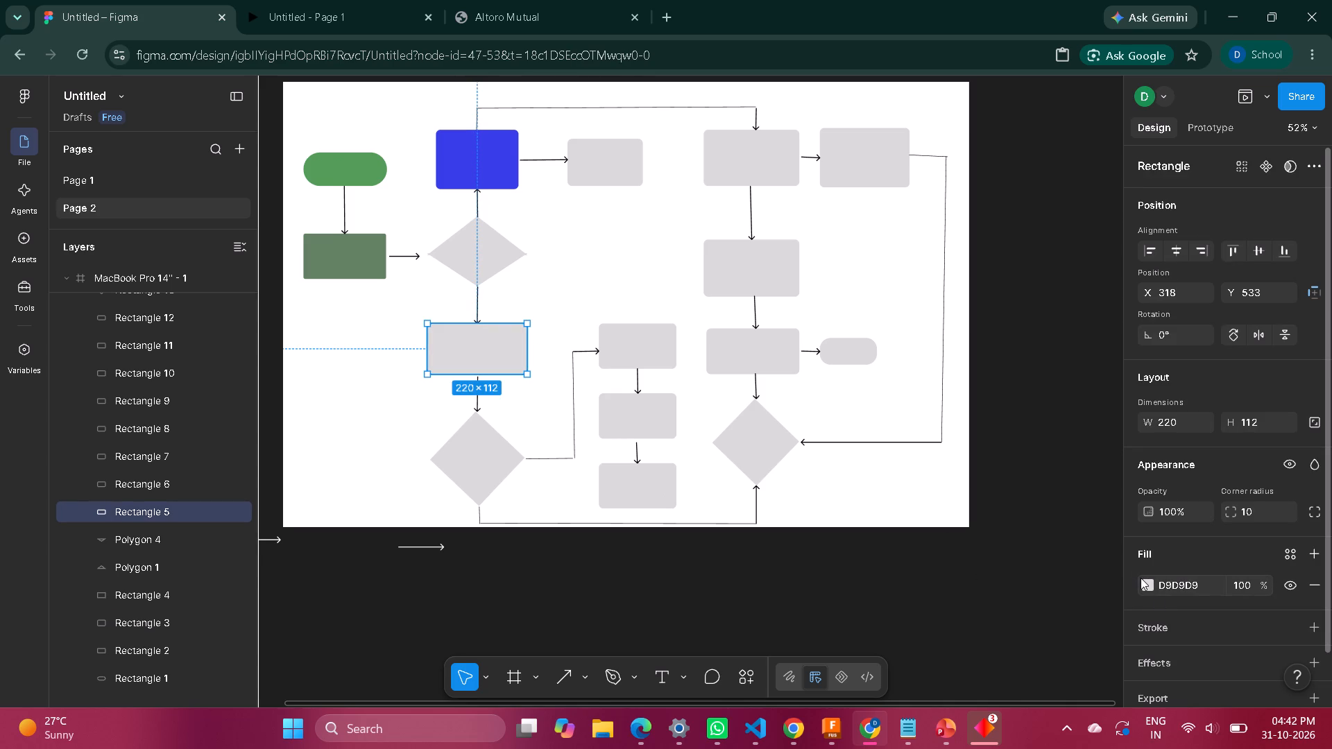
{"action": "left_click", "coordinate": [1147, 592]}
{"action": "left_click", "coordinate": [1145, 587]}
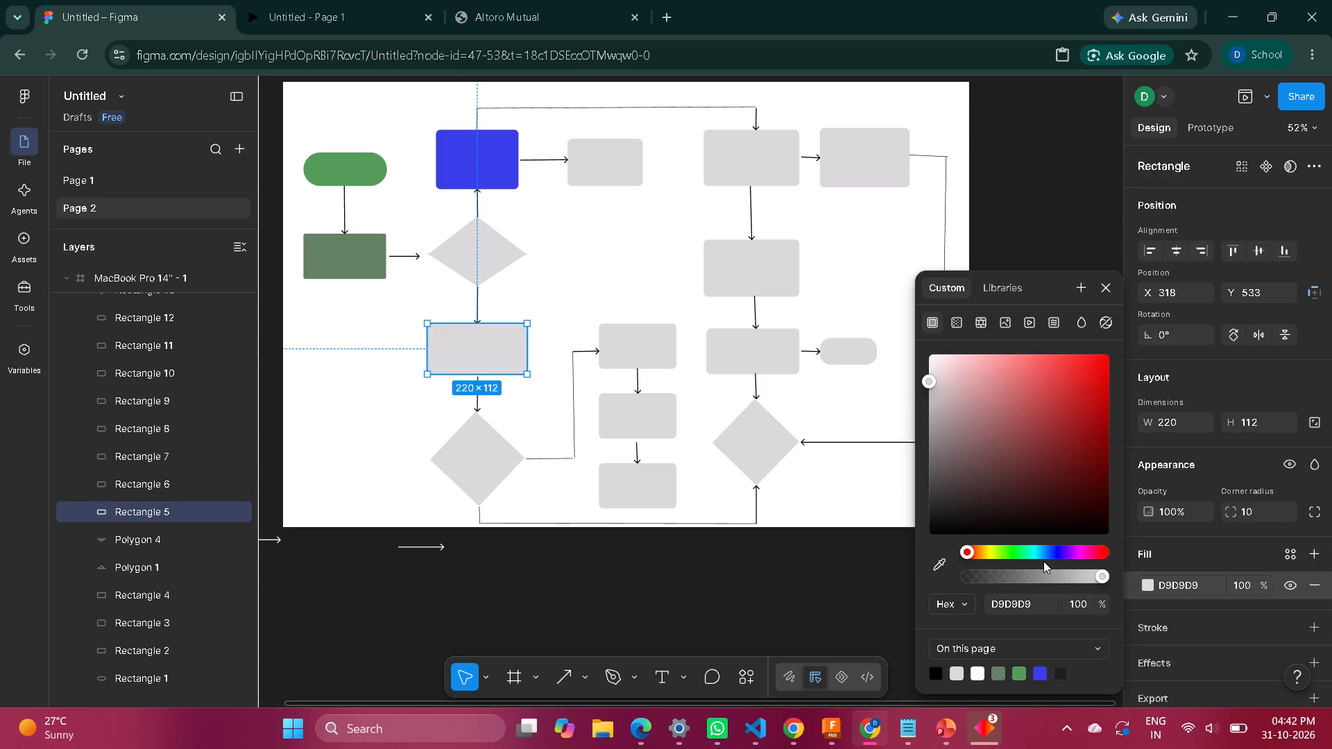
{"action": "left_click", "coordinate": [1059, 556]}
{"action": "left_click", "coordinate": [1035, 372]}
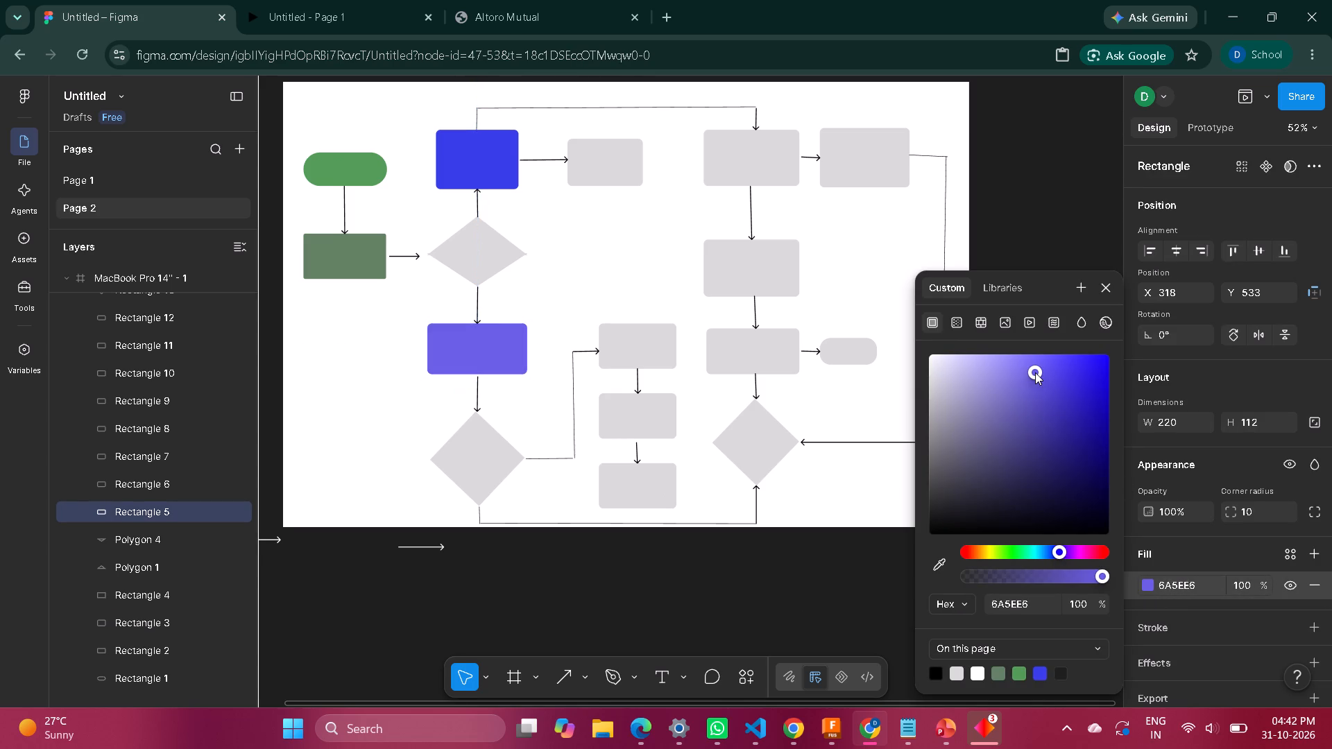
{"action": "left_click", "coordinate": [1065, 396]}
{"action": "left_click", "coordinate": [1068, 365]}
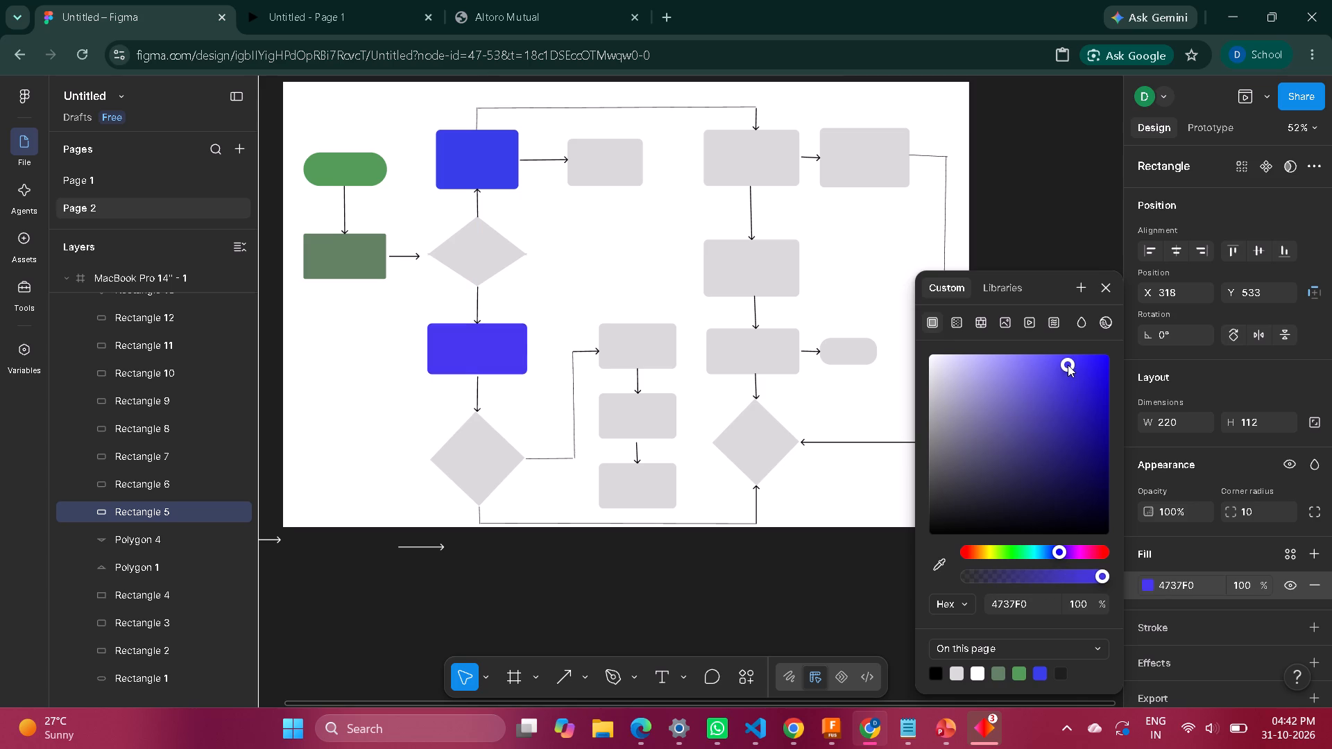
{"action": "left_click", "coordinate": [817, 565]}
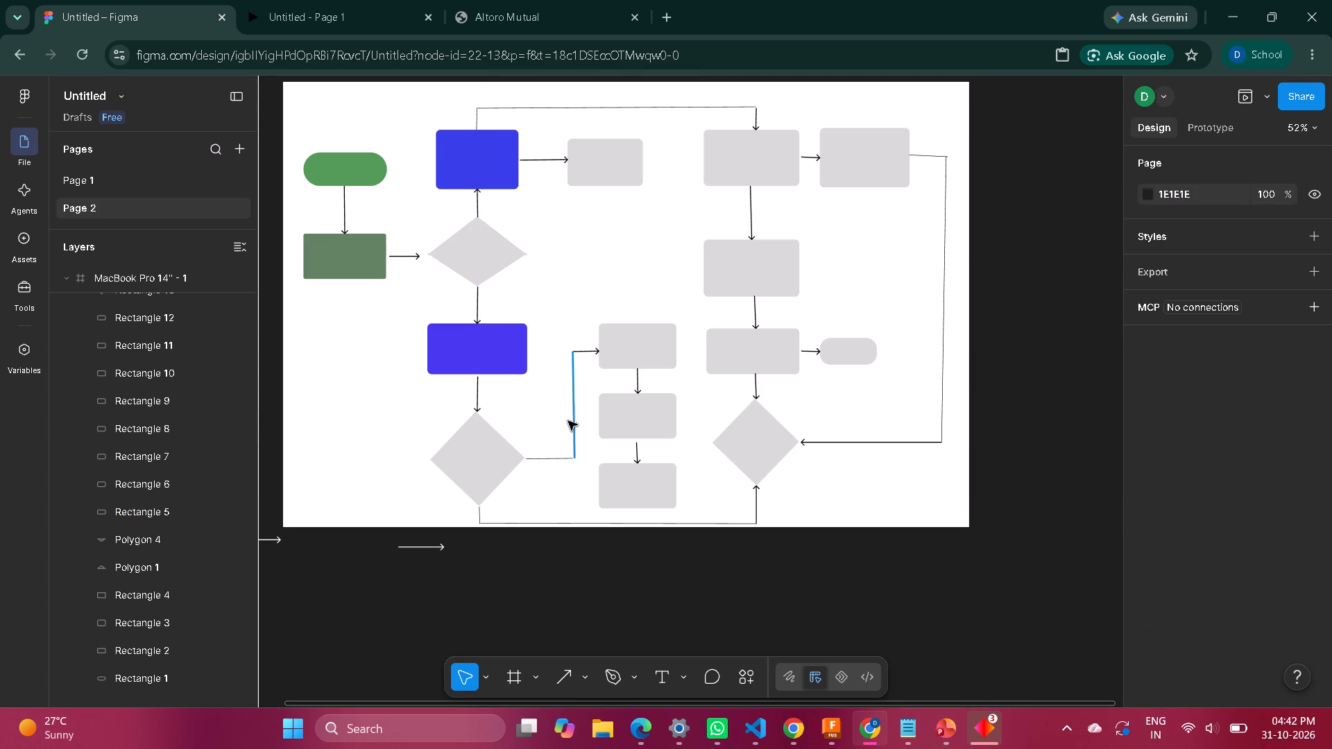
Fill the top rectangle of the three-rectangle stack with violet-blue 4730F5.
{"action": "right_click", "coordinate": [619, 349]}
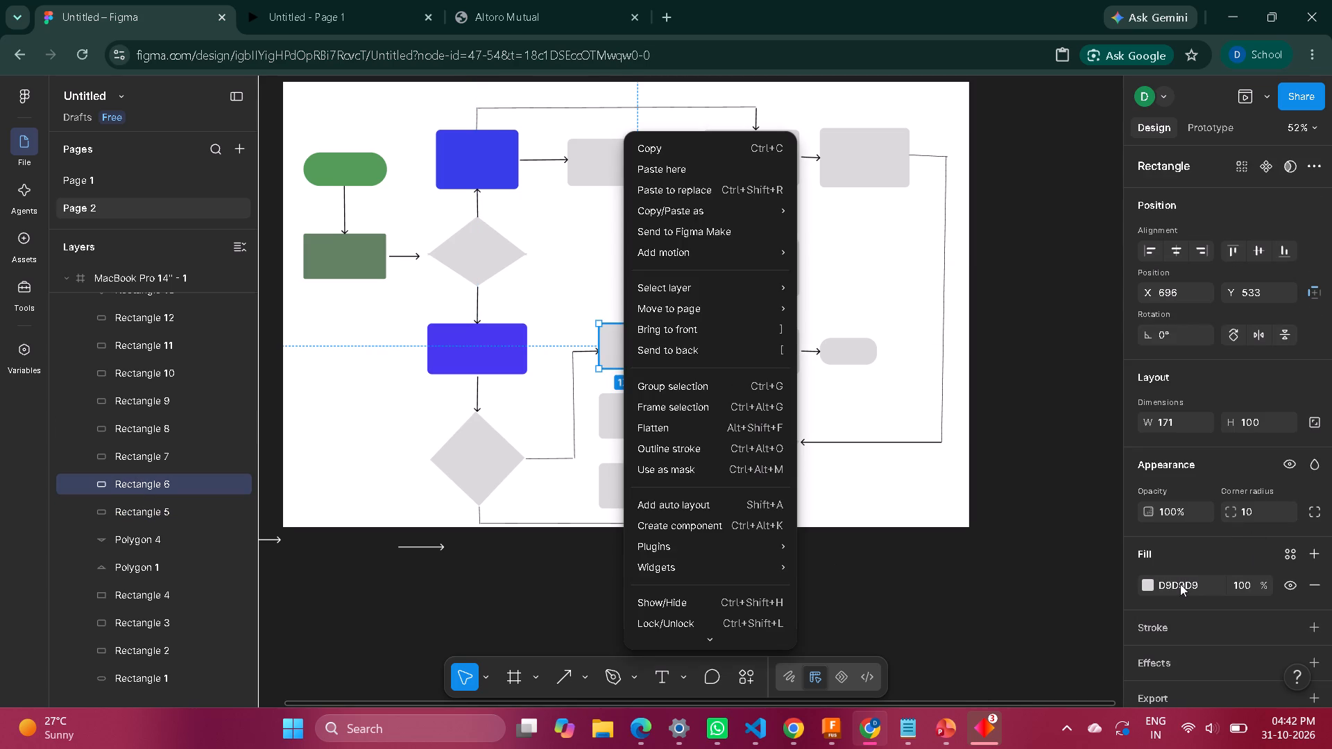
{"action": "left_click", "coordinate": [1151, 581]}
{"action": "left_click", "coordinate": [1152, 583]}
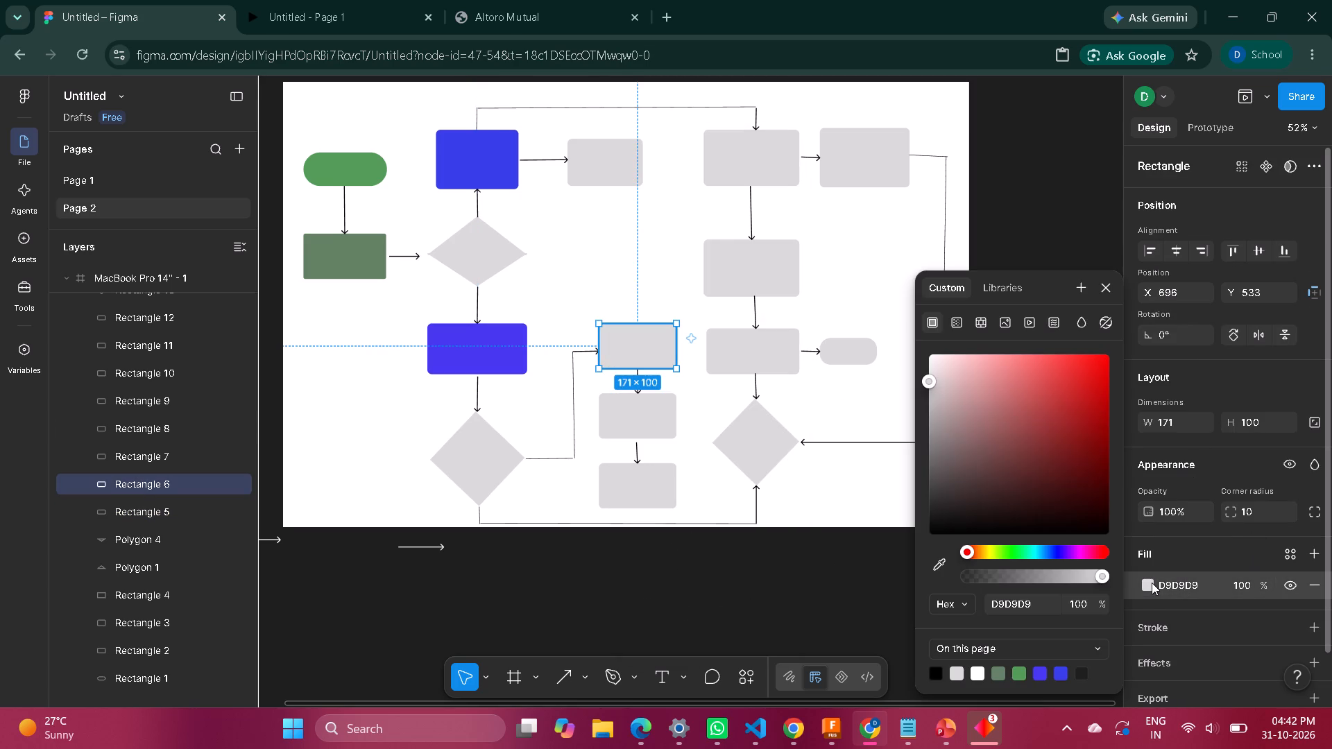
{"action": "left_click", "coordinate": [1060, 551]}
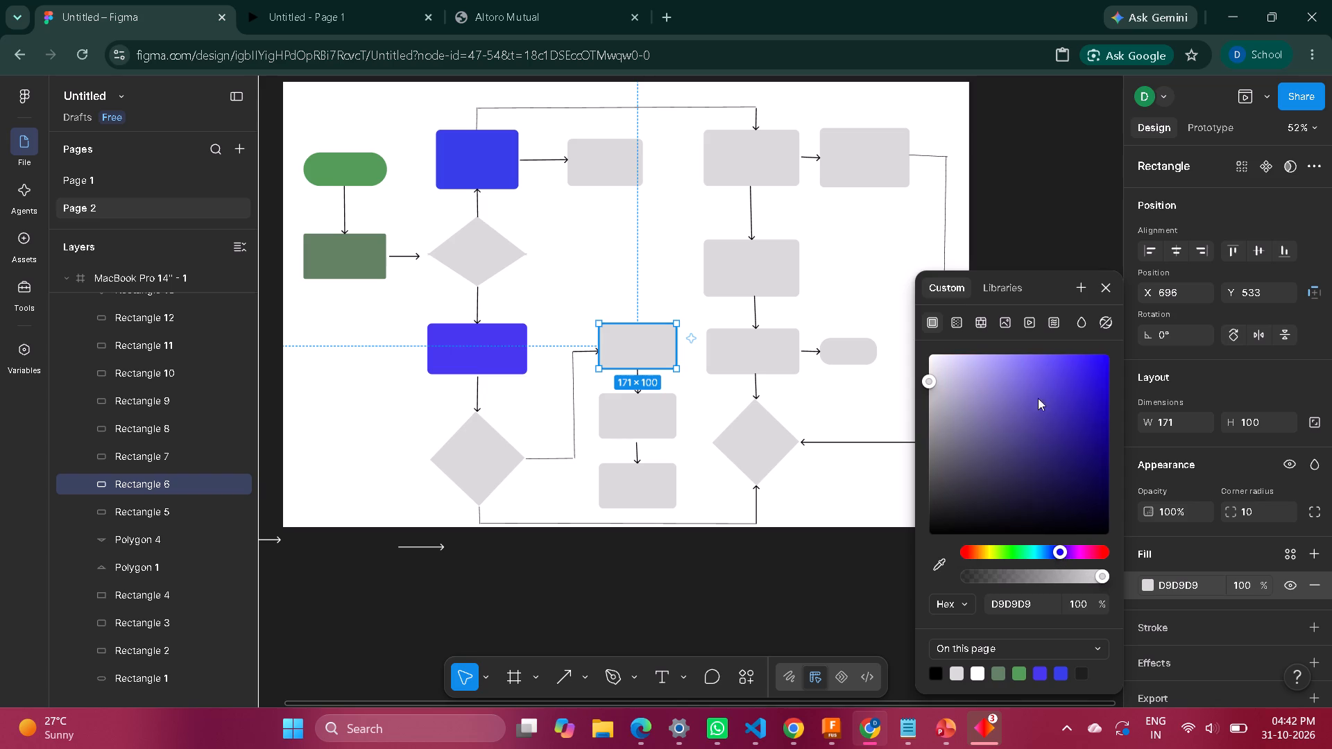
{"action": "left_click", "coordinate": [1038, 371]}
{"action": "left_click", "coordinate": [1077, 375]}
{"action": "left_click", "coordinate": [1064, 397]}
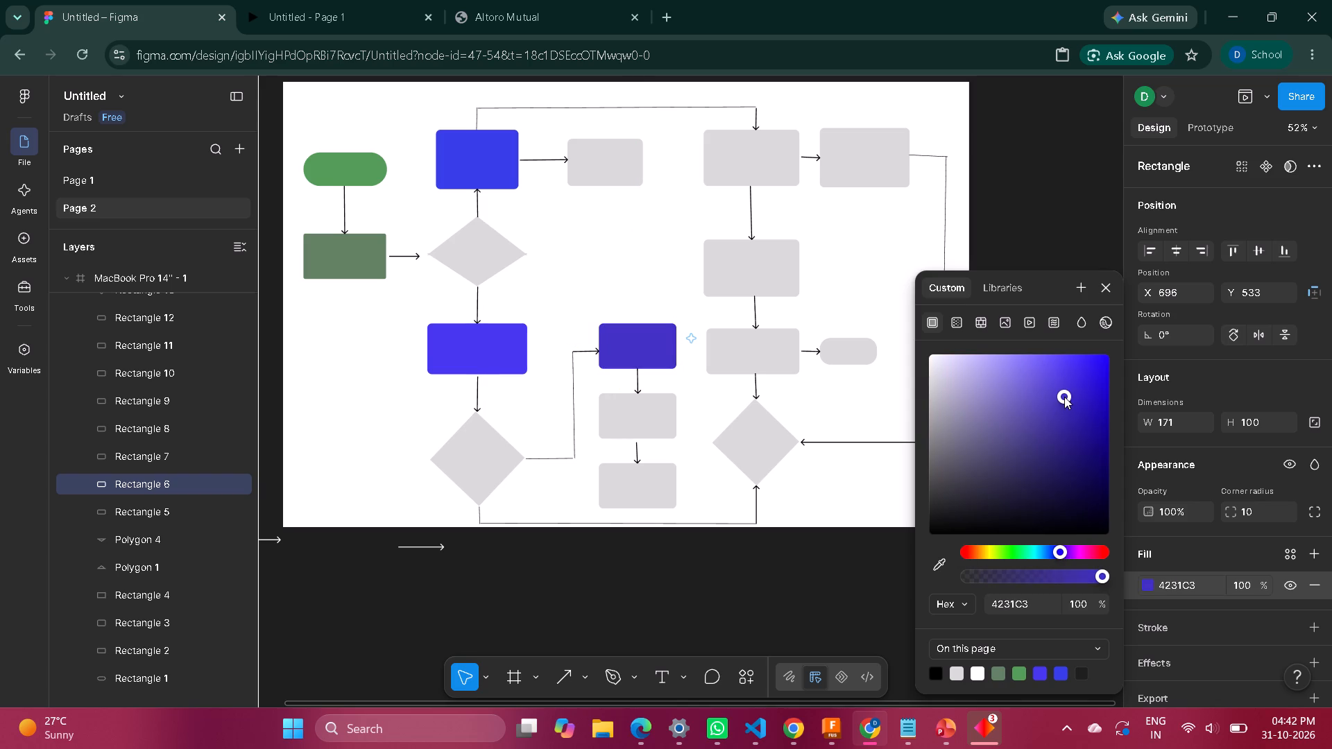
{"action": "left_click", "coordinate": [1074, 361]}
{"action": "left_click", "coordinate": [864, 584]}
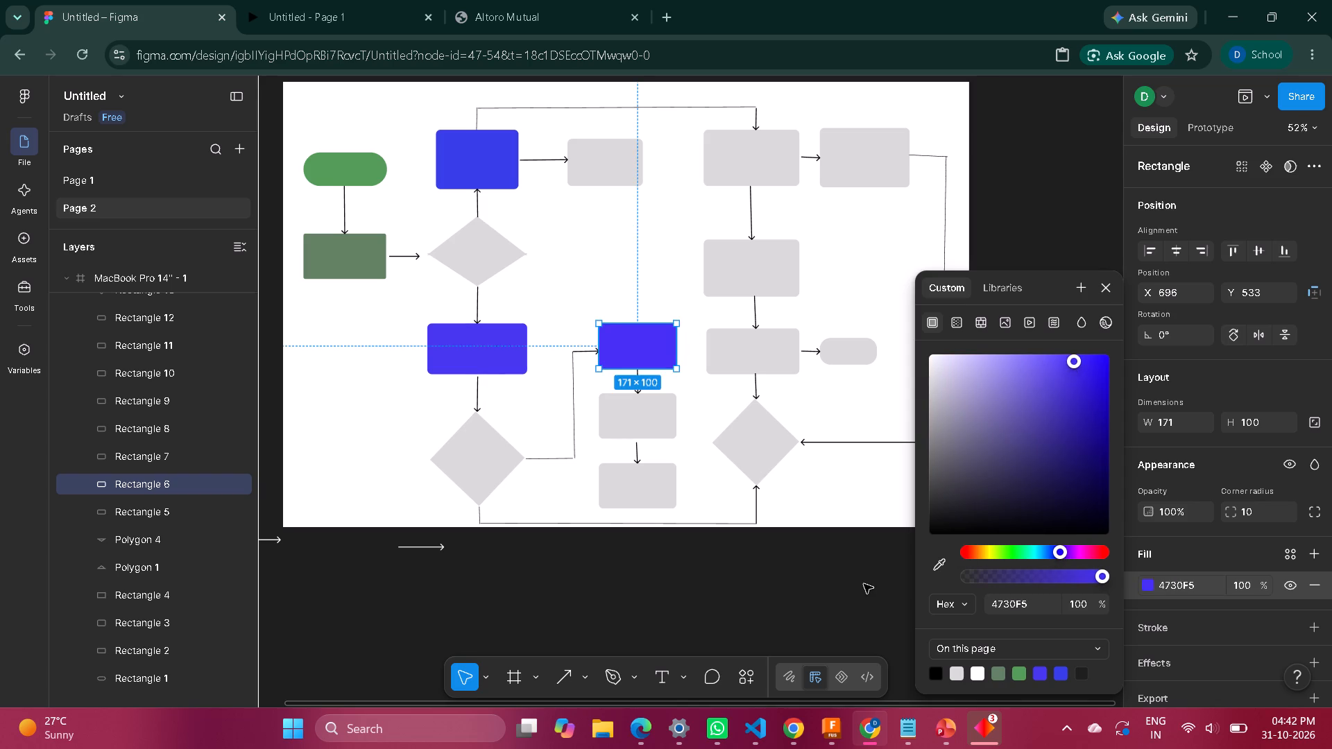
Fill the middle rectangle of the three-rectangle stack with violet-blue 3F27F5.
{"action": "right_click", "coordinate": [649, 419]}
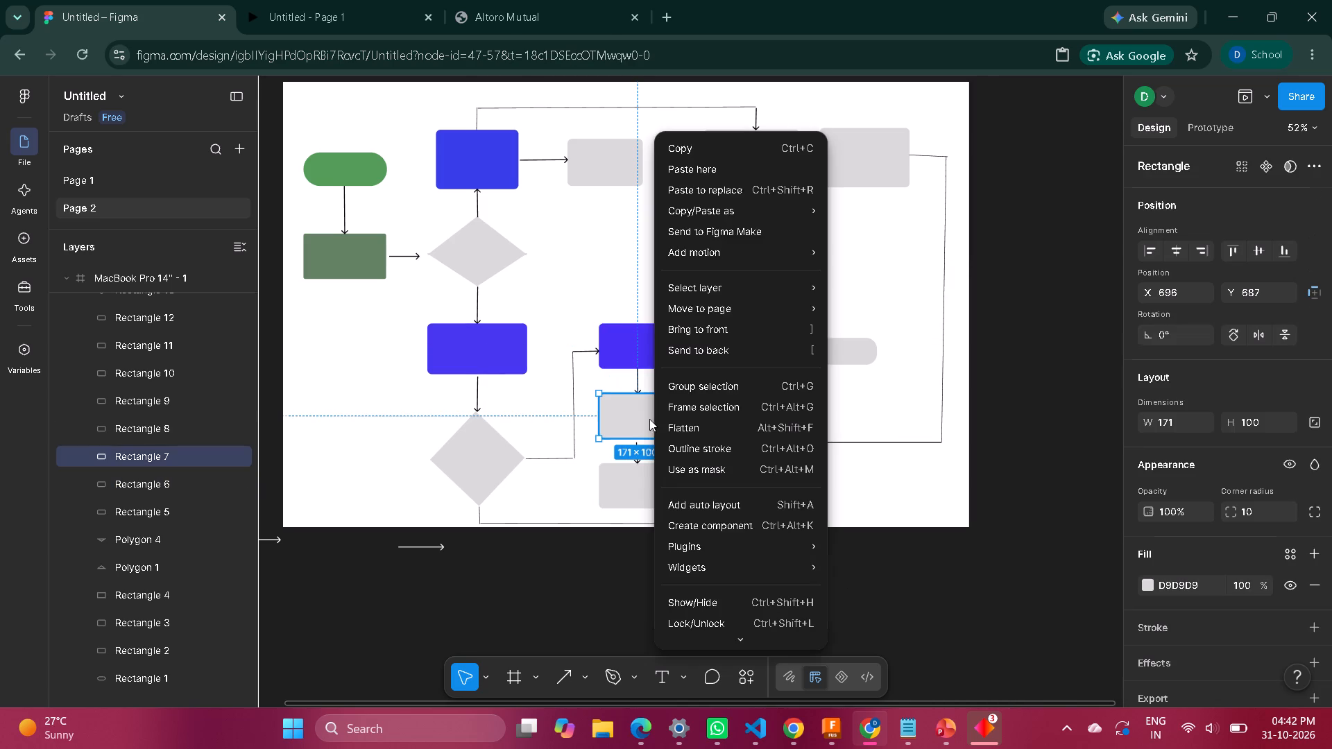
{"action": "left_click", "coordinate": [1154, 580]}
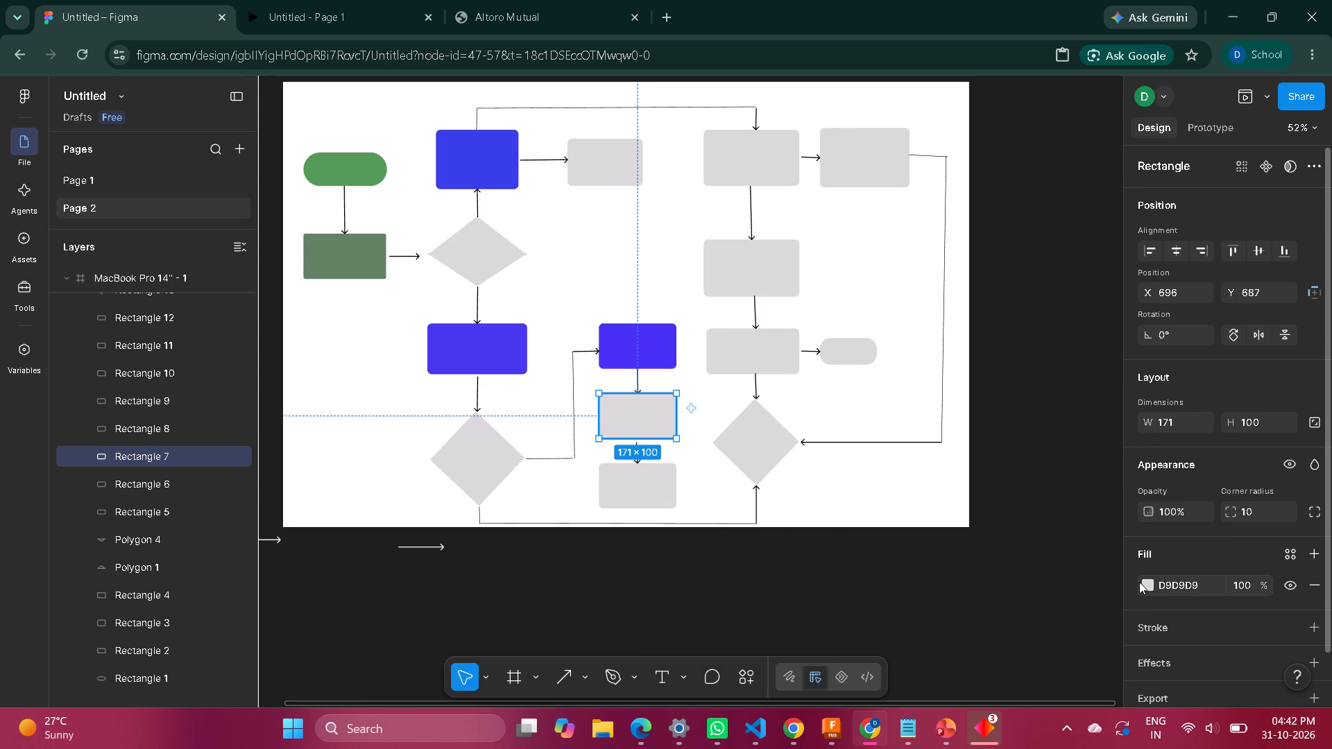
{"action": "left_click", "coordinate": [1141, 581]}
{"action": "left_click", "coordinate": [1143, 583]}
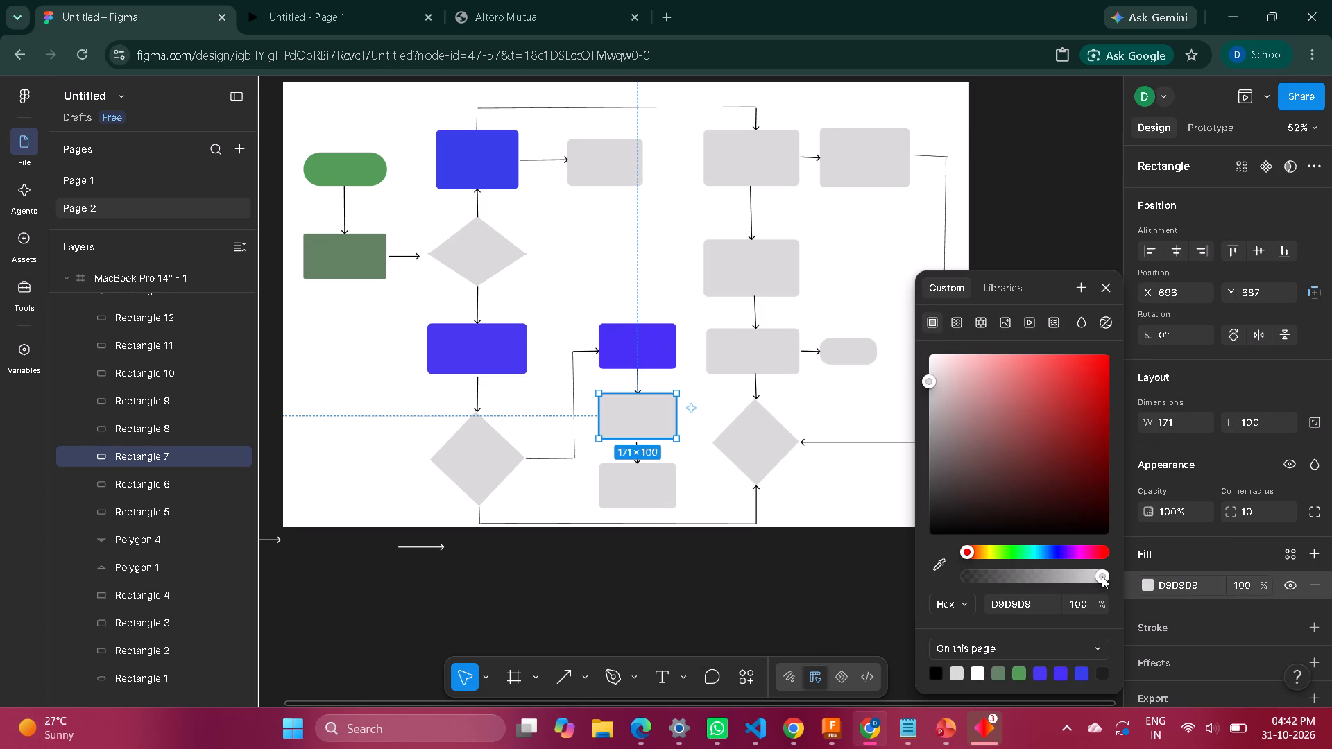
{"action": "left_click", "coordinate": [1060, 553]}
{"action": "left_click", "coordinate": [1057, 373]}
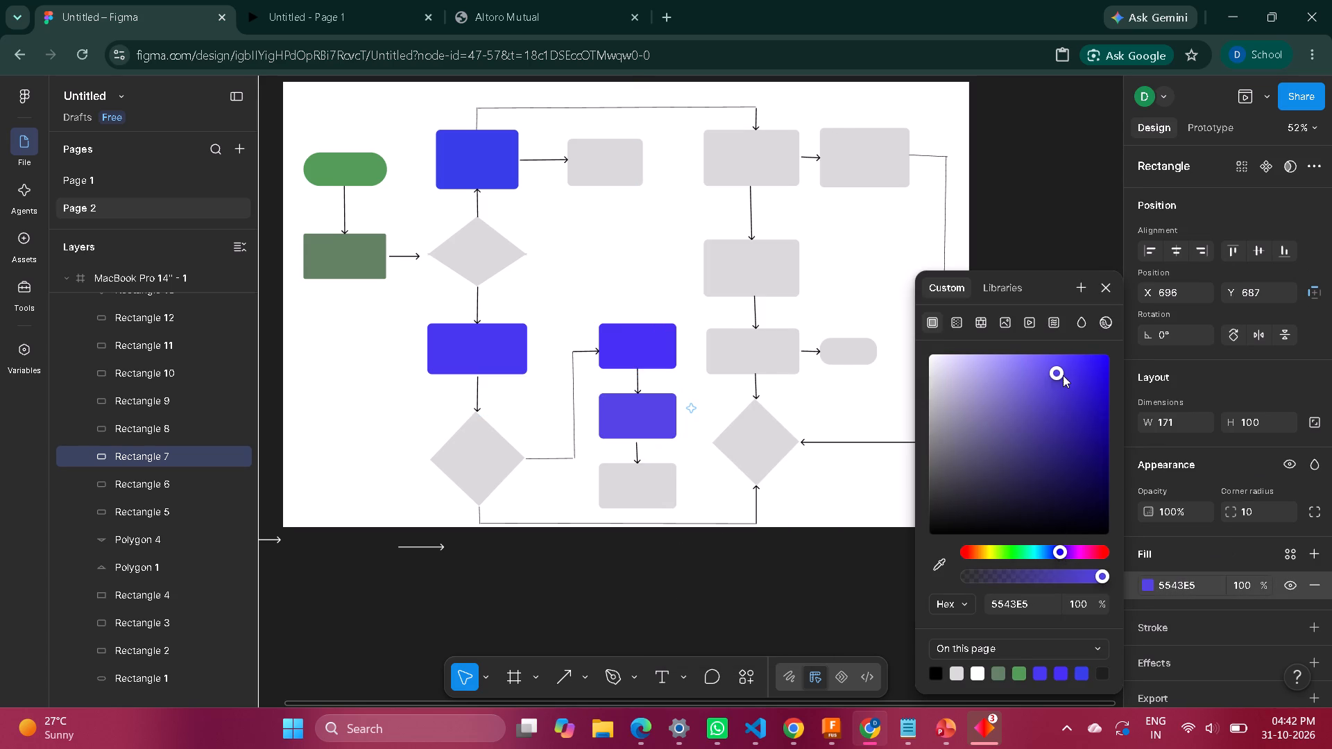
{"action": "left_click", "coordinate": [1077, 374]}
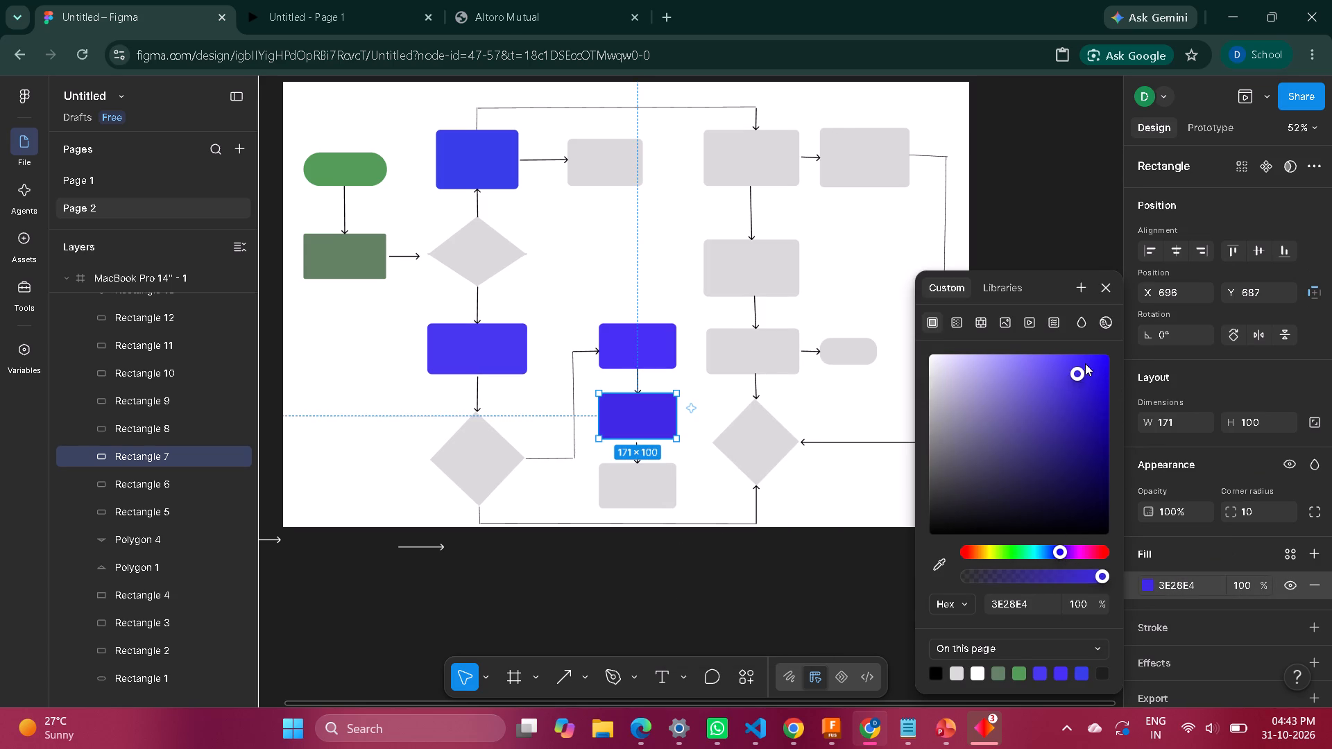
{"action": "left_click", "coordinate": [1080, 361]}
{"action": "left_click", "coordinate": [868, 586]}
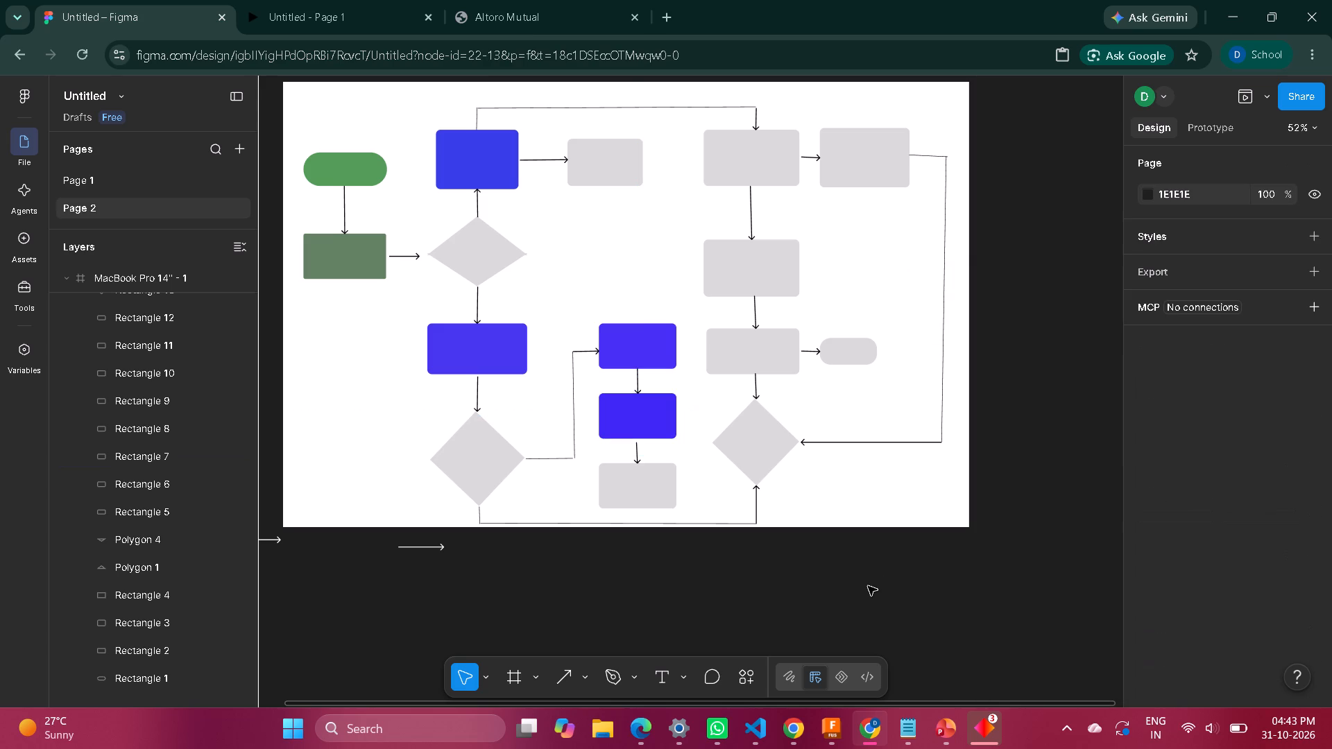
Fill the second rectangle down in the flowchart's right-hand column, above the rectangle leading to the small rounded shape, with violet-blue 3F27F5.
{"action": "right_click", "coordinate": [762, 272]}
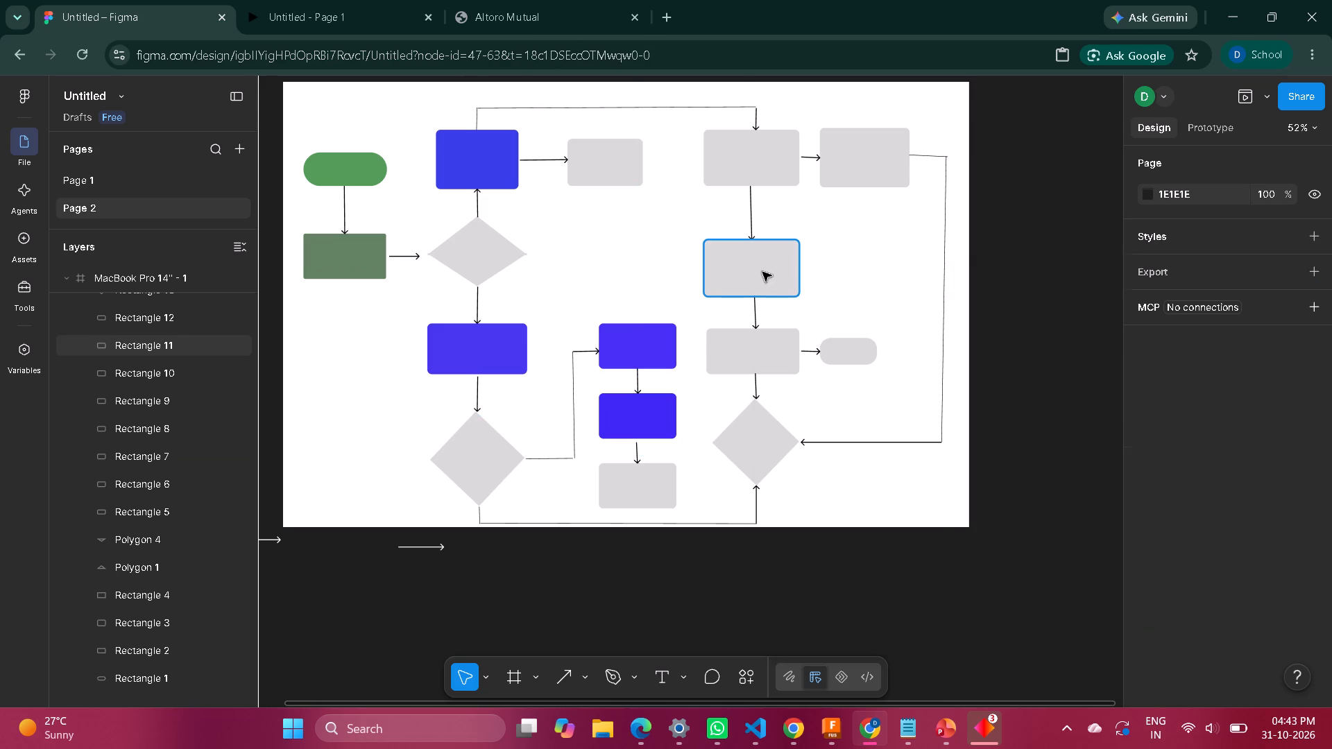
{"action": "left_click", "coordinate": [1147, 583]}
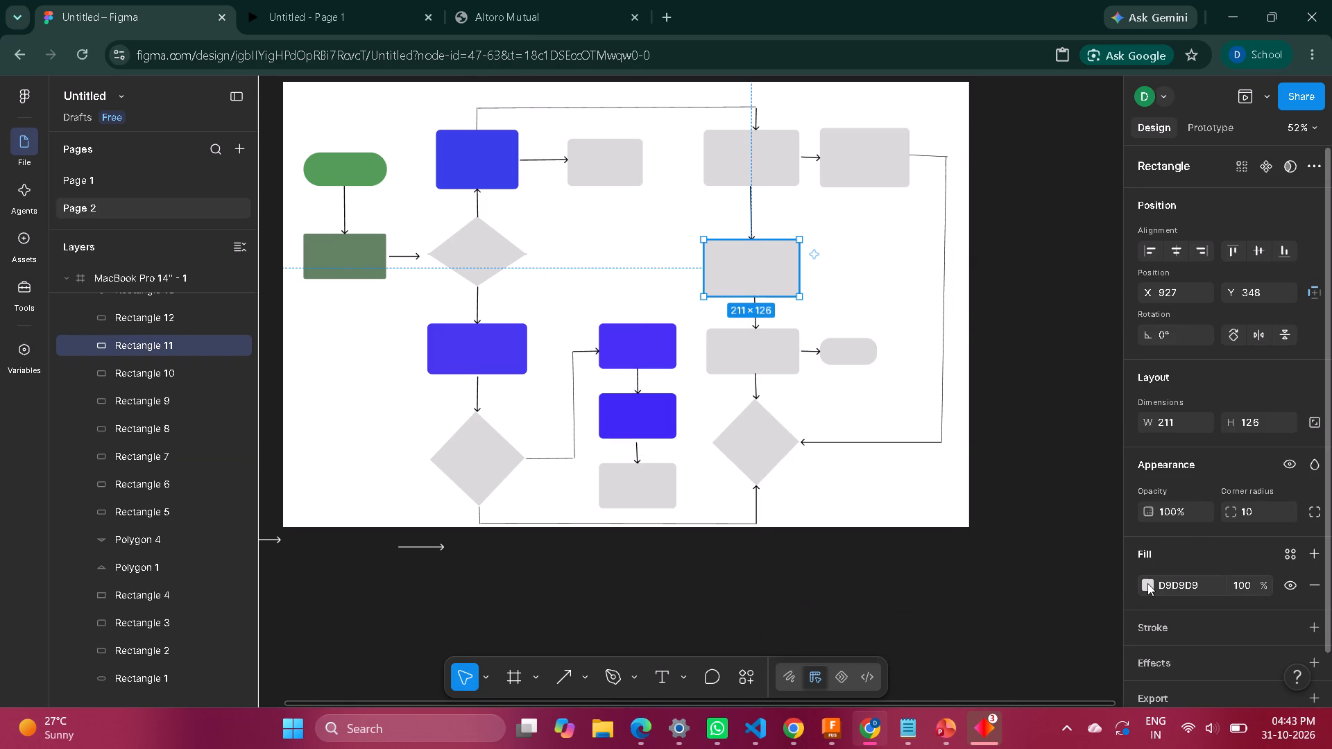
{"action": "left_click", "coordinate": [1147, 583]}
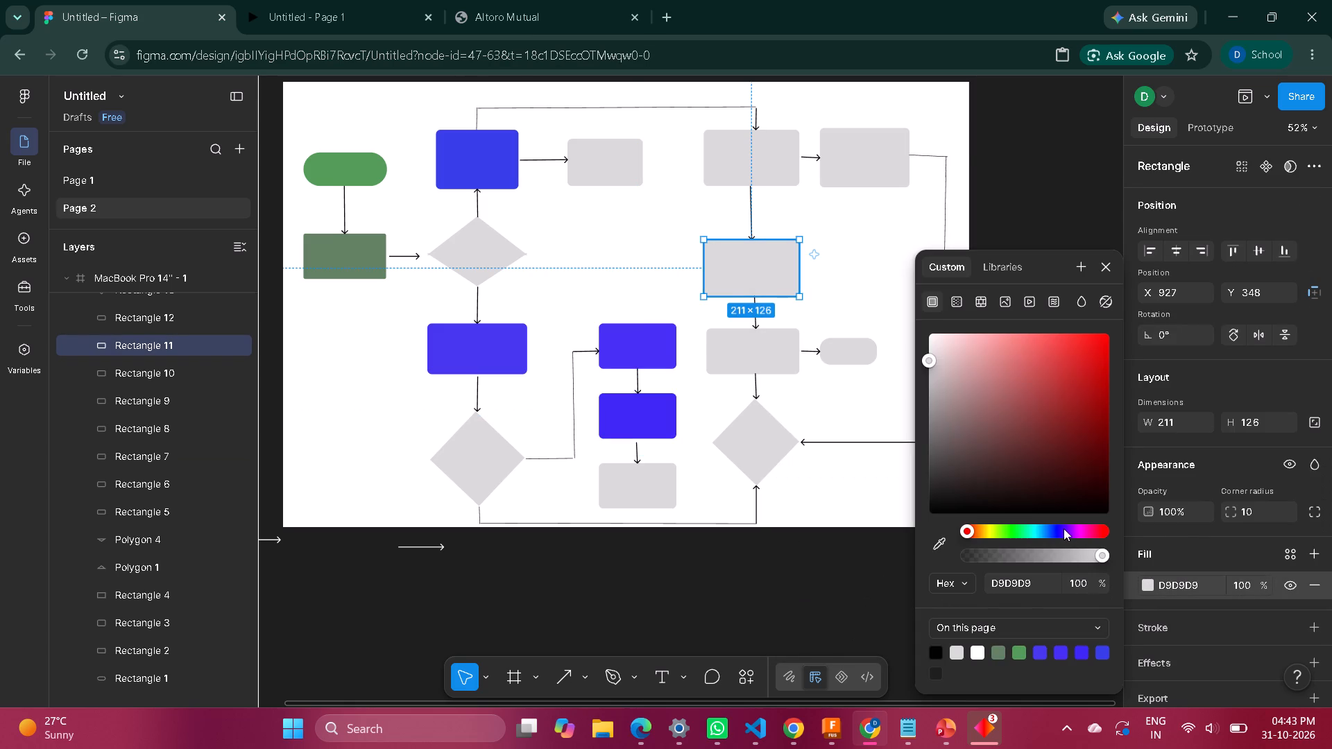
{"action": "left_click", "coordinate": [1082, 651]}
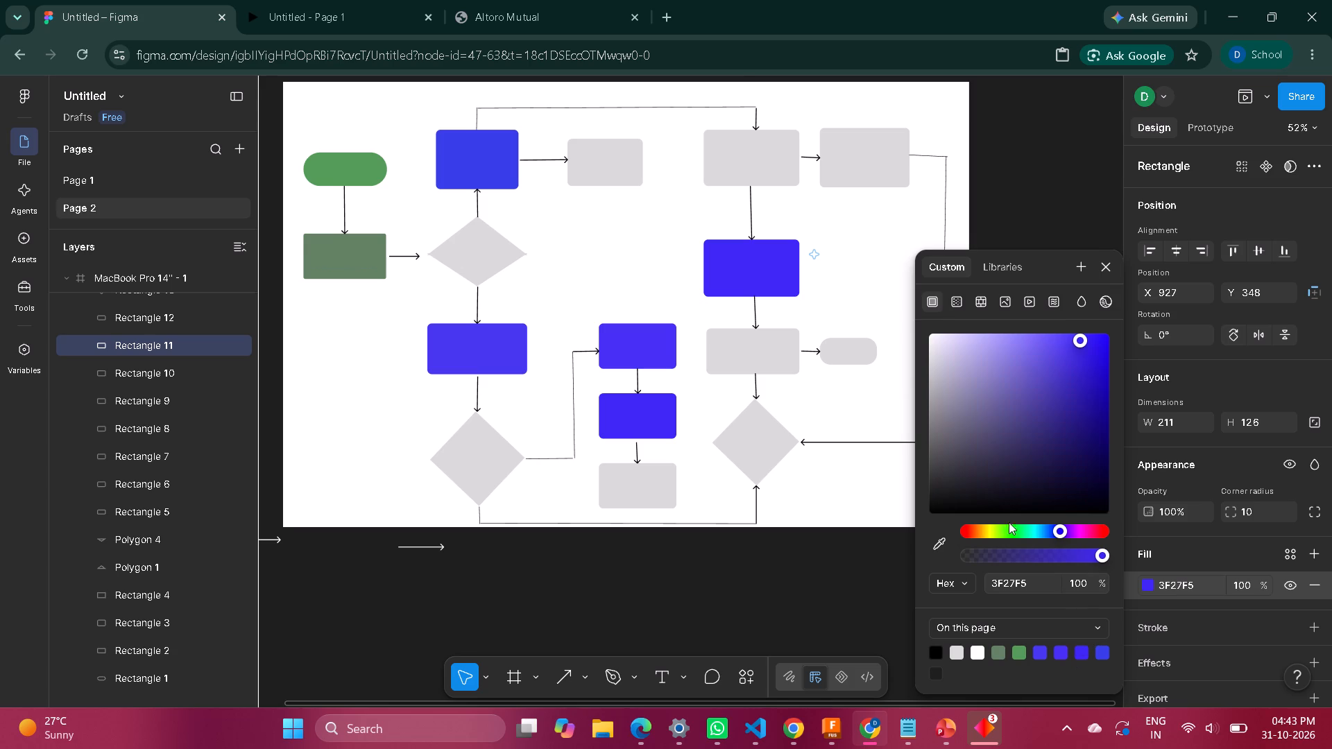
Fill the top rectangle of the right-hand column, where the long top connector ends, with a violet-blue already used on the page.
{"action": "left_click", "coordinate": [754, 159]}
{"action": "left_click", "coordinate": [1149, 578]}
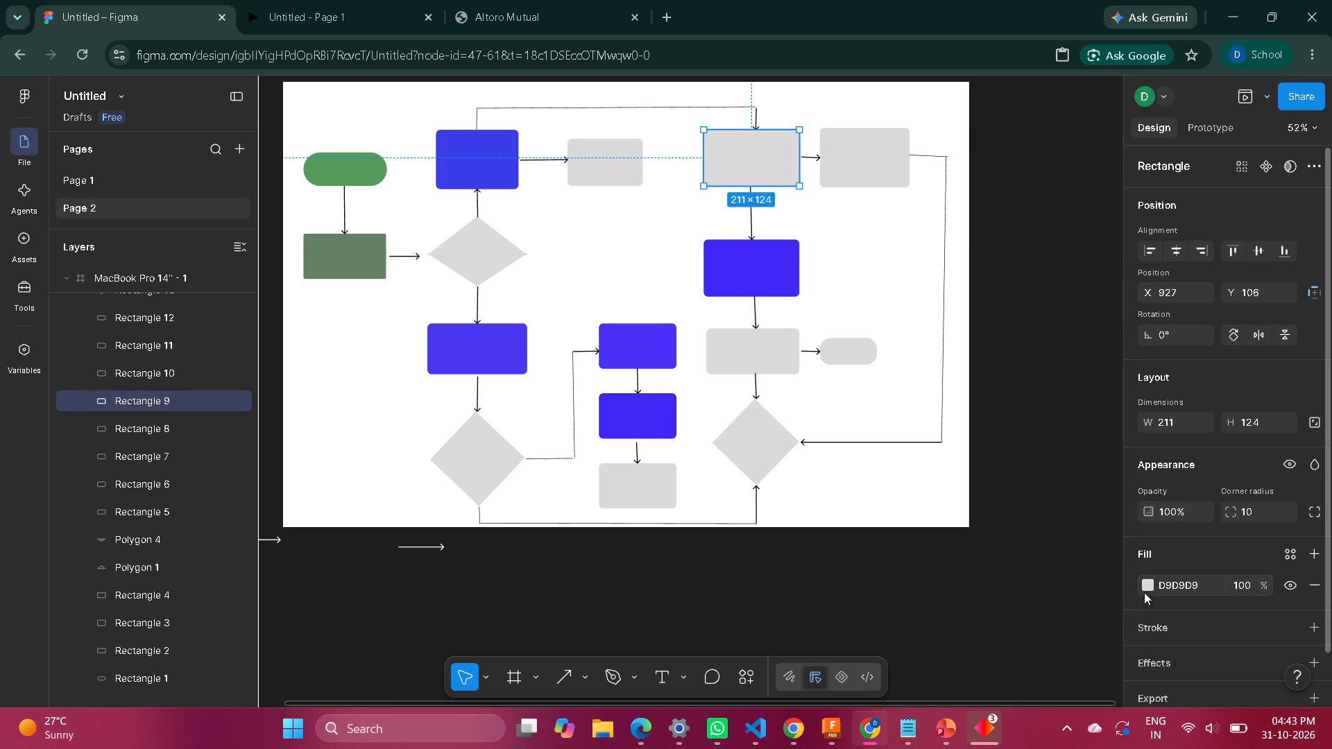
{"action": "left_click", "coordinate": [1148, 583]}
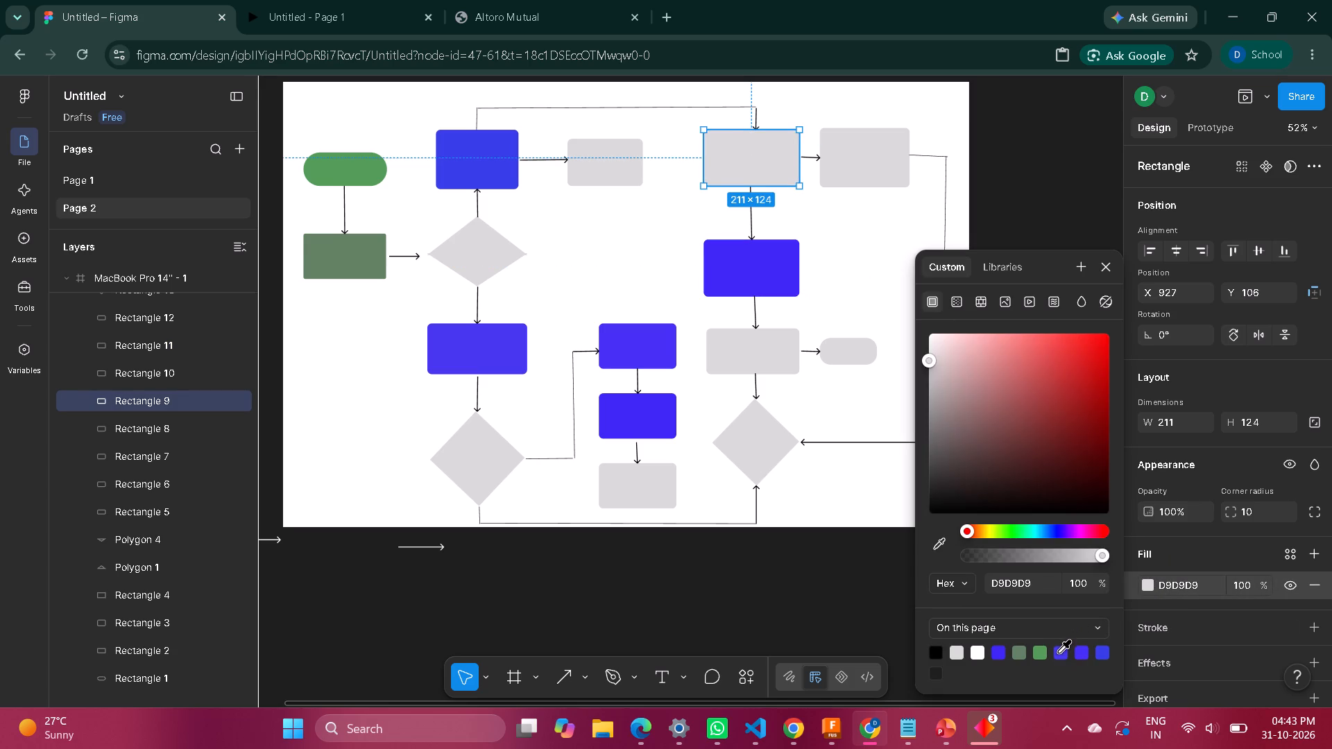
{"action": "left_click", "coordinate": [1059, 652]}
{"action": "left_click", "coordinate": [900, 672]}
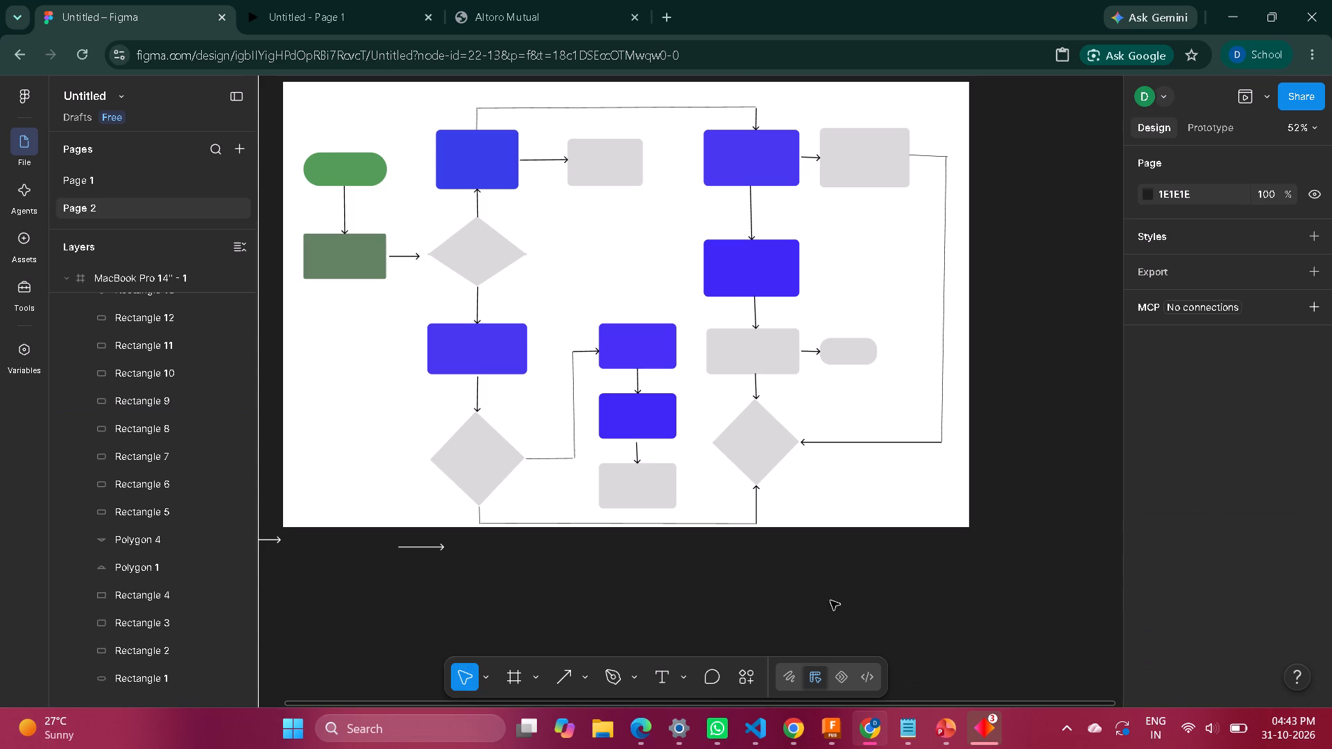
Fill the rectangle that the arrow from the top bright blue rectangle points to with red E33E3E.
{"action": "left_click", "coordinate": [614, 180]}
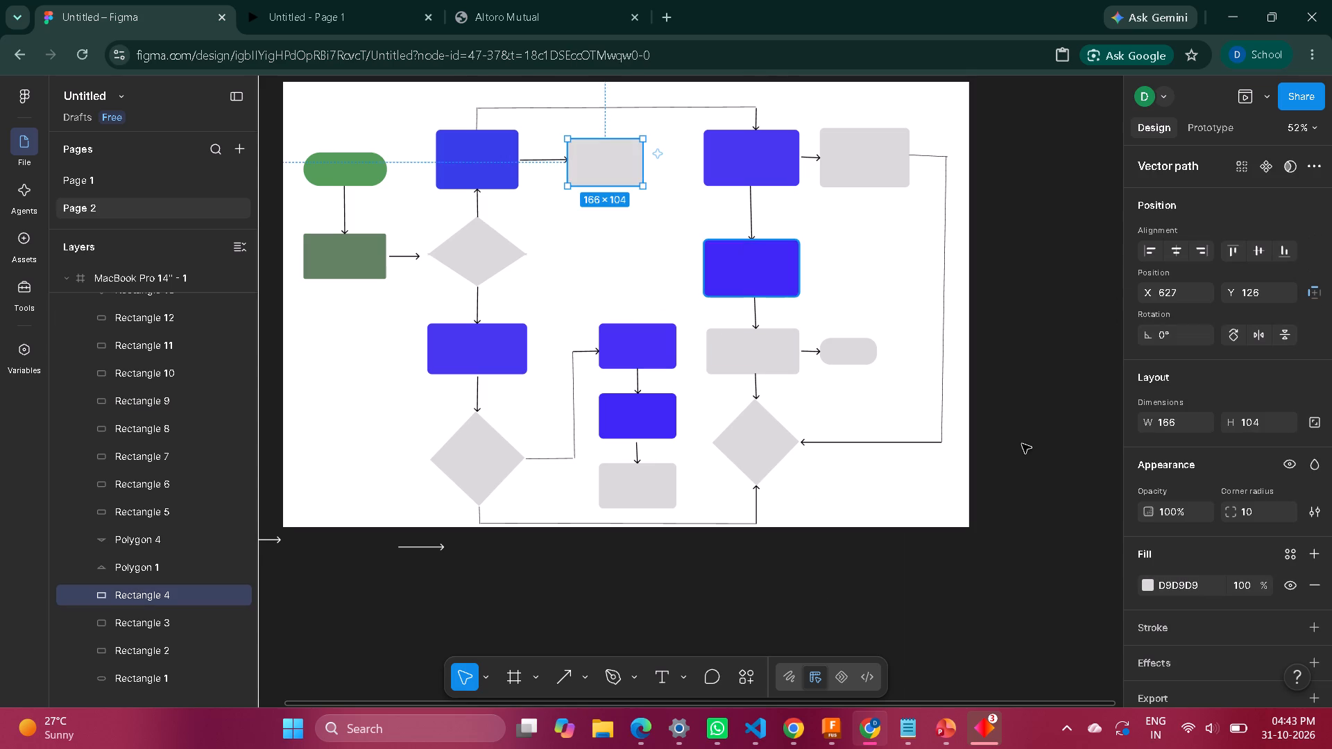
{"action": "left_click", "coordinate": [1143, 583]}
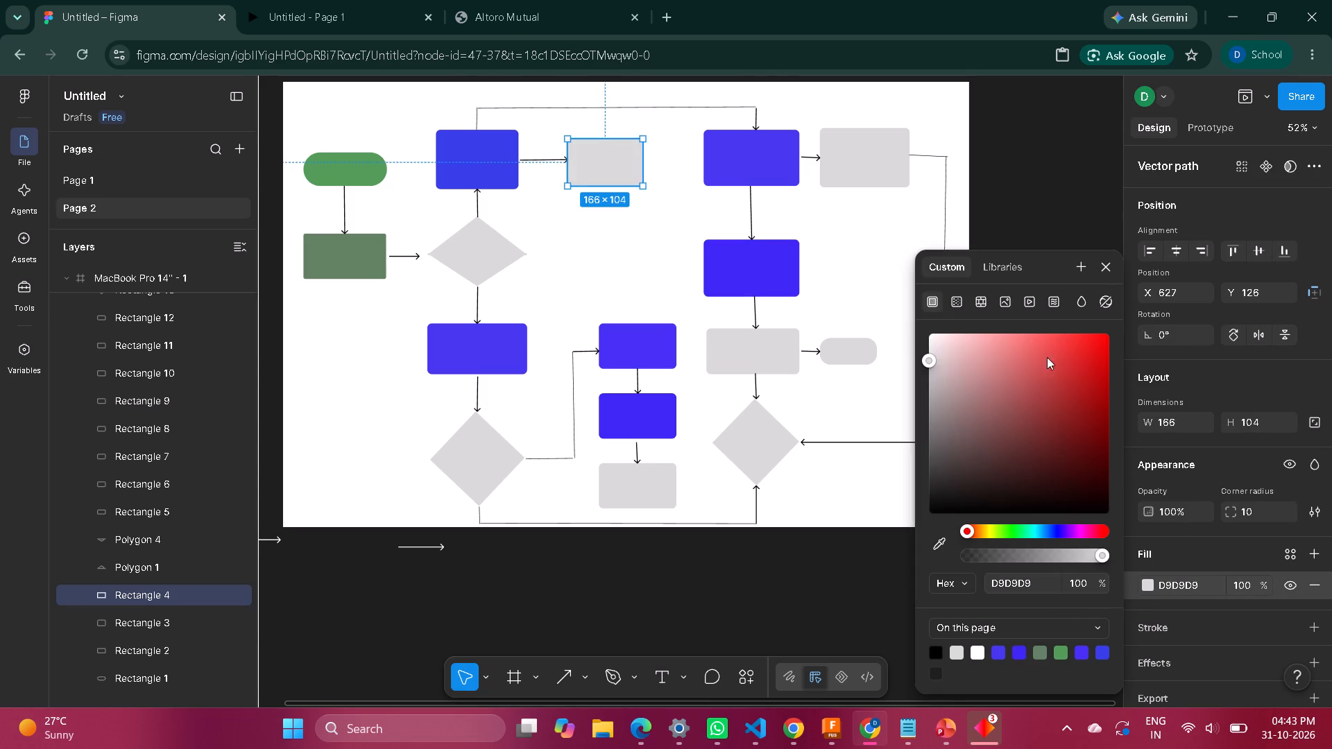
{"action": "left_click", "coordinate": [1060, 354]}
{"action": "left_click", "coordinate": [855, 539]}
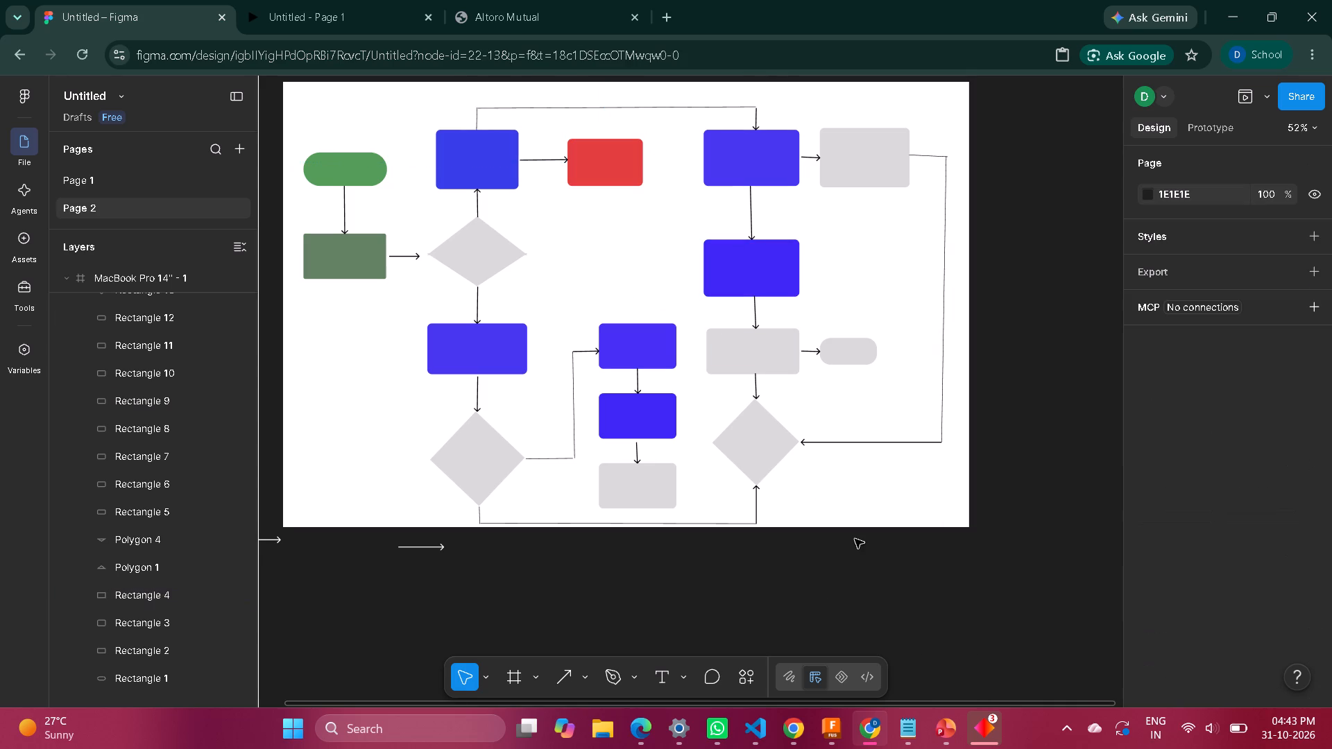
Fill the bottom rectangle of the three-rectangle stack with the same red E33E3E.
{"action": "right_click", "coordinate": [624, 481]}
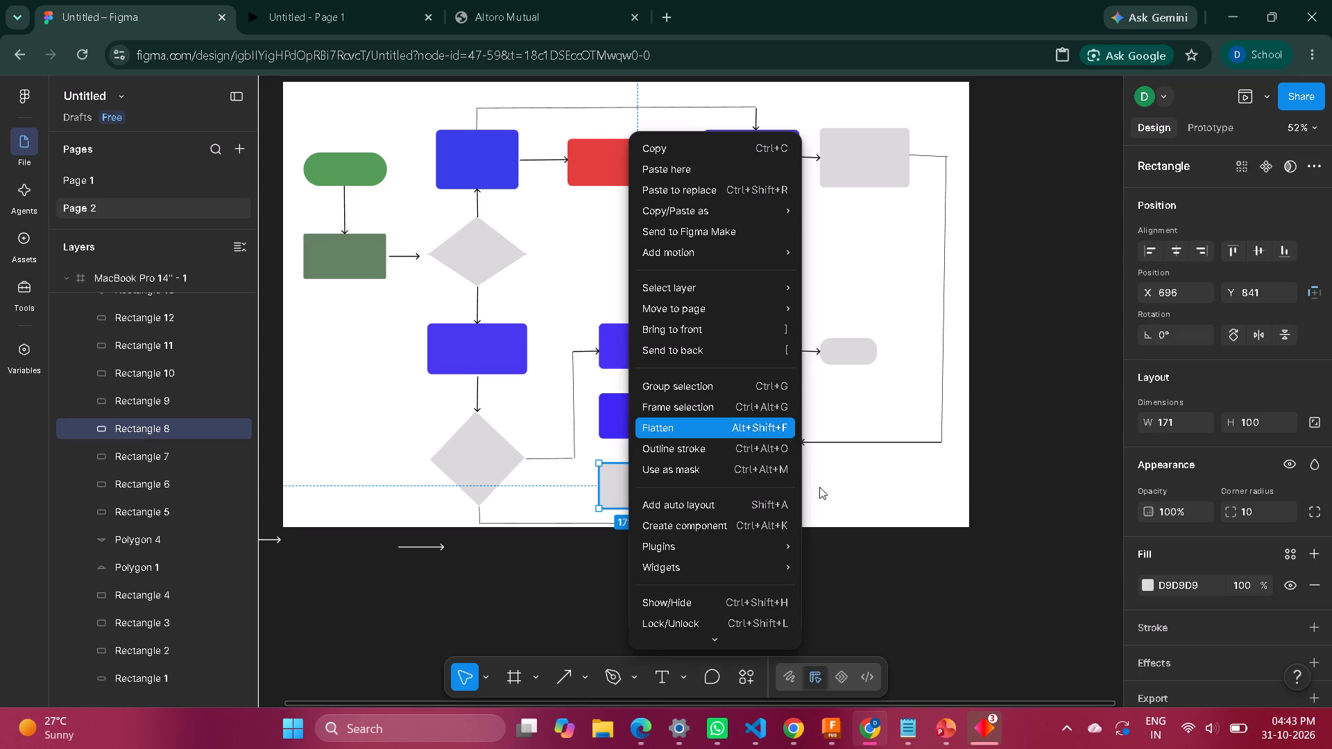
{"action": "left_click", "coordinate": [1146, 580]}
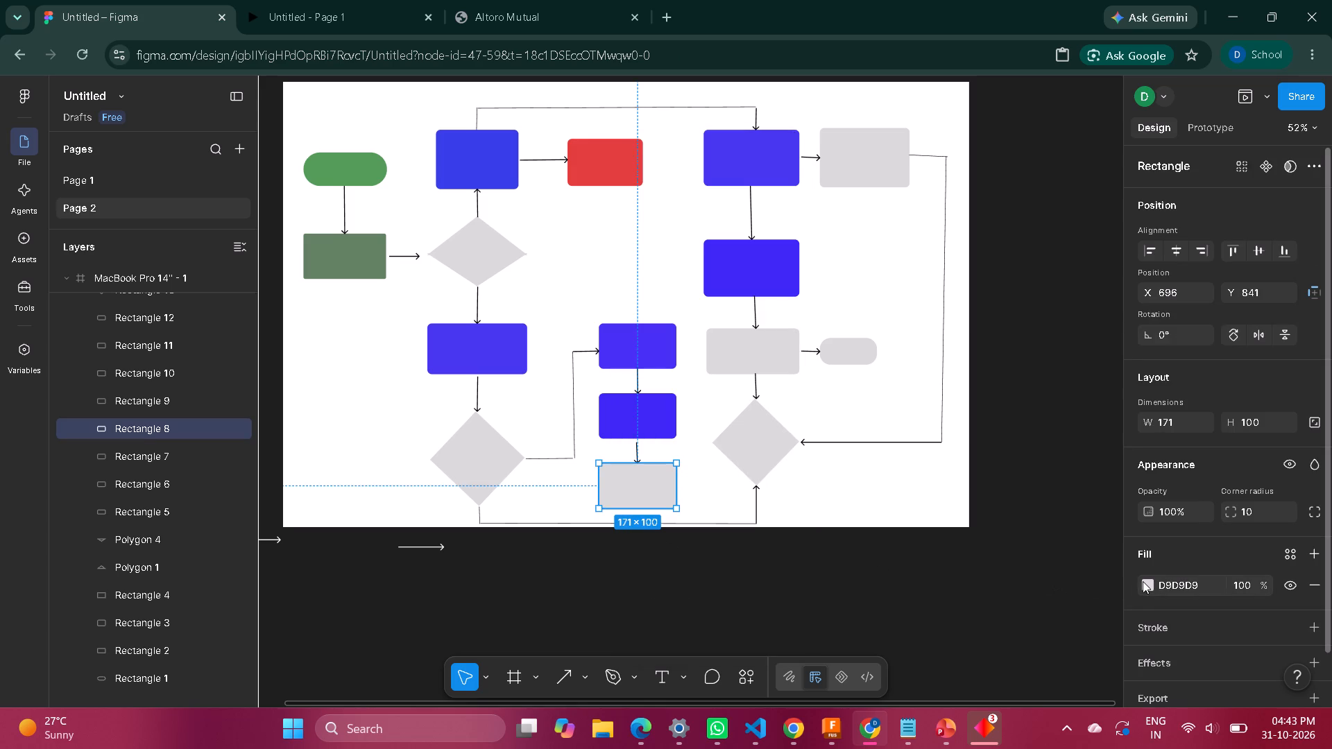
{"action": "left_click", "coordinate": [1144, 581]}
{"action": "left_click", "coordinate": [1043, 651]}
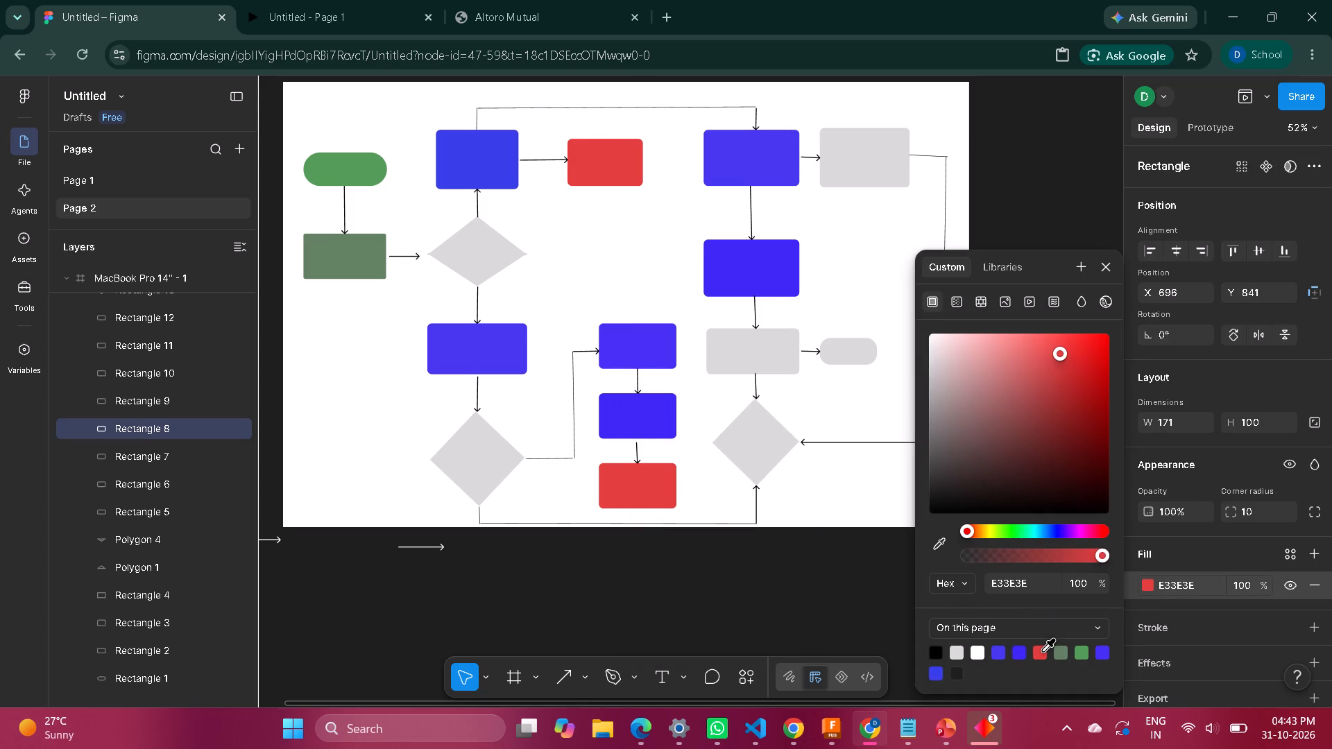
{"action": "left_click", "coordinate": [844, 600]}
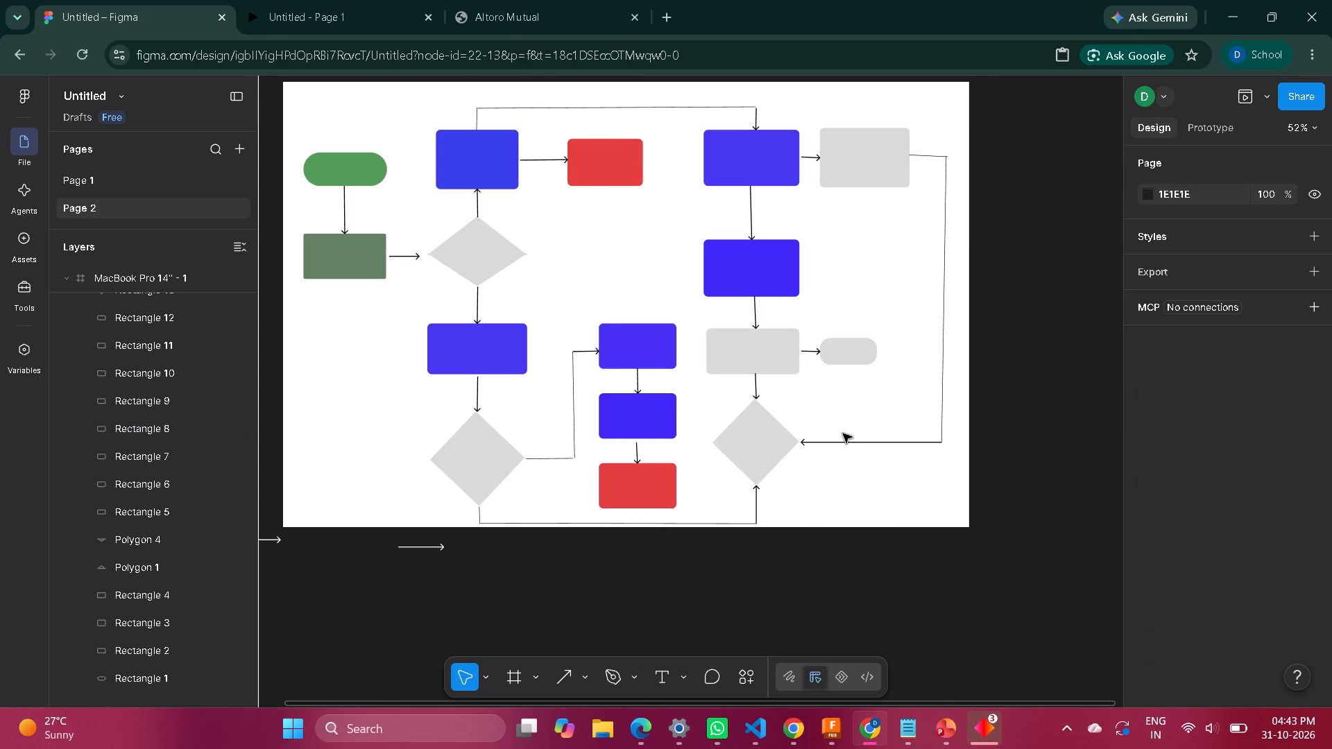
Fill the small rounded end shape beside the right-hand column with dark red 9E1717.
{"action": "left_click", "coordinate": [848, 352]}
{"action": "left_click", "coordinate": [1151, 581]}
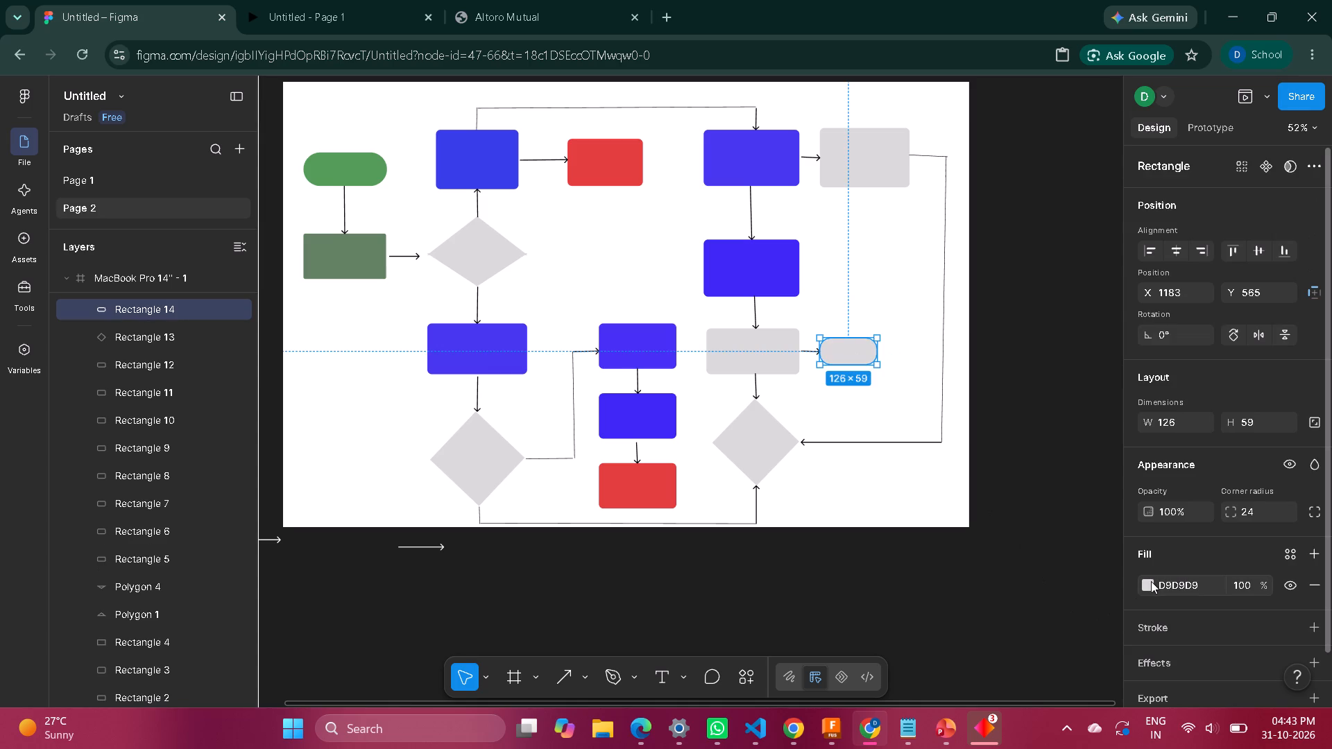
{"action": "left_click", "coordinate": [1092, 449]}
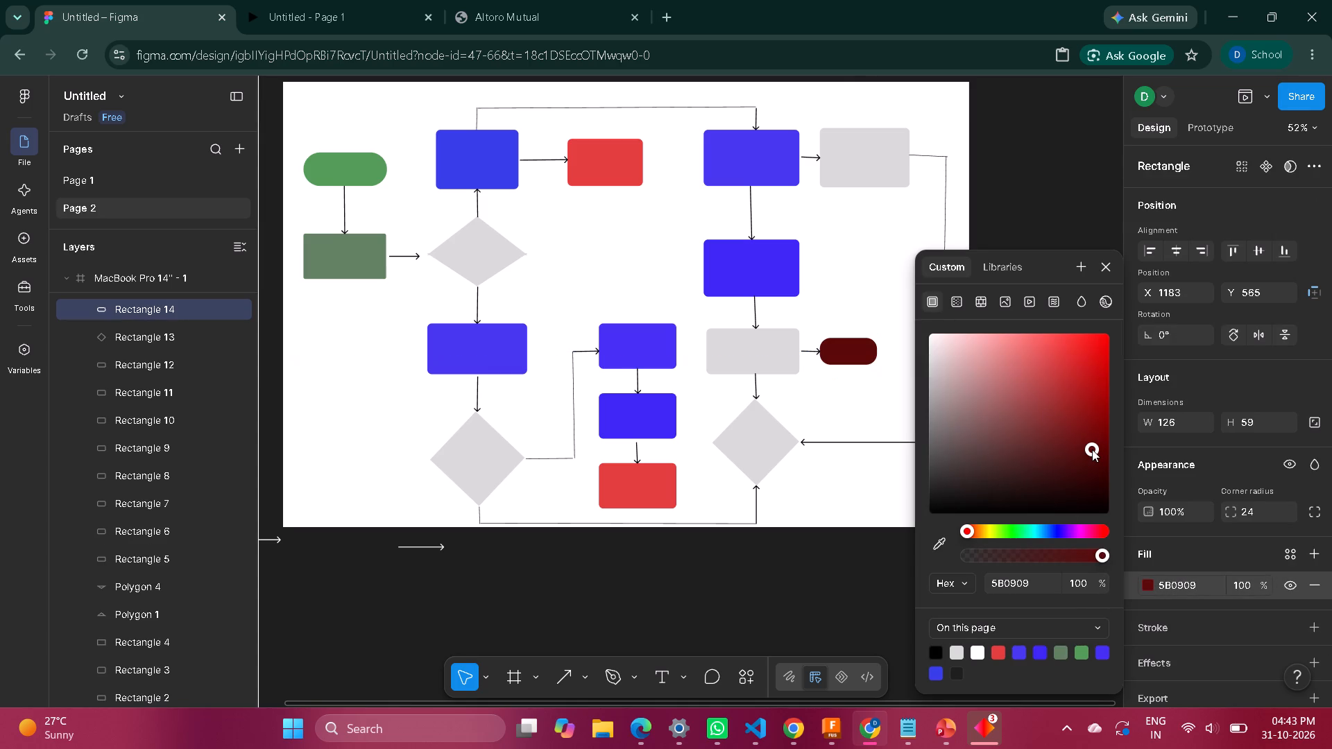
{"action": "left_click", "coordinate": [1083, 402]}
{"action": "left_click", "coordinate": [792, 595]}
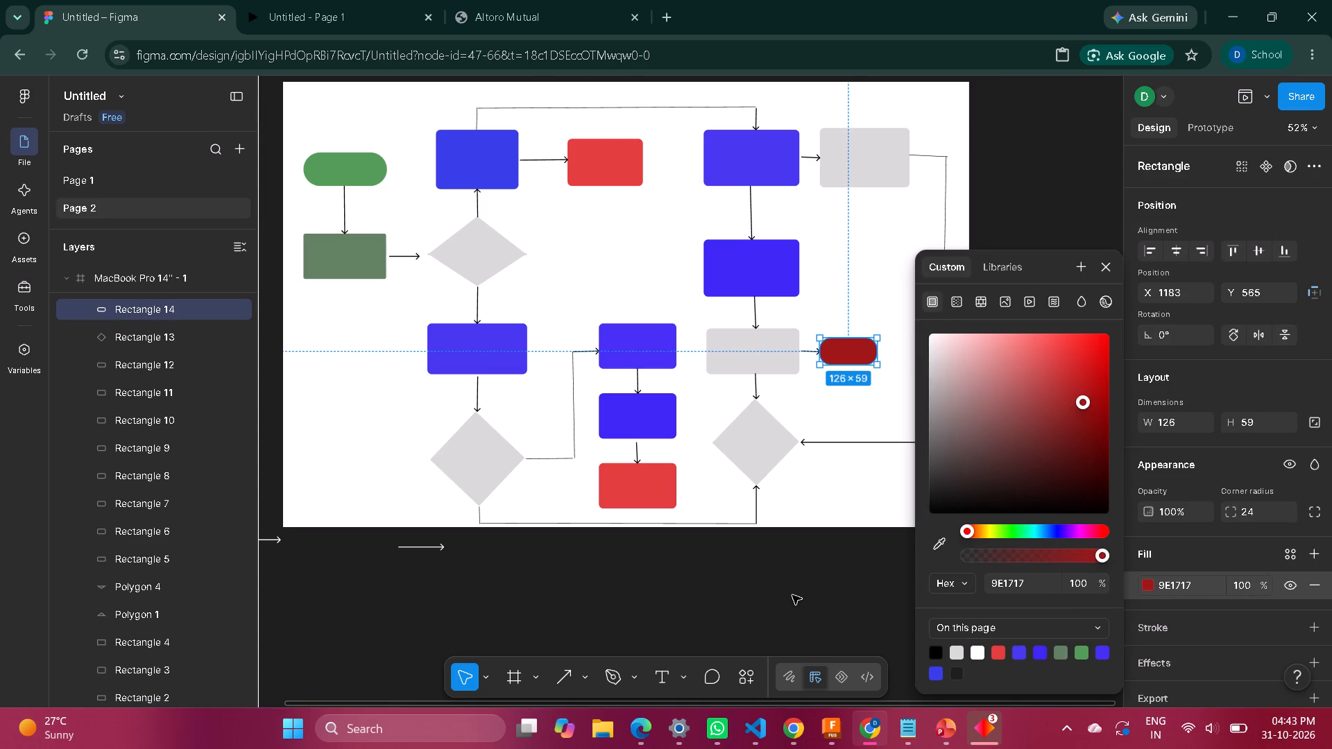
Fill the rectangle directly above the right-hand diamond with green 529C57.
{"action": "right_click", "coordinate": [735, 357]}
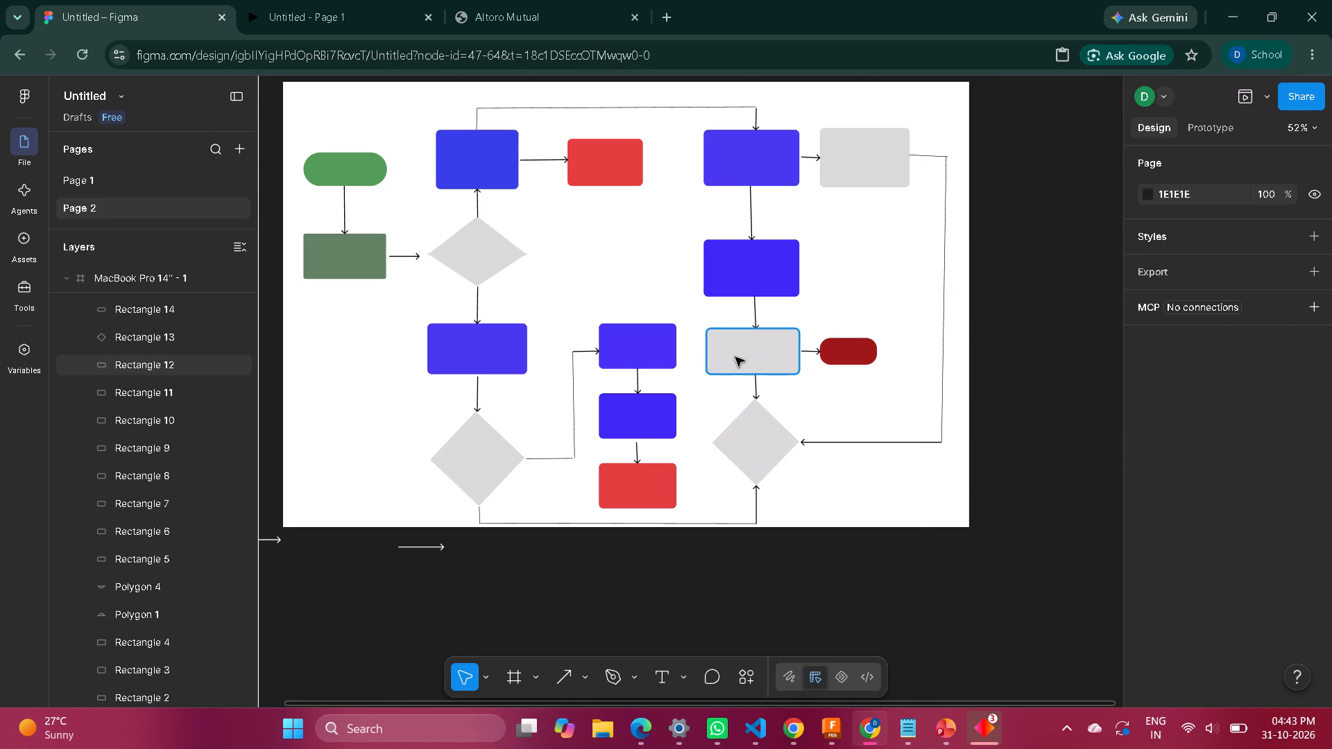
{"action": "left_click", "coordinate": [1145, 583]}
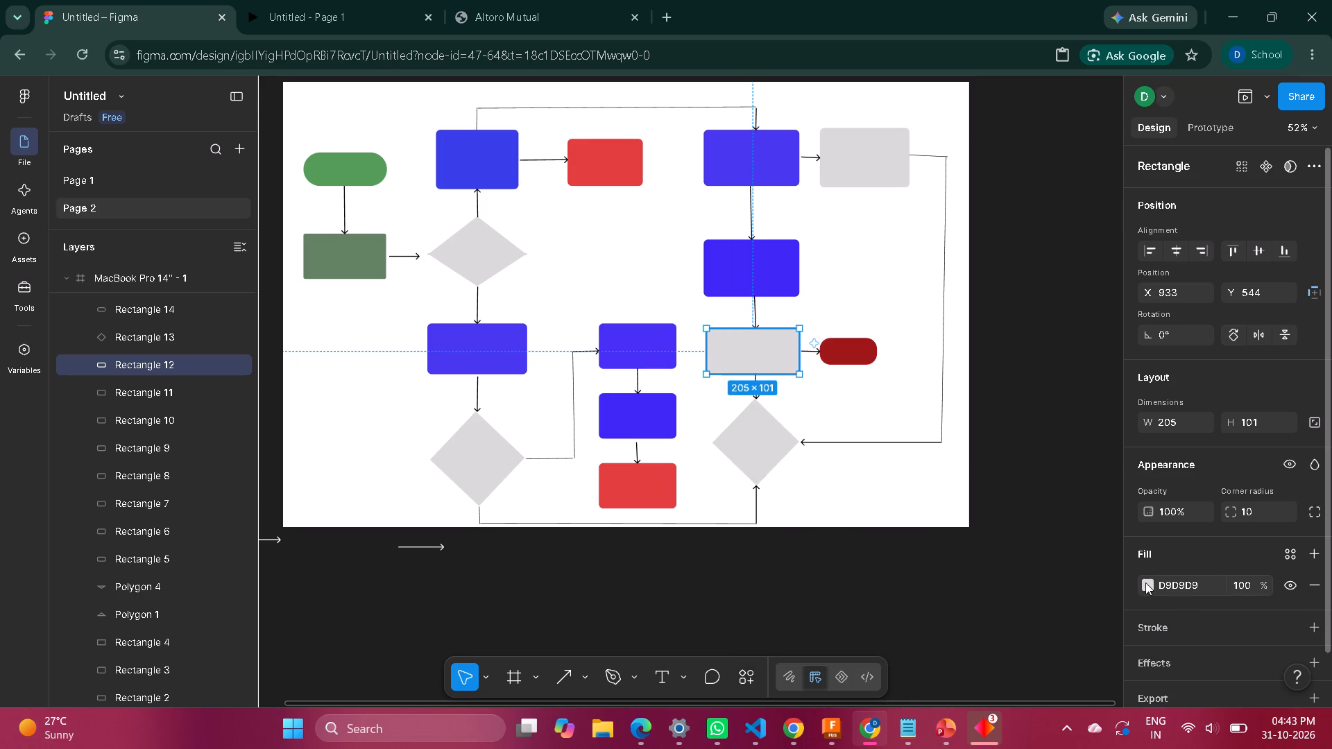
{"action": "left_click", "coordinate": [1145, 583]}
{"action": "left_click", "coordinate": [1100, 651]}
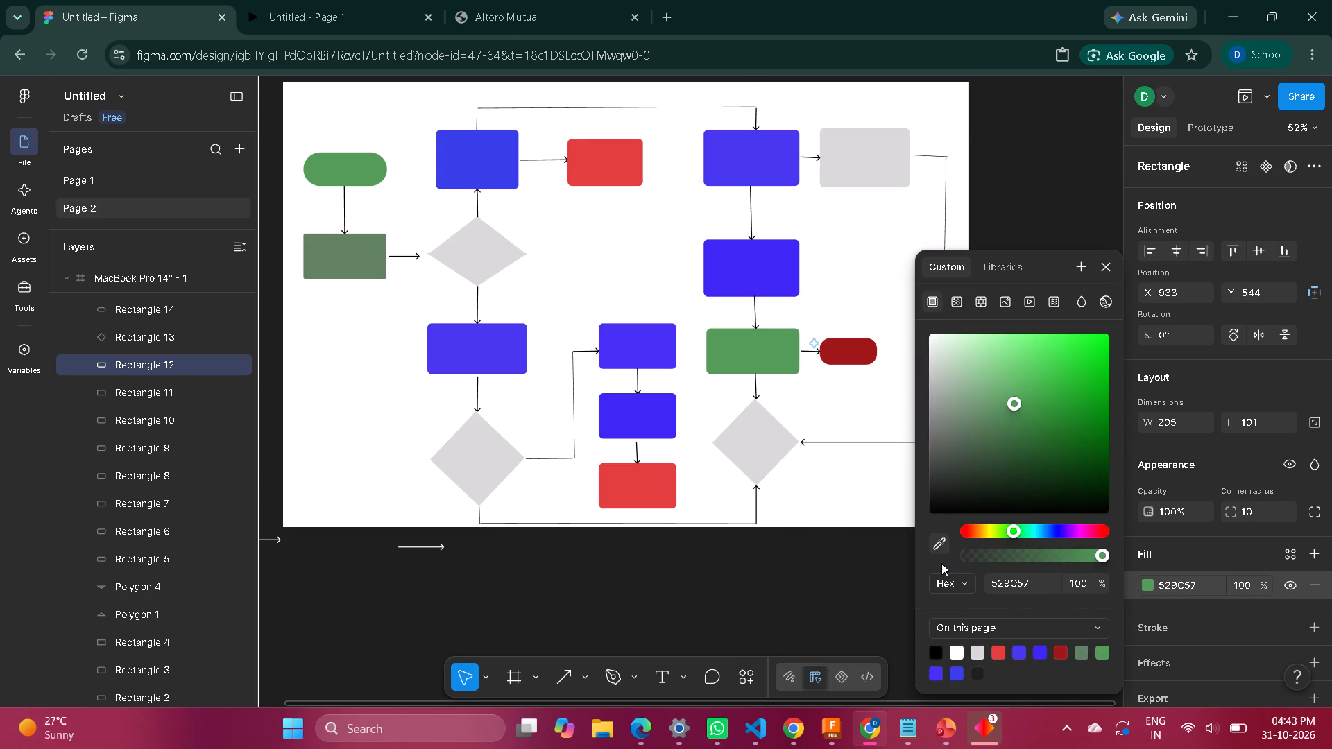
Fill the flowchart's top-right rectangle with the same green 529C57.
{"action": "left_click", "coordinate": [887, 162]}
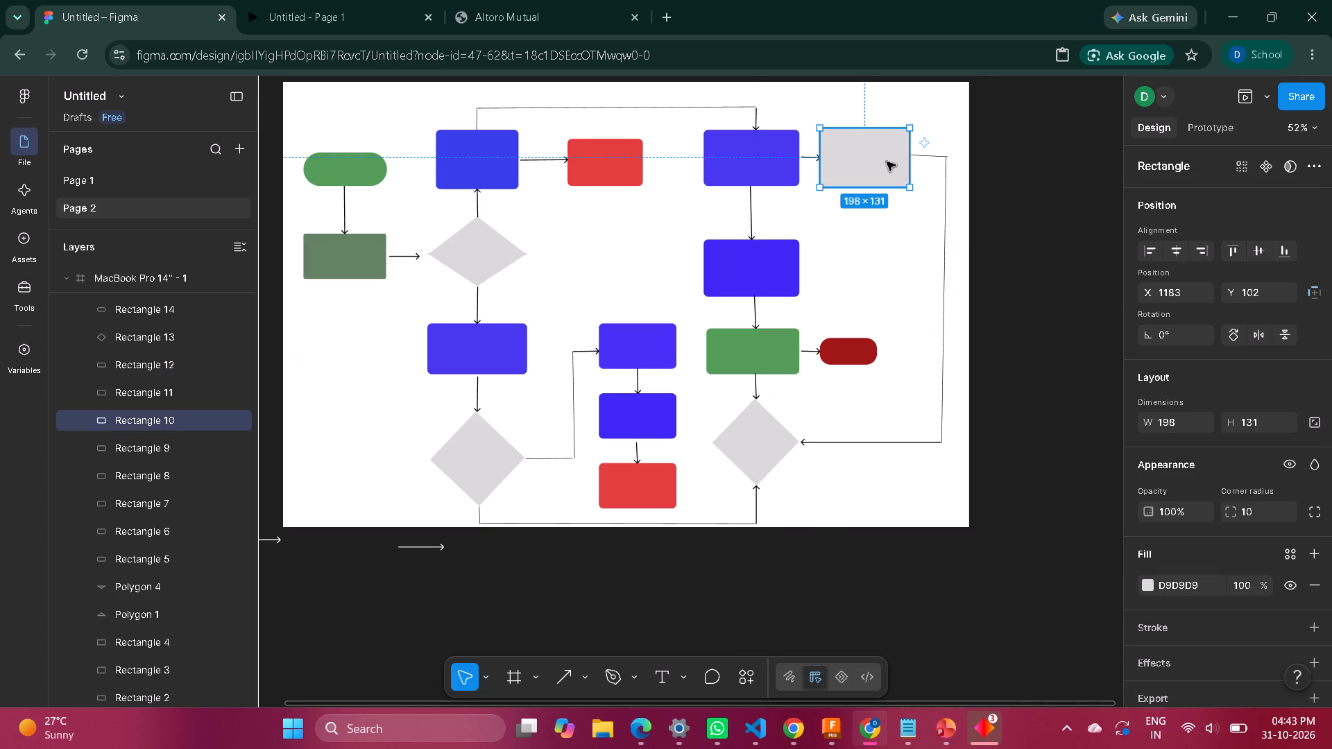
{"action": "right_click", "coordinate": [887, 162]}
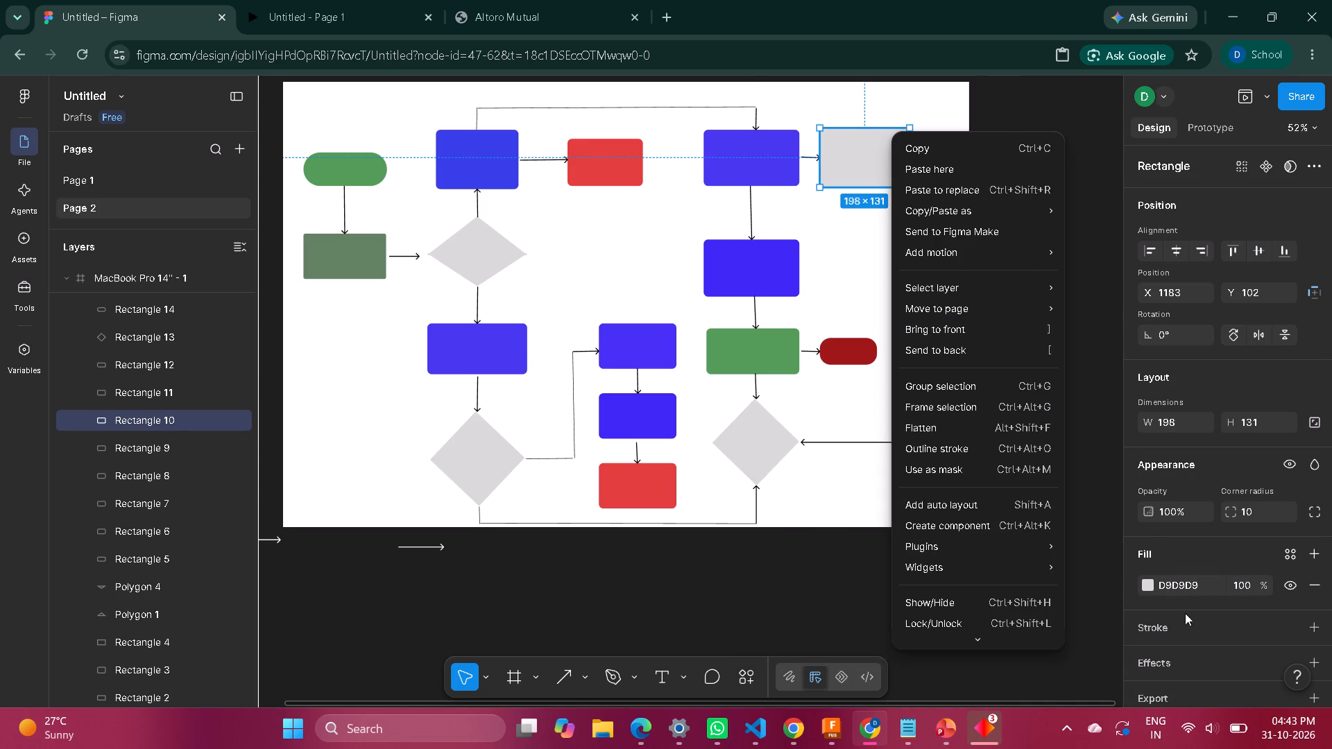
{"action": "left_click", "coordinate": [1148, 583]}
{"action": "left_click", "coordinate": [1148, 583]}
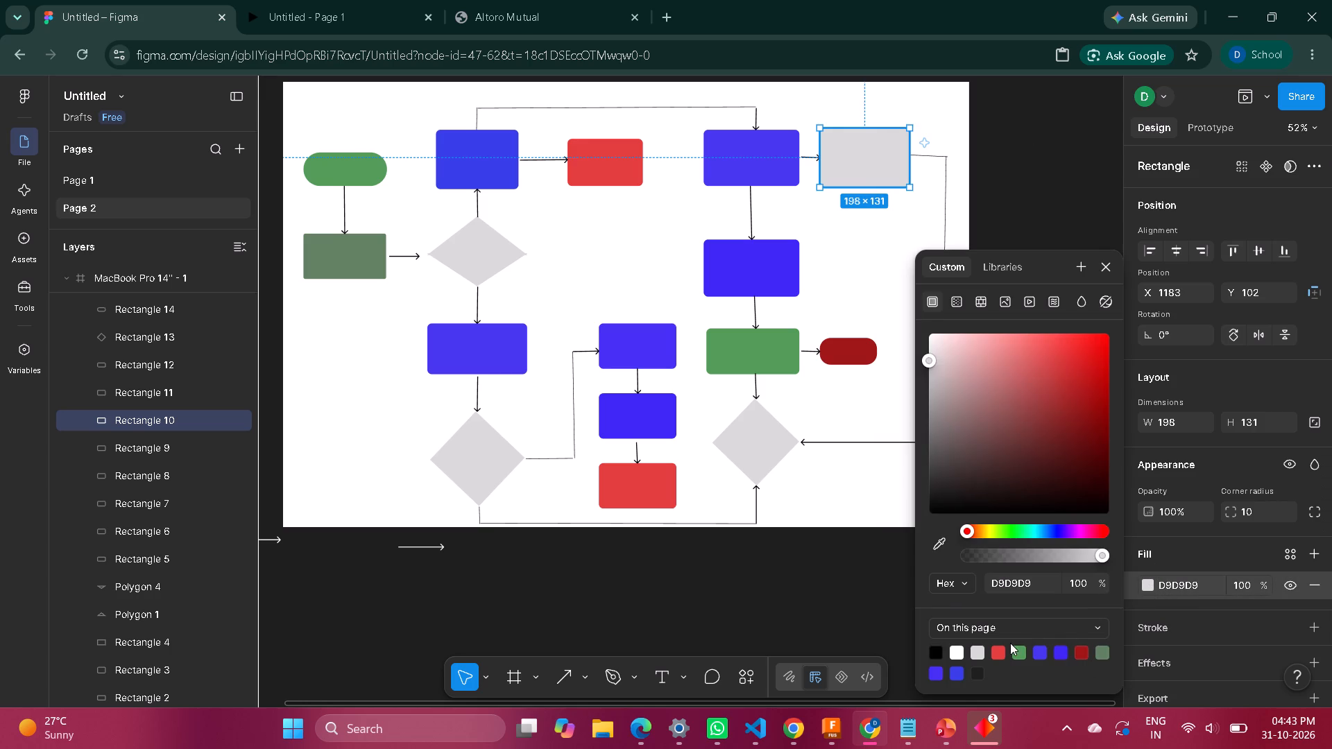
{"action": "left_click", "coordinate": [1018, 647]}
{"action": "left_click", "coordinate": [894, 659]}
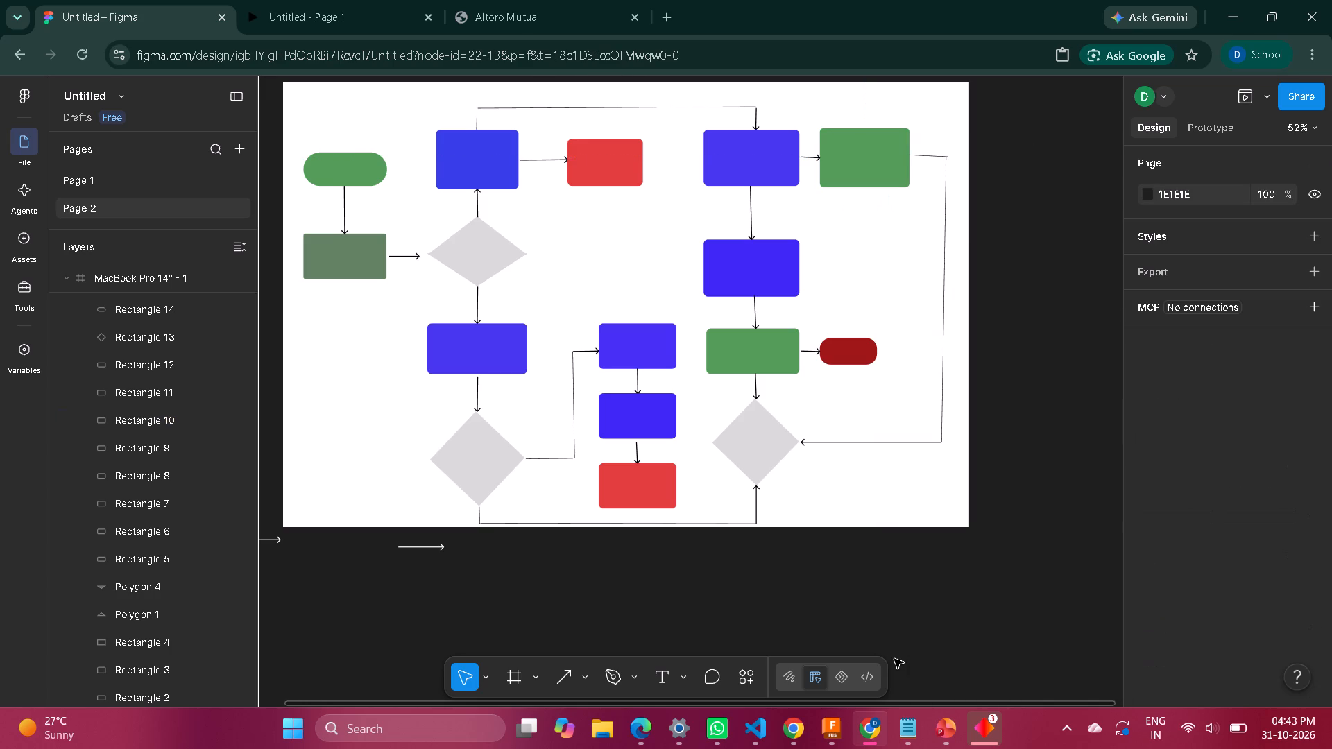
Fill the right-hand diamond with amber E6AB16.
{"action": "right_click", "coordinate": [772, 447]}
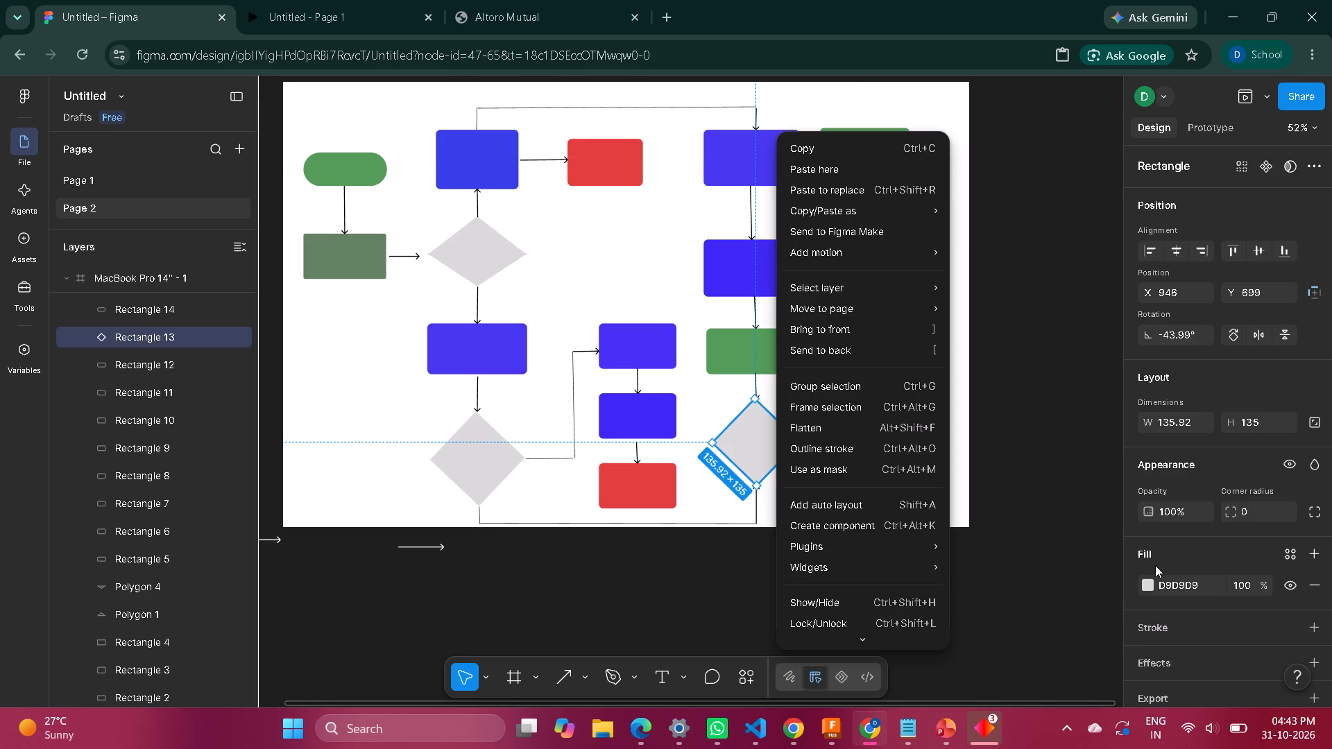
{"action": "left_click", "coordinate": [1150, 584]}
{"action": "left_click", "coordinate": [1148, 587]}
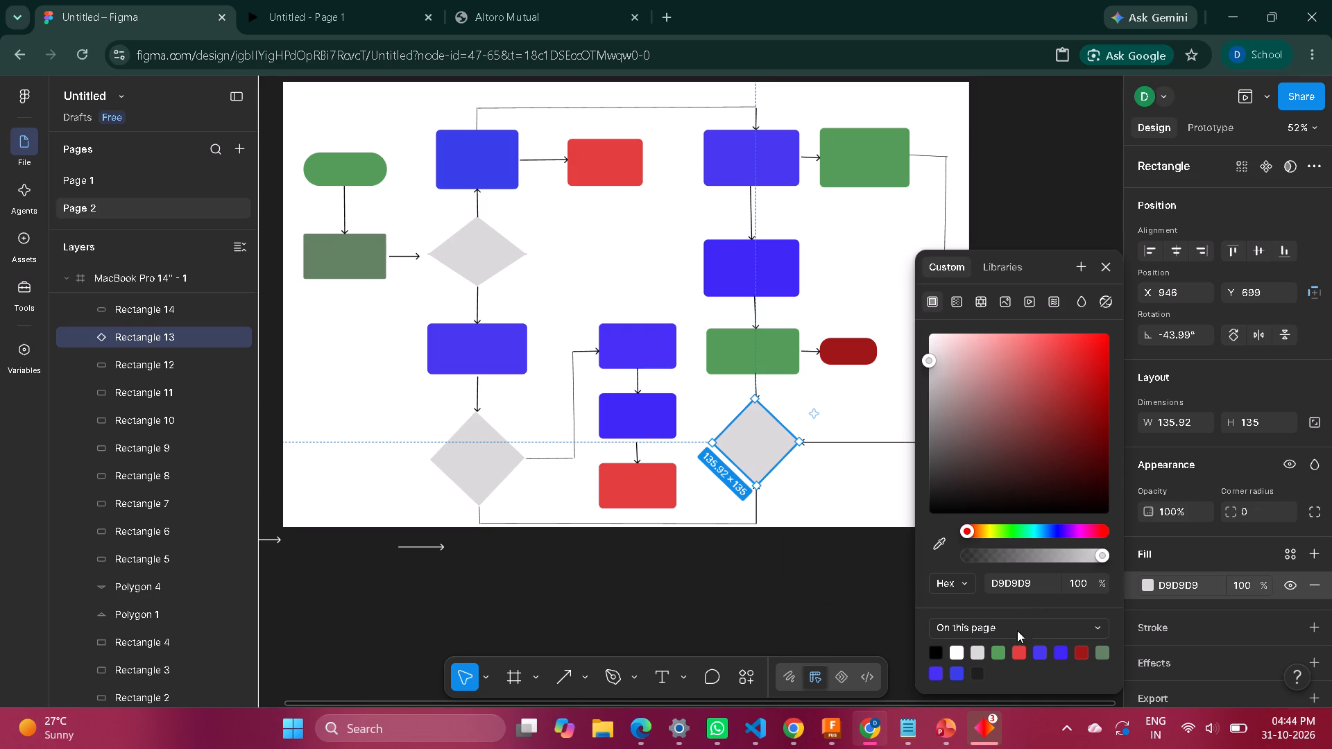
{"action": "left_click", "coordinate": [983, 534]}
{"action": "left_click", "coordinate": [1064, 431]}
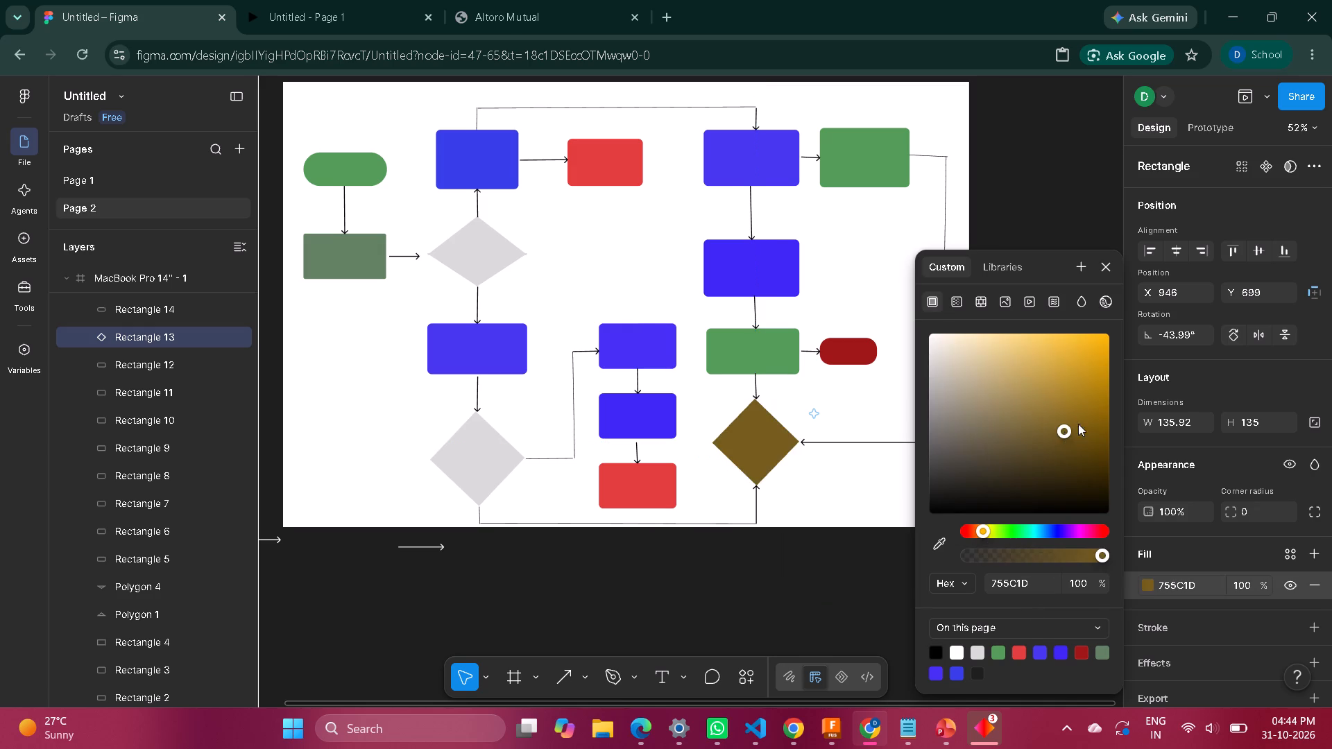
{"action": "left_click", "coordinate": [1085, 405]}
{"action": "left_click", "coordinate": [1092, 352]}
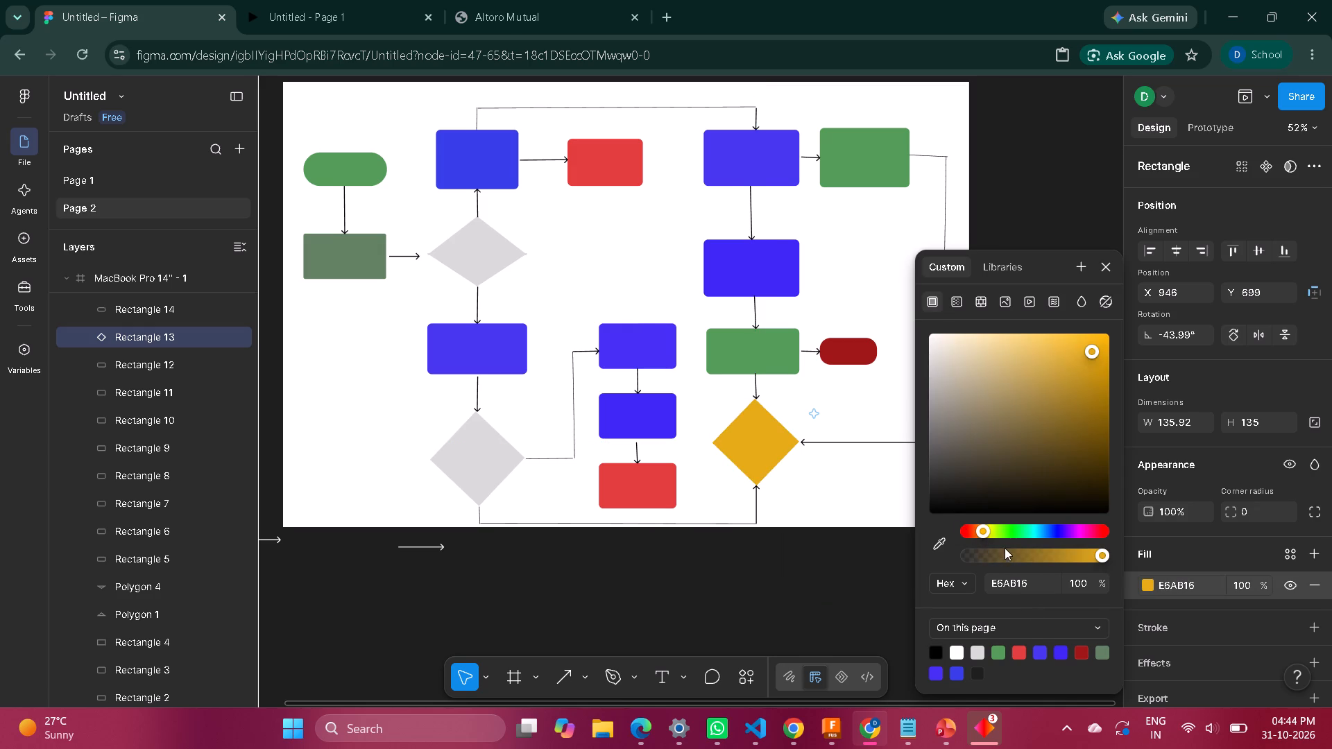
{"action": "right_click", "coordinate": [775, 618]}
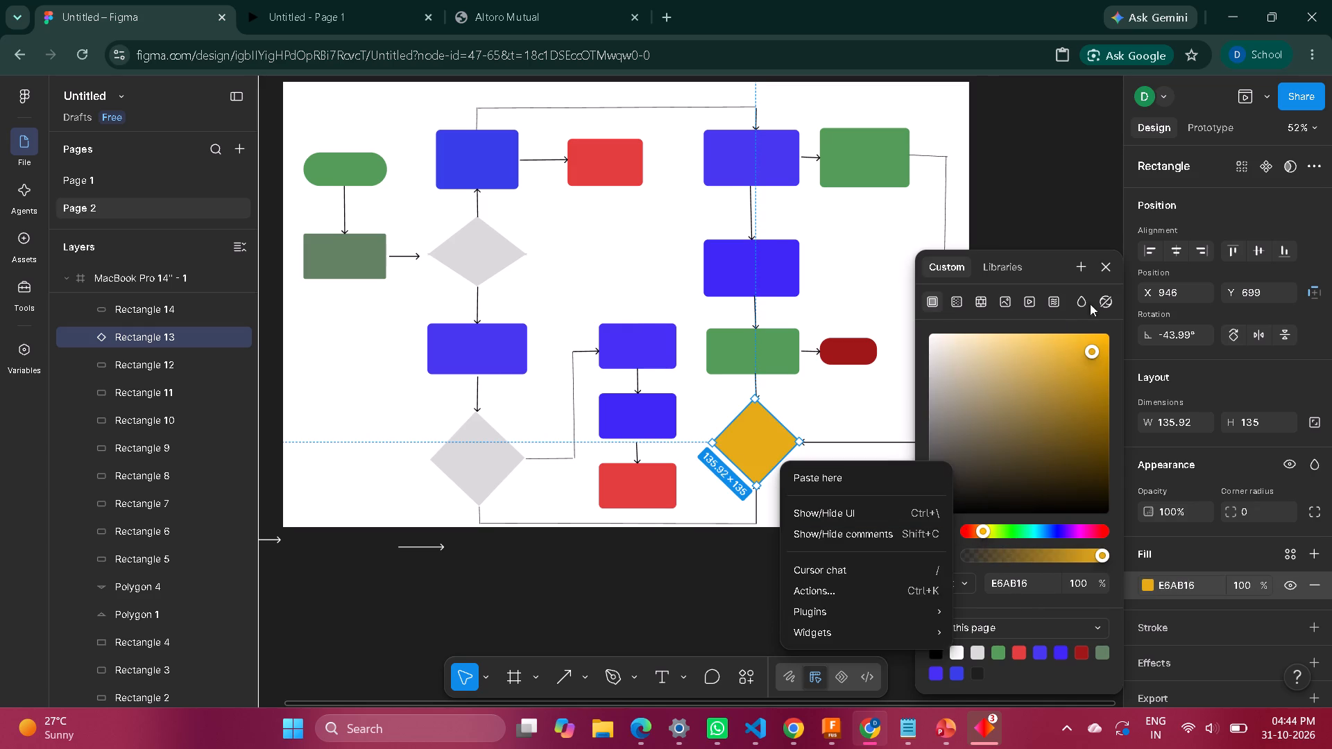
Change the right-hand diamond's fill to the lighter amber F1BF3F.
{"action": "left_click", "coordinate": [1080, 345]}
{"action": "left_click", "coordinate": [1029, 348]}
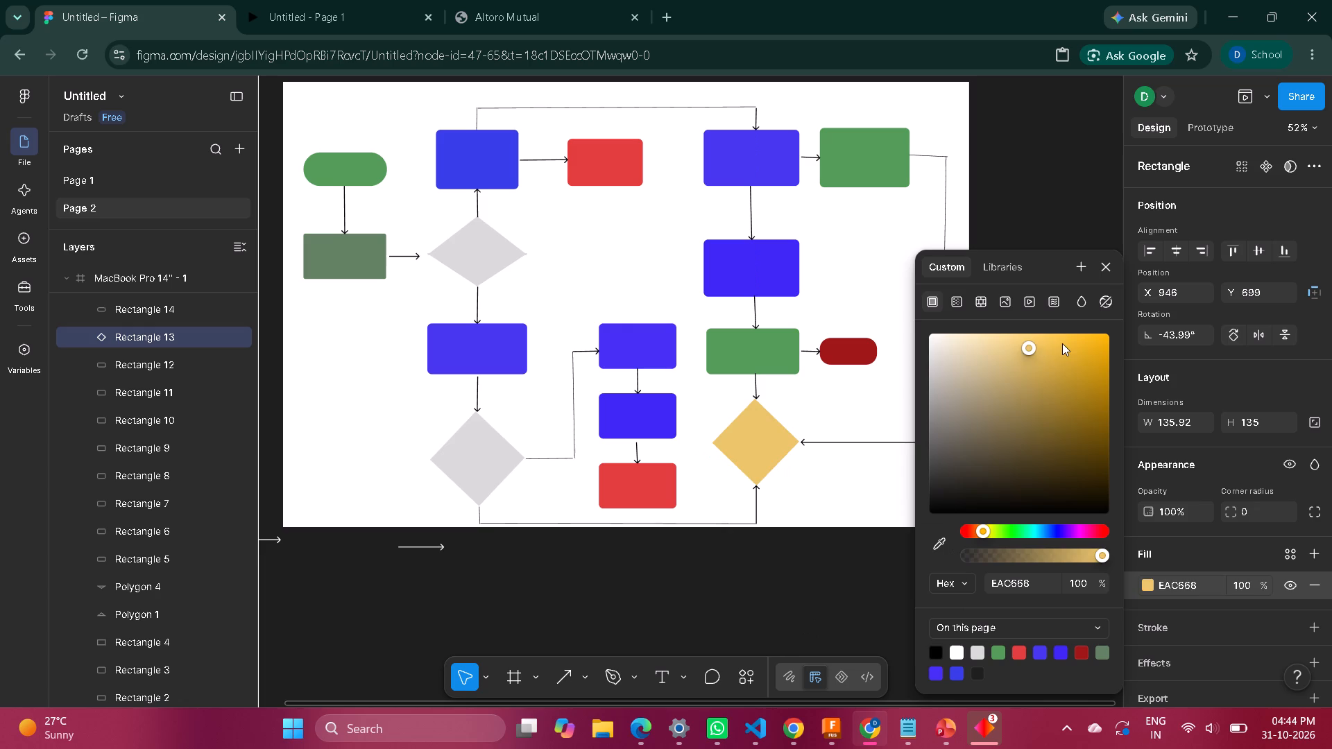
{"action": "left_click", "coordinate": [1062, 343]}
{"action": "right_click", "coordinate": [810, 583]}
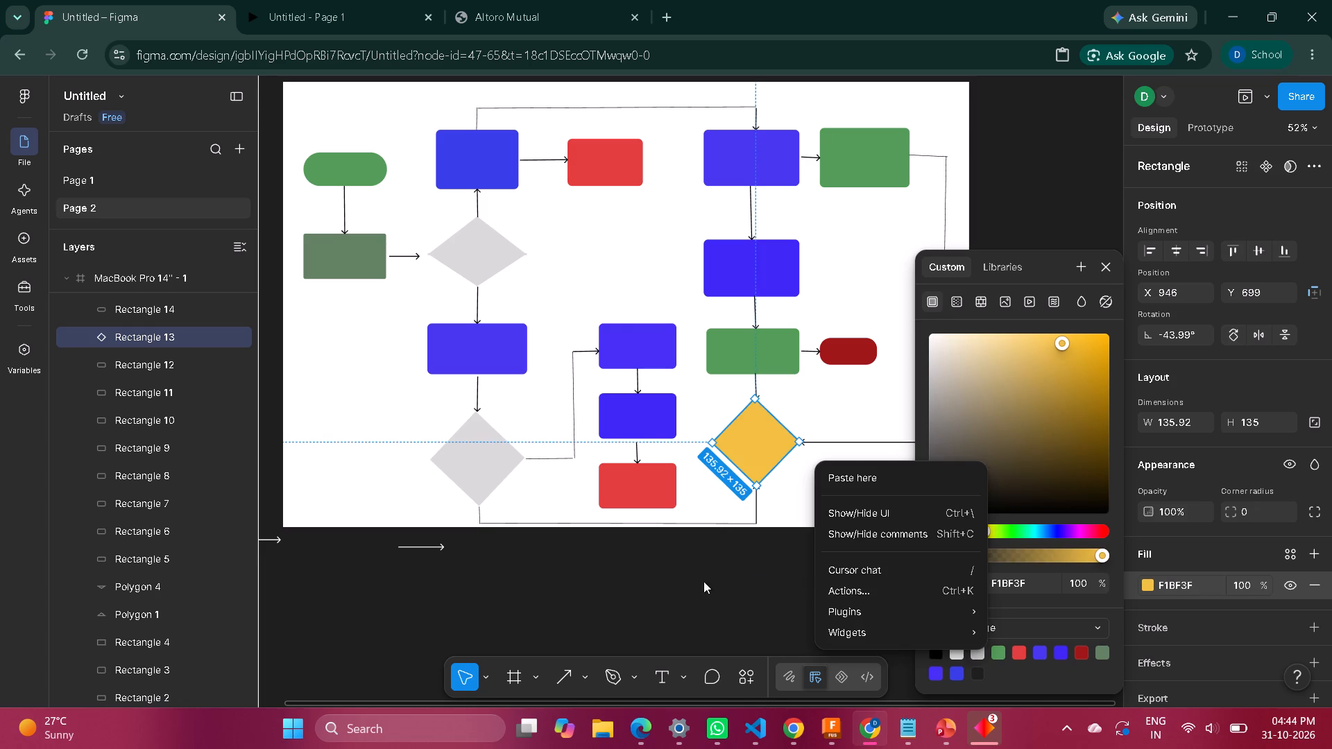
{"action": "right_click", "coordinate": [618, 633]}
{"action": "key", "text": "Return"}
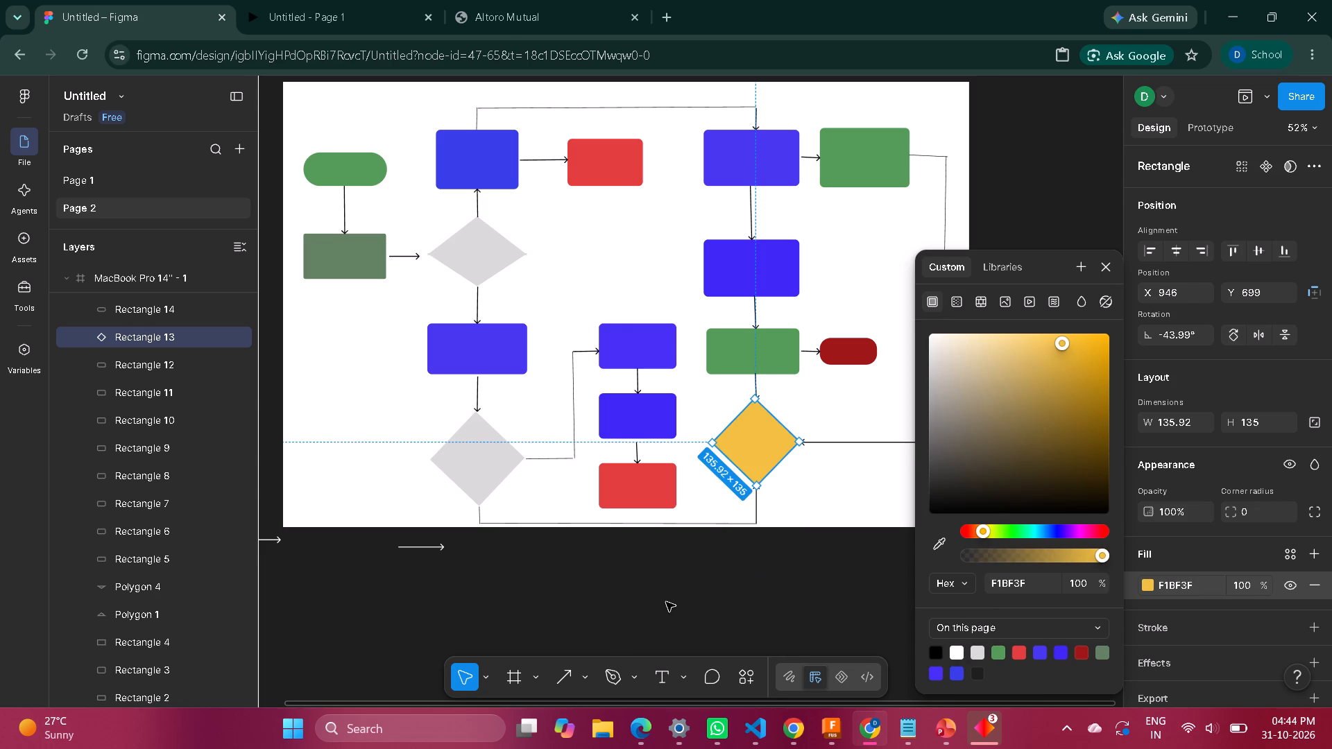
{"action": "right_click", "coordinate": [1052, 116]}
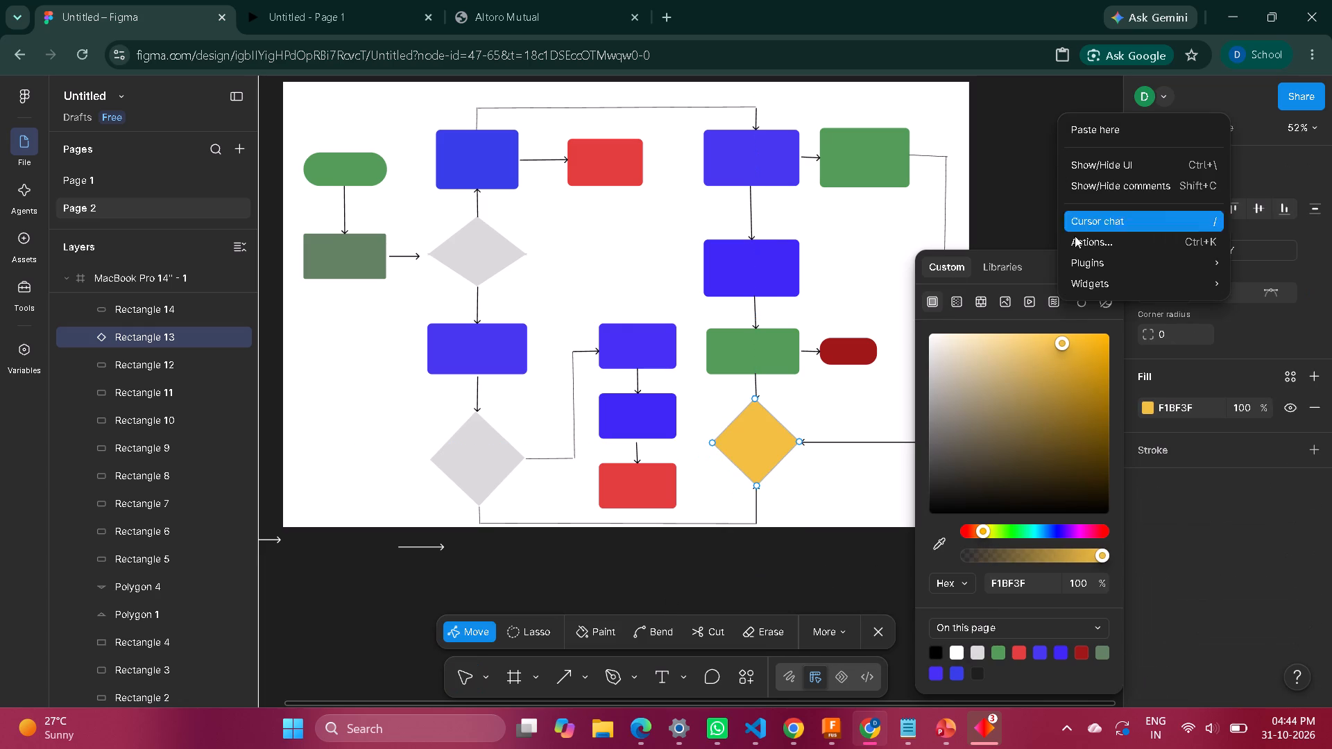
{"action": "left_click_drag", "start_coordinate": [1019, 225], "coordinate": [1110, 271]}
{"action": "left_click", "coordinate": [1110, 271]}
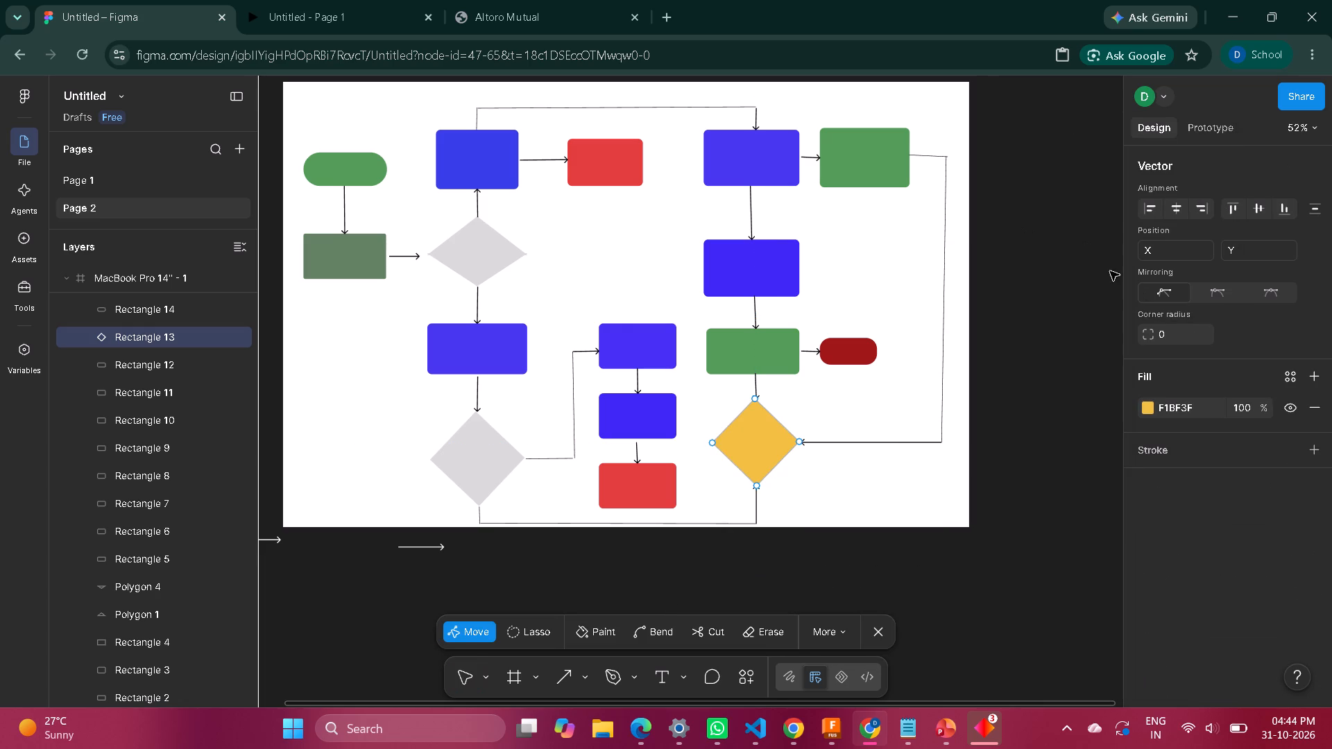
Fill the grey diamond at the bottom of the flowchart's second column with the same amber F1BF3F.
{"action": "right_click", "coordinate": [483, 451]}
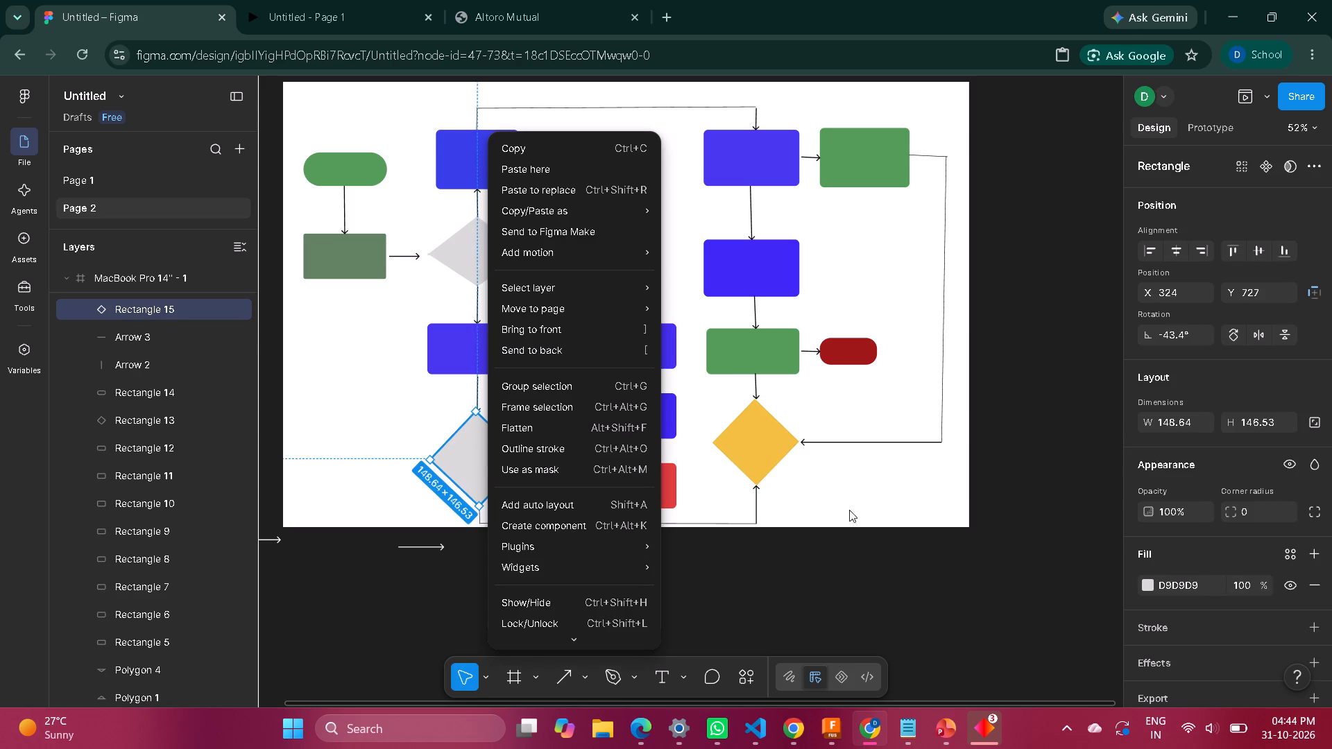
{"action": "left_click", "coordinate": [1144, 587]}
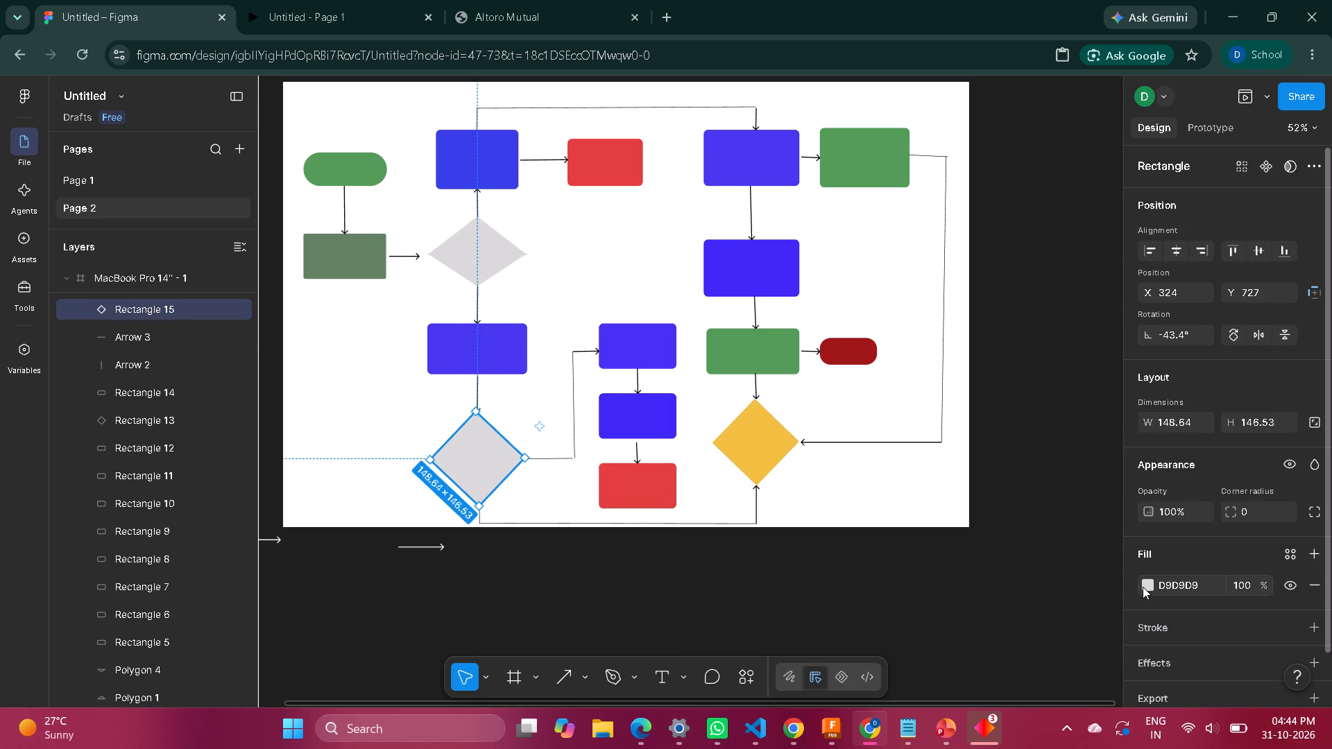
{"action": "left_click", "coordinate": [1143, 587]}
{"action": "left_click", "coordinate": [1084, 653]}
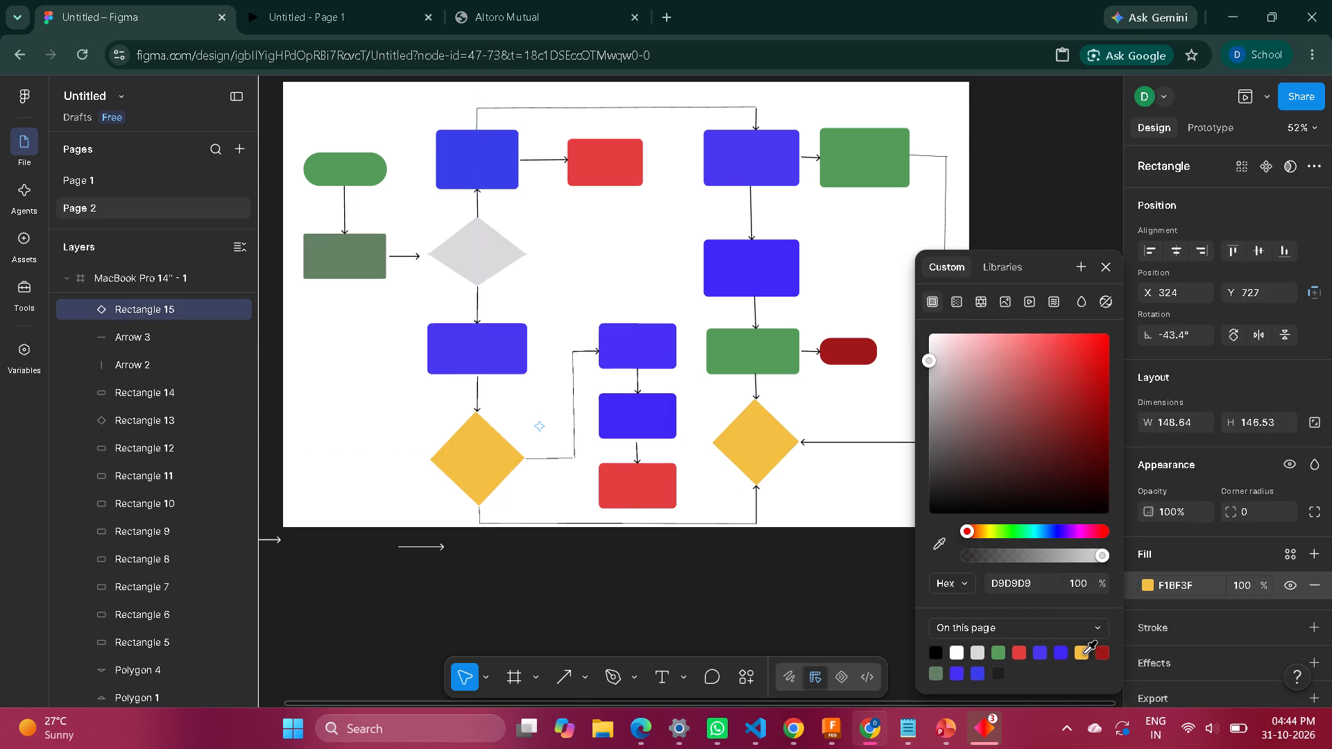
{"action": "right_click", "coordinate": [738, 588]}
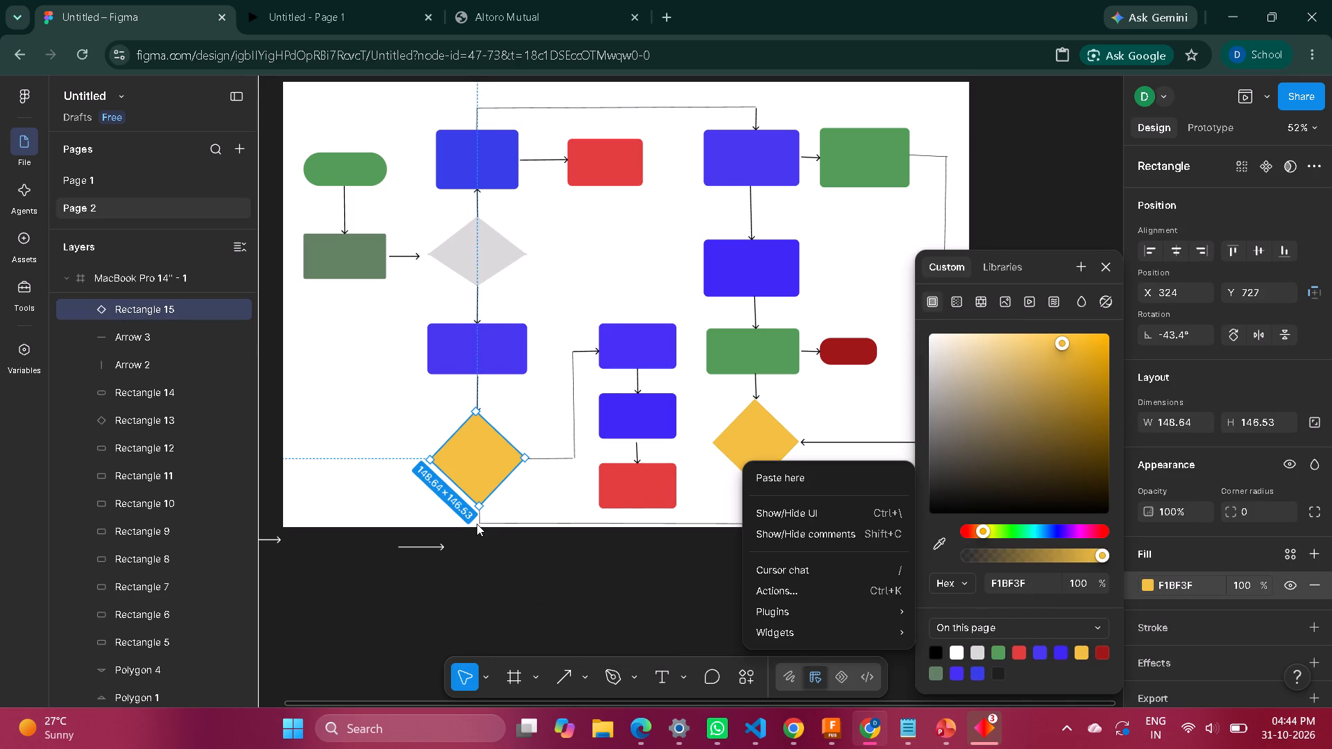
{"action": "double_click", "coordinate": [978, 180]}
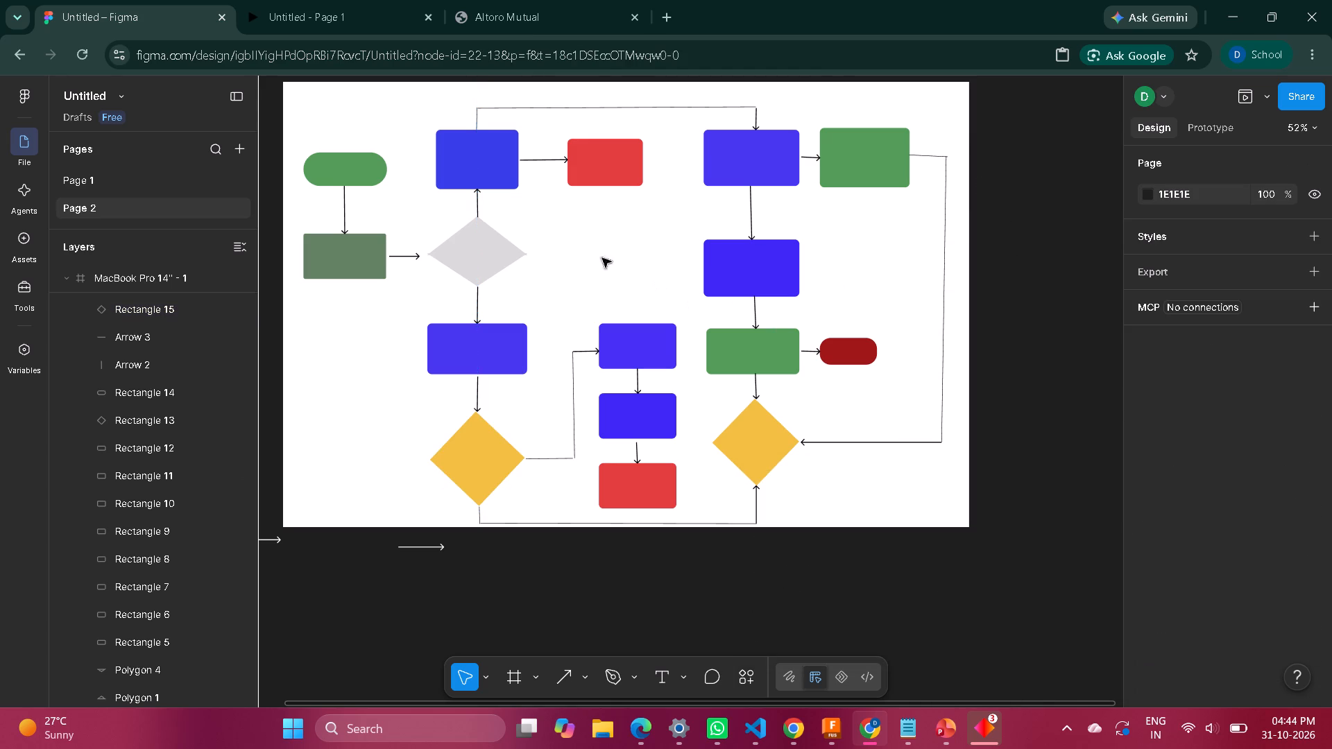
Fill the upper triangle of the remaining grey diamond with amber F1BF3F.
{"action": "right_click", "coordinate": [488, 239]}
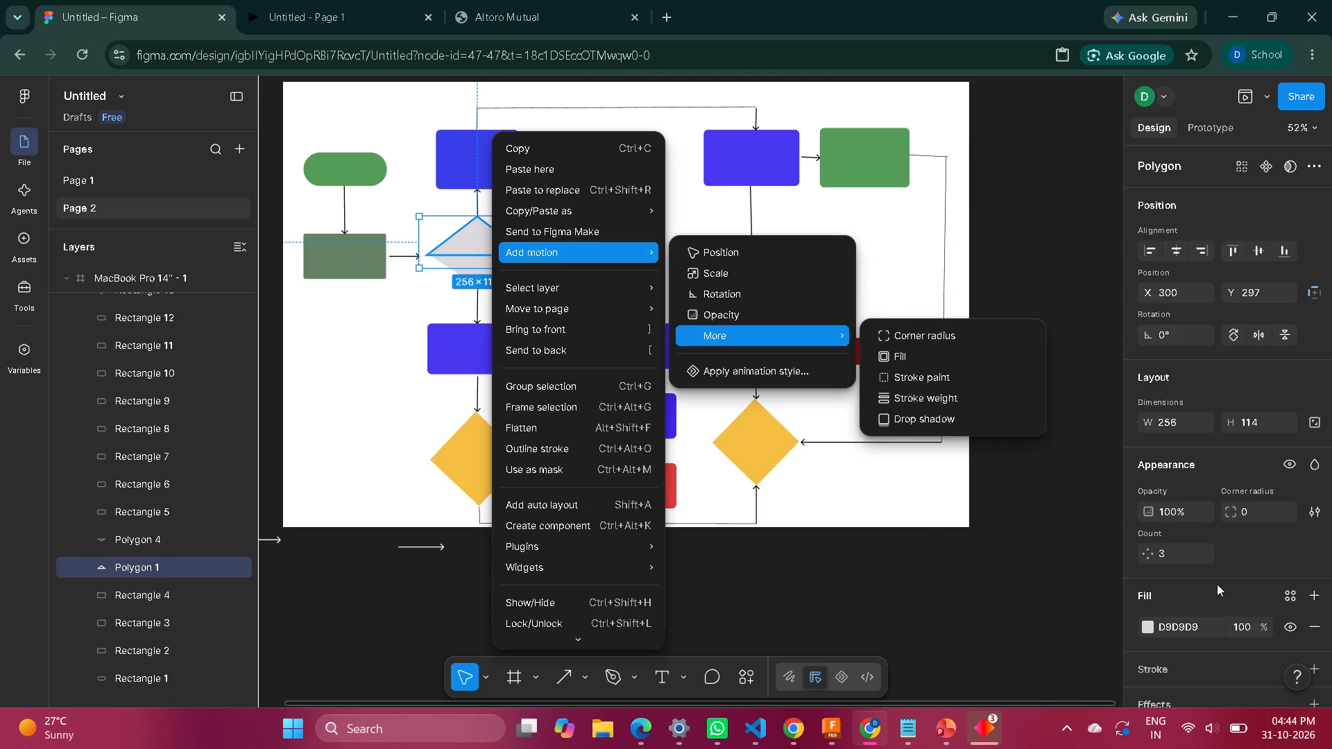
{"action": "left_click", "coordinate": [1150, 624]}
{"action": "left_click", "coordinate": [1150, 628]}
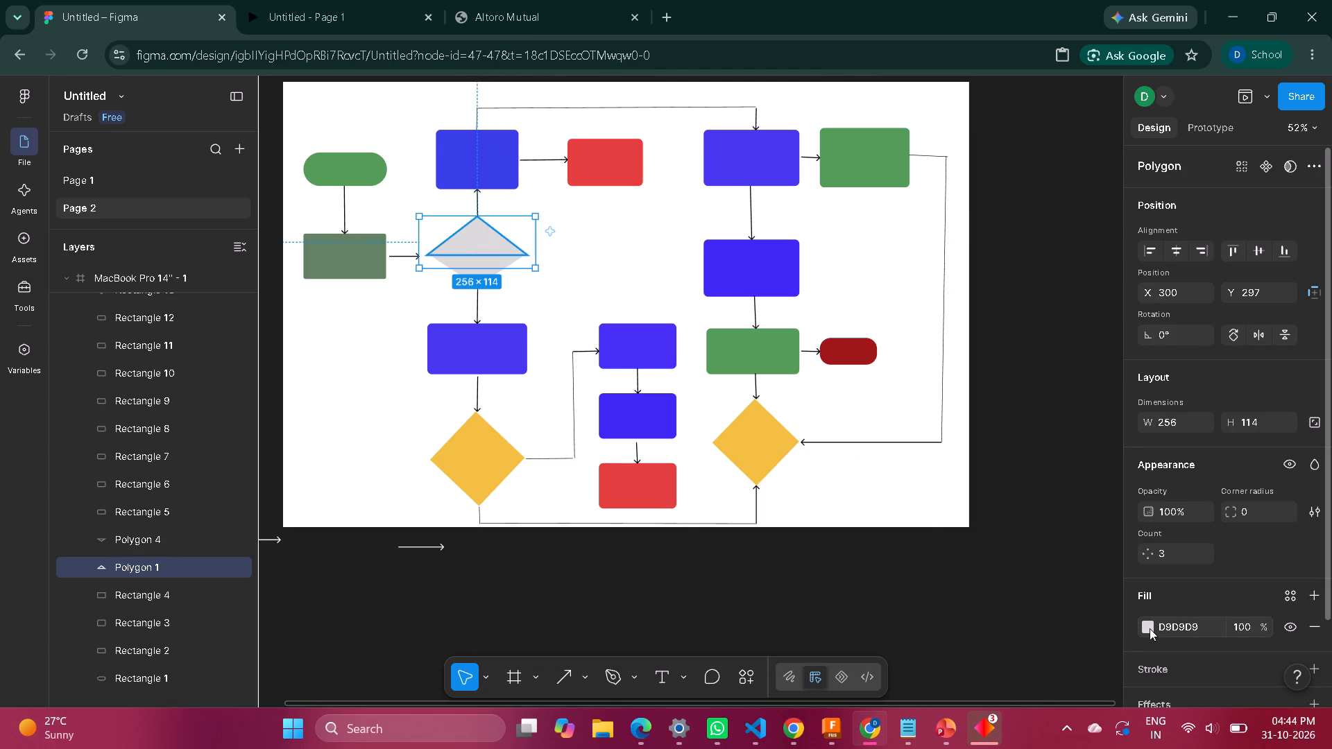
{"action": "left_click", "coordinate": [1000, 655]}
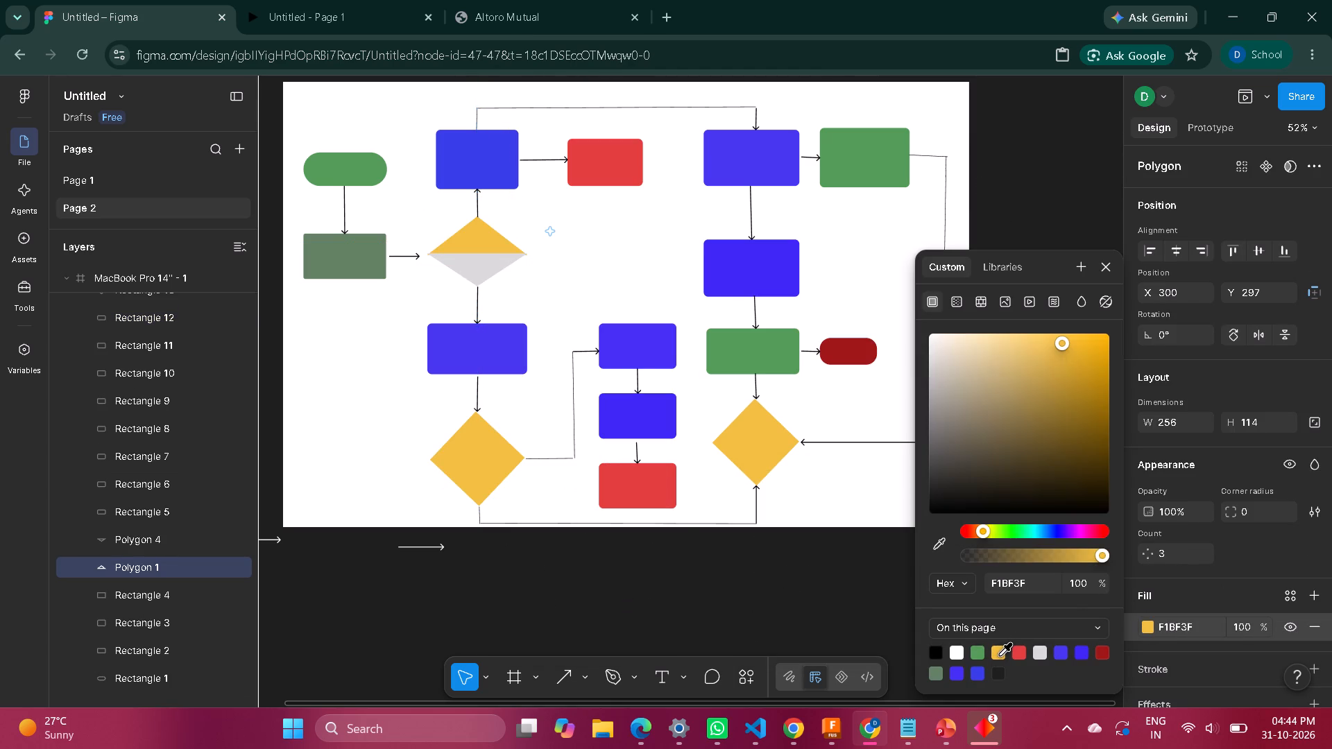
{"action": "right_click", "coordinate": [733, 634]}
{"action": "double_click", "coordinate": [1014, 148]}
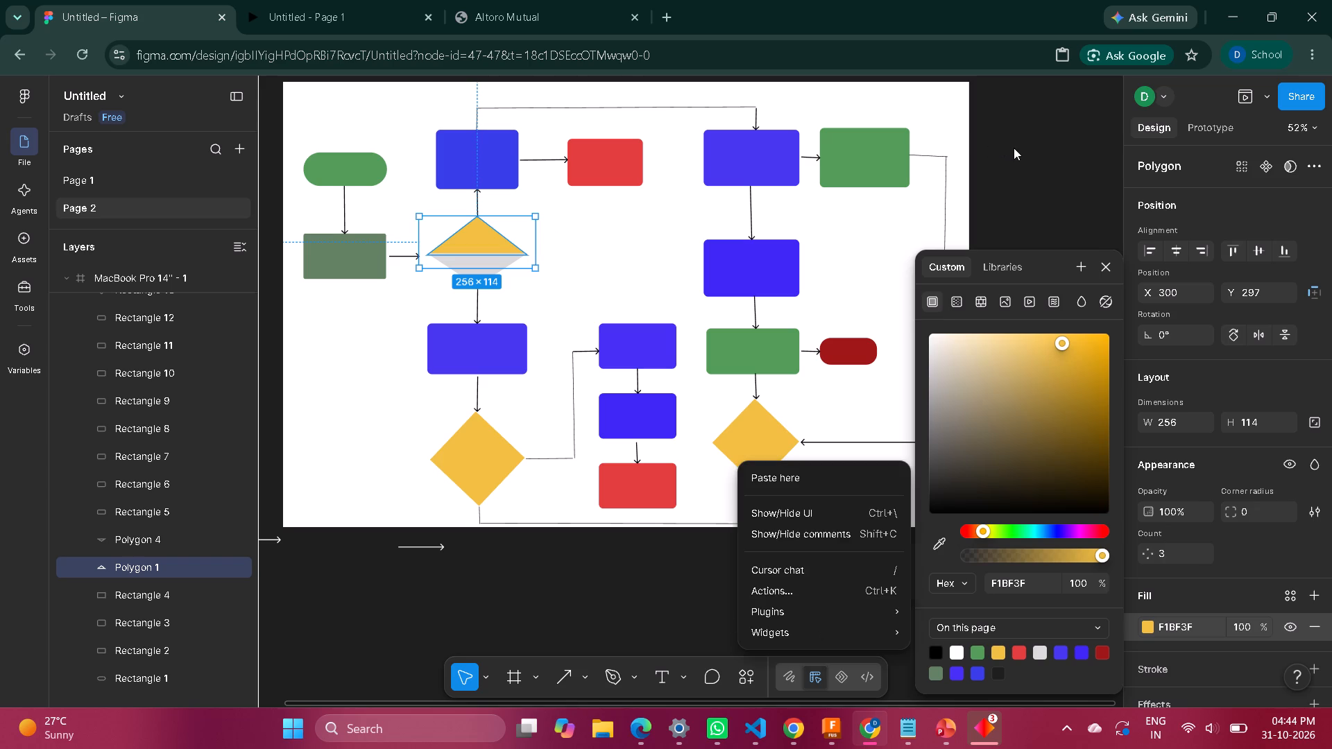
Fill the lower triangle of that same diamond with amber F1BF3F.
{"action": "right_click", "coordinate": [481, 270]}
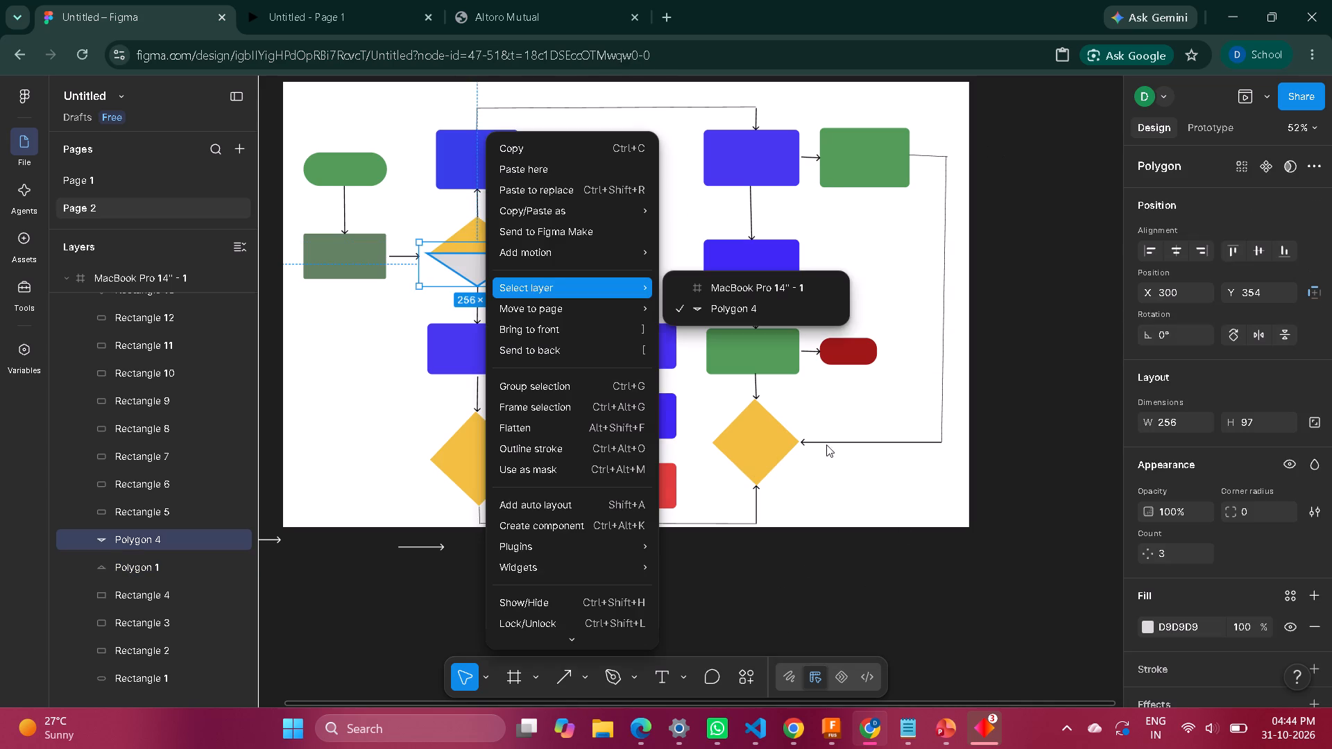
{"action": "left_click", "coordinate": [1148, 627]}
{"action": "left_click", "coordinate": [1148, 629]}
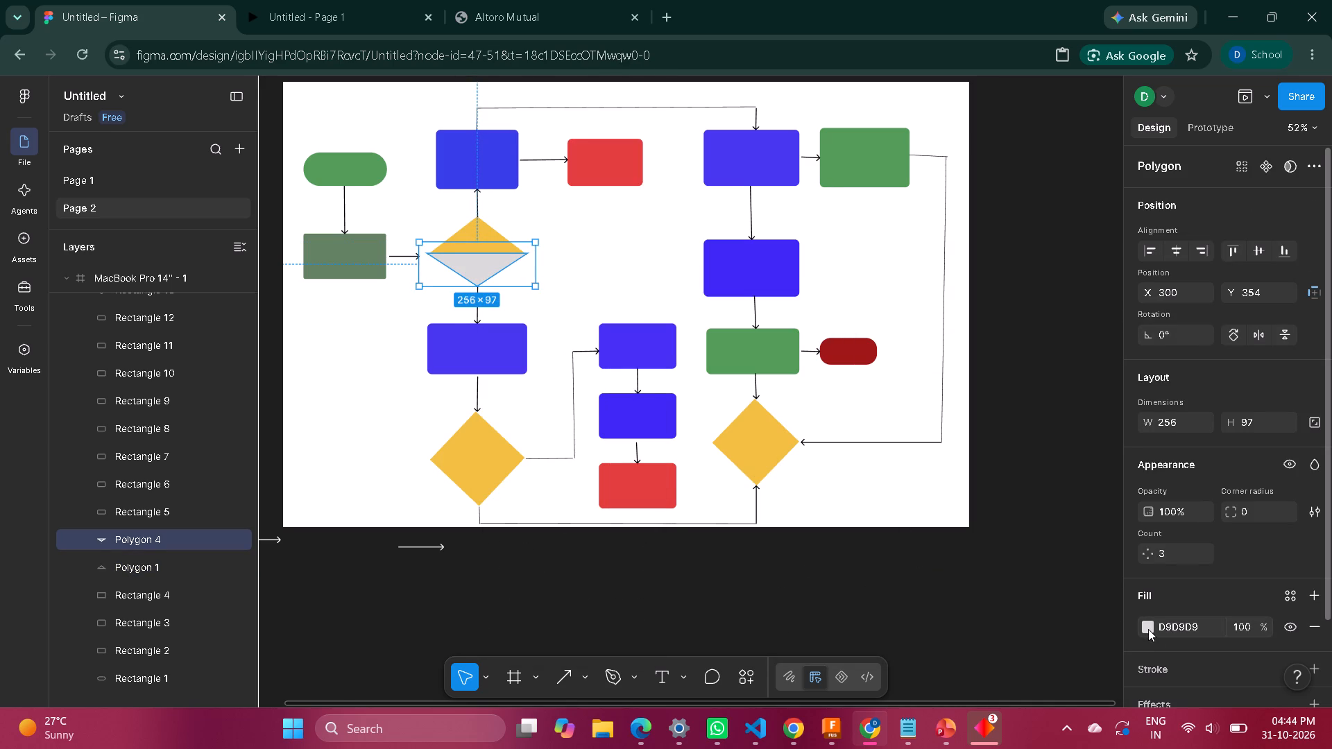
{"action": "left_click", "coordinate": [980, 648]}
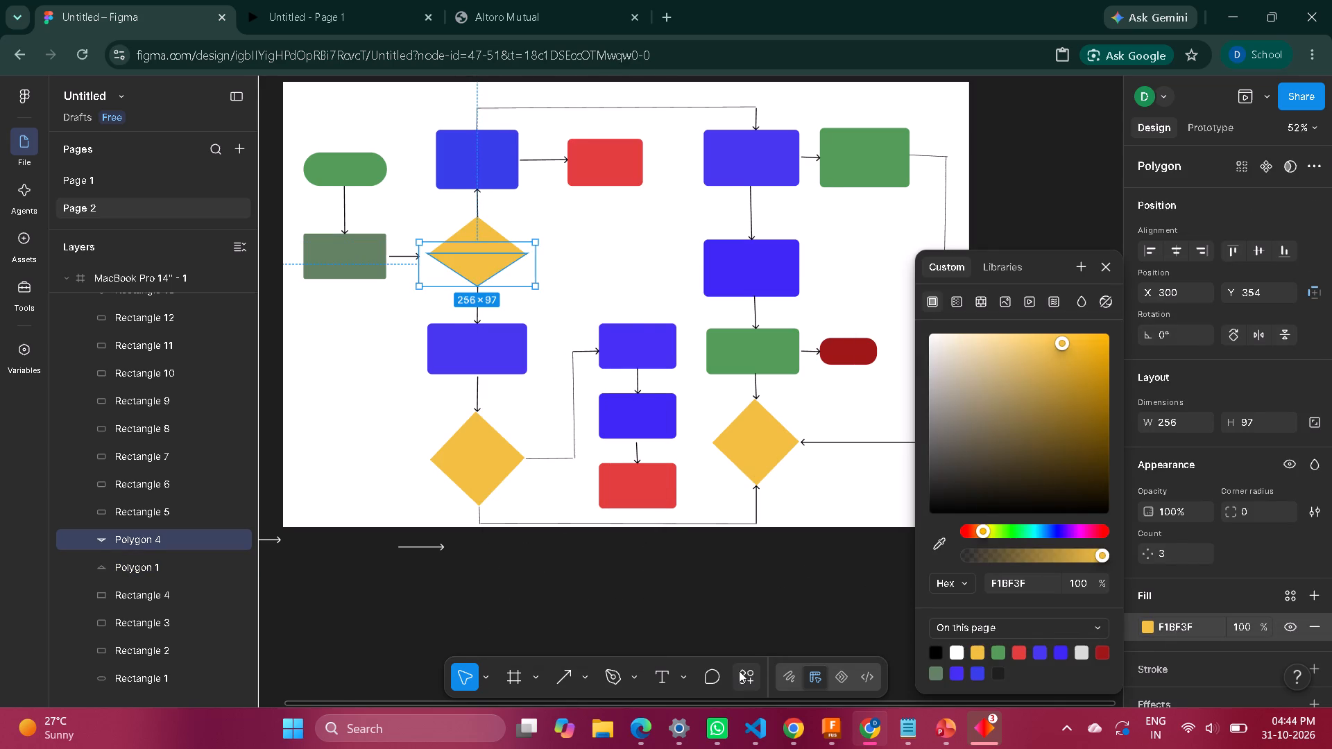
{"action": "left_click", "coordinate": [739, 671]}
{"action": "left_click", "coordinate": [1064, 127]}
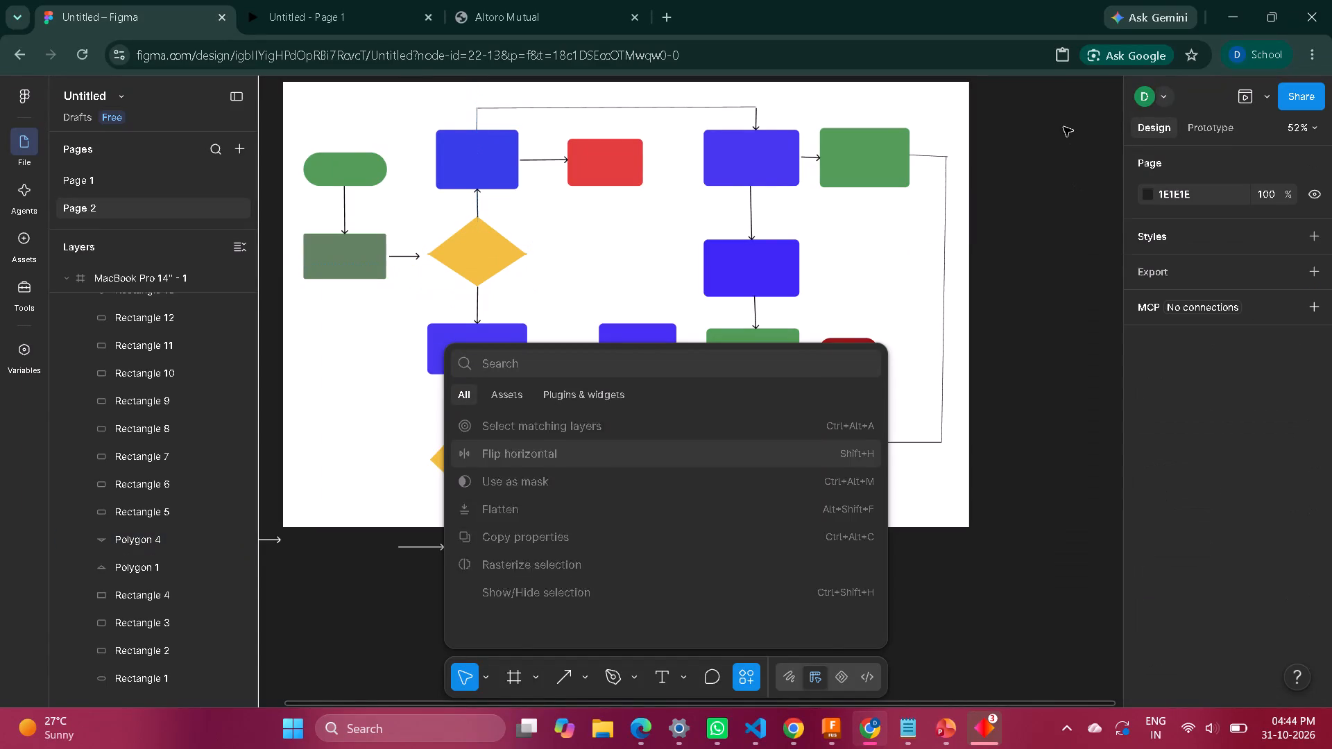
{"action": "left_click", "coordinate": [1064, 127]}
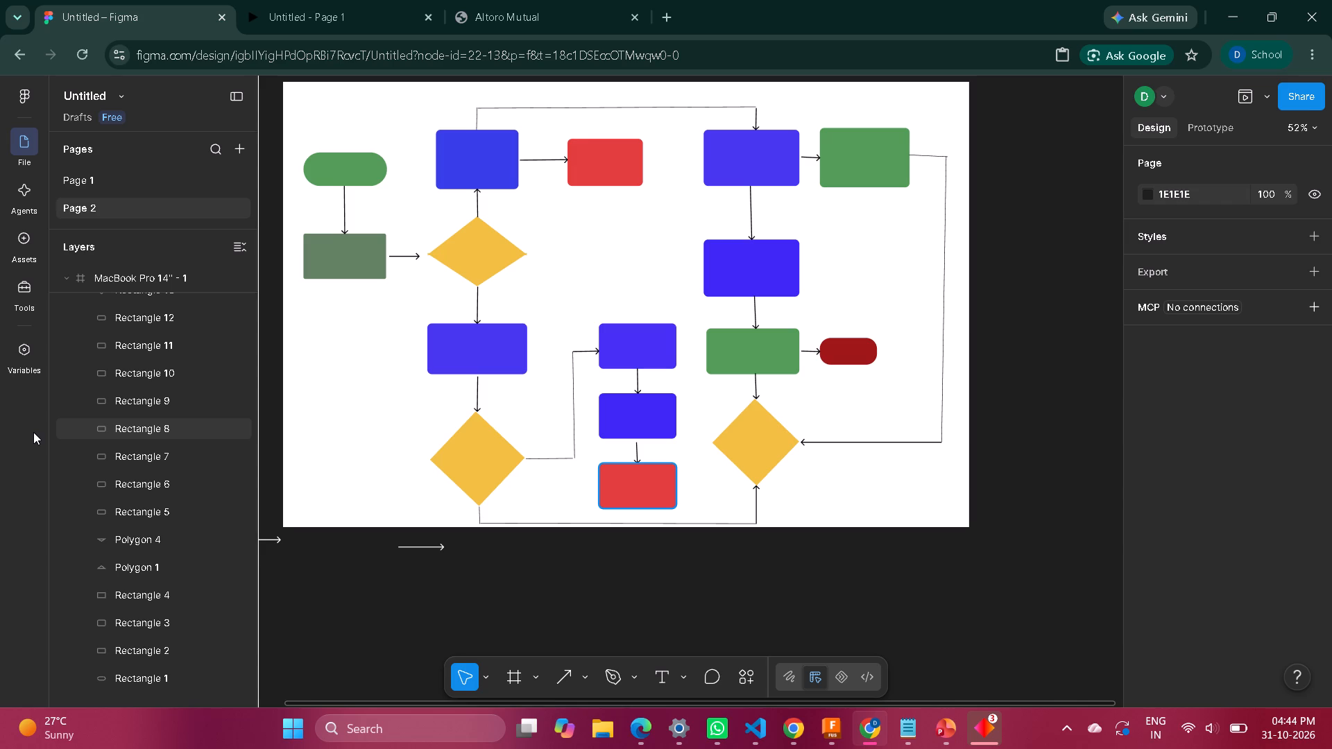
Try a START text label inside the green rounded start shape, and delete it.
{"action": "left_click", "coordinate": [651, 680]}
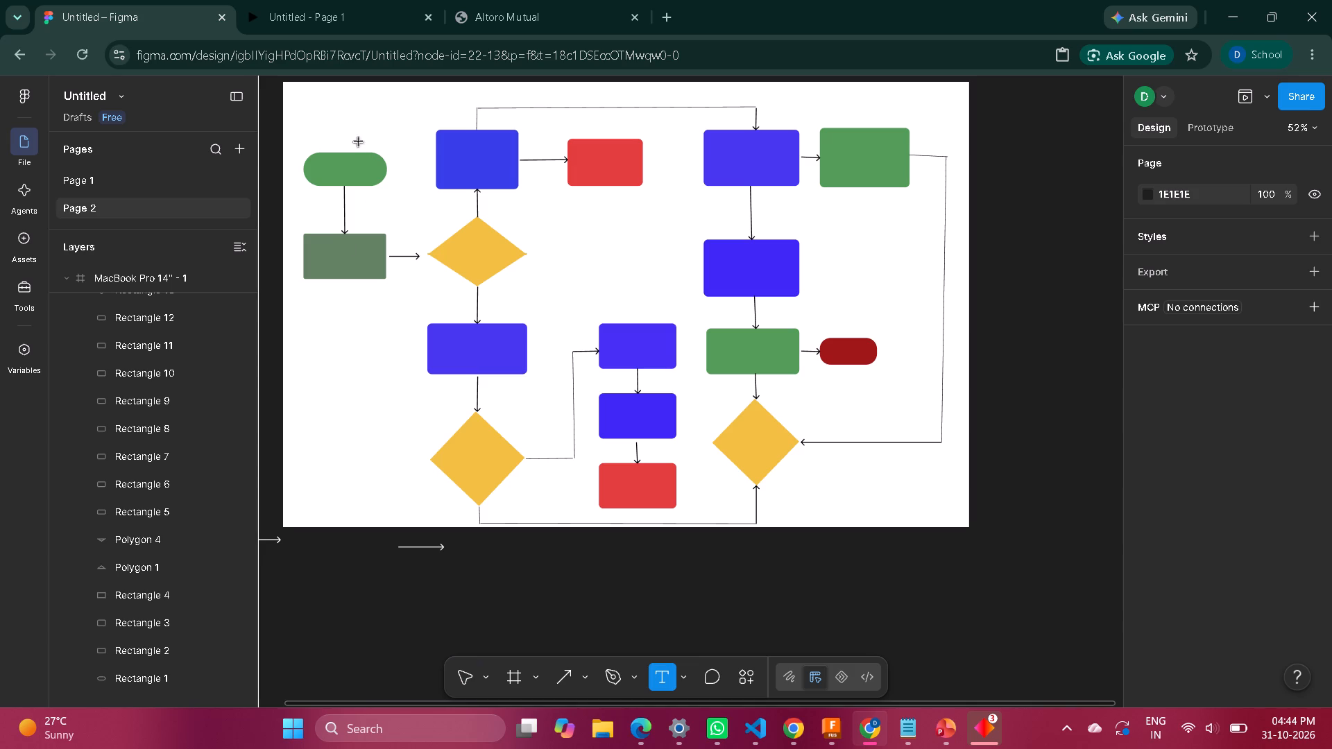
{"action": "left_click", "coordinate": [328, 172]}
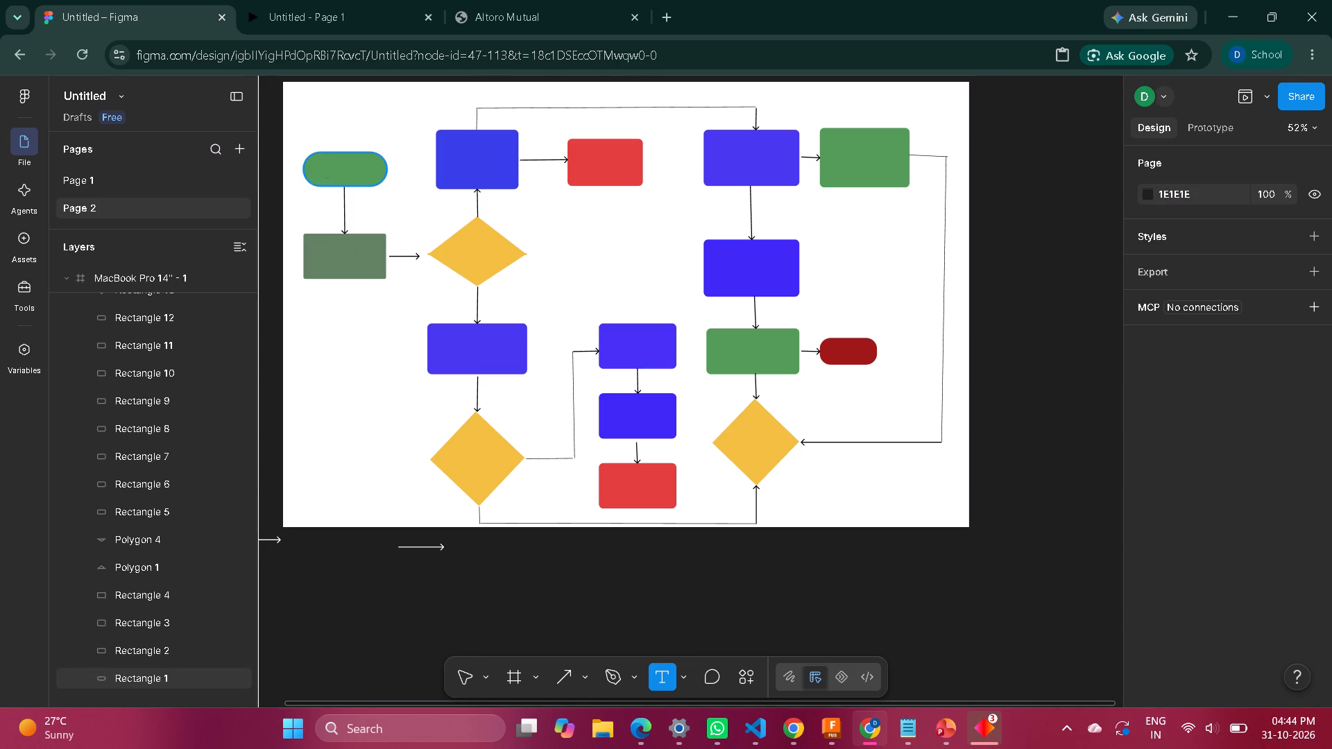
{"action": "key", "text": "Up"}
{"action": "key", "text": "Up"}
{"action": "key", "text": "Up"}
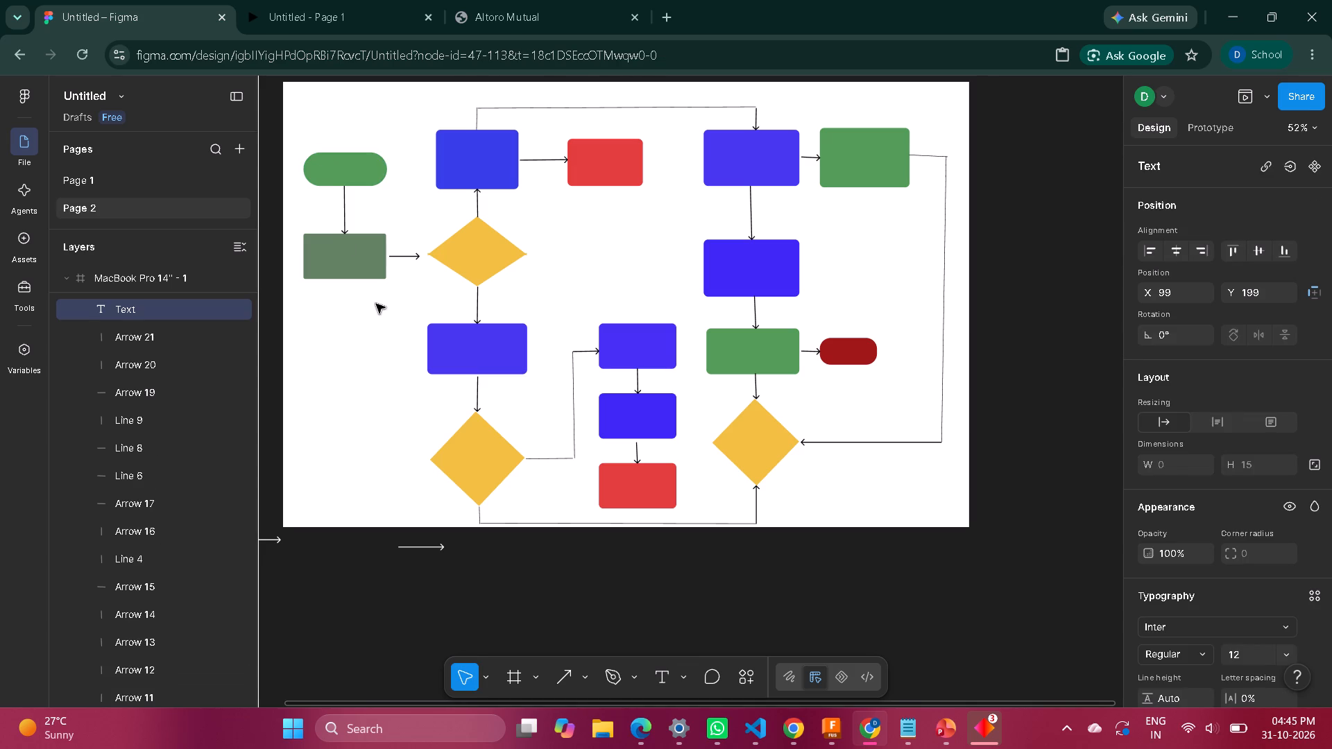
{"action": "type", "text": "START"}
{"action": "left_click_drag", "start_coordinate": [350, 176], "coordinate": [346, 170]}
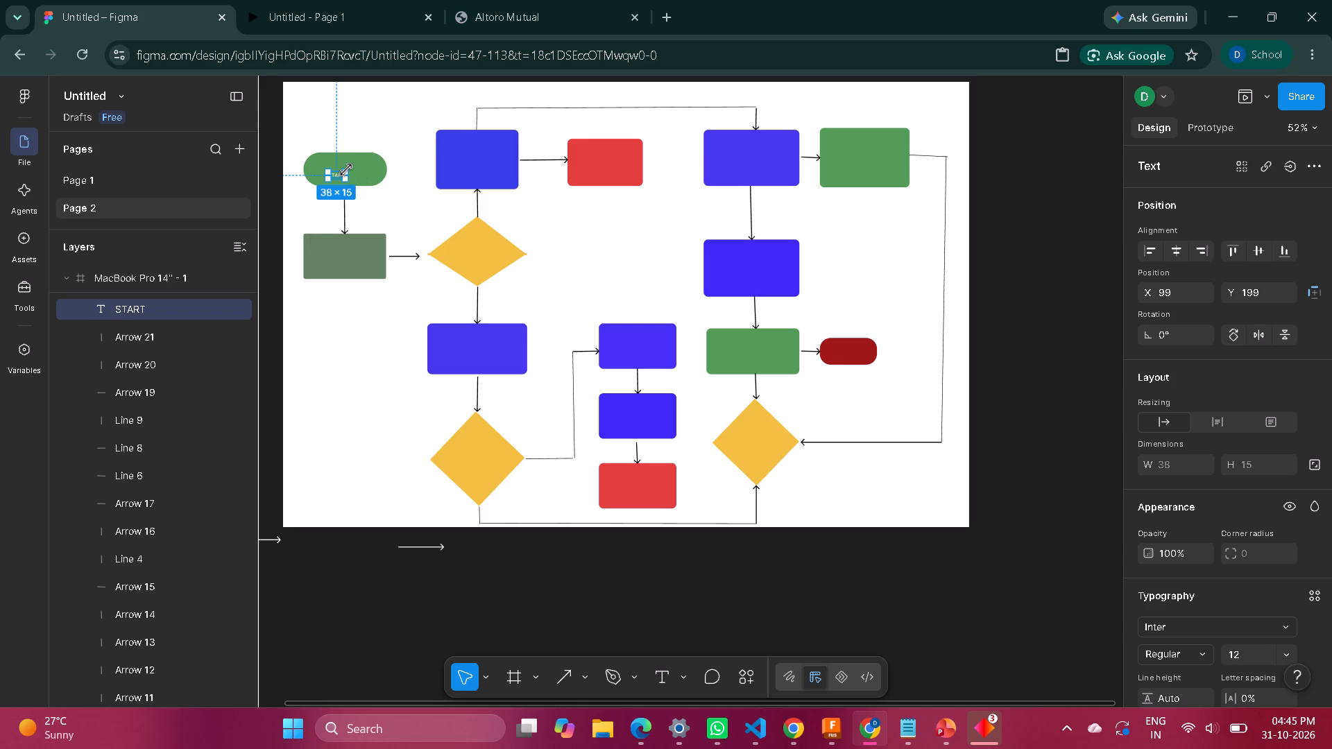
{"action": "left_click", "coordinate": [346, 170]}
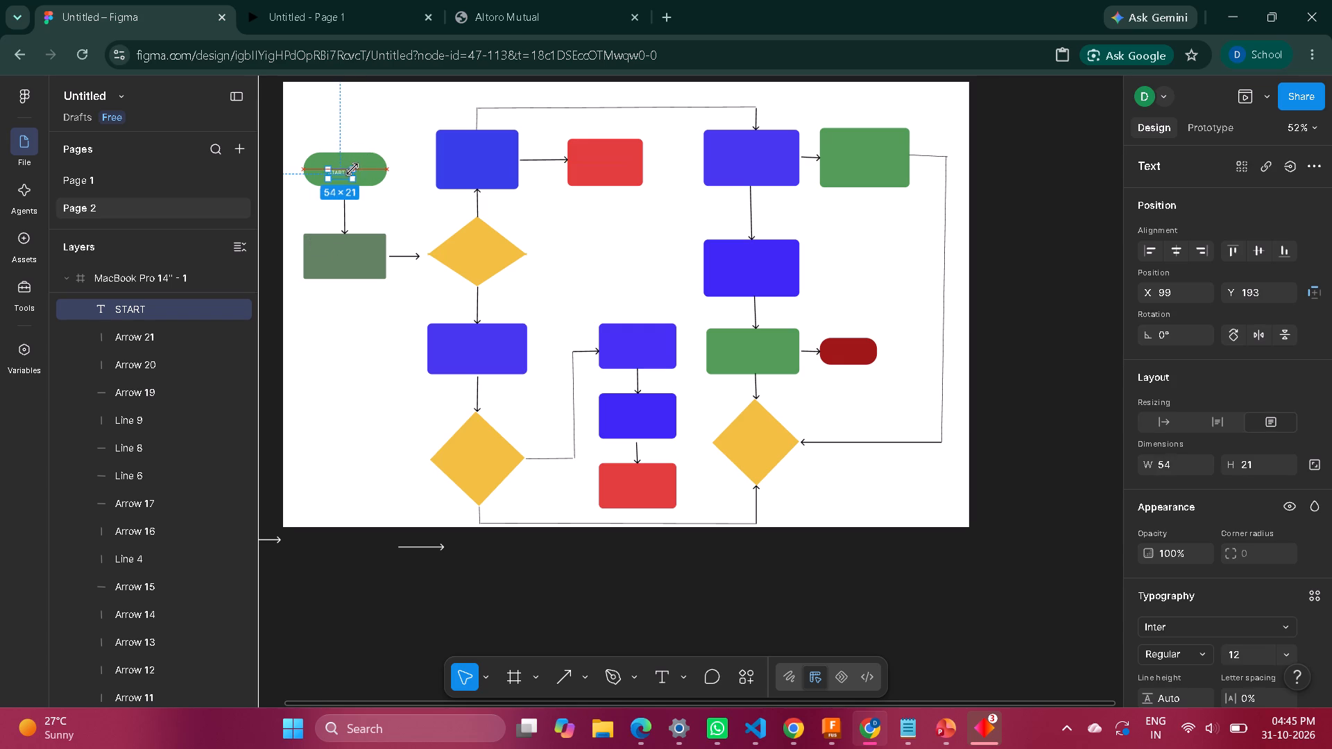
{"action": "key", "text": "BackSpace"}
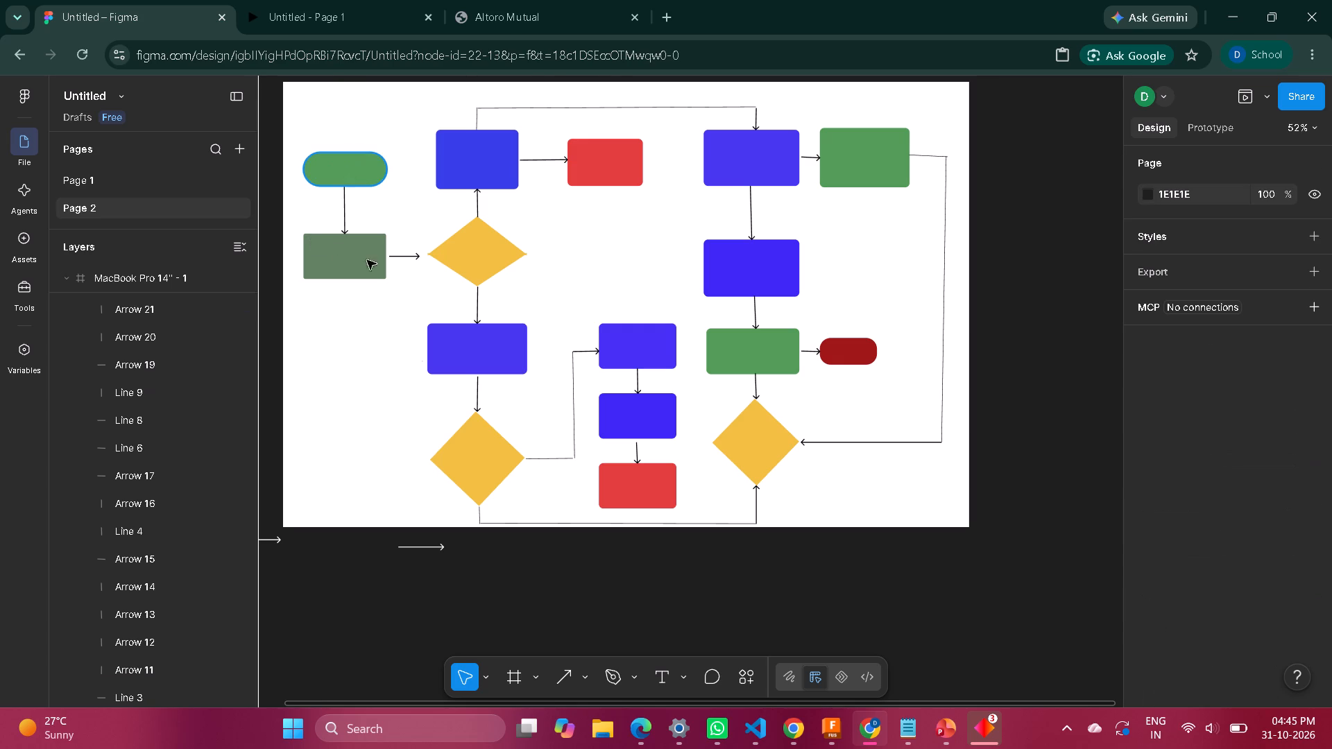
Add a START text label in the green rounded start shape, with font size 20 and Semi Bold weight.
{"action": "left_click", "coordinate": [667, 671]}
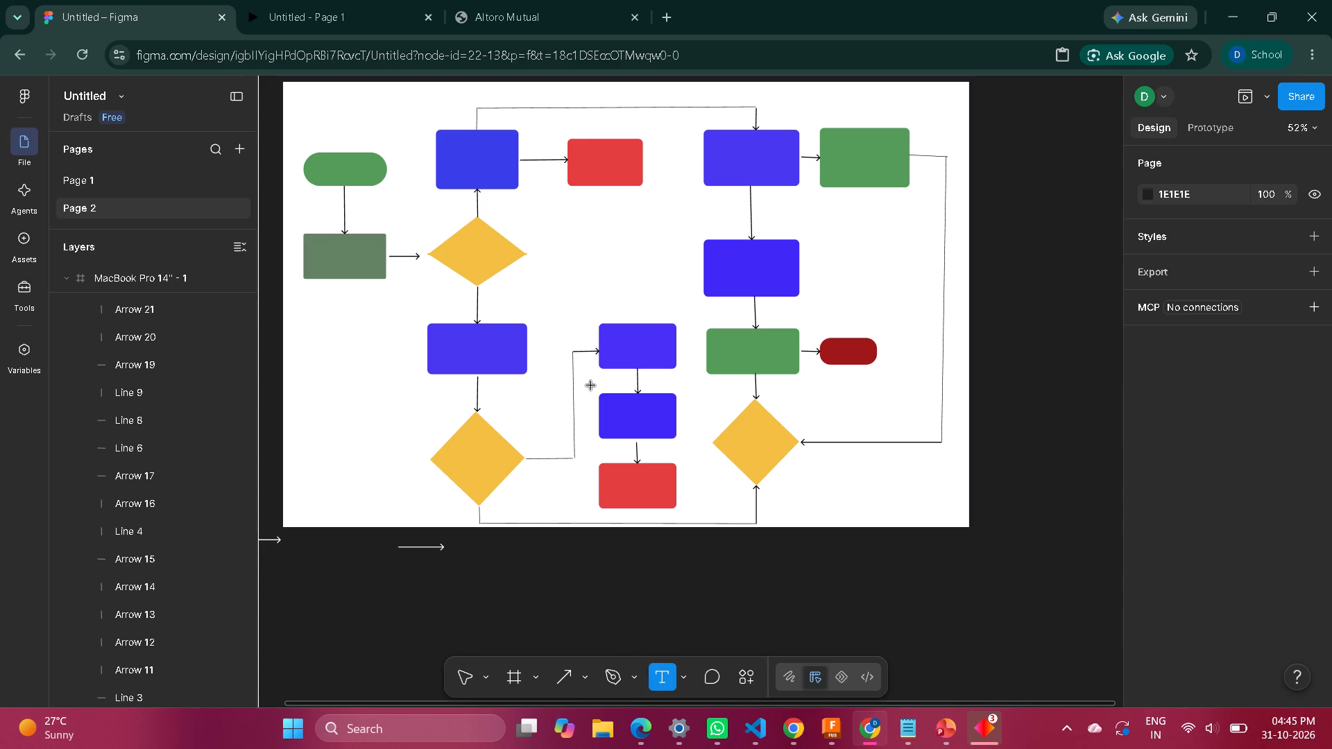
{"action": "left_click", "coordinate": [330, 169]}
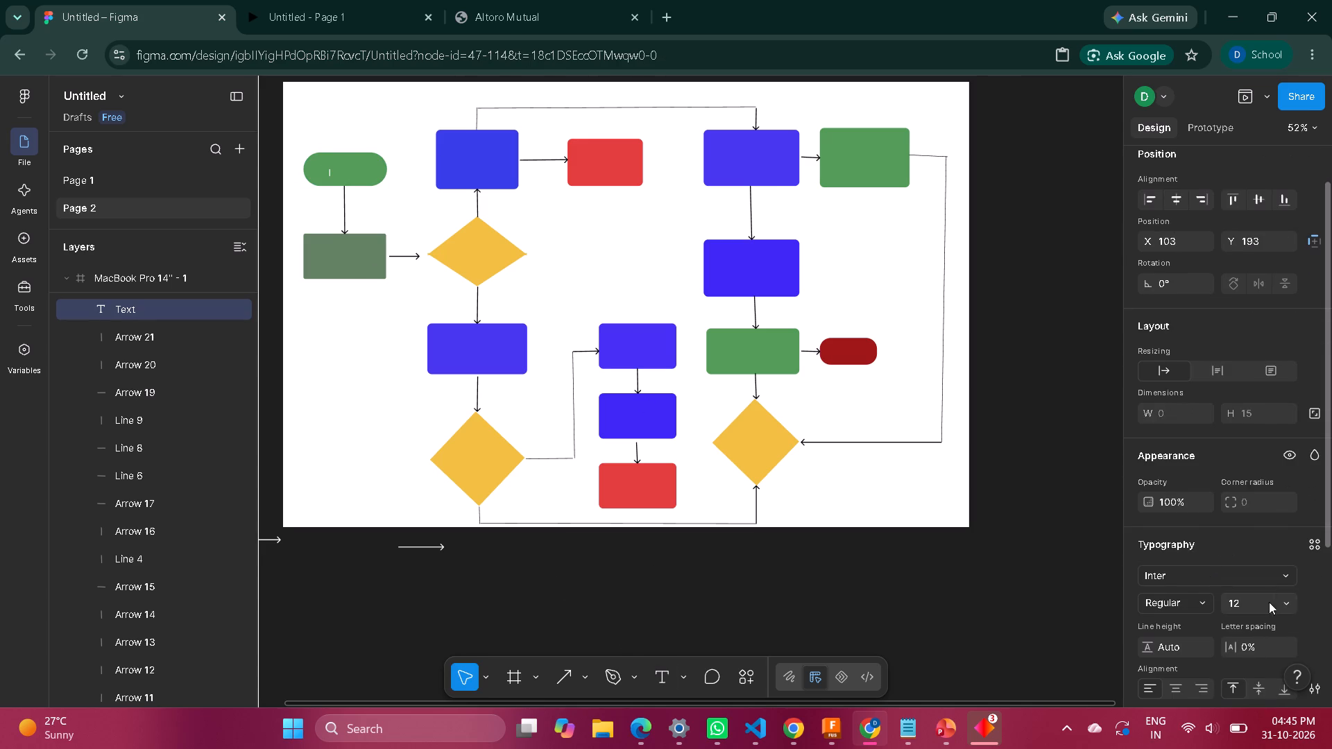
{"action": "left_click", "coordinate": [1289, 603]}
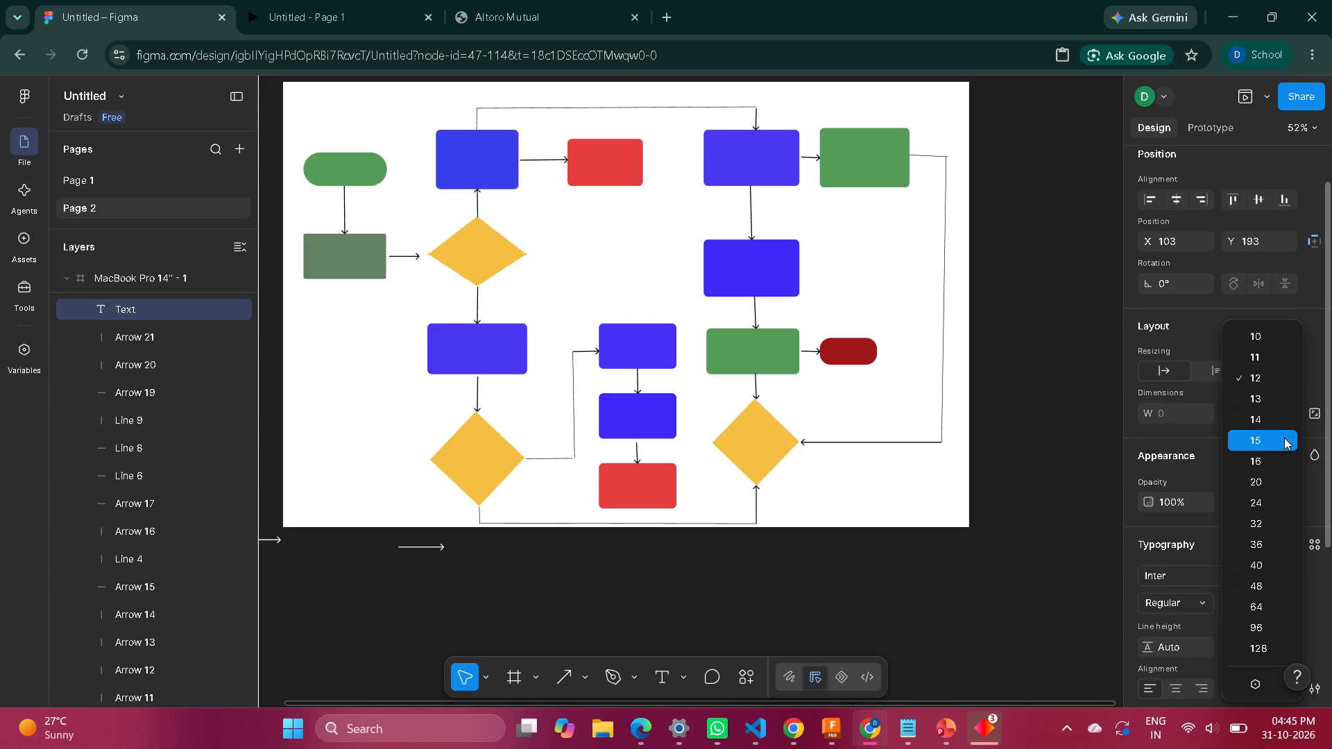
{"action": "left_click", "coordinate": [1280, 482]}
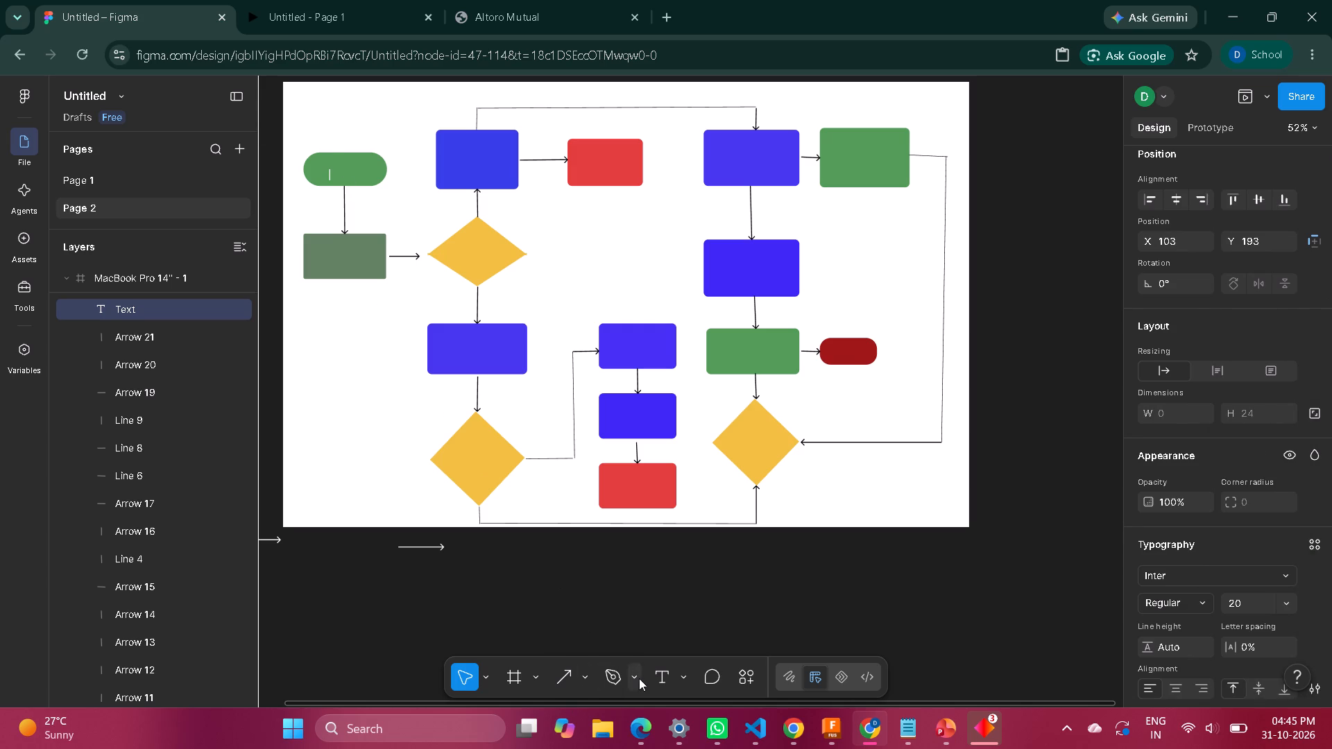
{"action": "left_click", "coordinate": [659, 682]}
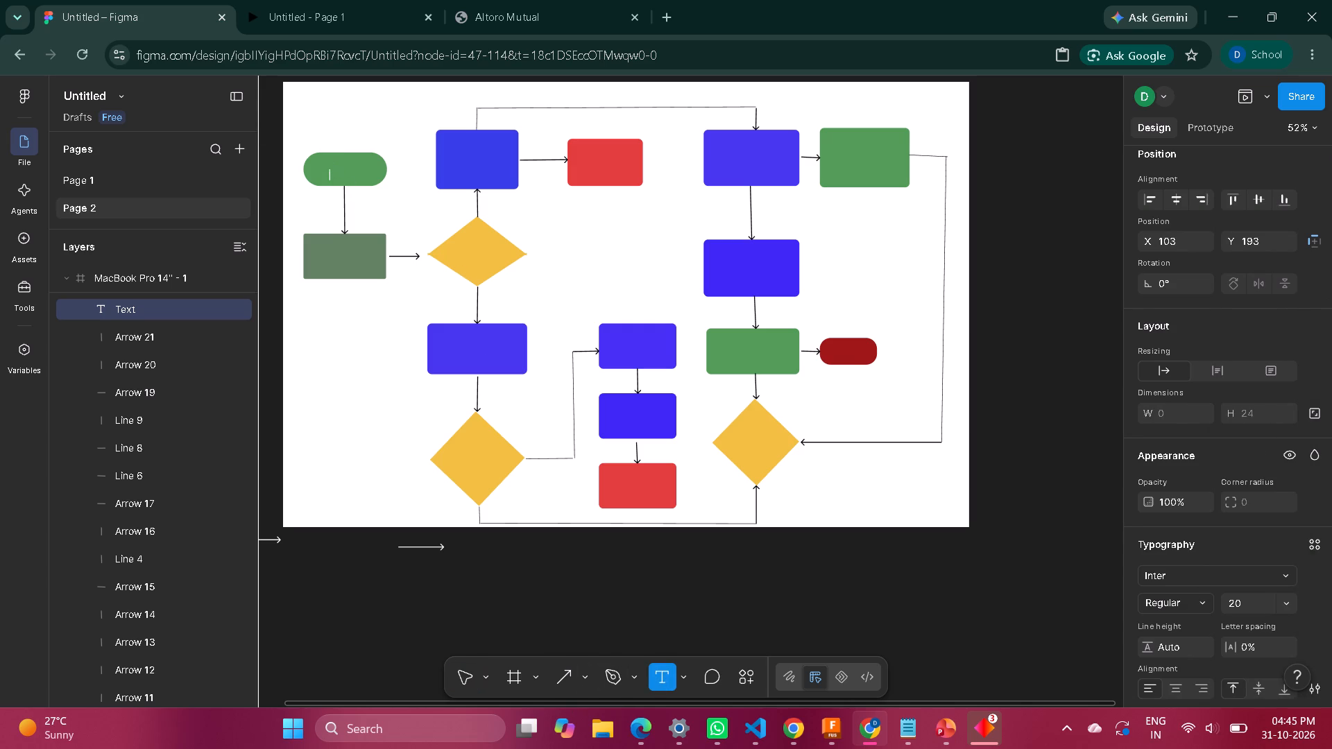
{"action": "type", "text": "STAT"}
{"action": "key", "text": "BackSpace"}
{"action": "type", "text": "RT"}
{"action": "left_click", "coordinate": [1159, 604]}
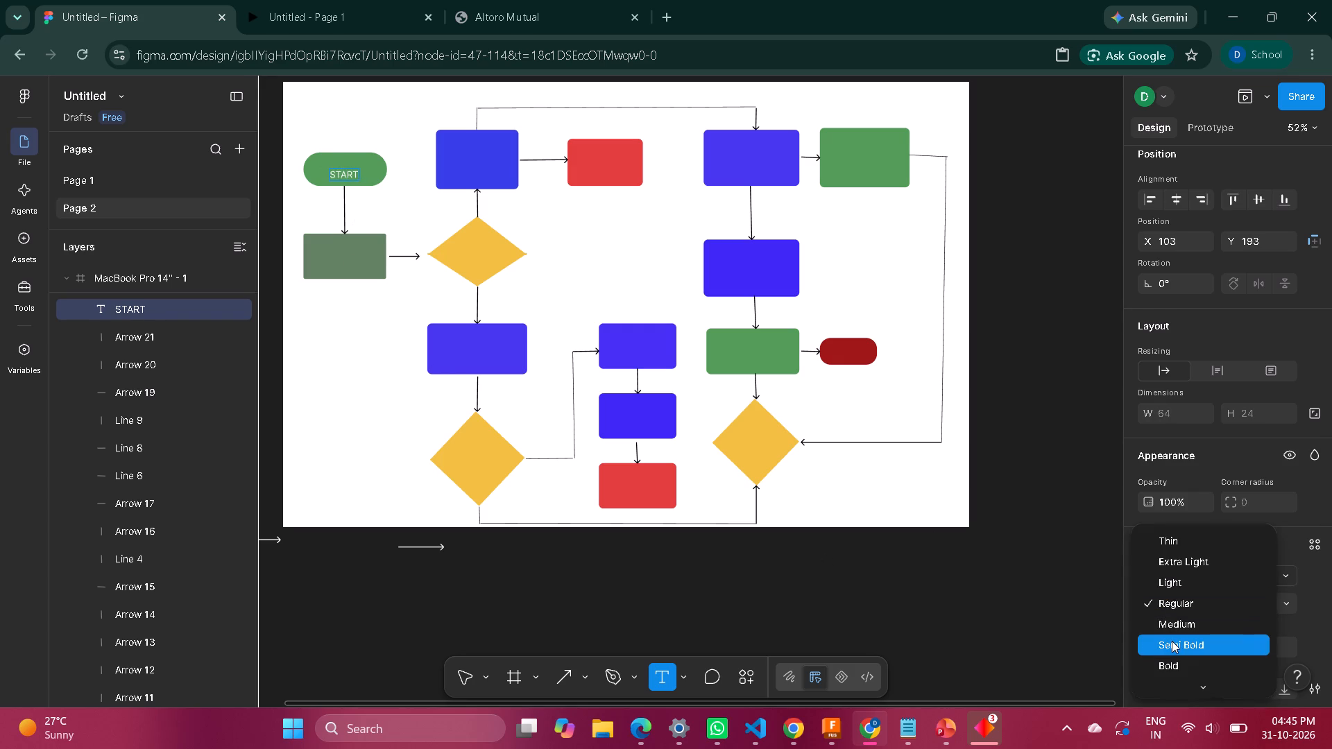
{"action": "left_click", "coordinate": [1172, 641]}
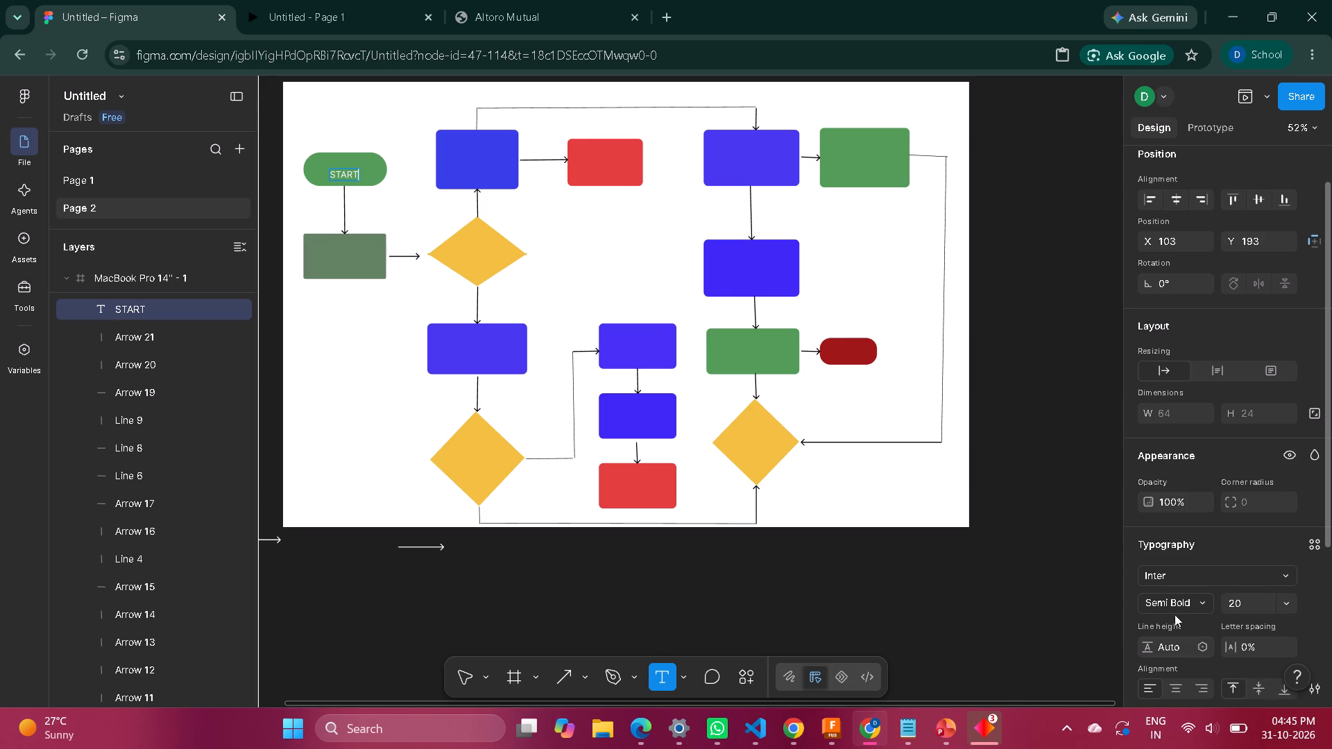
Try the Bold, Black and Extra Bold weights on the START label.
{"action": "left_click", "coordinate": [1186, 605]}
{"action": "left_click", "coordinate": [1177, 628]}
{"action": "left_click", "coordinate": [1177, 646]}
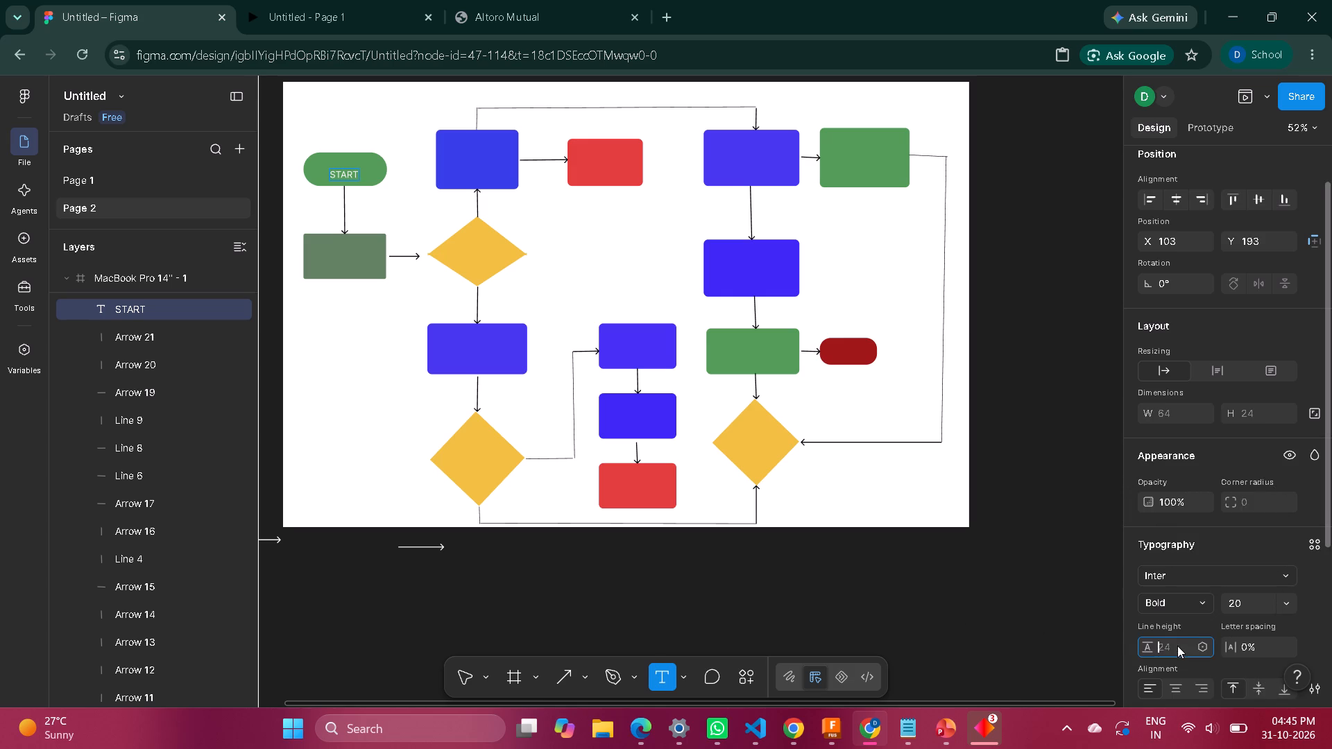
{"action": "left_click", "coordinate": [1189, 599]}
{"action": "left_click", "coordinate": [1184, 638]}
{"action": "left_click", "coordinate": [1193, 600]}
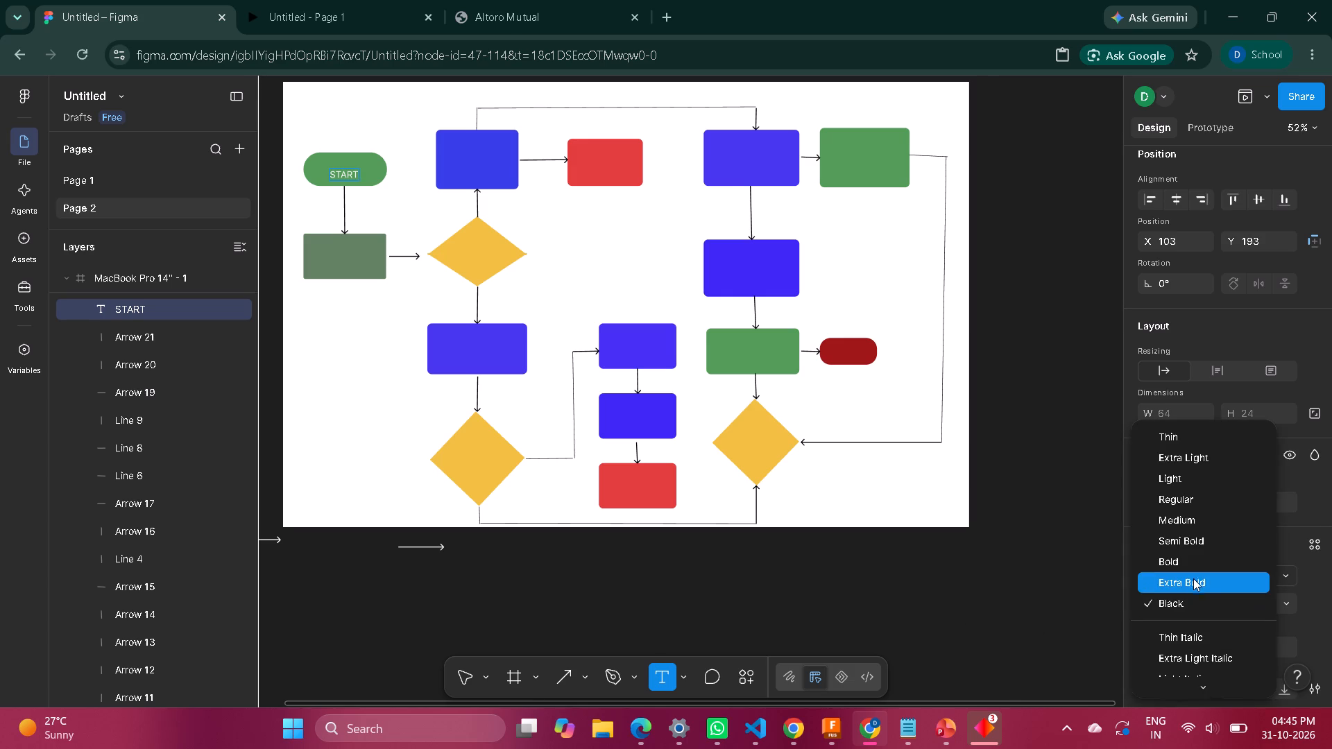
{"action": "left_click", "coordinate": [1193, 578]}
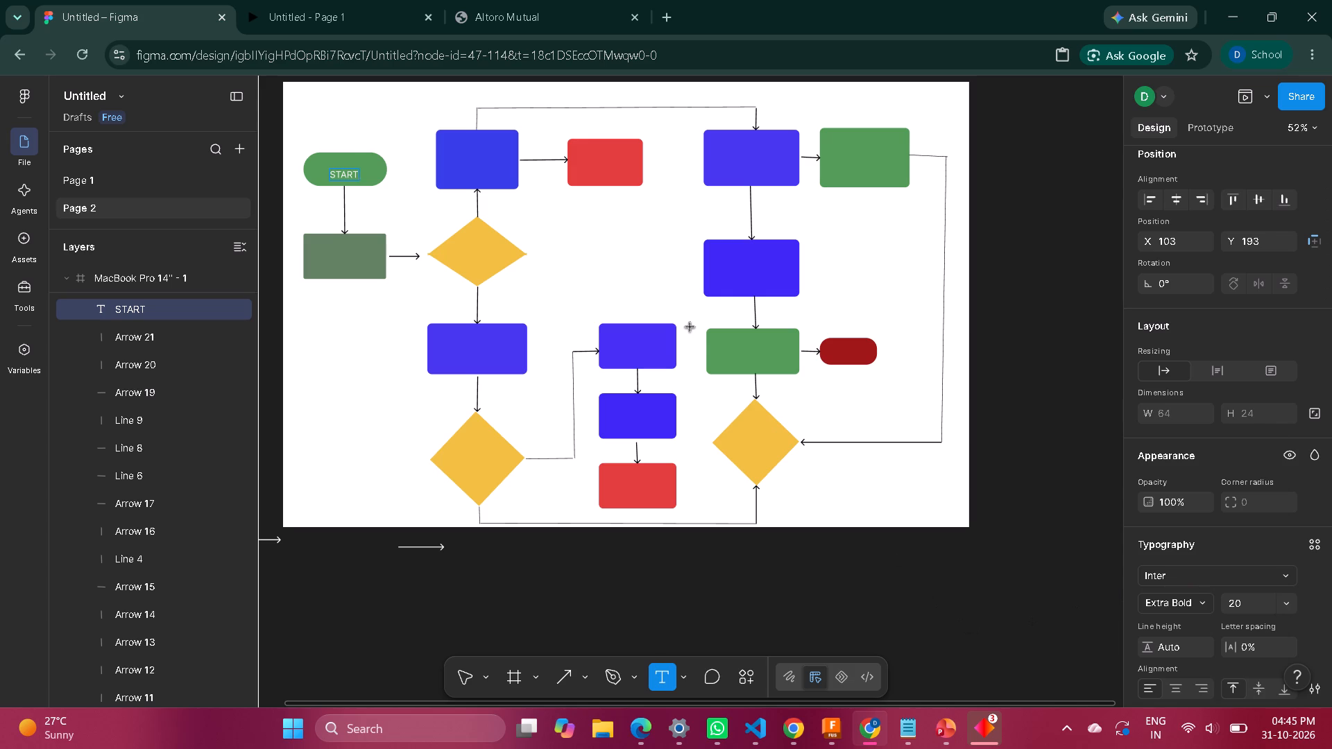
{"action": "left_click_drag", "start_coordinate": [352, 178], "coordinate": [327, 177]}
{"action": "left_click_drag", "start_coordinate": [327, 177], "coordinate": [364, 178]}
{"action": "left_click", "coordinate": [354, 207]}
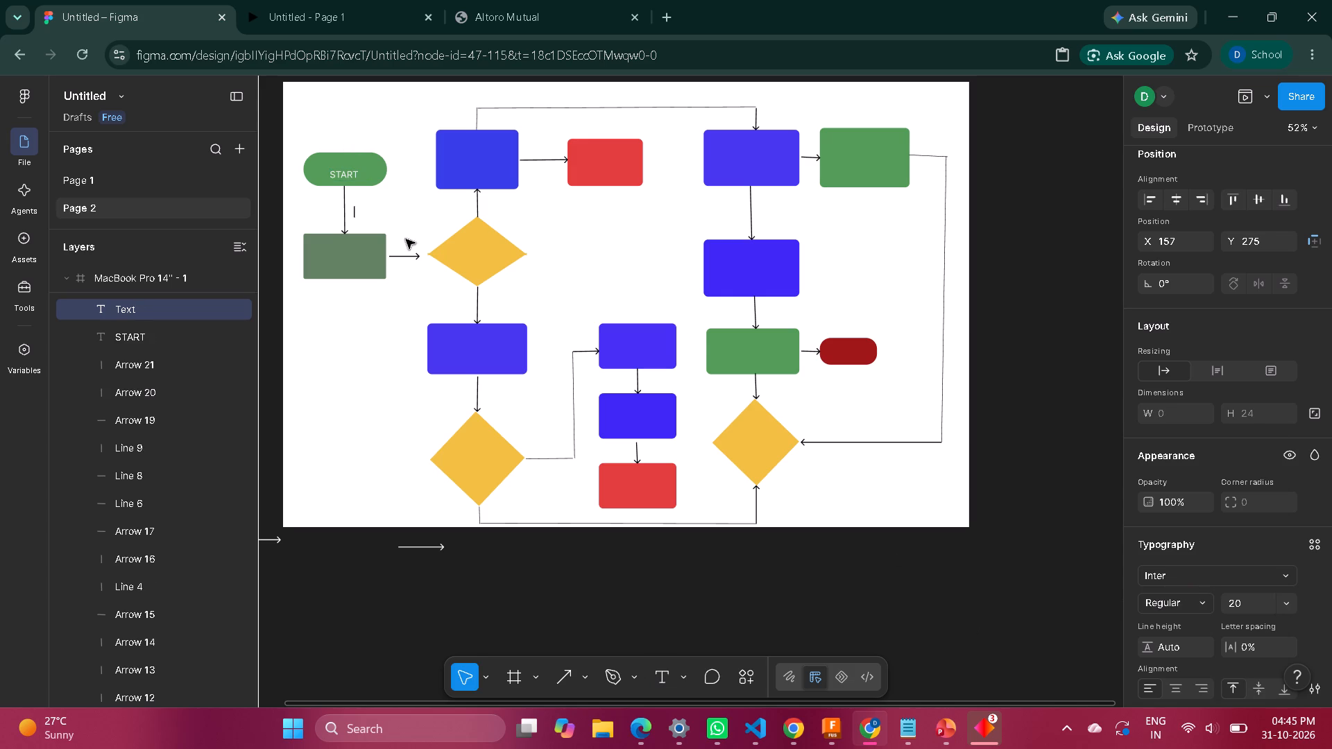
Set the START label's font size to 24 and centre it in the green rounded start shape.
{"action": "left_click", "coordinate": [348, 176]}
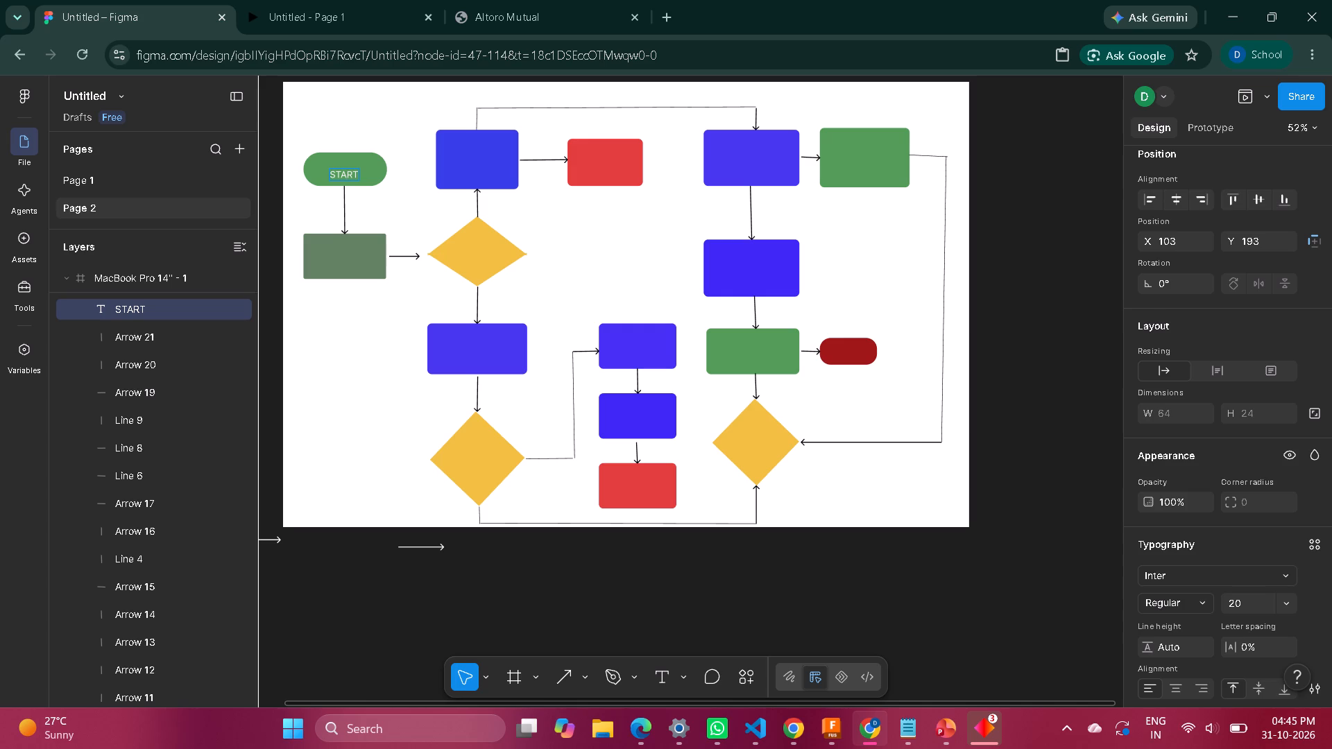
{"action": "left_click_drag", "start_coordinate": [357, 185], "coordinate": [355, 173]}
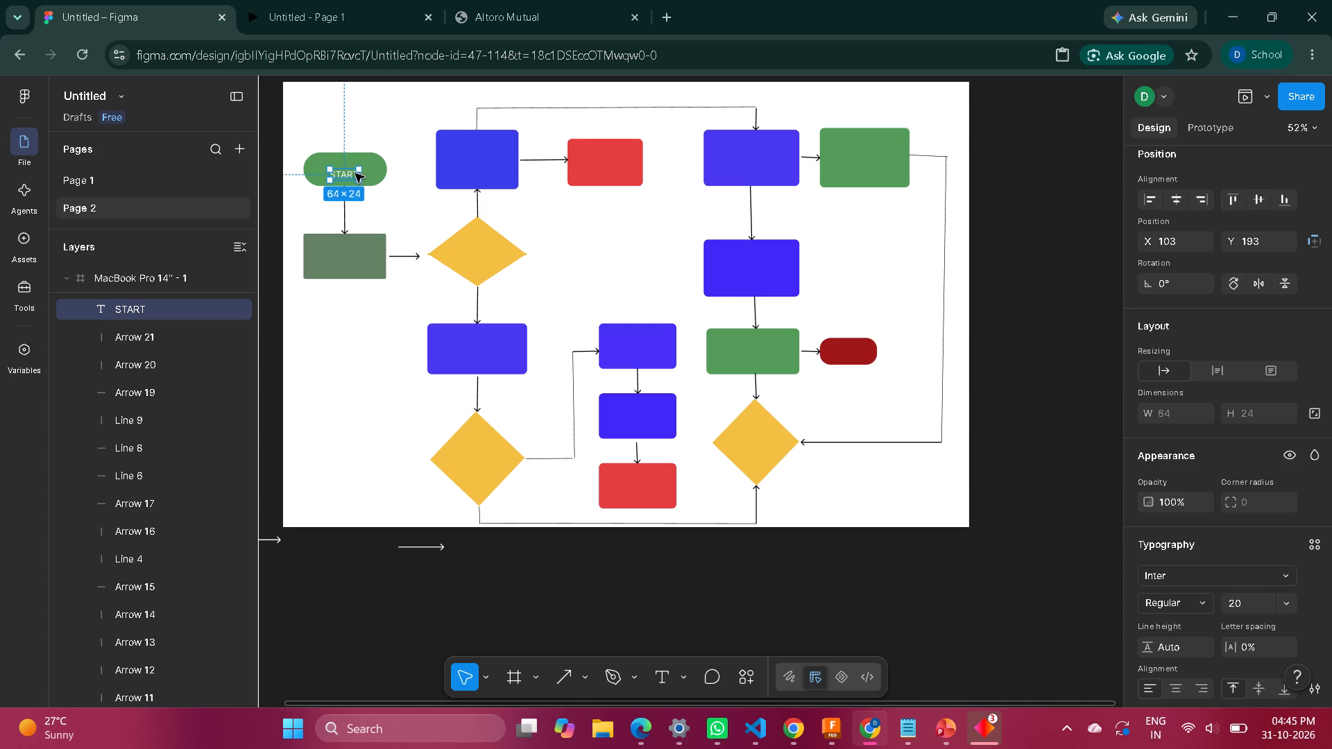
{"action": "left_click_drag", "start_coordinate": [355, 173], "coordinate": [353, 176]}
{"action": "left_click", "coordinate": [353, 176]}
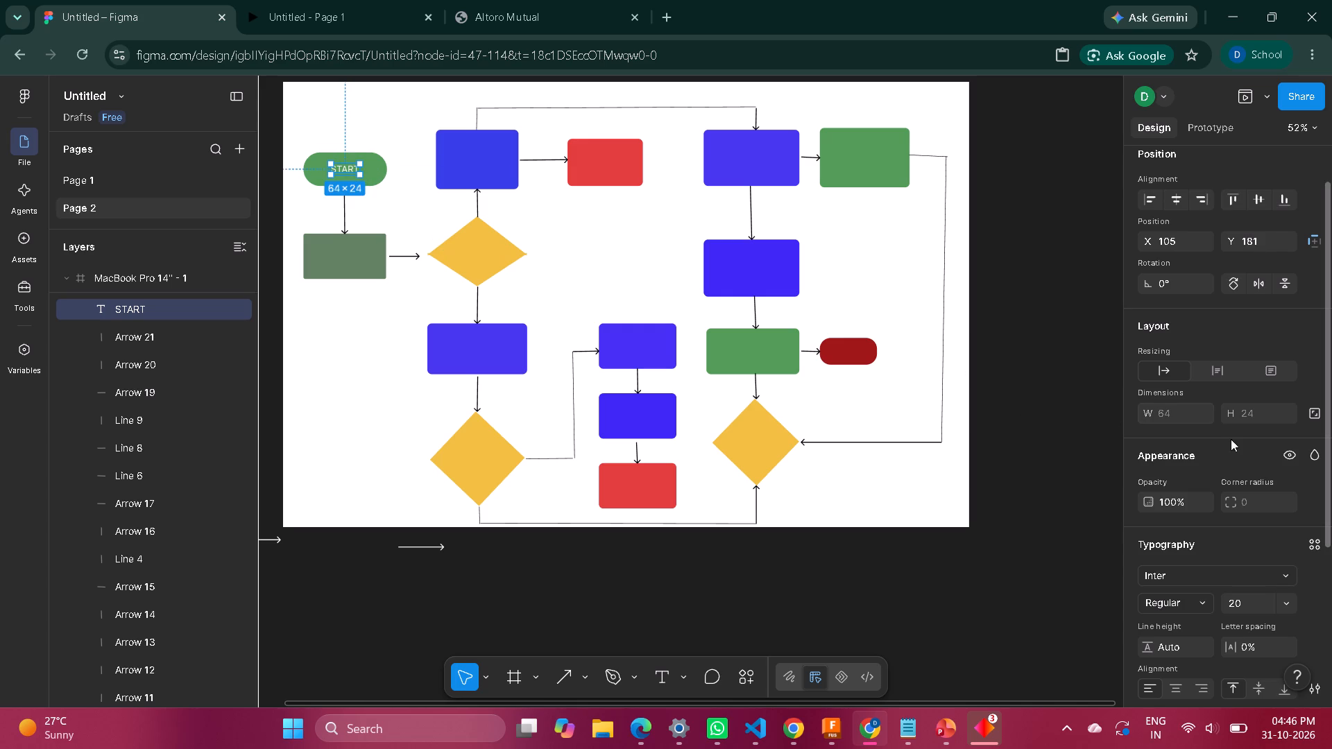
{"action": "left_click", "coordinate": [1286, 603]}
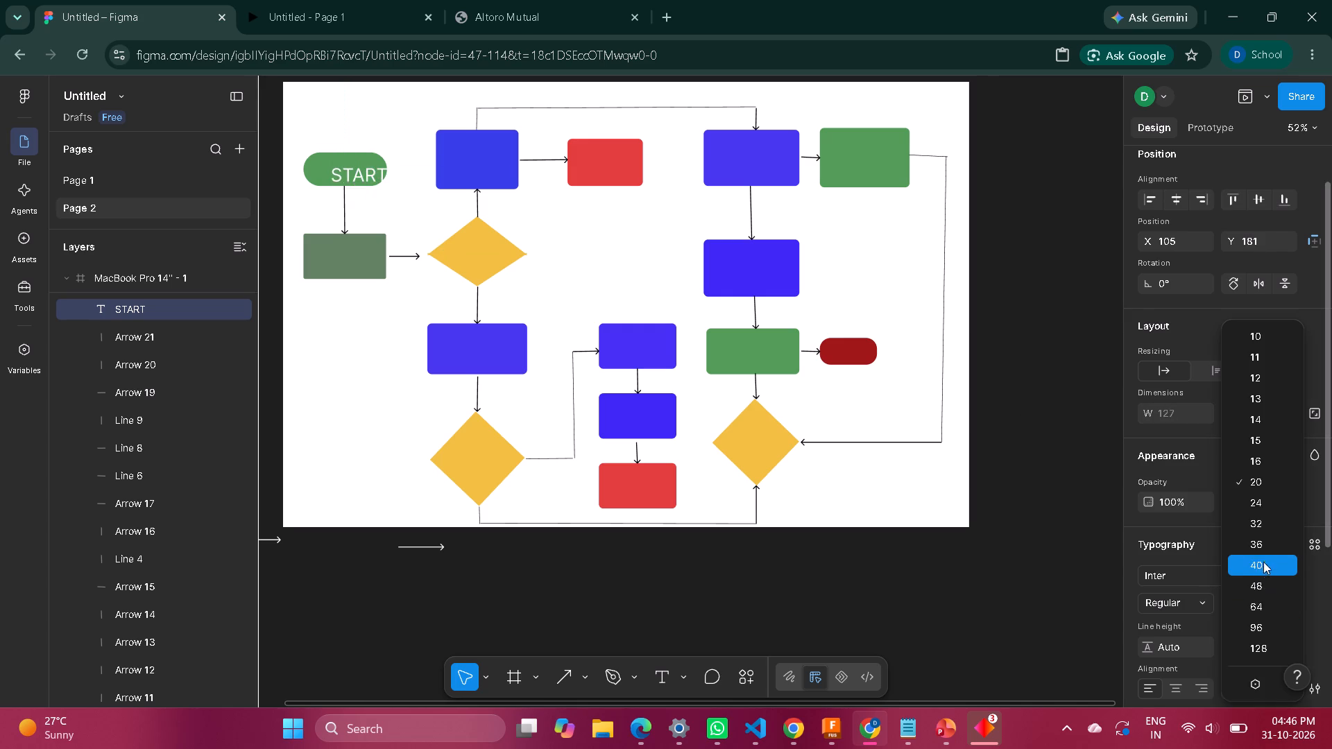
{"action": "left_click", "coordinate": [1270, 511]}
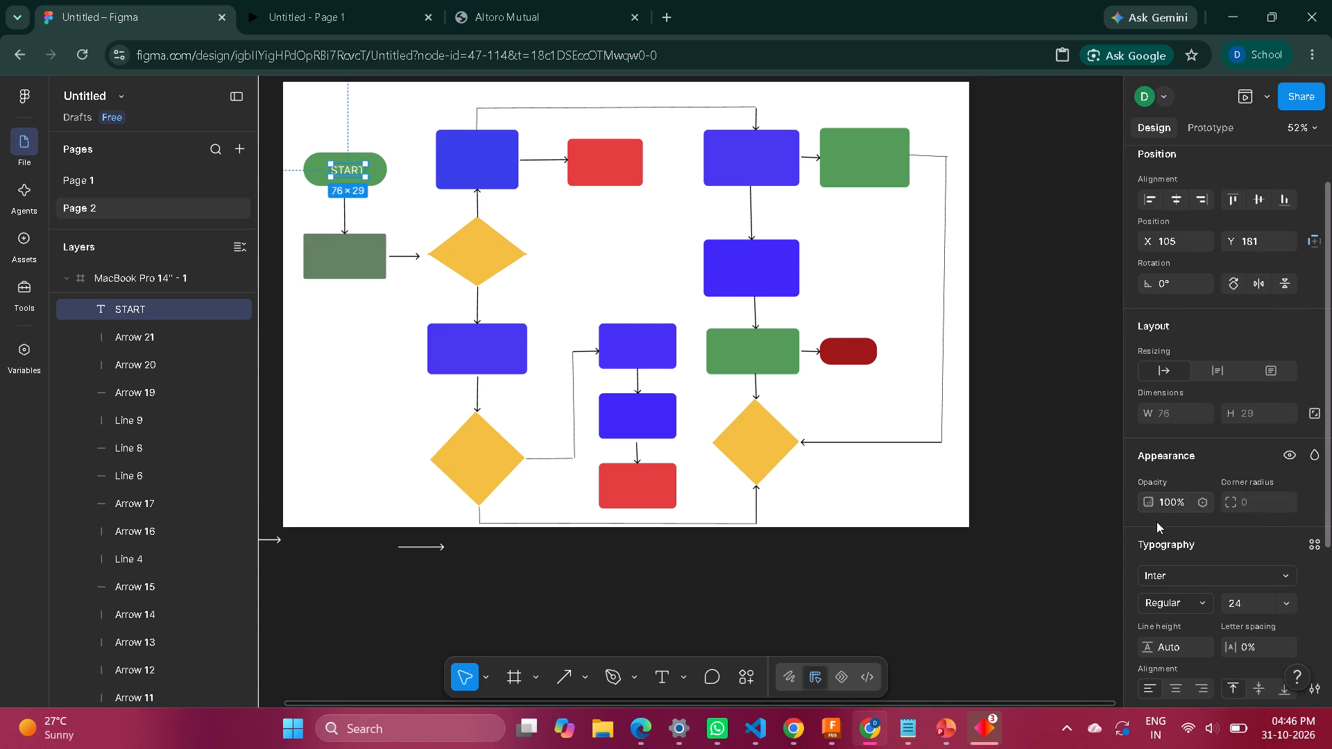
{"action": "left_click", "coordinate": [361, 171]}
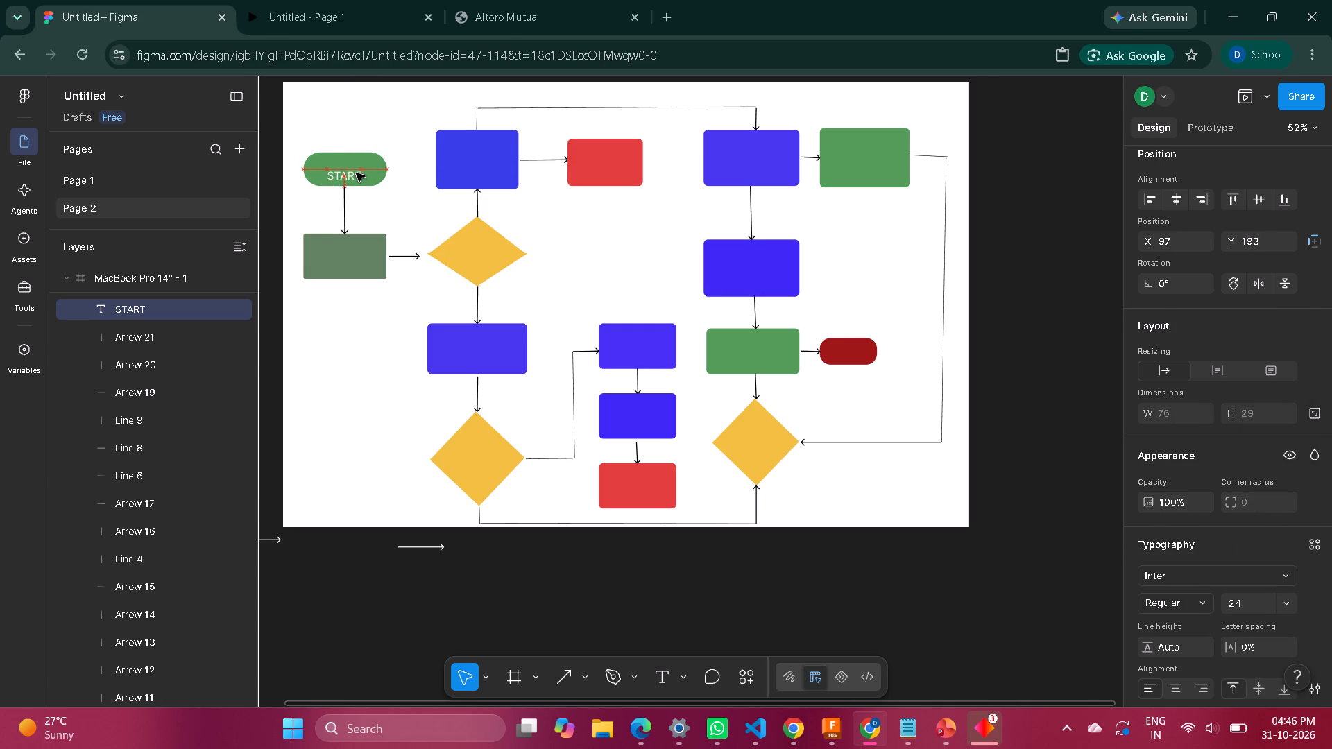
{"action": "left_click", "coordinate": [382, 223]}
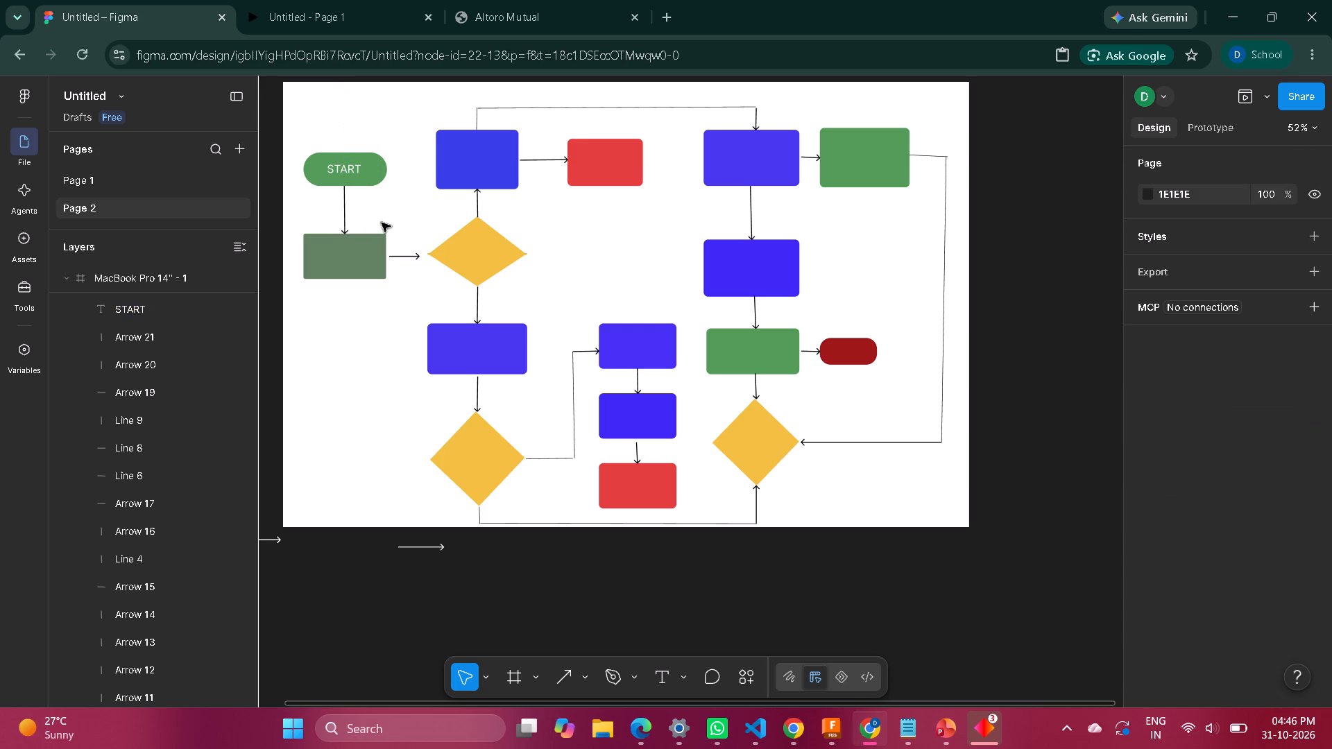
Set the START label's font weight to Semi Bold.
{"action": "double_click", "coordinate": [343, 170]}
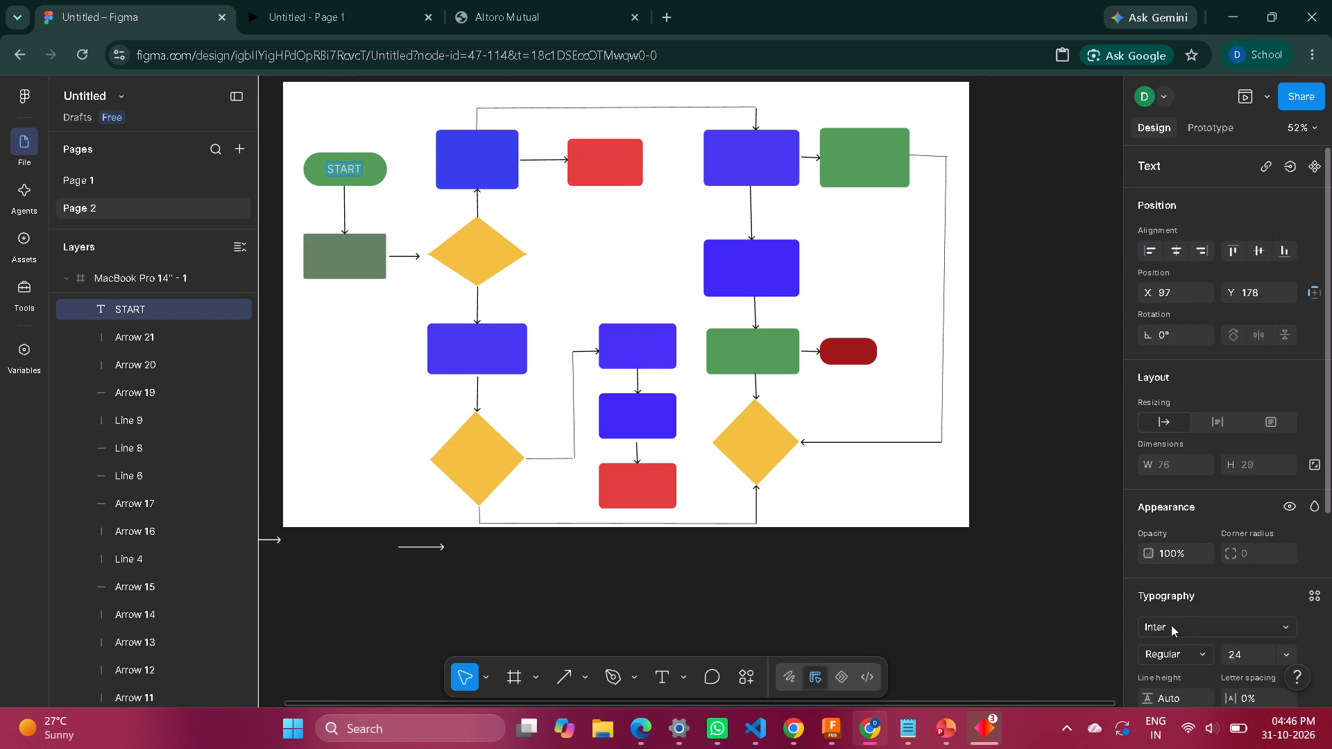
{"action": "left_click", "coordinate": [1175, 655]}
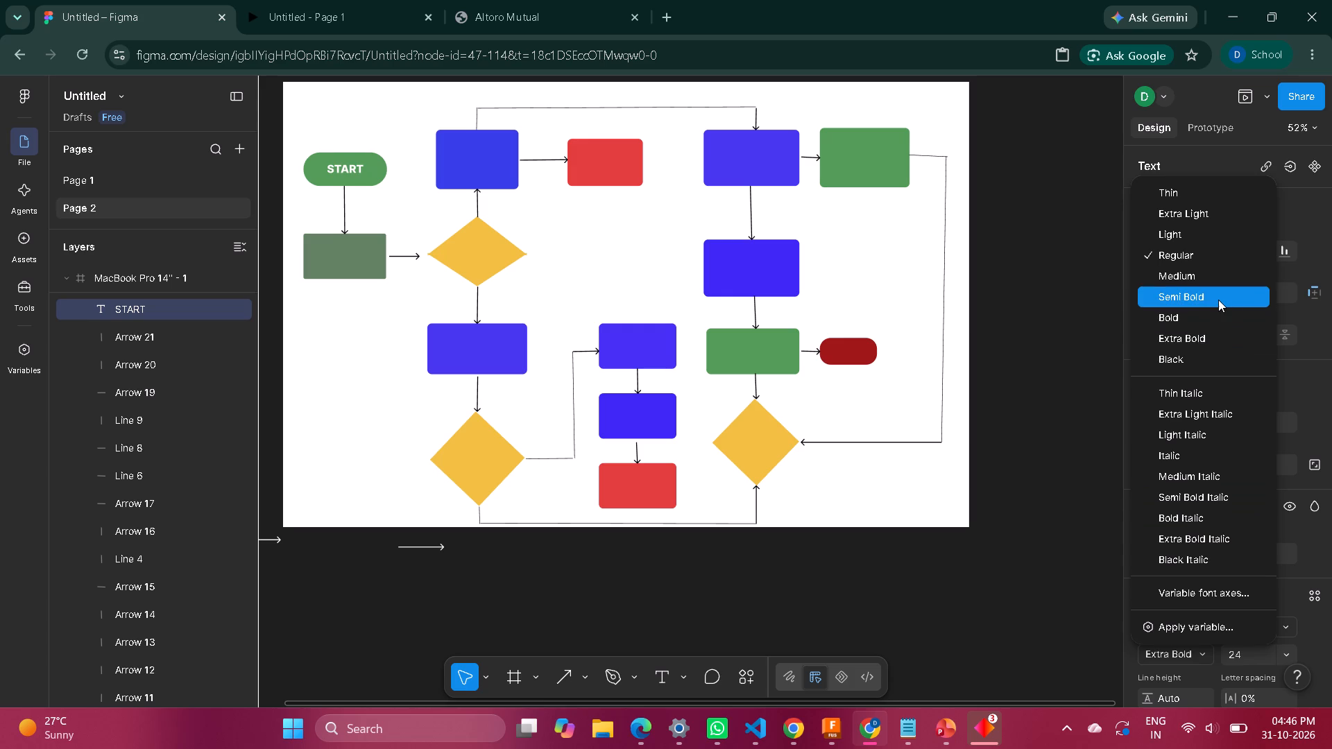
{"action": "left_click", "coordinate": [1218, 300]}
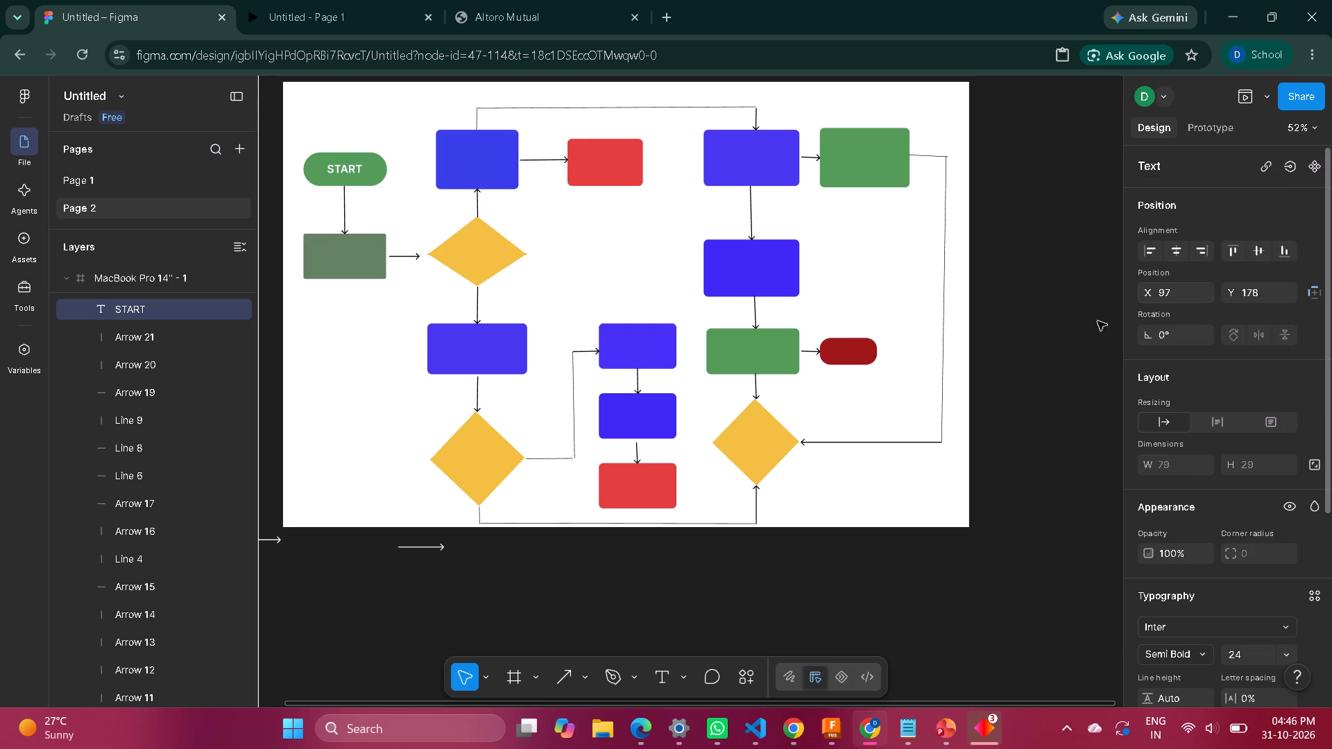
{"action": "left_click", "coordinate": [1078, 327]}
{"action": "left_click", "coordinate": [1078, 327]}
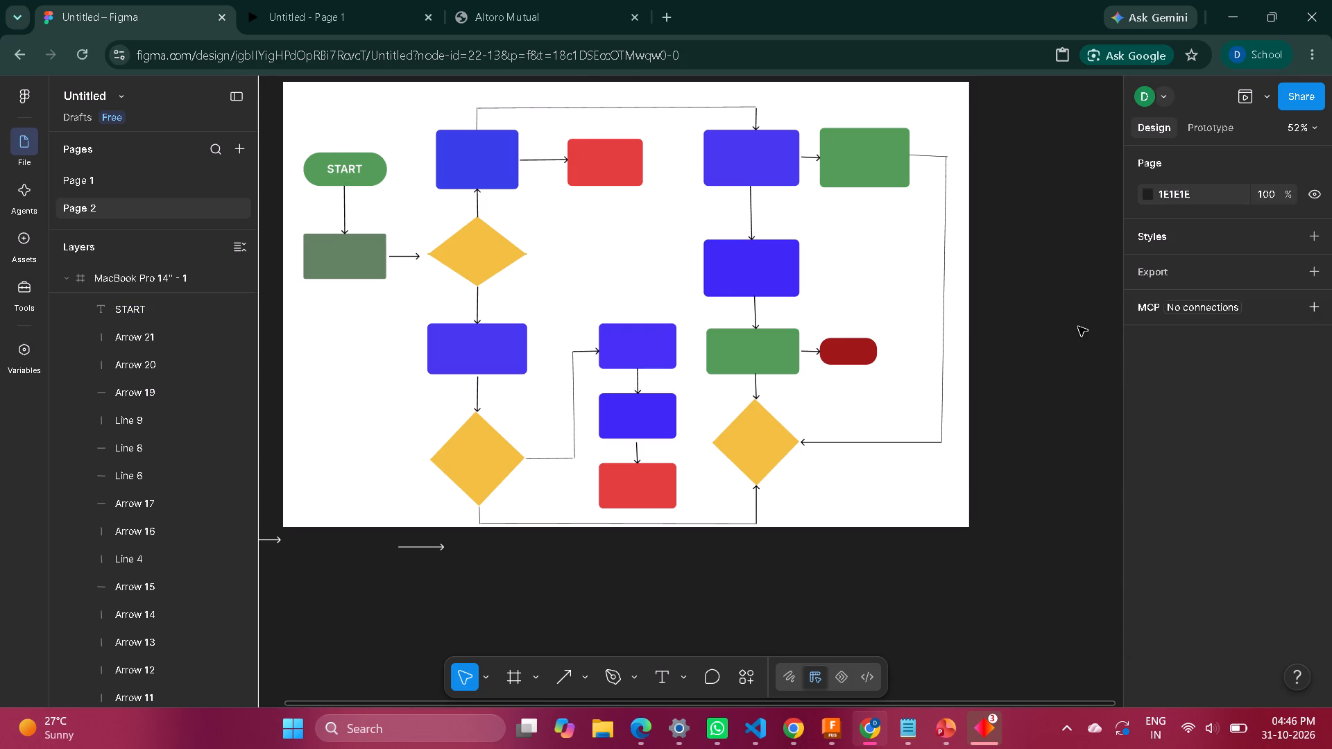
Add a "Sign up" text label in the grey-green rectangle below the start shape.
{"action": "left_click", "coordinate": [688, 671]}
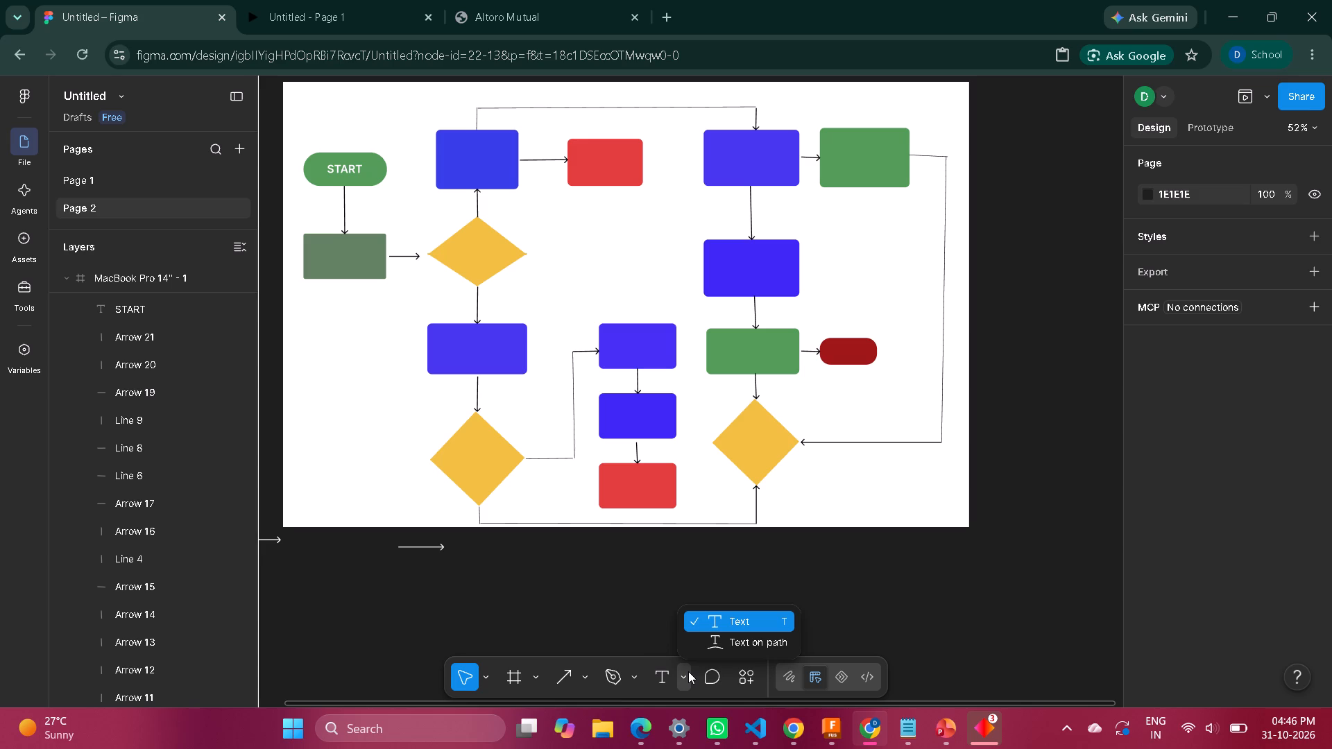
{"action": "left_click", "coordinate": [688, 671]}
{"action": "left_click", "coordinate": [662, 679]}
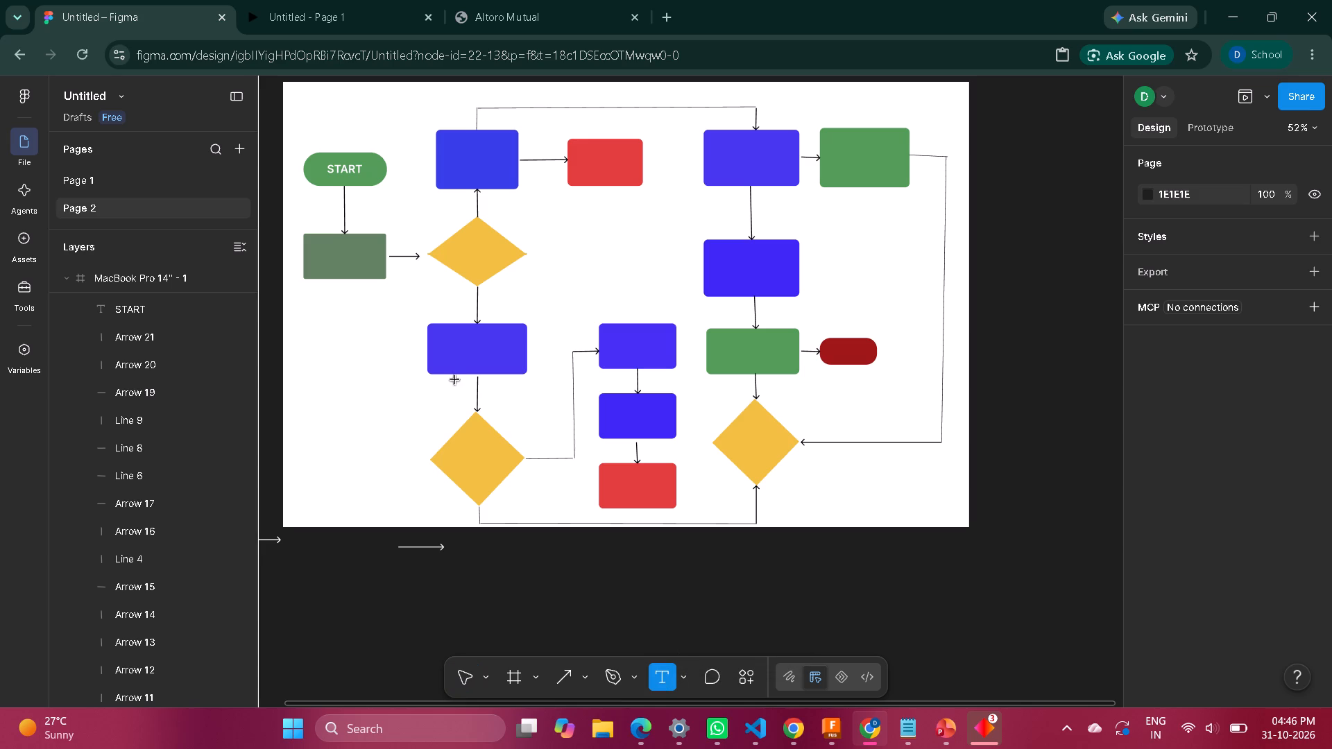
{"action": "left_click", "coordinate": [325, 250]}
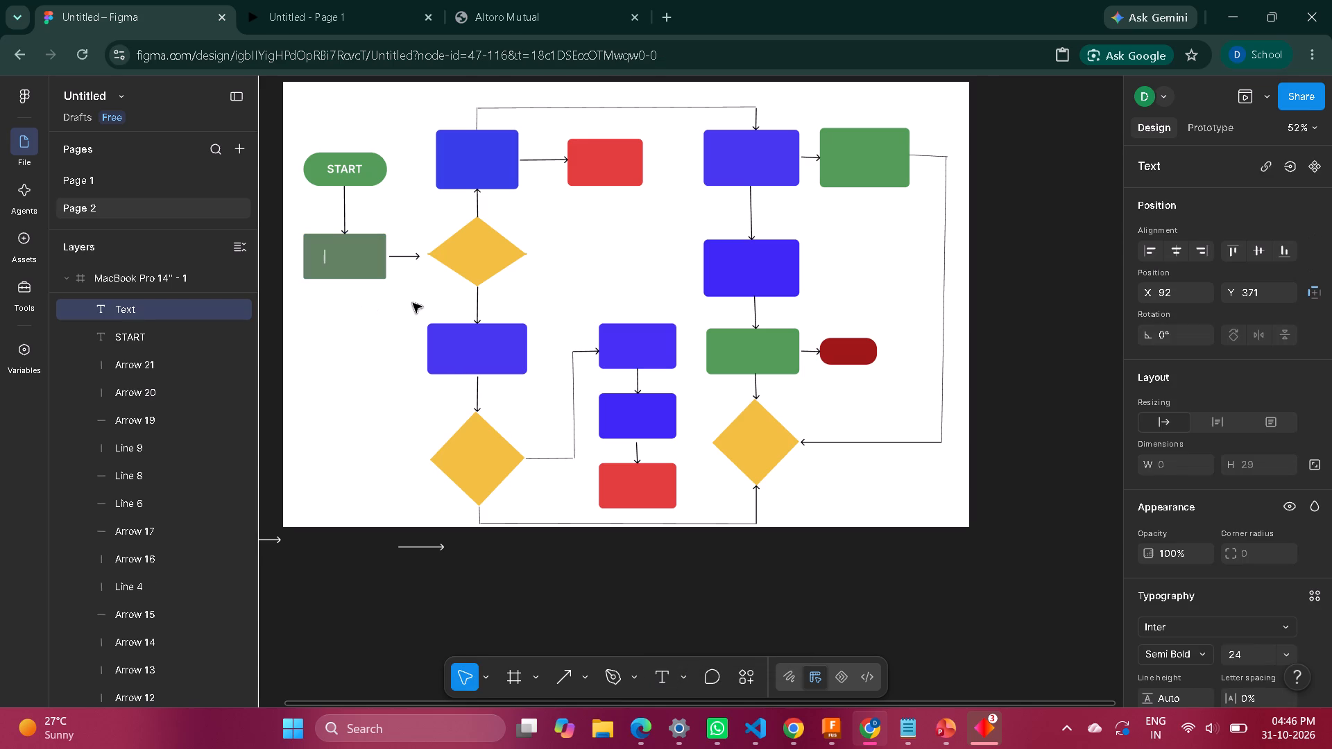
{"action": "type", "text": "ign"}
{"action": "key", "text": "space"}
{"action": "type", "text": "uop"}
{"action": "key", "text": "BackSpace"}
{"action": "key", "text": "BackSpace"}
{"action": "key", "text": "p"}
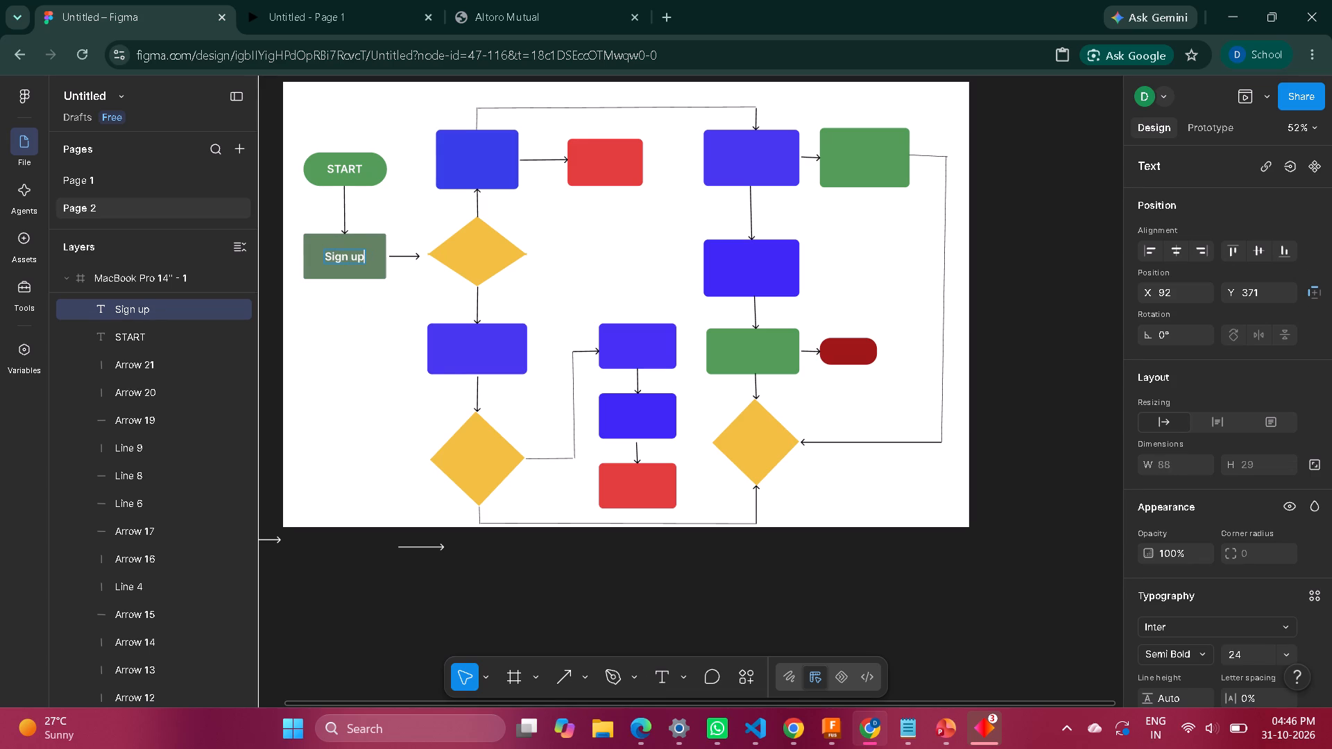
{"action": "left_click", "coordinate": [545, 211]}
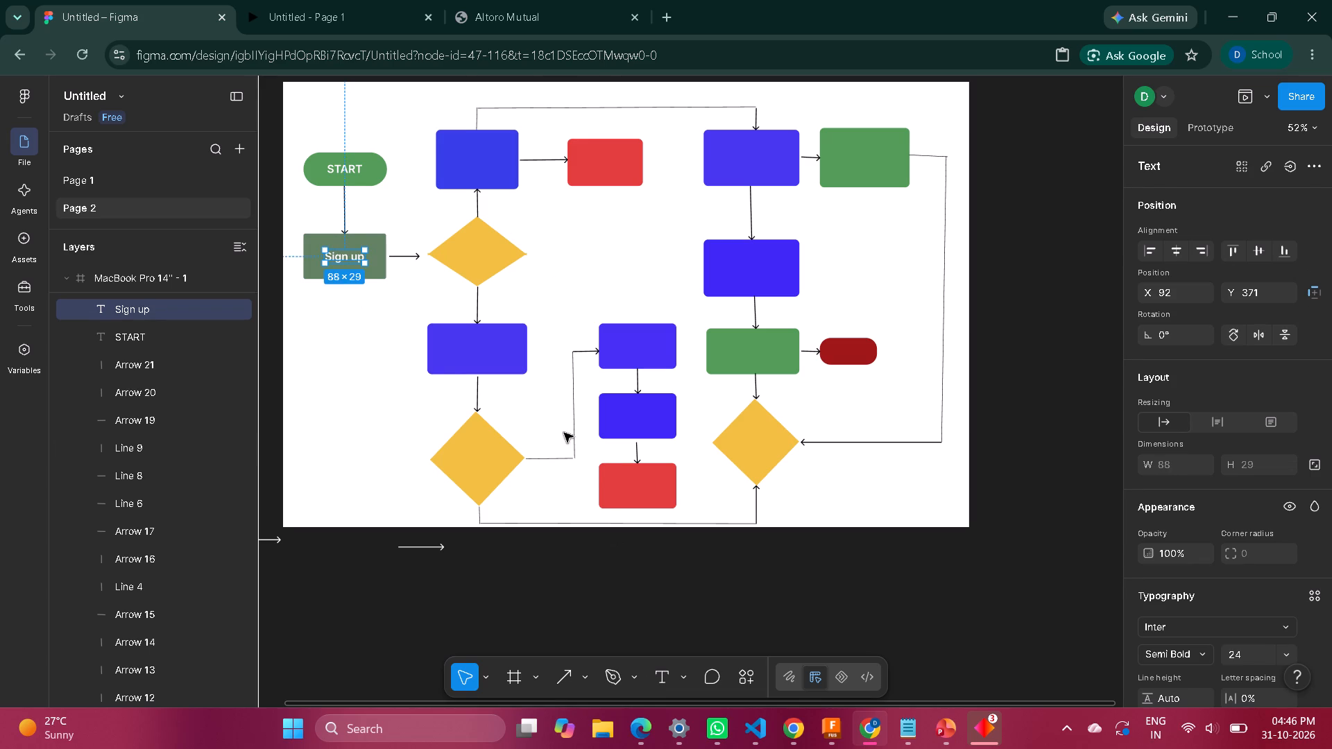
{"action": "double_click", "coordinate": [564, 433]}
Add a two-line text label "Want to Register?" in the blue rectangle above the upper amber diamond.
{"action": "left_click", "coordinate": [672, 673]}
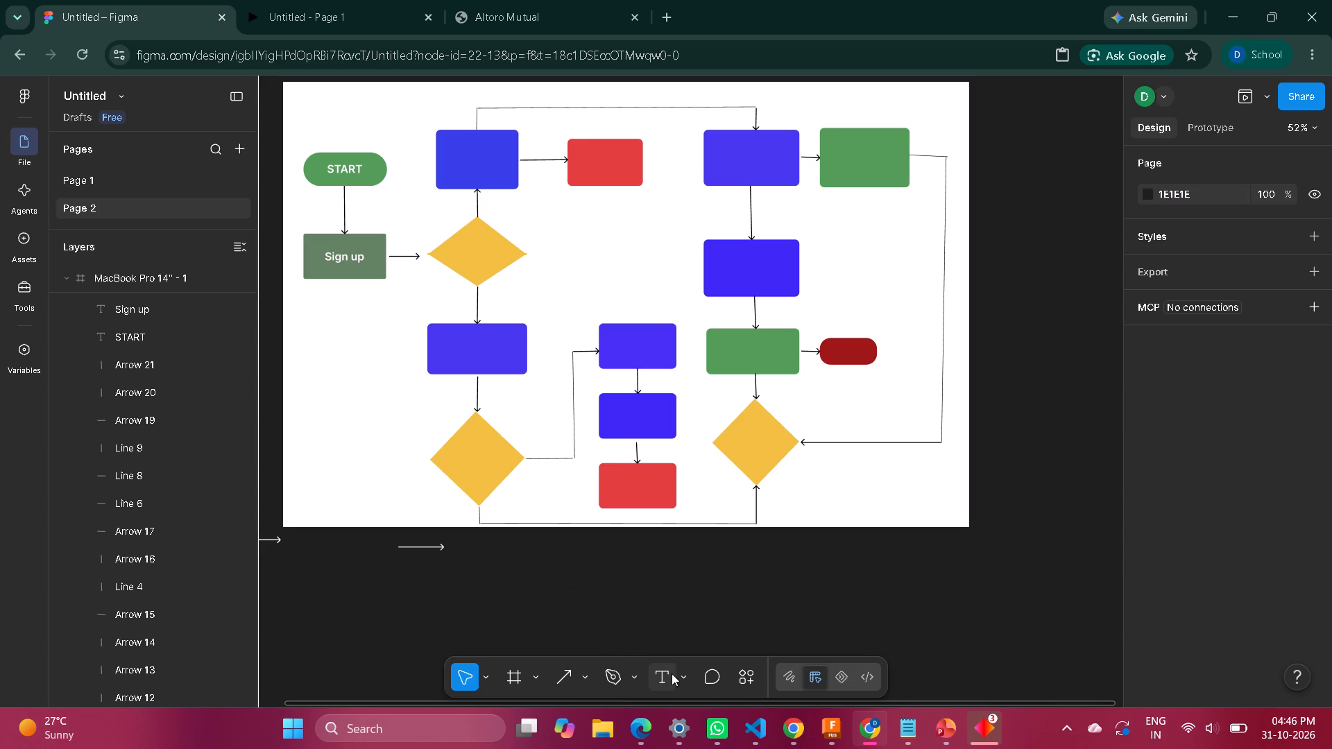
{"action": "left_click", "coordinate": [461, 155]}
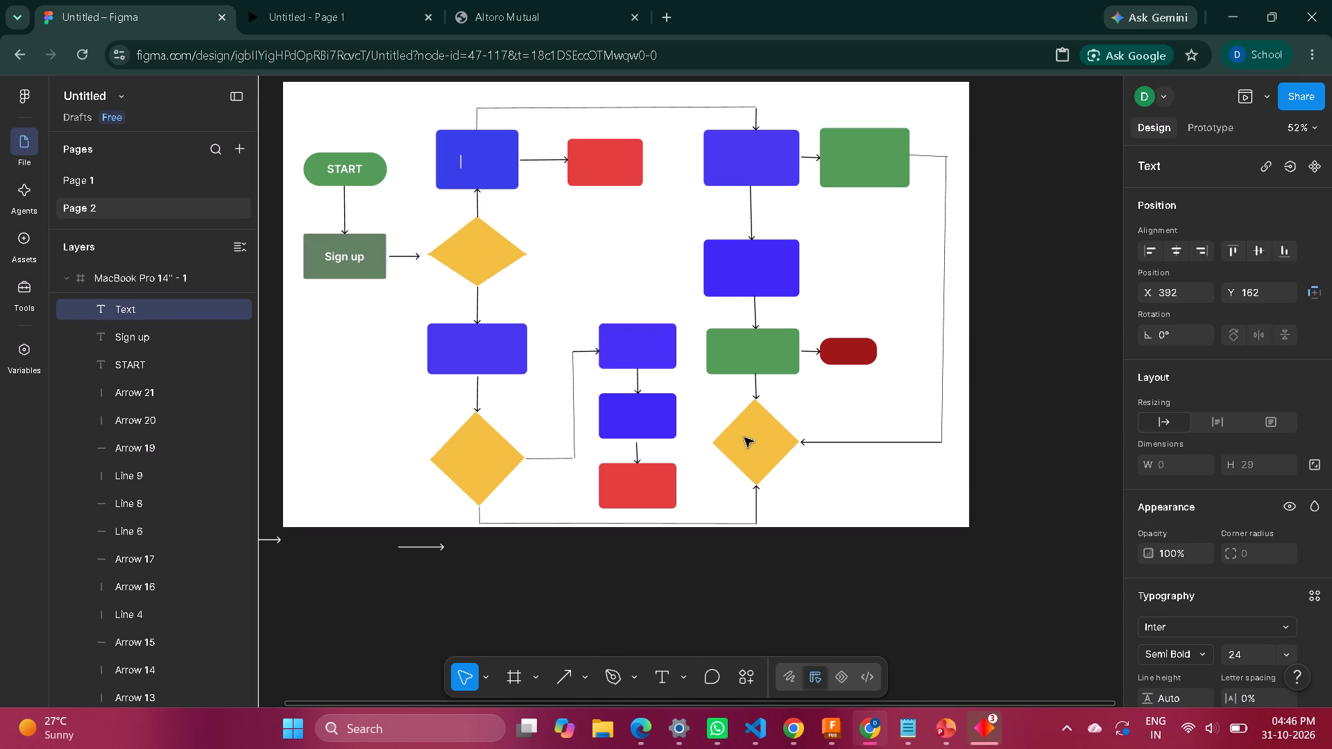
{"action": "type", "text": "want"}
{"action": "key", "text": "space"}
{"action": "key", "text": "BackSpace"}
{"action": "key", "text": "BackSpace"}
{"action": "key", "text": "BackSpace"}
{"action": "key", "text": "BackSpace"}
{"action": "key", "text": "BackSpace"}
{"action": "key", "text": "BackSpace"}
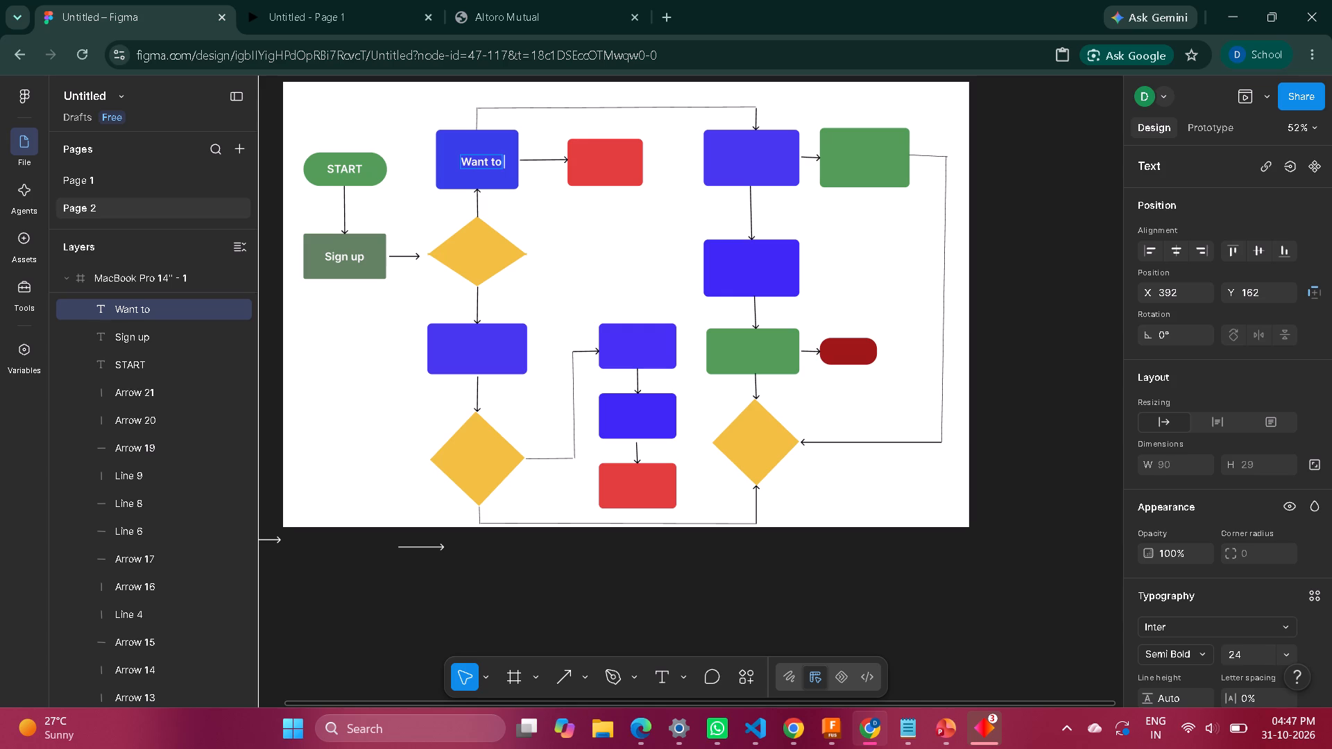
{"action": "key", "text": "Return"}
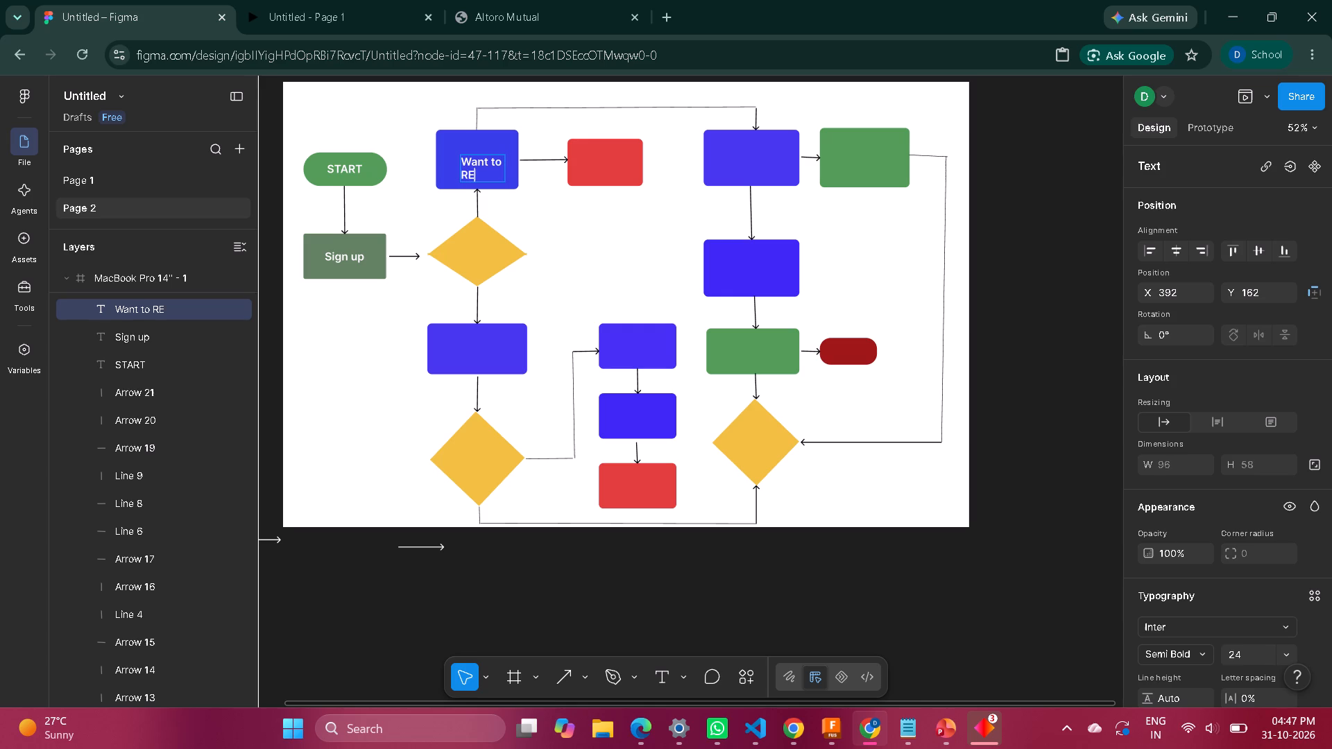
{"action": "key", "text": "BackSpace"}
{"action": "type", "text": "egister"}
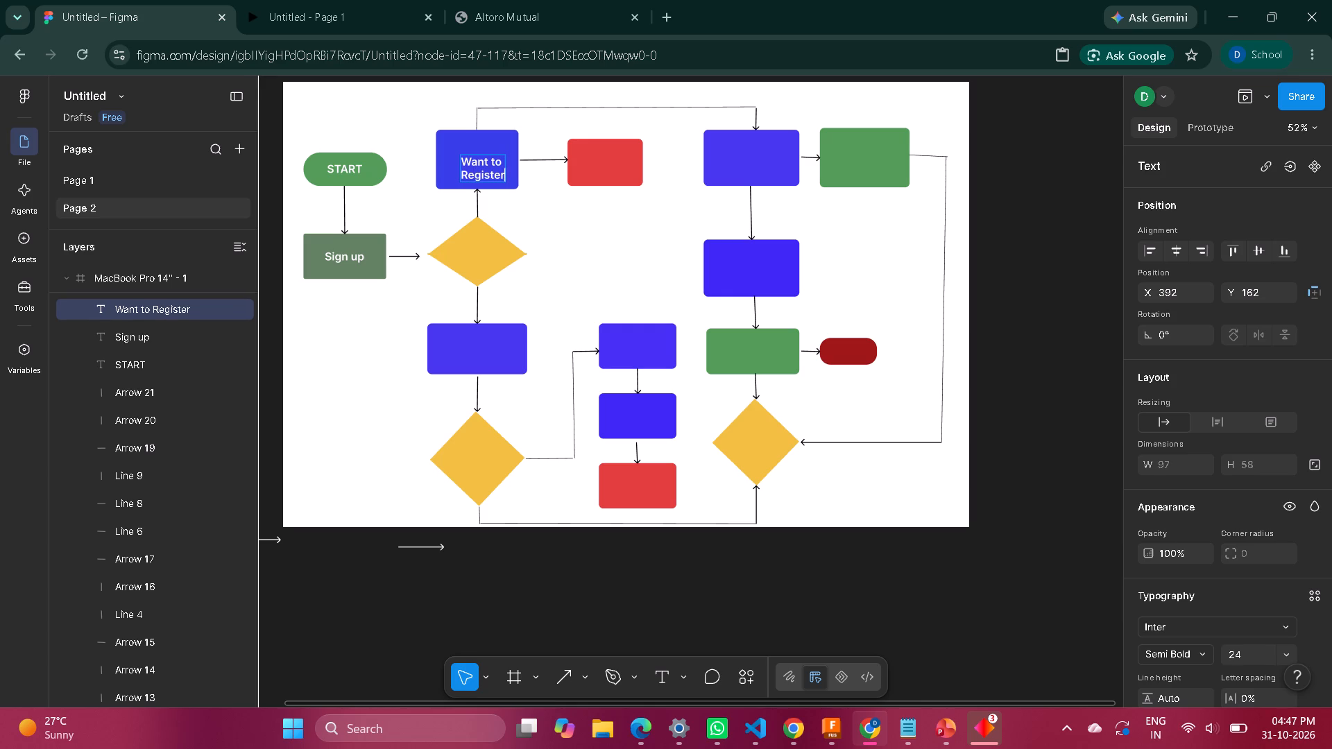
{"action": "key", "text": "shift+question"}
Reposition the "Want to Register?" label so it sits centred in the blue rectangle above the upper amber diamond.
{"action": "left_click", "coordinate": [1181, 250]}
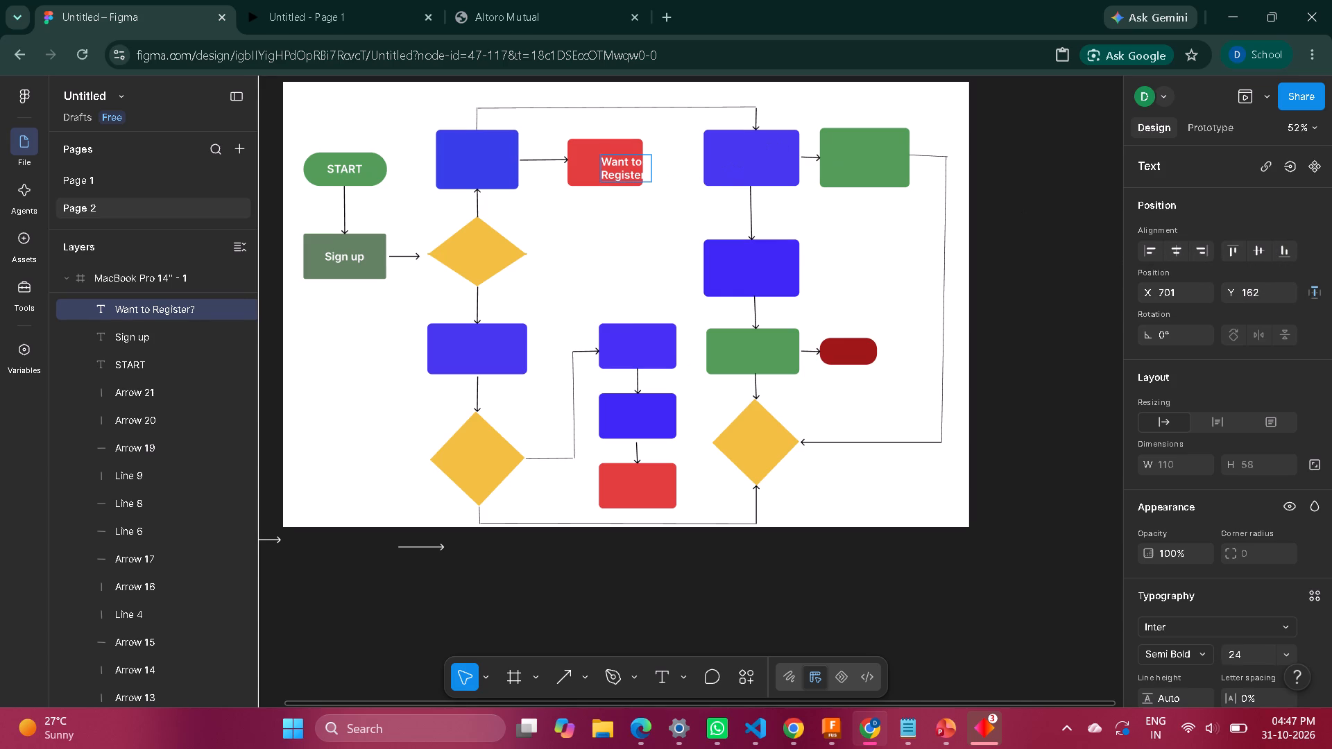
{"action": "left_click_drag", "start_coordinate": [618, 166], "coordinate": [590, 157]}
{"action": "left_click_drag", "start_coordinate": [668, 230], "coordinate": [656, 196]}
{"action": "left_click_drag", "start_coordinate": [656, 196], "coordinate": [641, 195]}
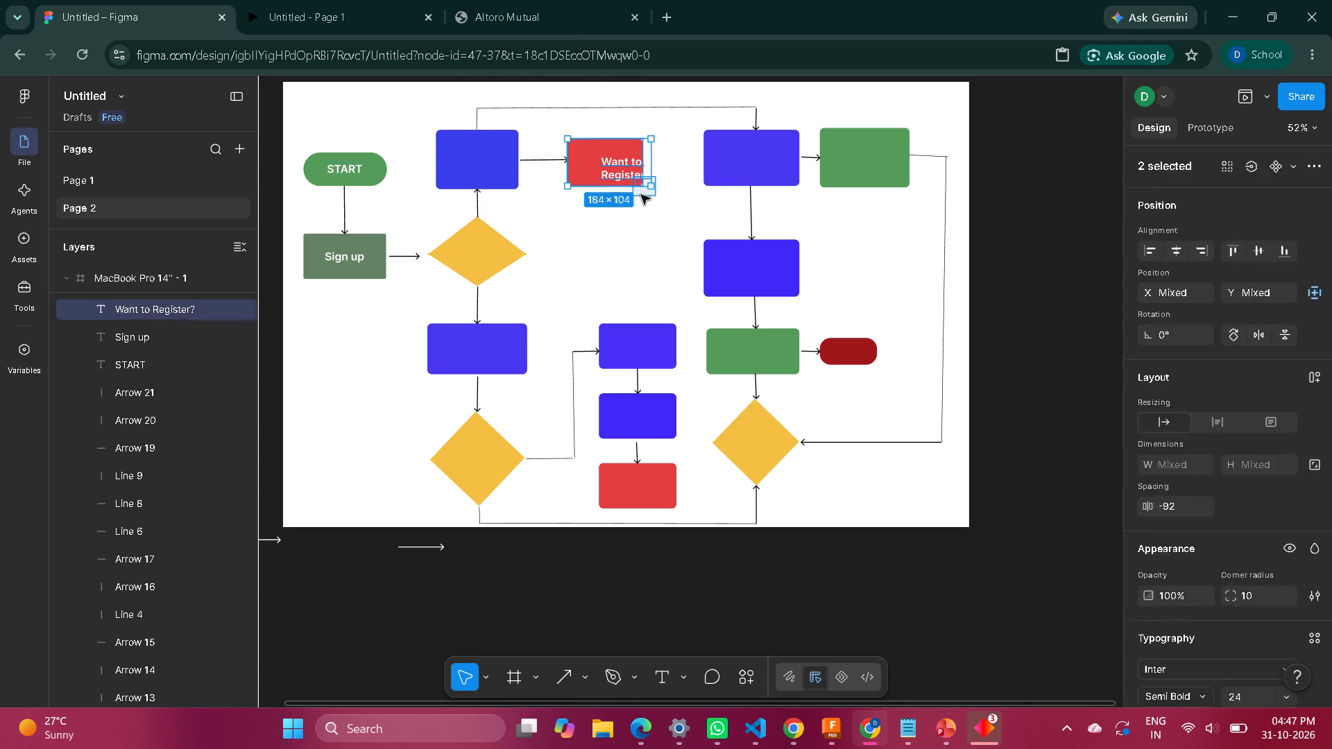
{"action": "left_click_drag", "start_coordinate": [641, 195], "coordinate": [592, 157]}
{"action": "left_click", "coordinate": [700, 238]}
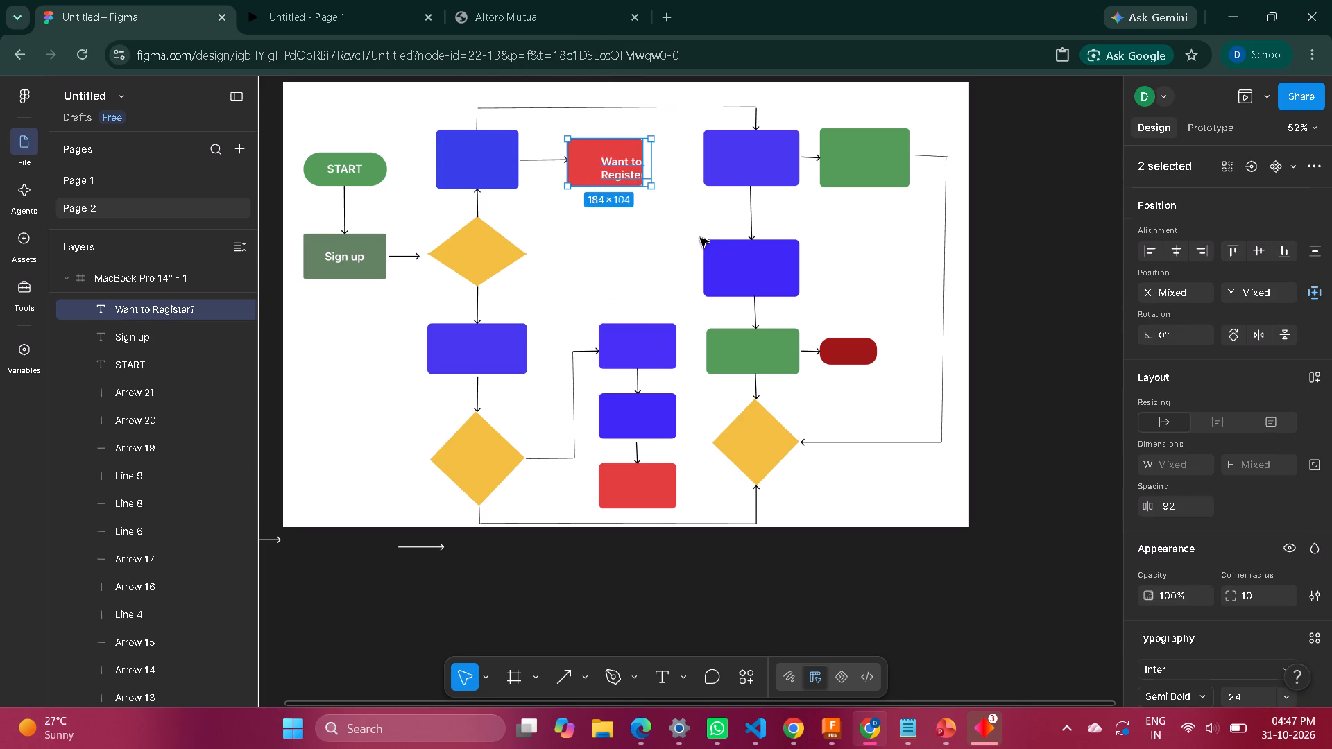
{"action": "left_click_drag", "start_coordinate": [635, 178], "coordinate": [540, 174]}
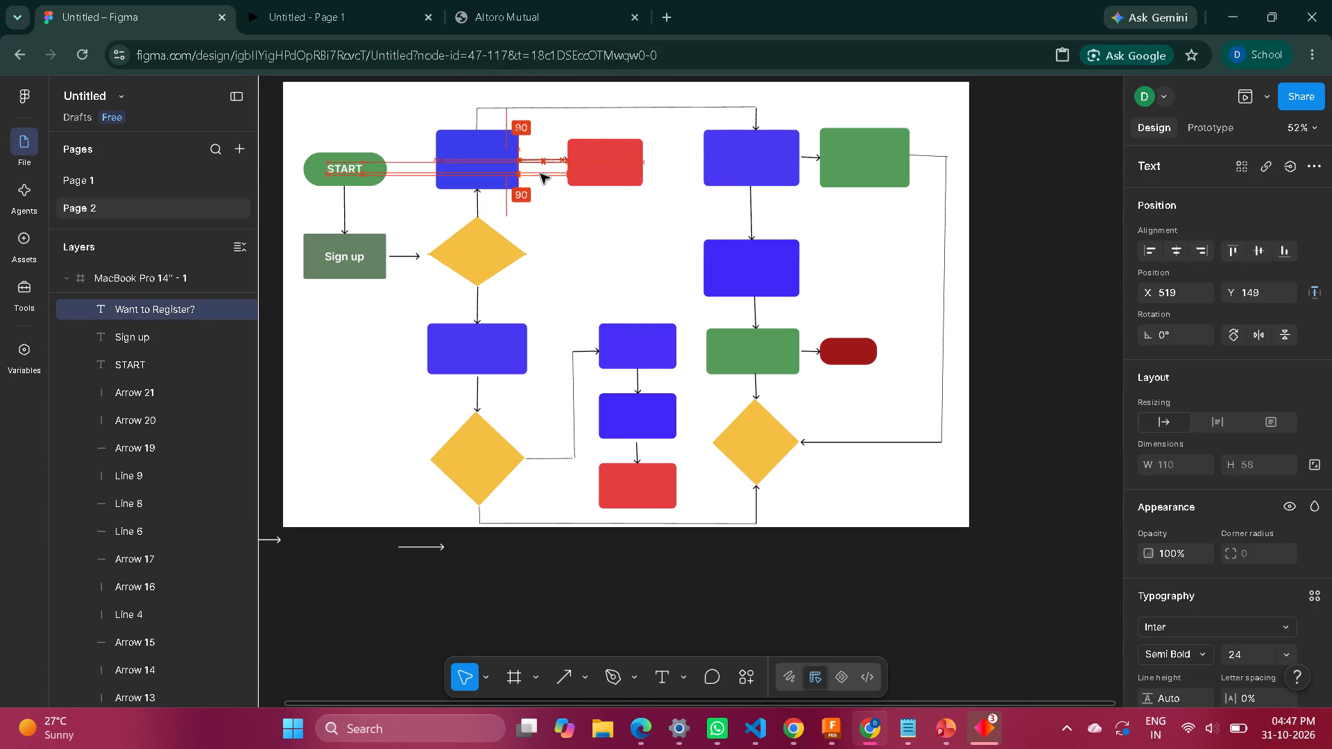
{"action": "left_click_drag", "start_coordinate": [540, 174], "coordinate": [491, 170]}
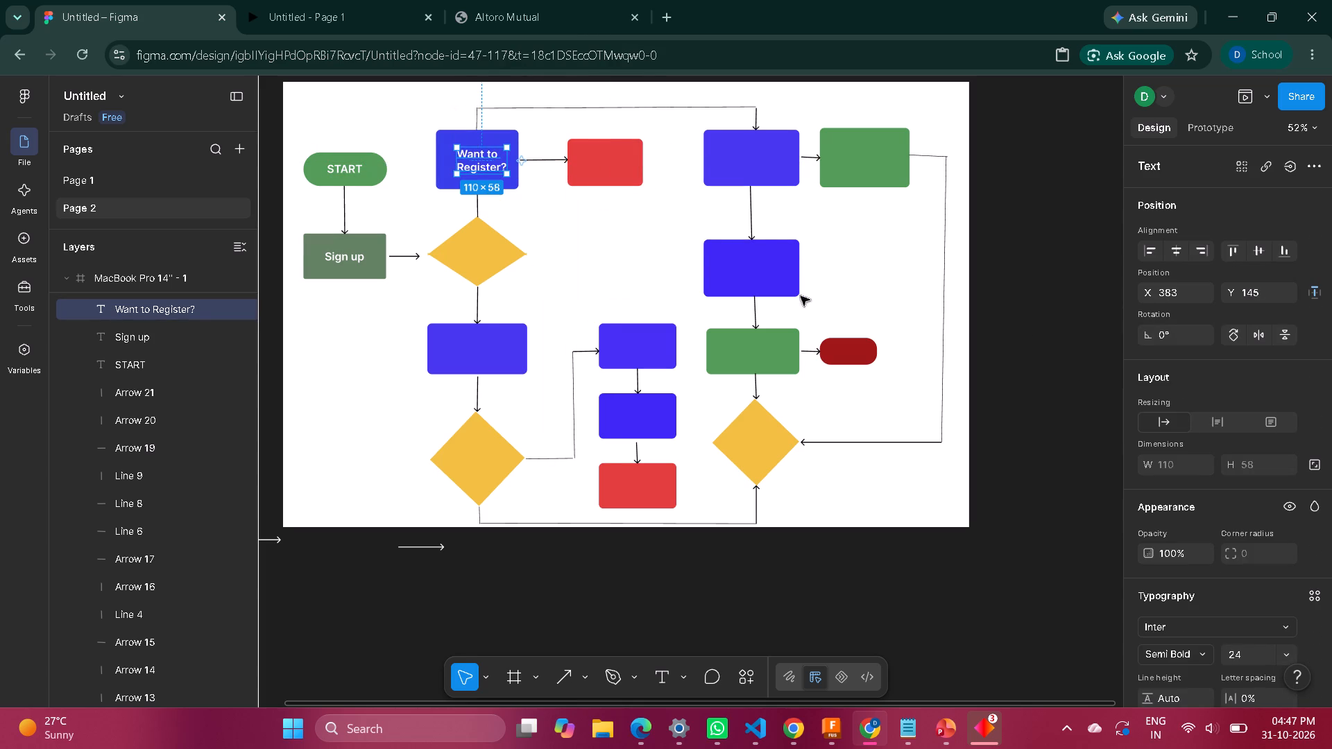
Set the "Want to Register?" label's text alignment to centre, keeping auto-width resizing.
{"action": "left_click", "coordinate": [1224, 425]}
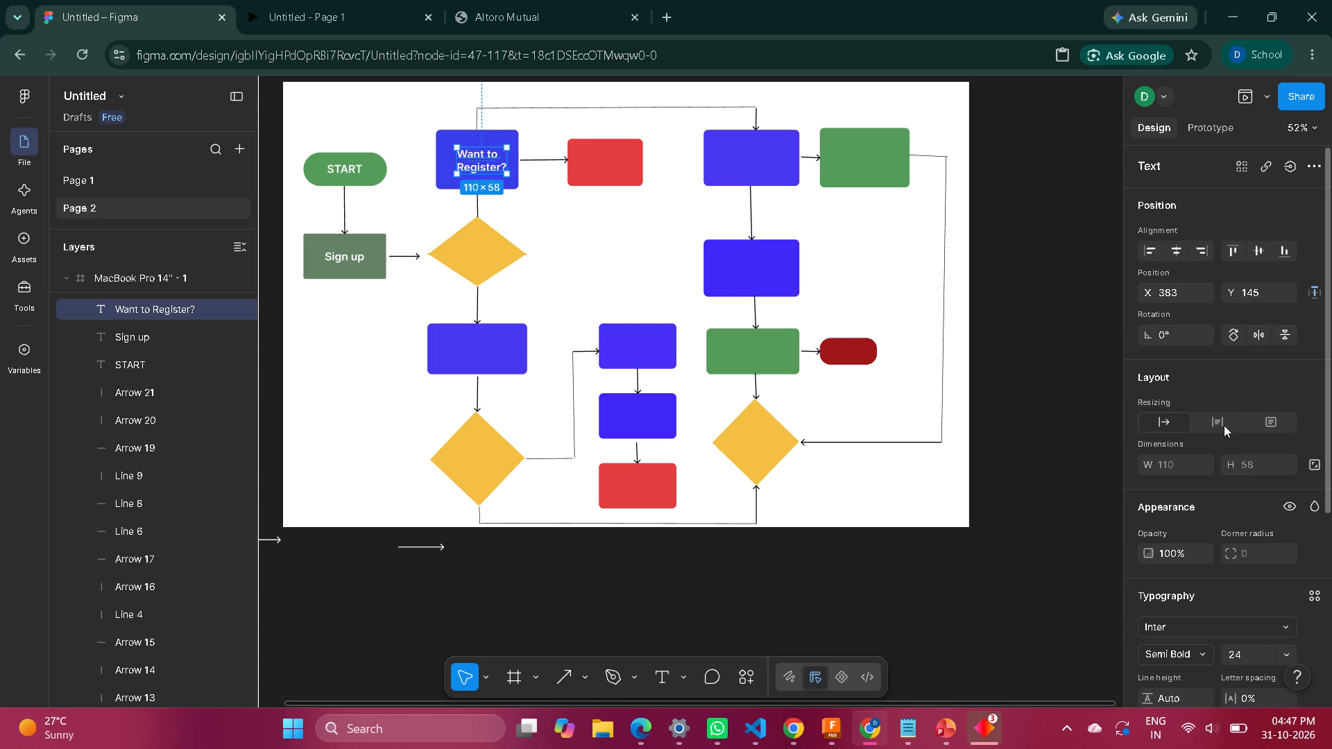
{"action": "double_click", "coordinate": [1224, 425]}
{"action": "left_click", "coordinate": [1174, 420]}
{"action": "scroll", "coordinate": [1208, 544], "scroll_direction": "down", "scroll_amount": 2}
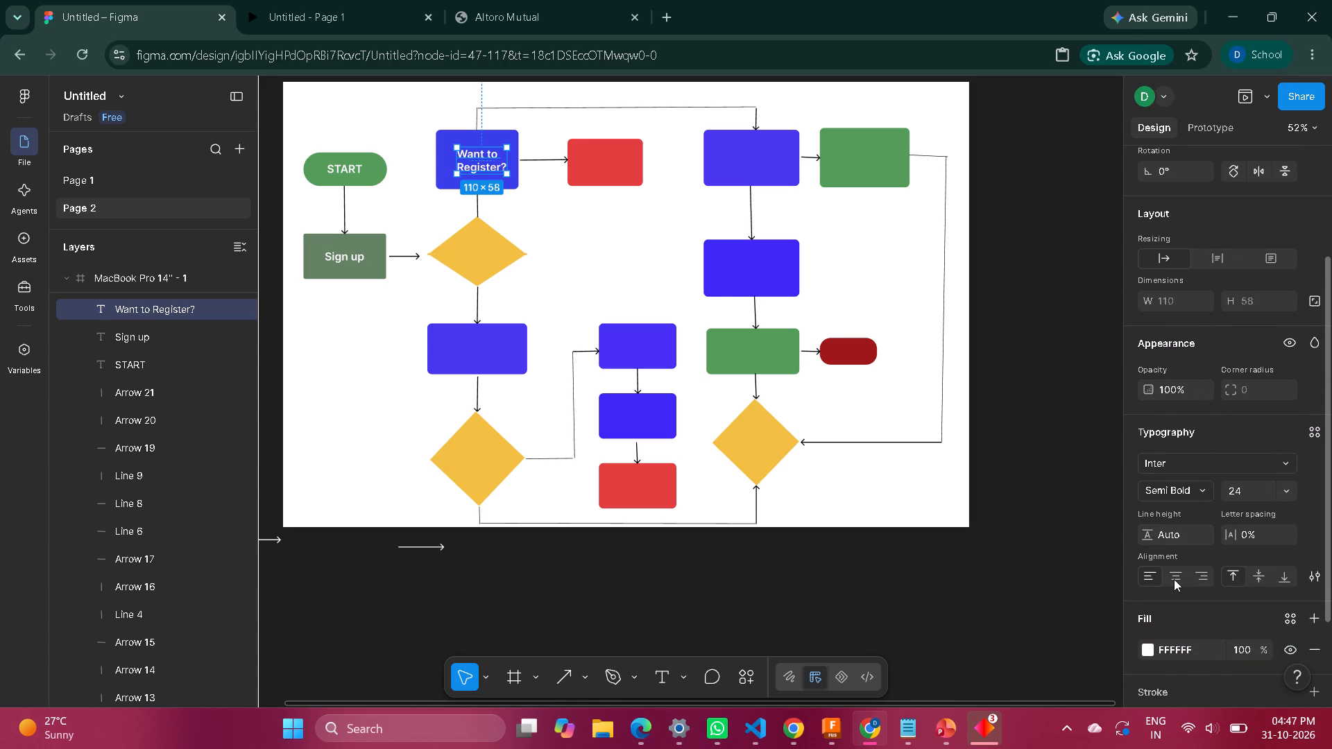
{"action": "left_click", "coordinate": [1175, 577]}
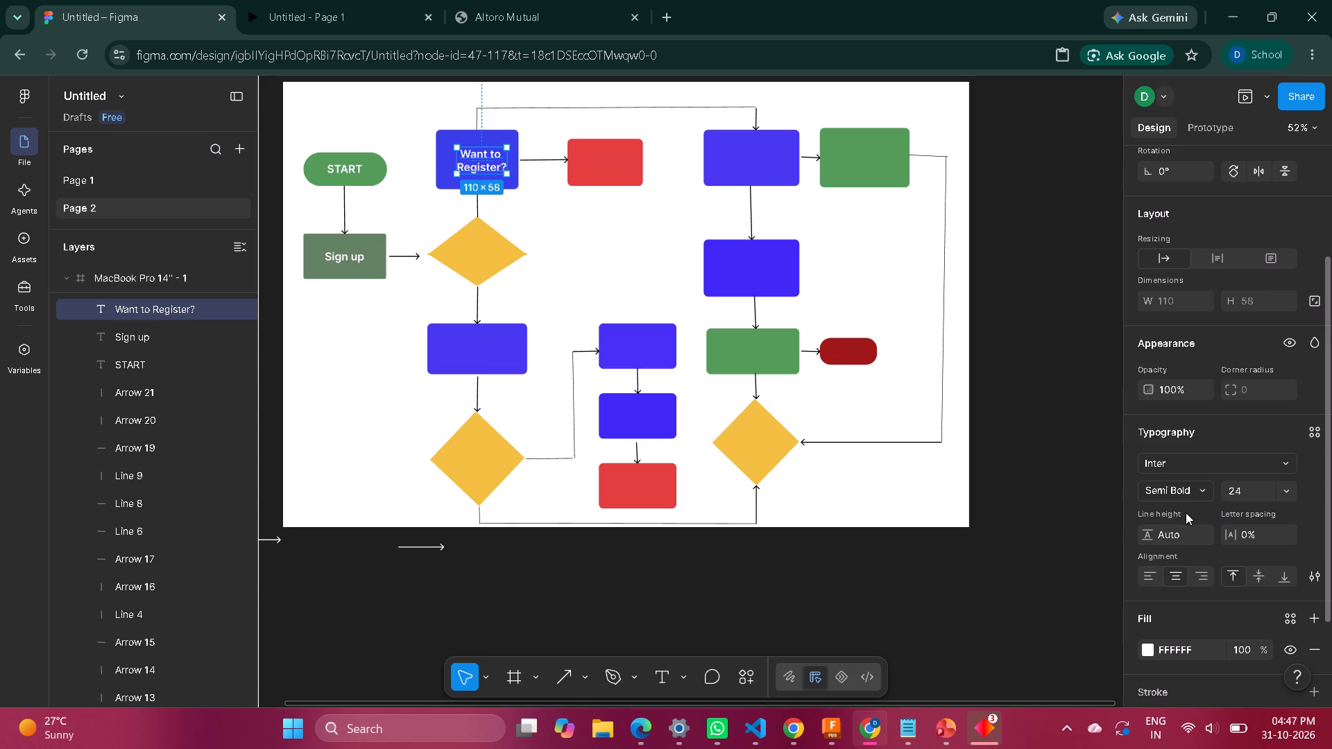
{"action": "left_click", "coordinate": [1181, 511]}
{"action": "left_click", "coordinate": [1059, 527]}
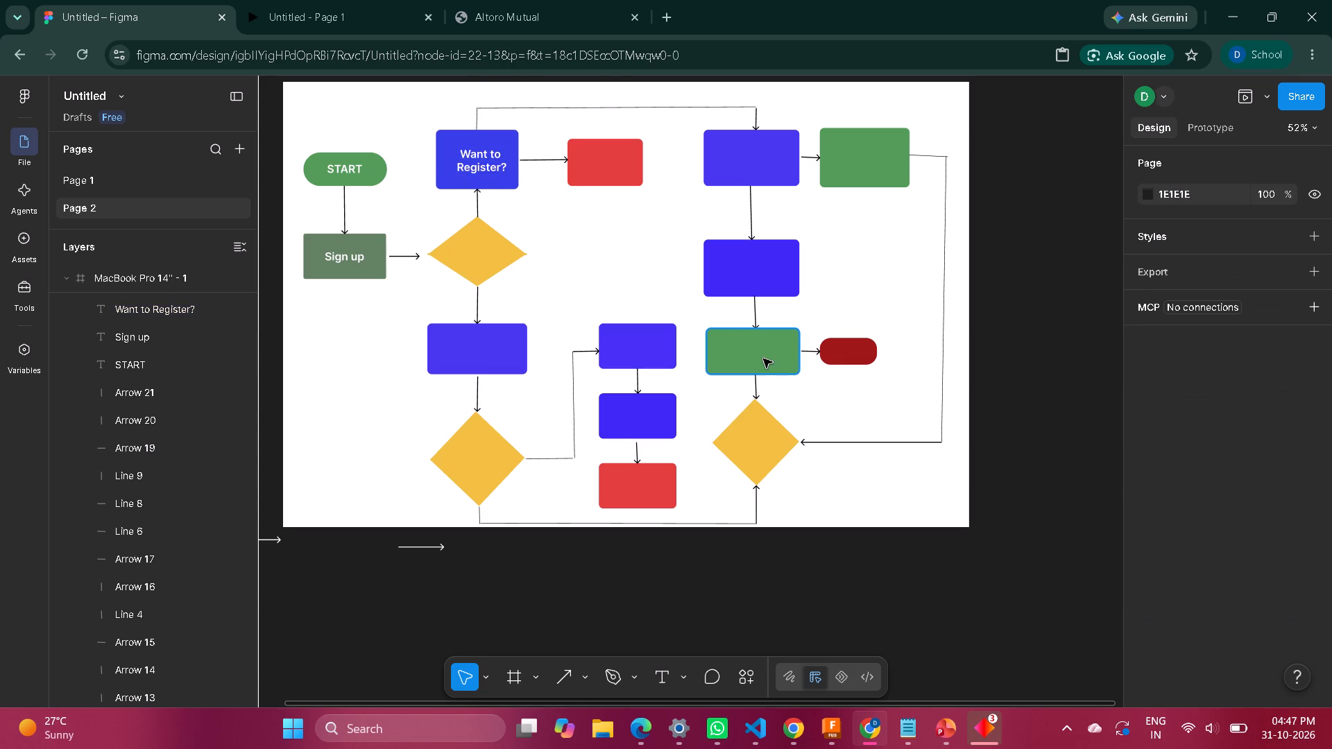
Add a two-line text label "Already a member" over the upper amber diamond.
{"action": "left_click", "coordinate": [658, 677]}
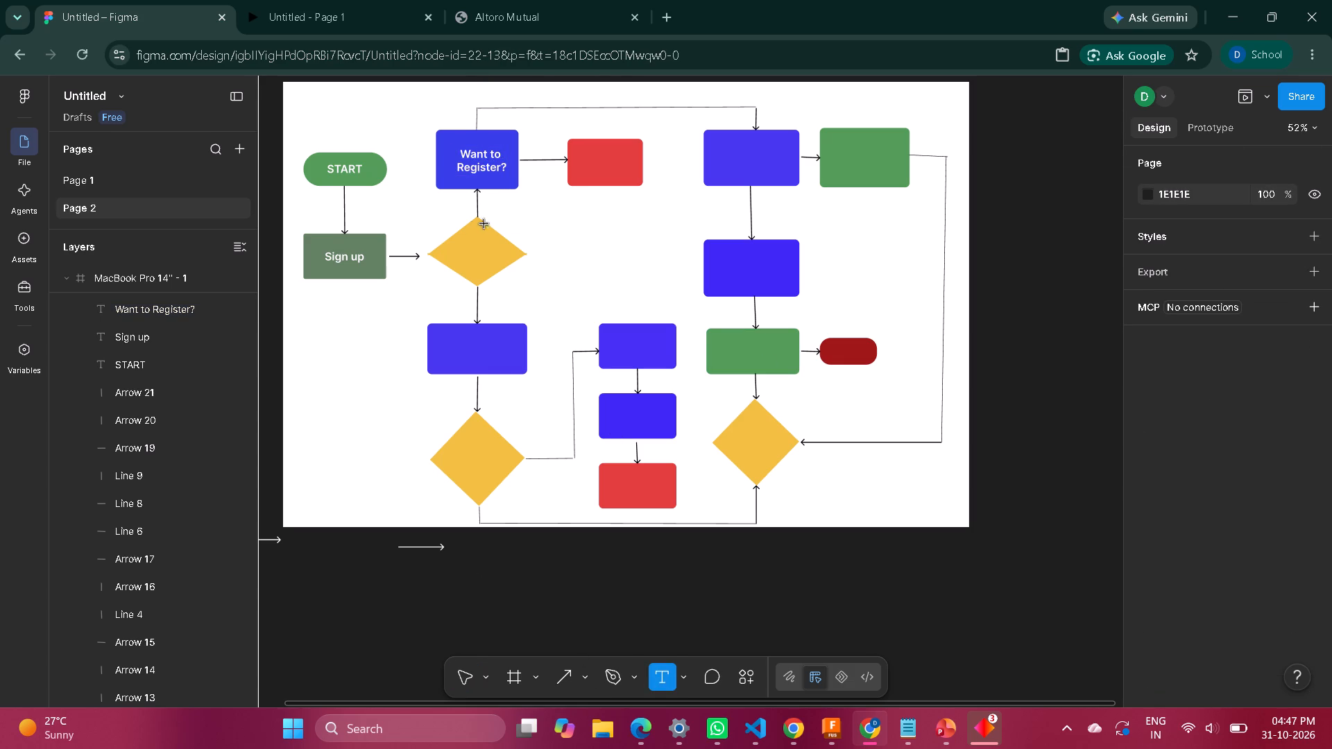
{"action": "left_click", "coordinate": [452, 243]}
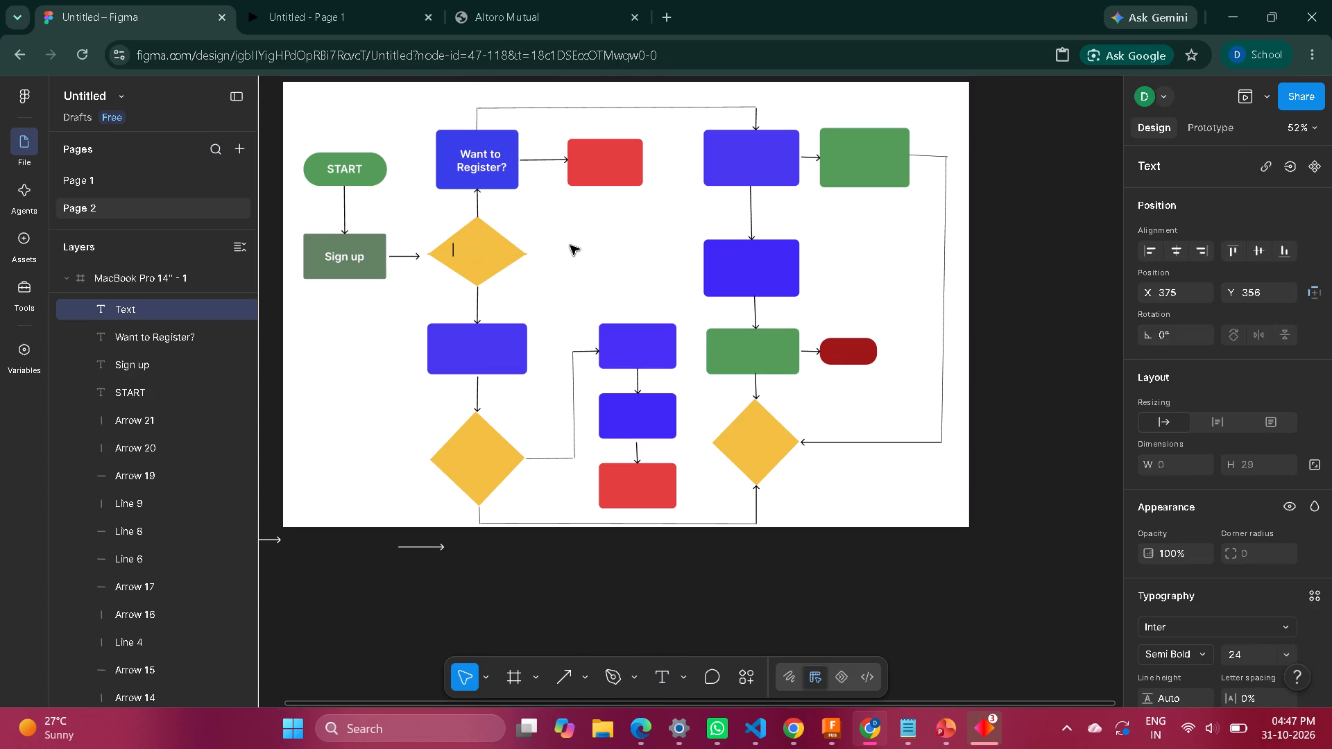
{"action": "type", "text": "already"}
{"action": "key", "text": "BackSpace"}
{"action": "key", "text": "BackSpace"}
{"action": "key", "text": "BackSpace"}
{"action": "key", "text": "BackSpace"}
{"action": "key", "text": "BackSpace"}
{"action": "key", "text": "BackSpace"}
{"action": "key", "text": "BackSpace"}
{"action": "type", "text": "lready s"}
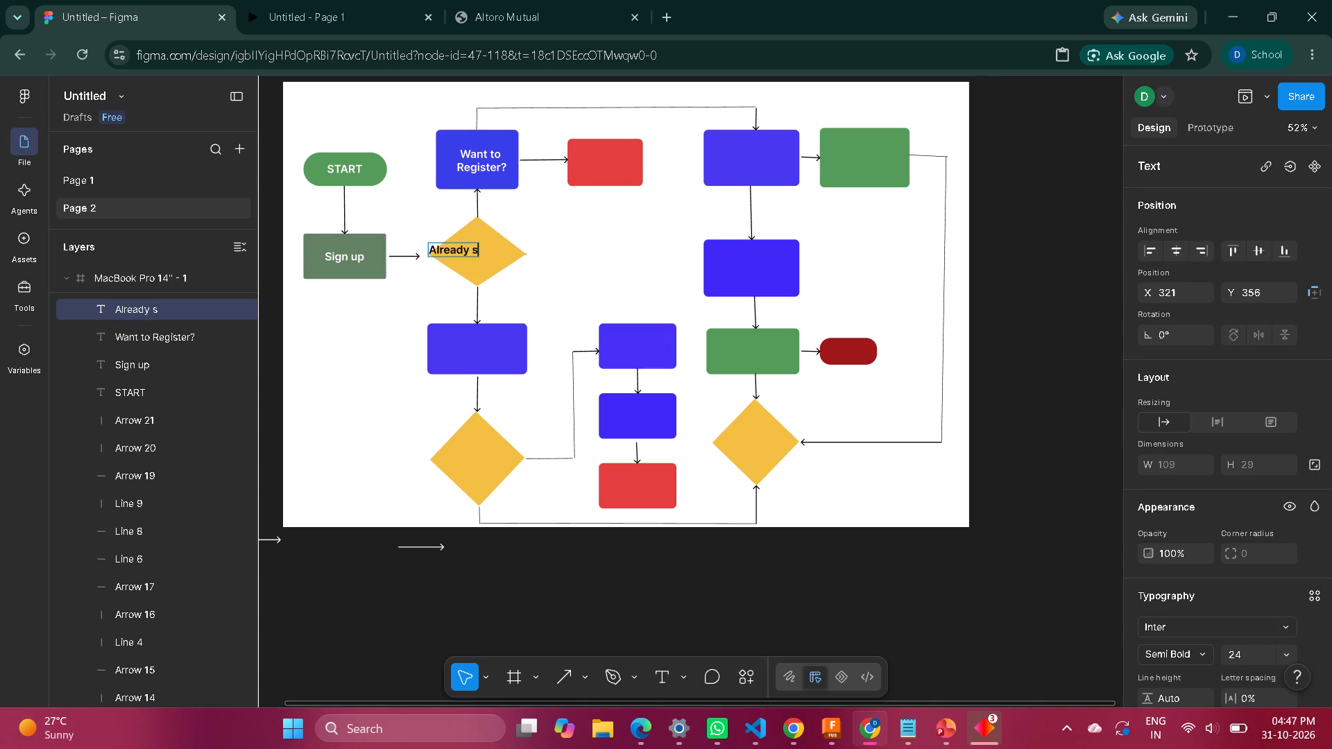
{"action": "key", "text": "space"}
{"action": "key", "text": "BackSpace"}
{"action": "key", "text": "BackSpace"}
{"action": "type", "text": "a"}
{"action": "key", "text": "space"}
{"action": "key", "text": "Return"}
{"action": "type", "text": "member"}
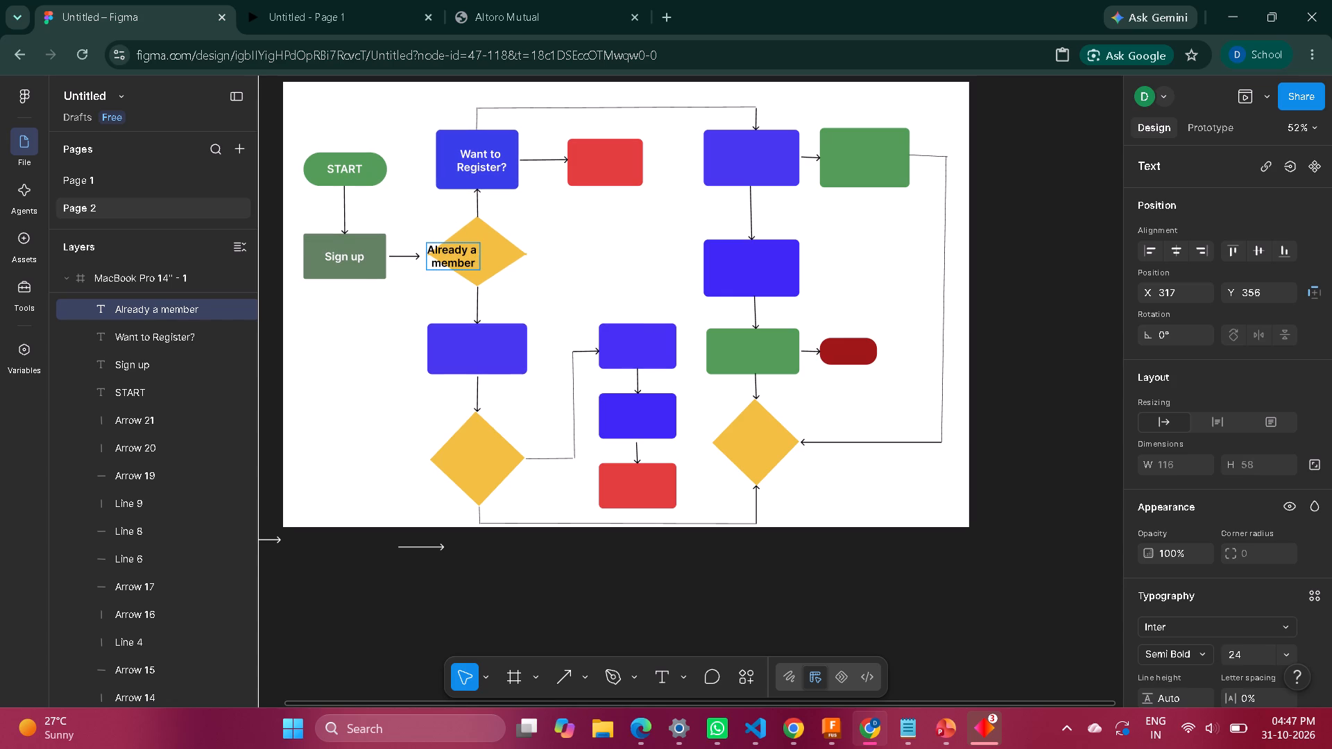
{"action": "left_click", "coordinate": [448, 294]}
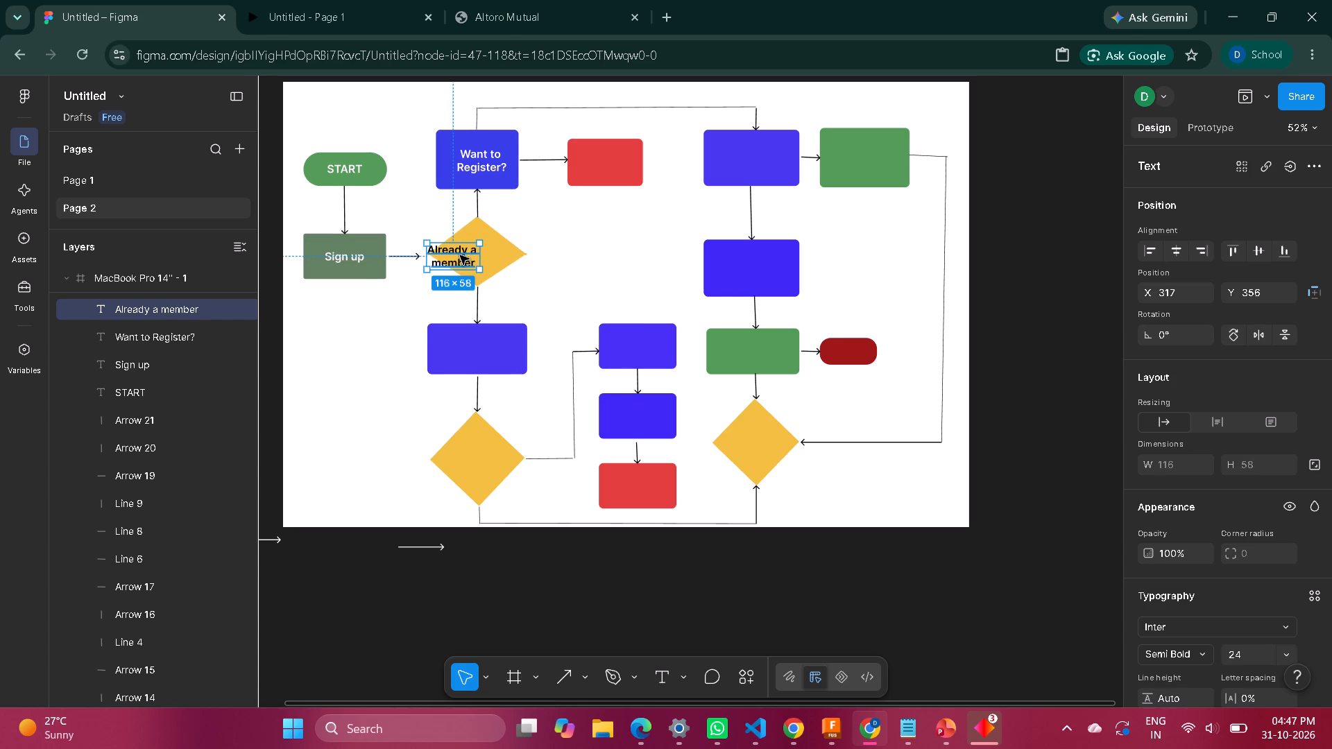
Centre the "Already a member" label within the upper amber diamond.
{"action": "left_click_drag", "start_coordinate": [456, 261], "coordinate": [479, 258]}
{"action": "left_click", "coordinate": [536, 277]}
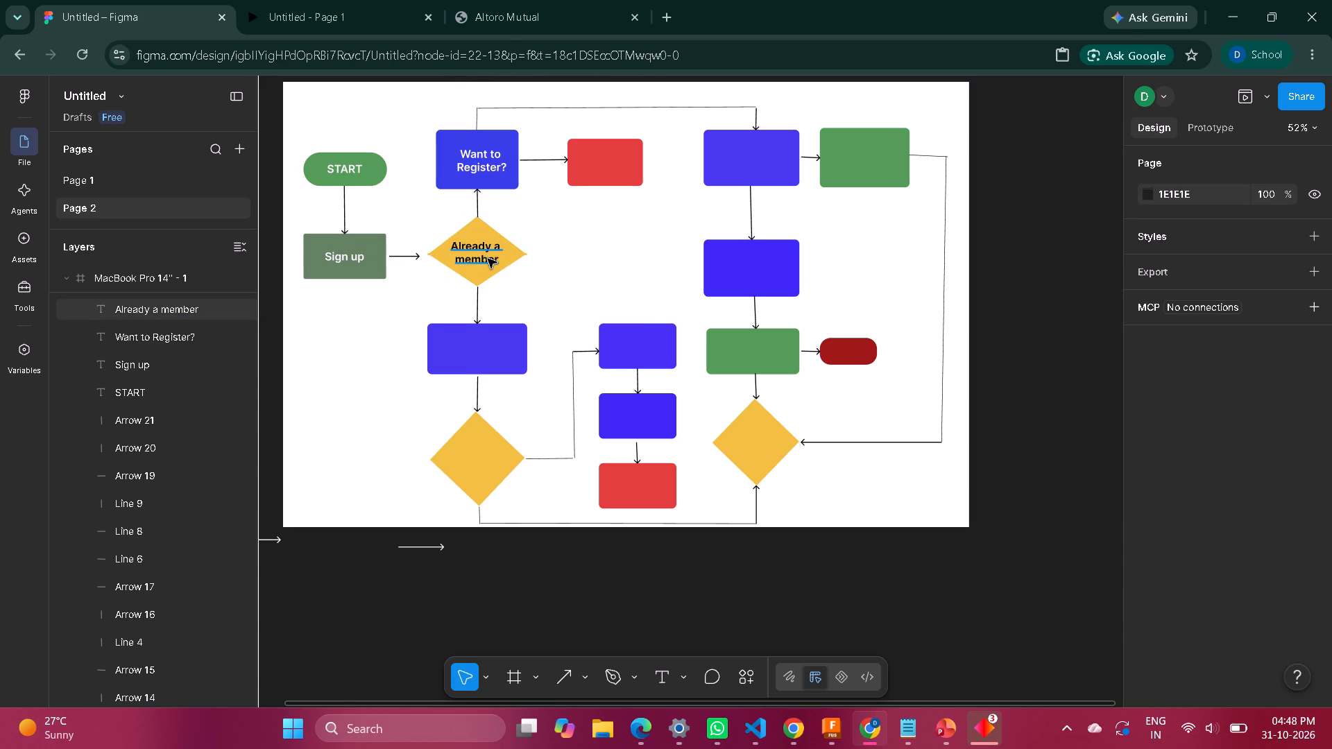
Append a question mark to the upper amber diamond's label so it reads "Already a member?".
{"action": "left_click", "coordinate": [488, 259]}
{"action": "left_click", "coordinate": [495, 258]}
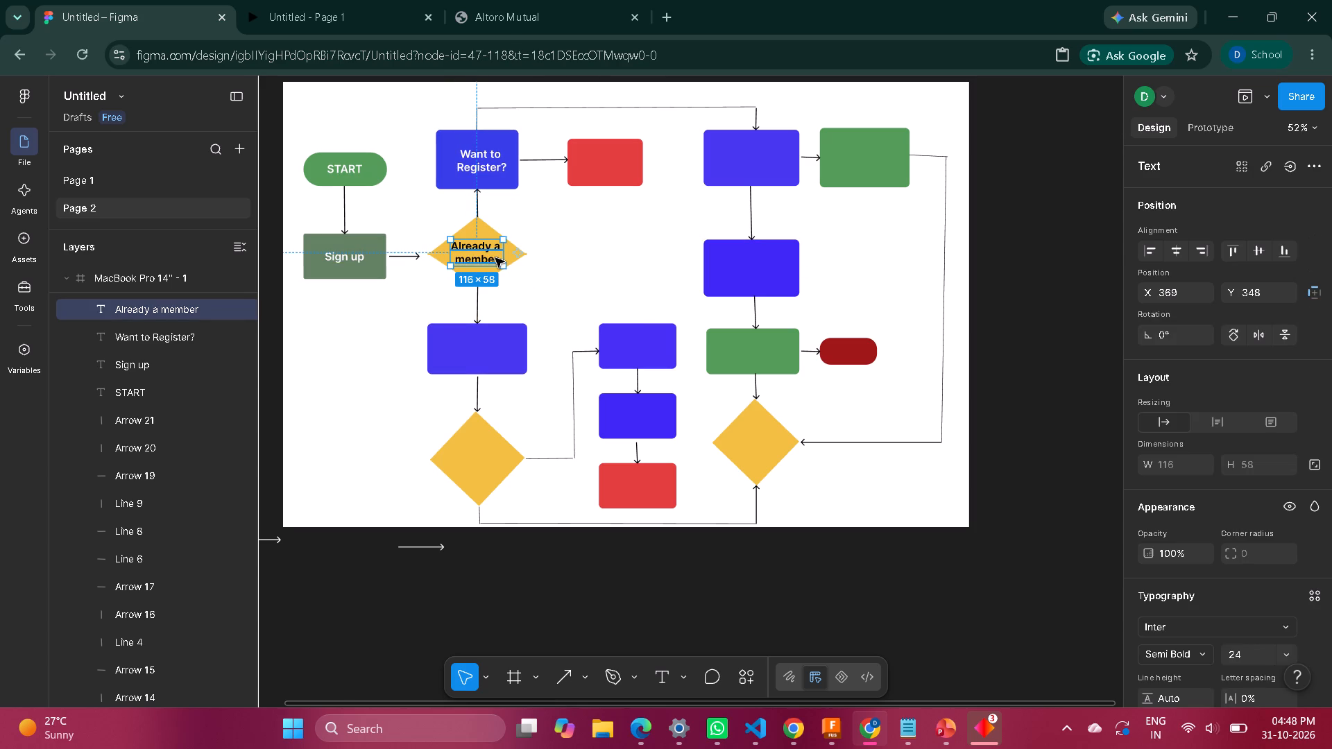
{"action": "double_click", "coordinate": [495, 258]}
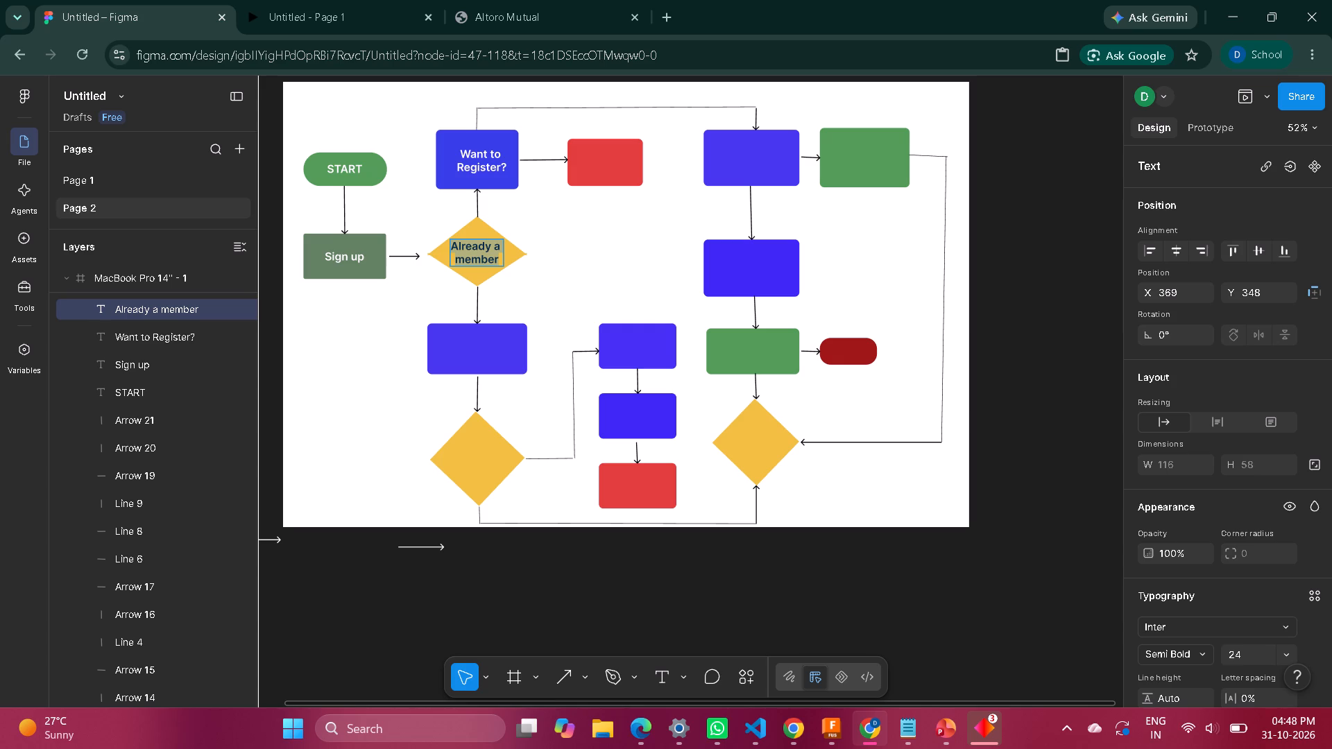
{"action": "left_click", "coordinate": [495, 258]}
{"action": "key", "text": "Right"}
{"action": "key", "text": "shift+question"}
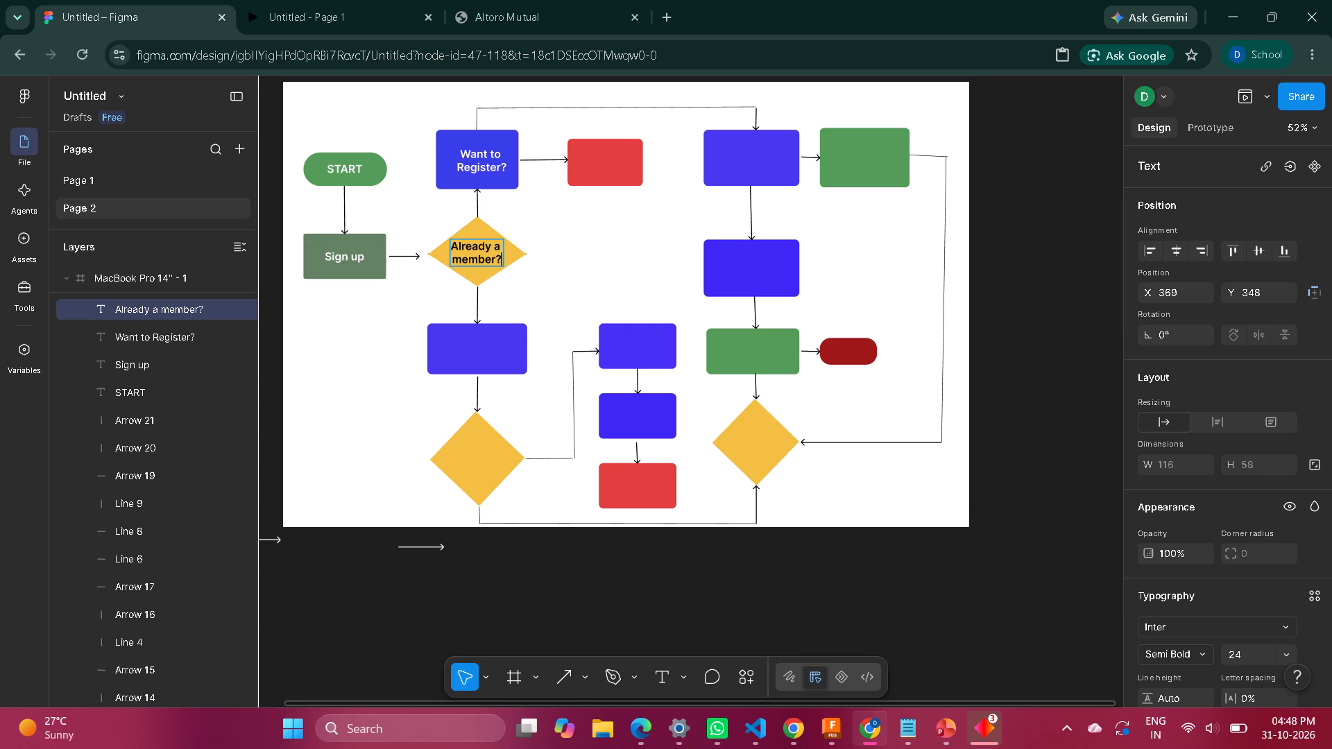
{"action": "left_click", "coordinate": [567, 308]}
{"action": "left_click", "coordinate": [668, 181]}
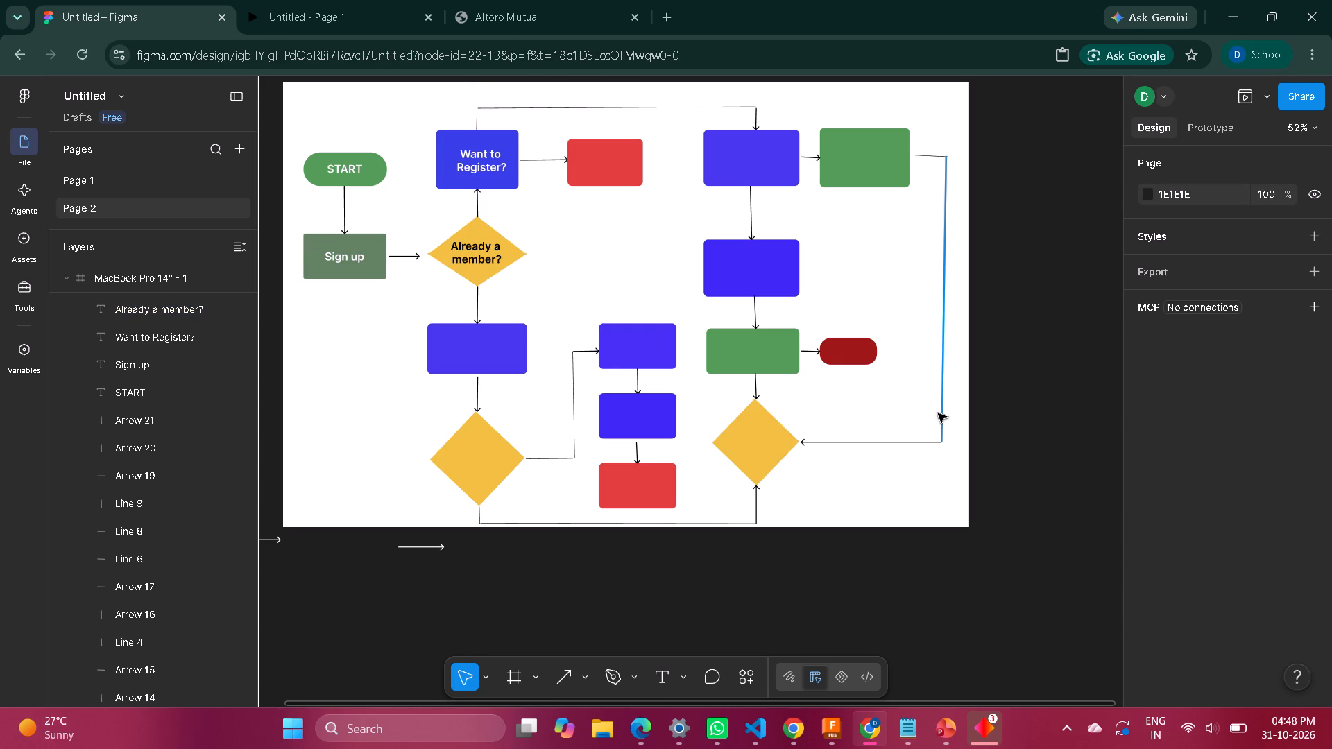
Add a two-line text label "Enter Email and Password" in the blue rectangle below the "Already a member?" diamond.
{"action": "left_click", "coordinate": [663, 671]}
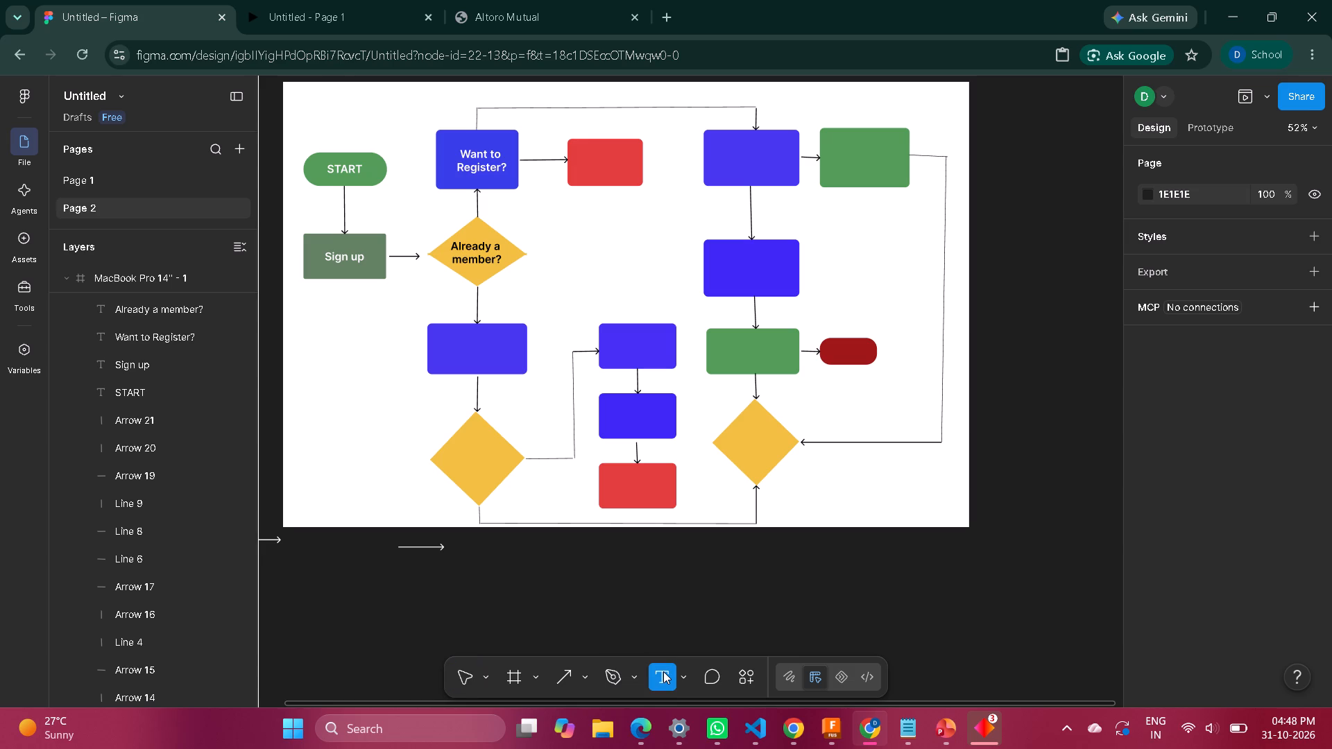
{"action": "type", "text": "nter"}
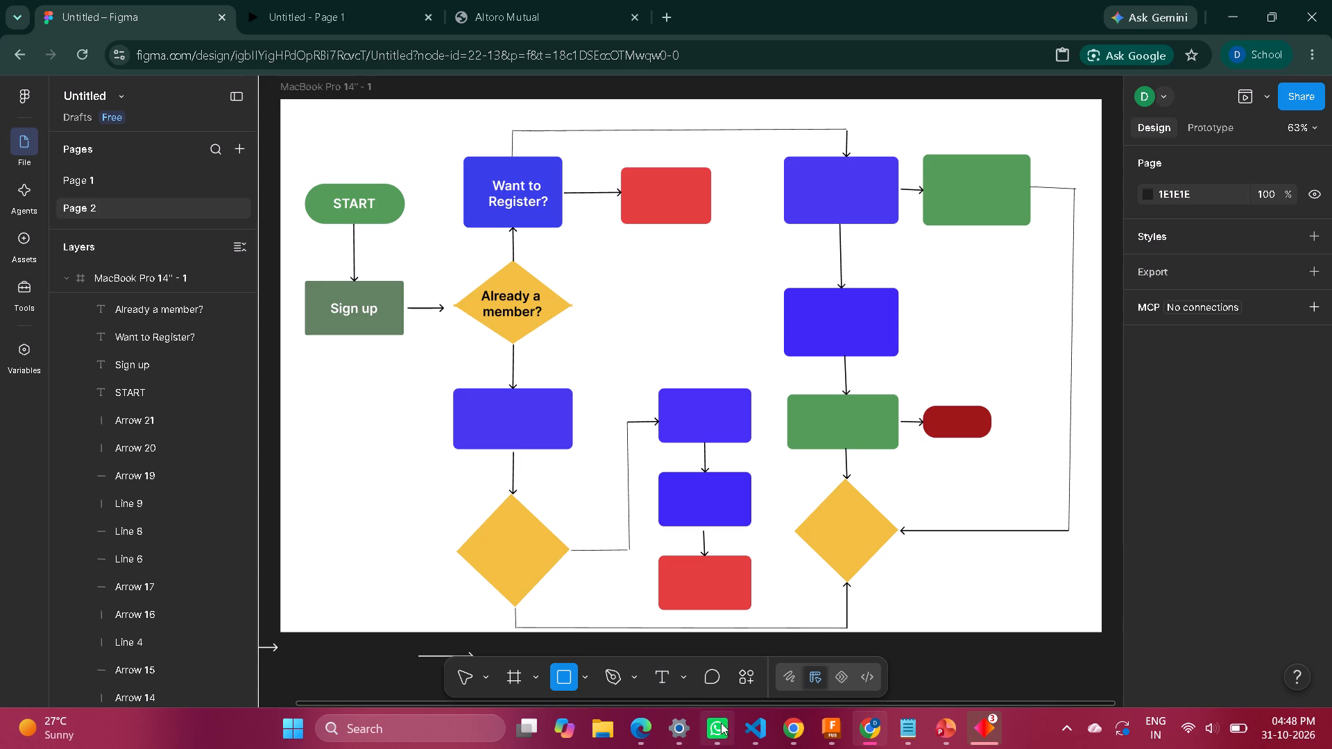
{"action": "left_click", "coordinate": [656, 672]}
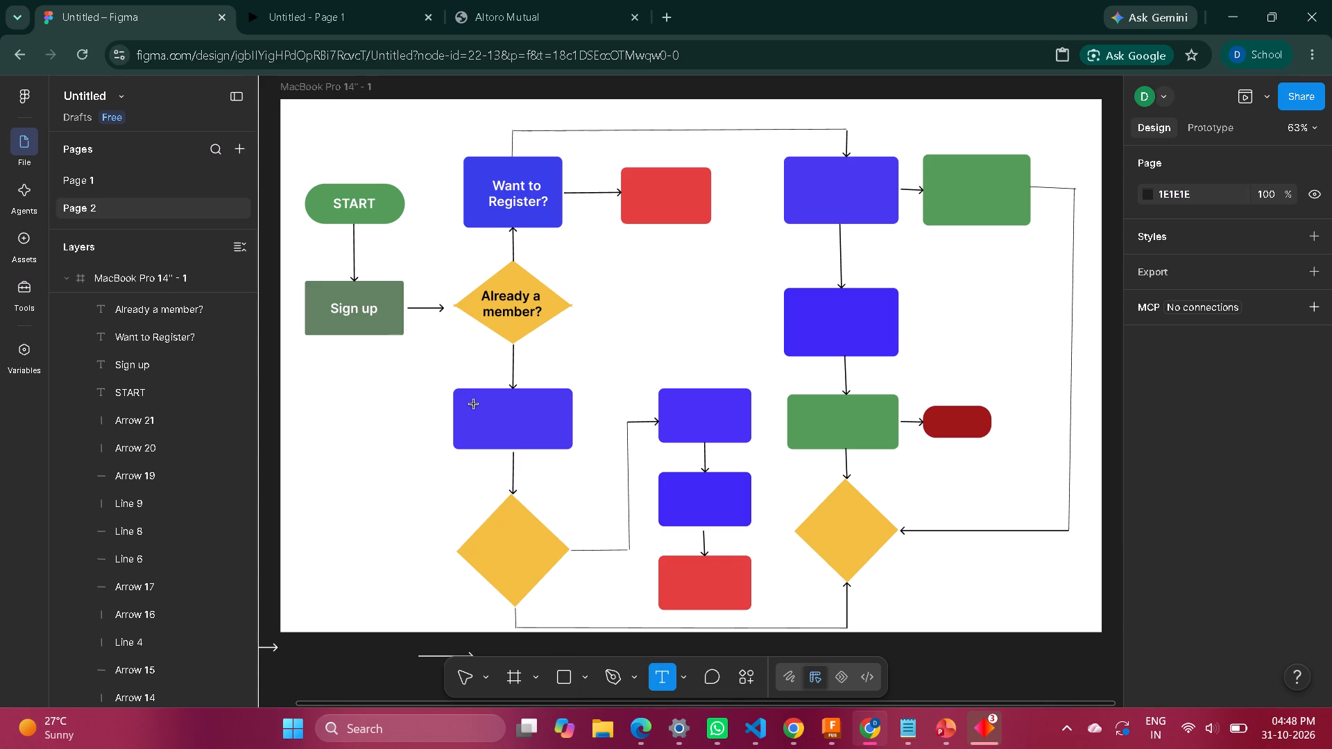
{"action": "left_click", "coordinate": [472, 404]}
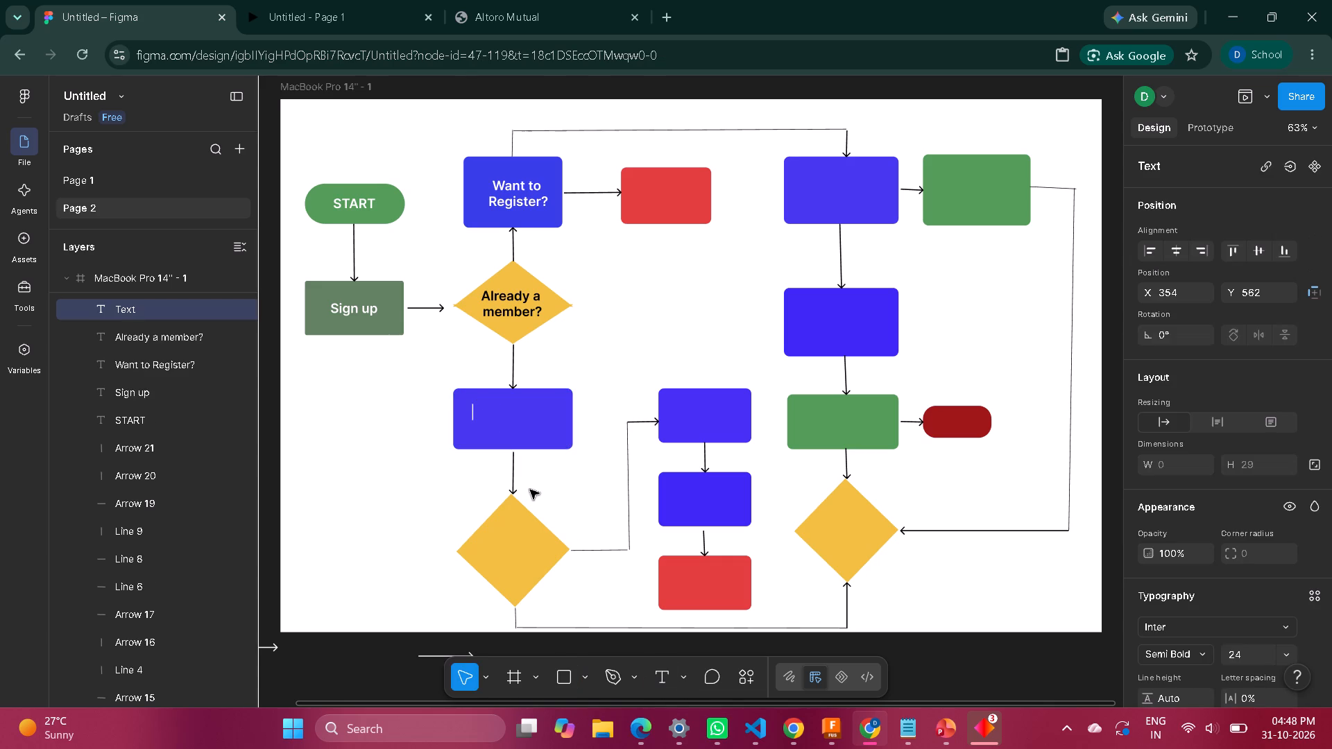
Enter the two-line label "Enter Email and Password" in the blue rectangle below the "Already a member?" diamond, with "Password" on the second line.
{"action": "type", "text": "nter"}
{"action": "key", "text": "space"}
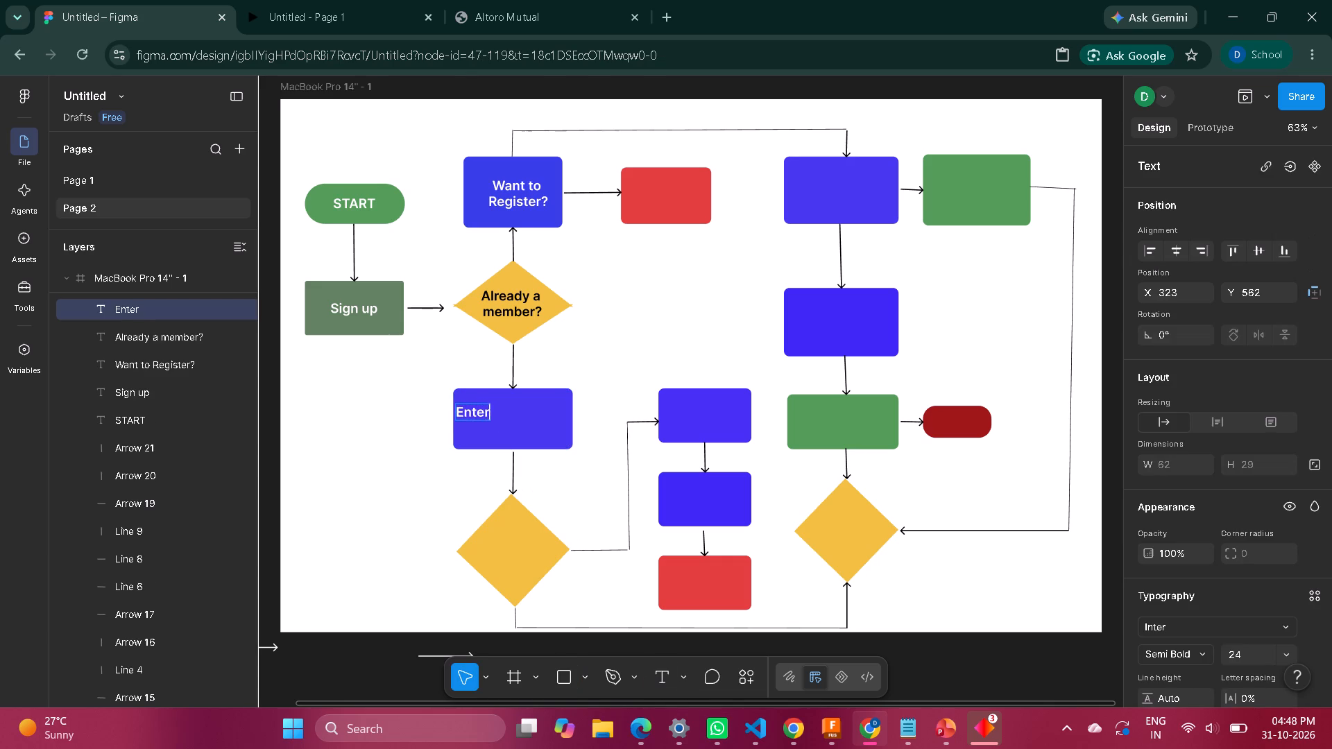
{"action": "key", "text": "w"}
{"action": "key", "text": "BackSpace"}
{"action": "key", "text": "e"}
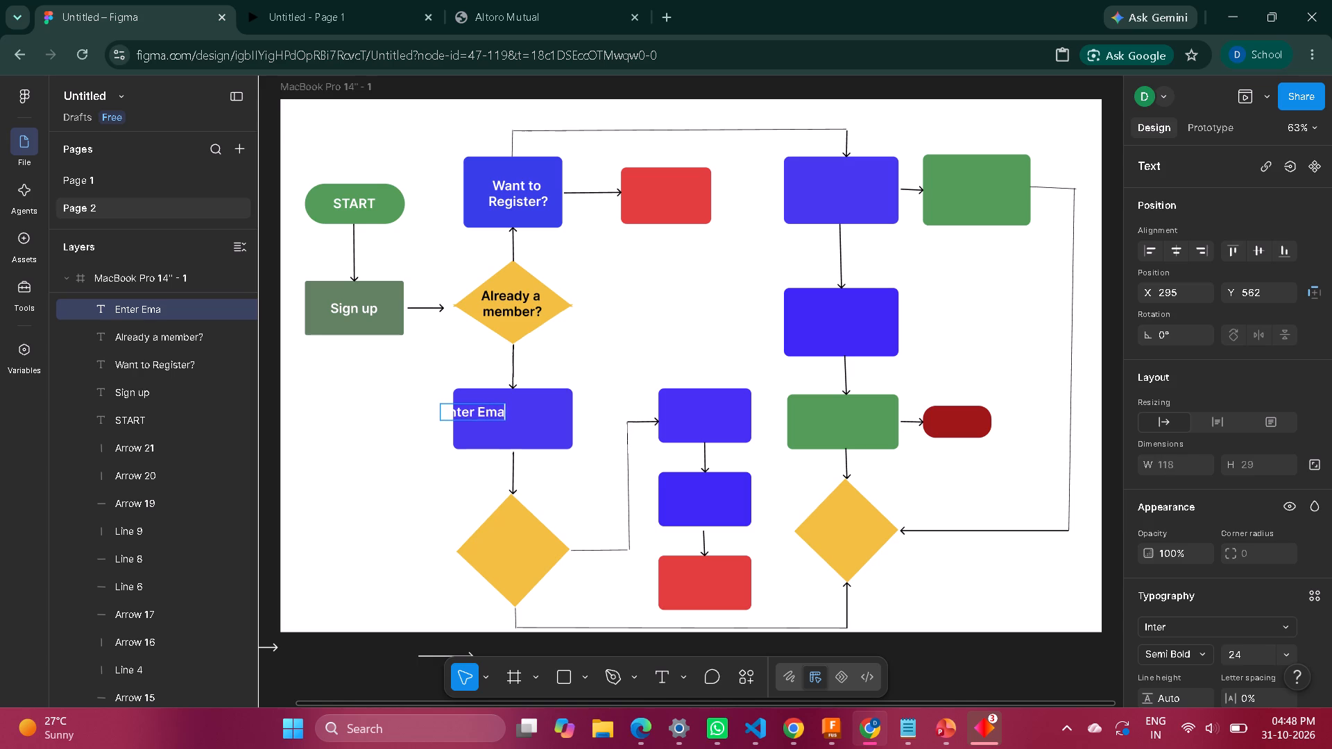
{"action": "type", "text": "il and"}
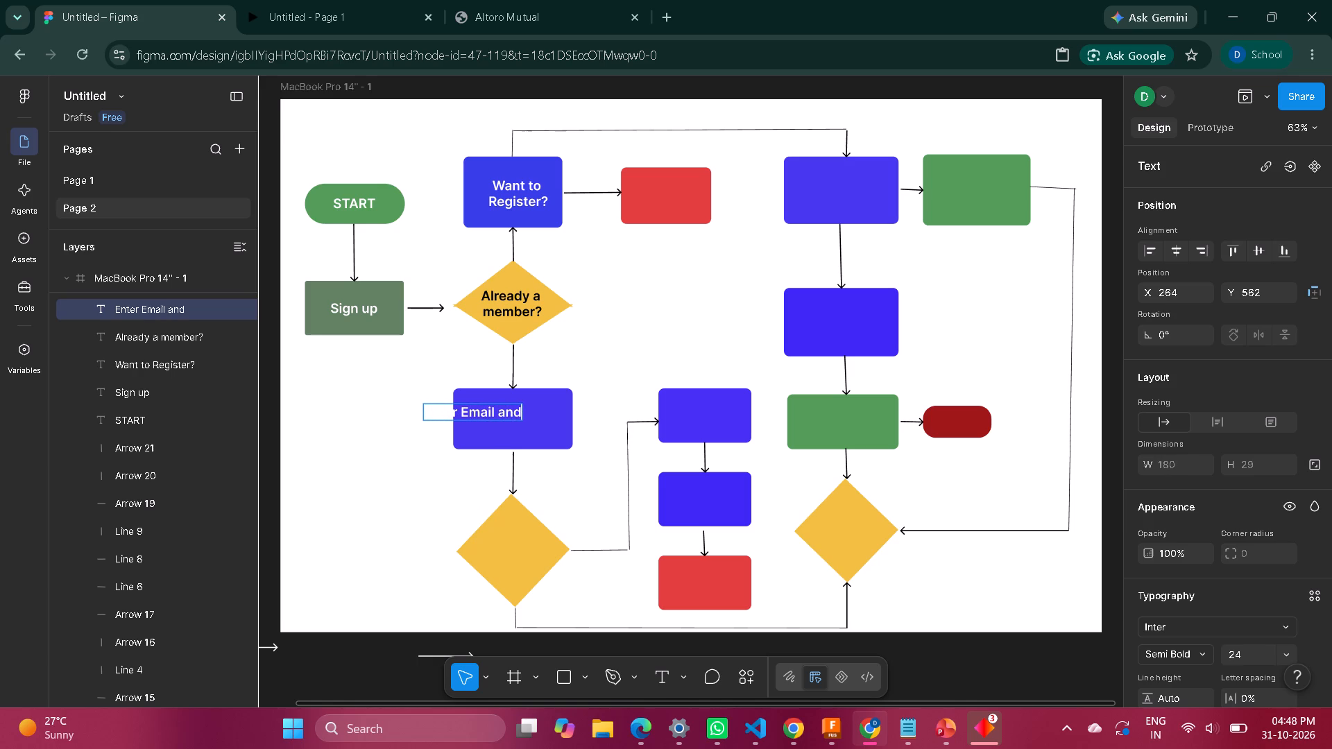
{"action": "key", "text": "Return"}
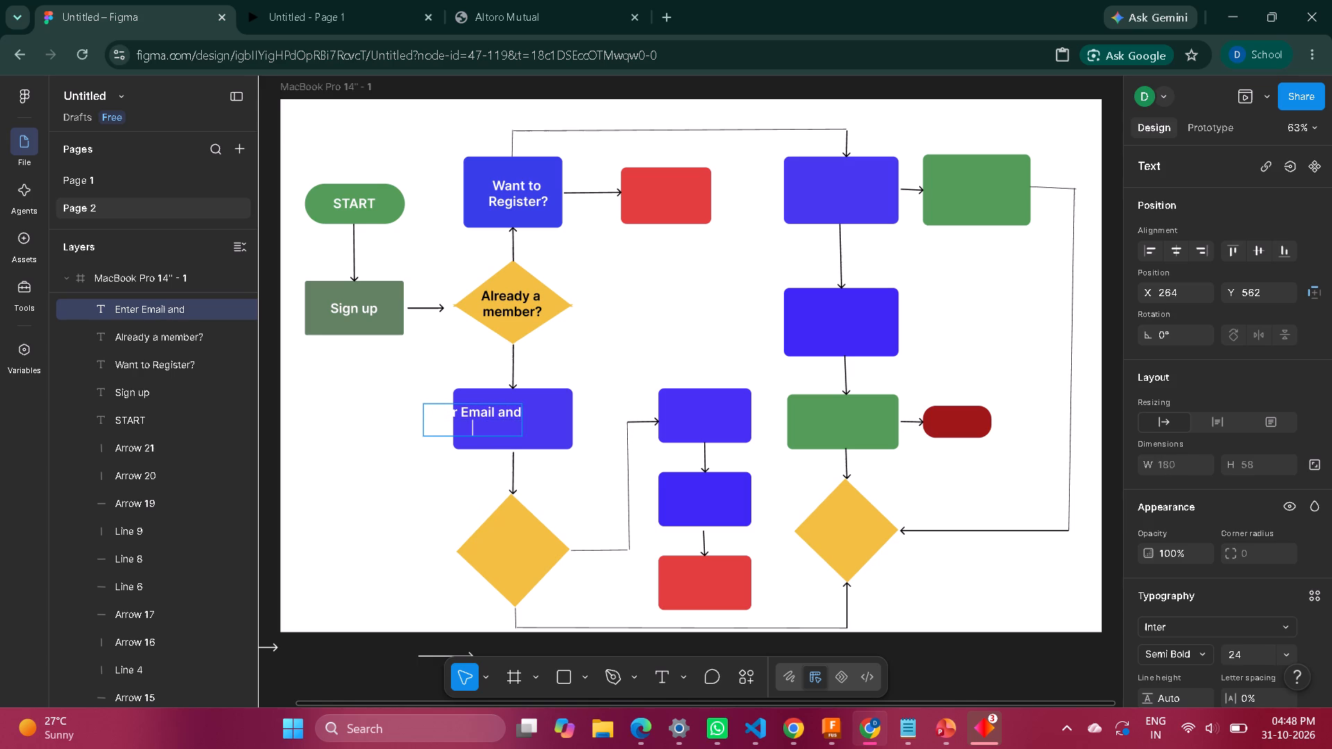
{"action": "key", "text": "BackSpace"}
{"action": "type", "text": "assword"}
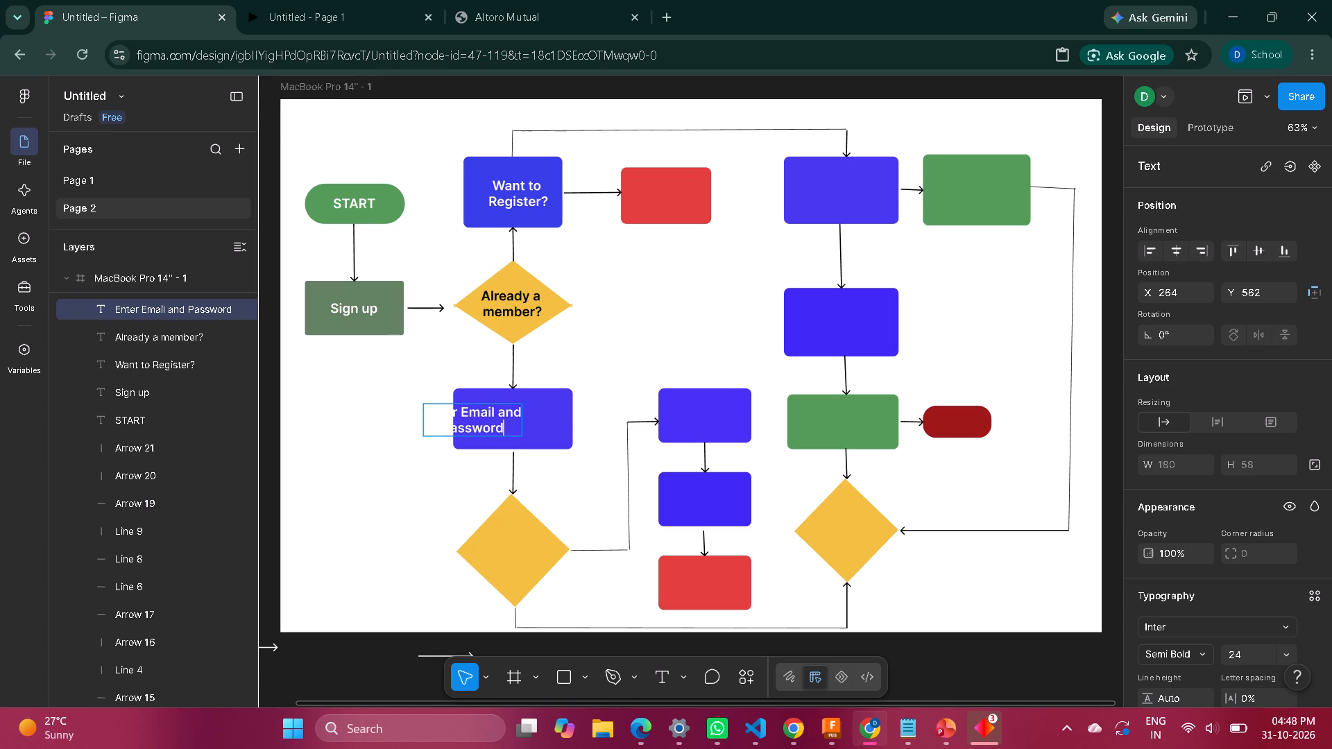
Centre the "Enter Email and Password" label within its blue rectangle, at about X 337, Y 560.
{"action": "left_click_drag", "start_coordinate": [502, 467], "coordinate": [497, 433]}
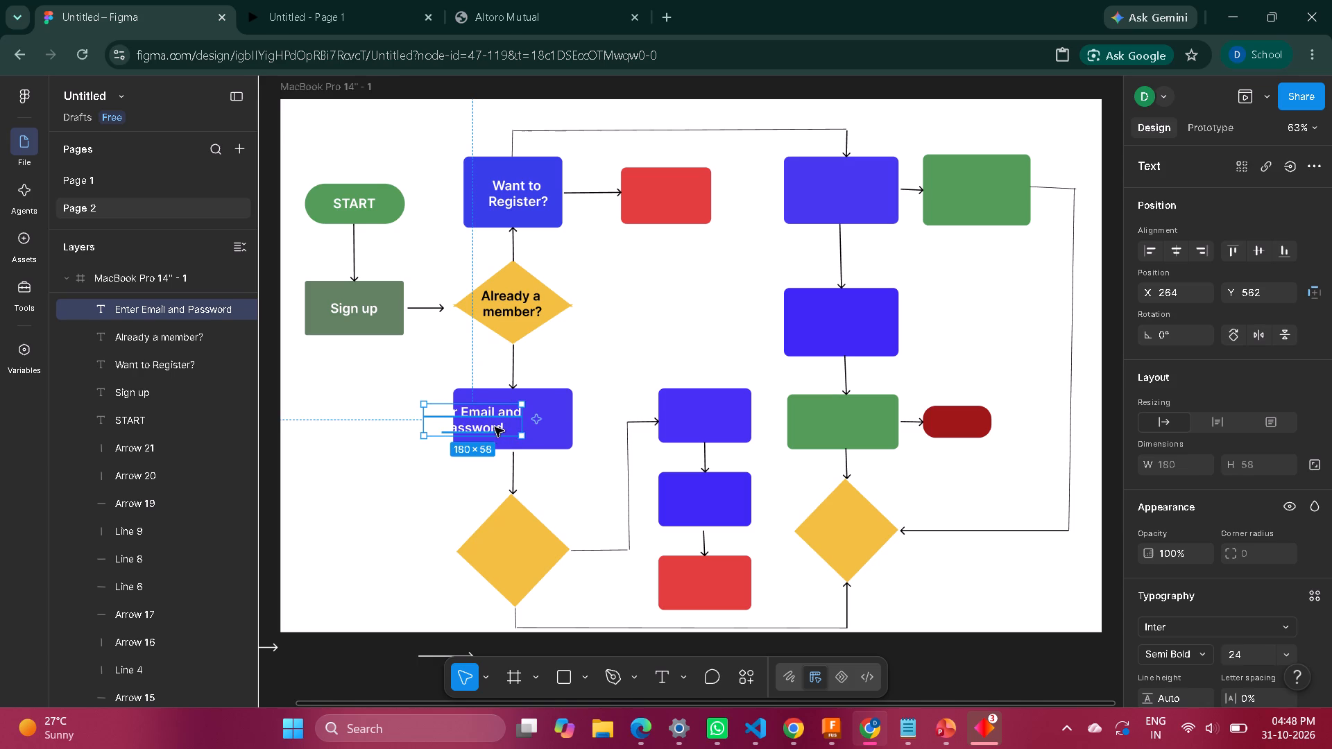
{"action": "left_click_drag", "start_coordinate": [494, 430], "coordinate": [531, 429]}
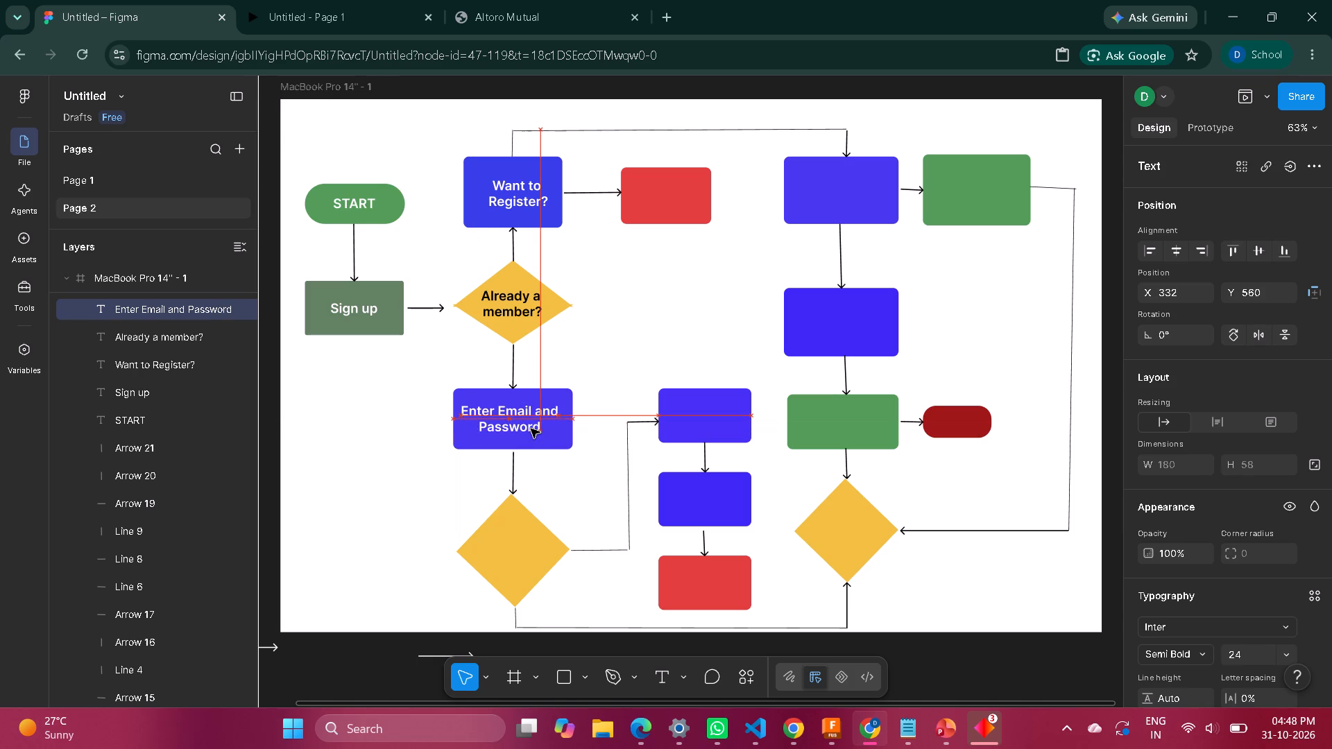
{"action": "left_click_drag", "start_coordinate": [531, 429], "coordinate": [533, 428]}
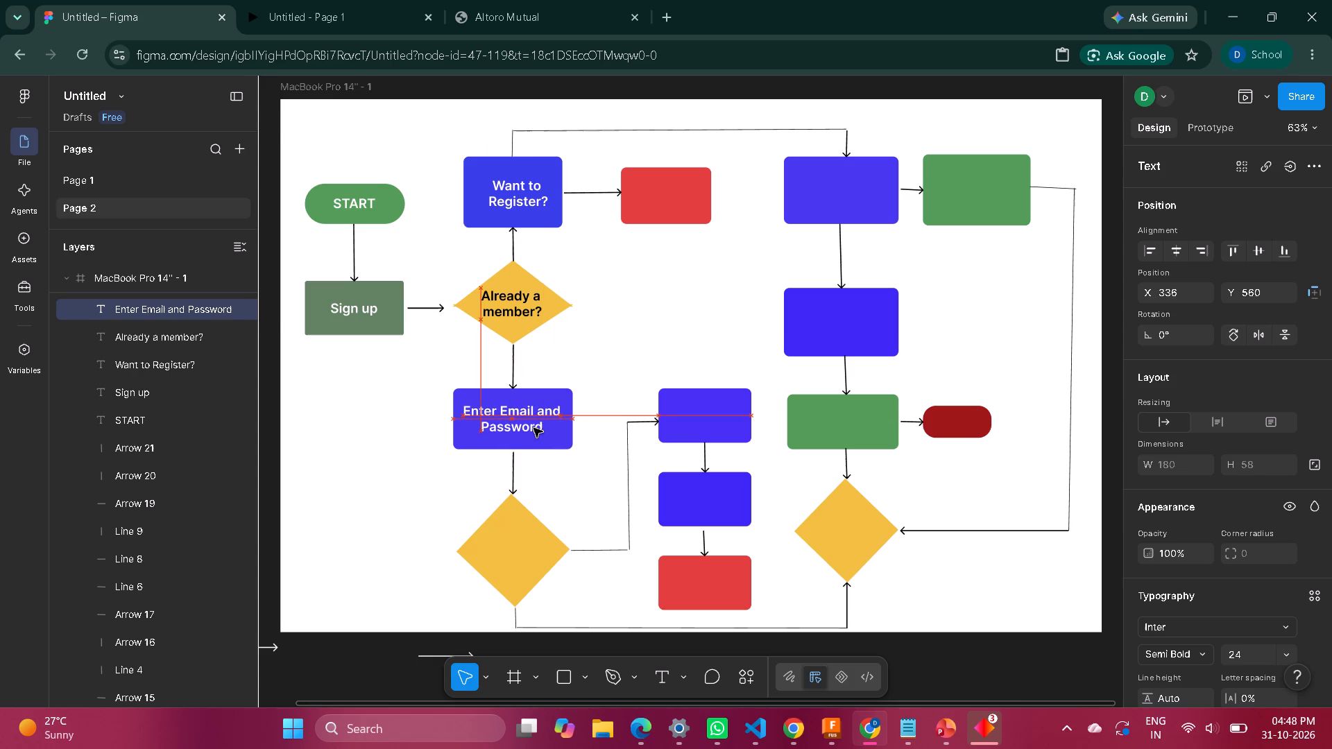
{"action": "left_click_drag", "start_coordinate": [533, 428], "coordinate": [534, 428]}
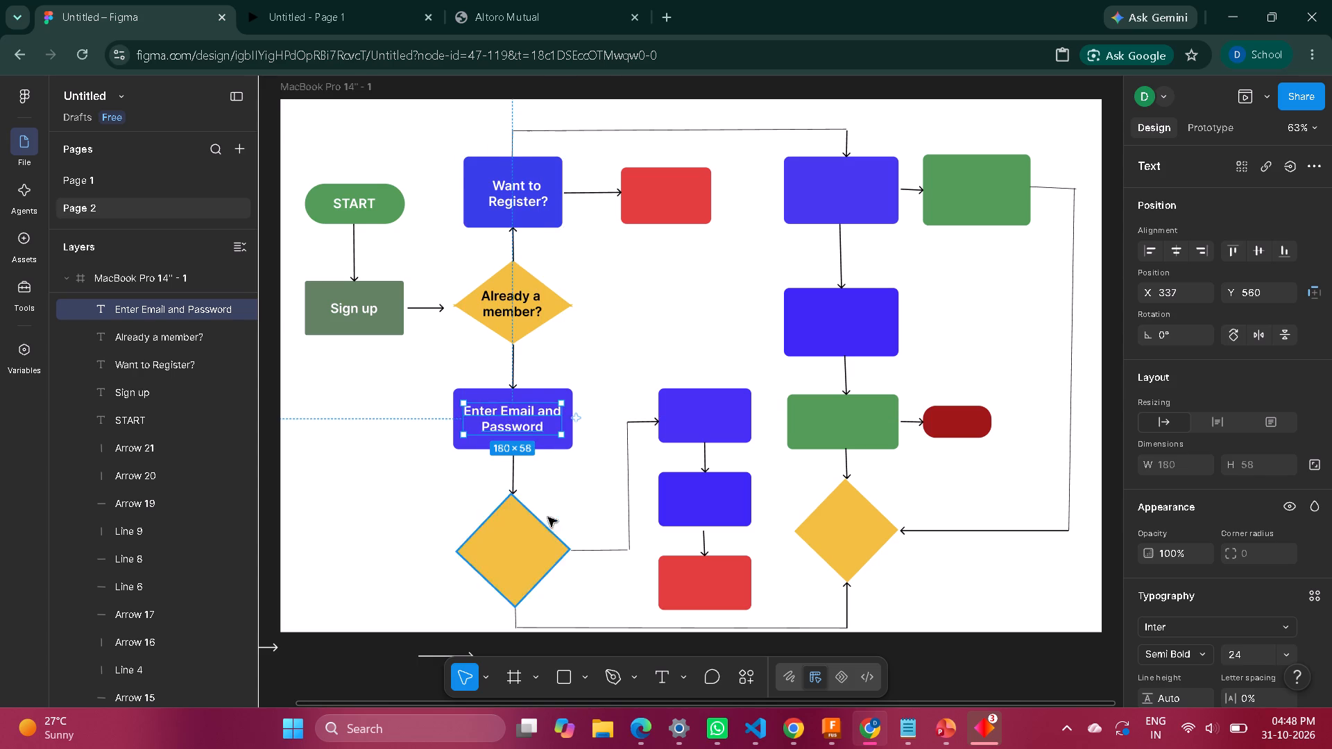
{"action": "left_click", "coordinate": [581, 483]}
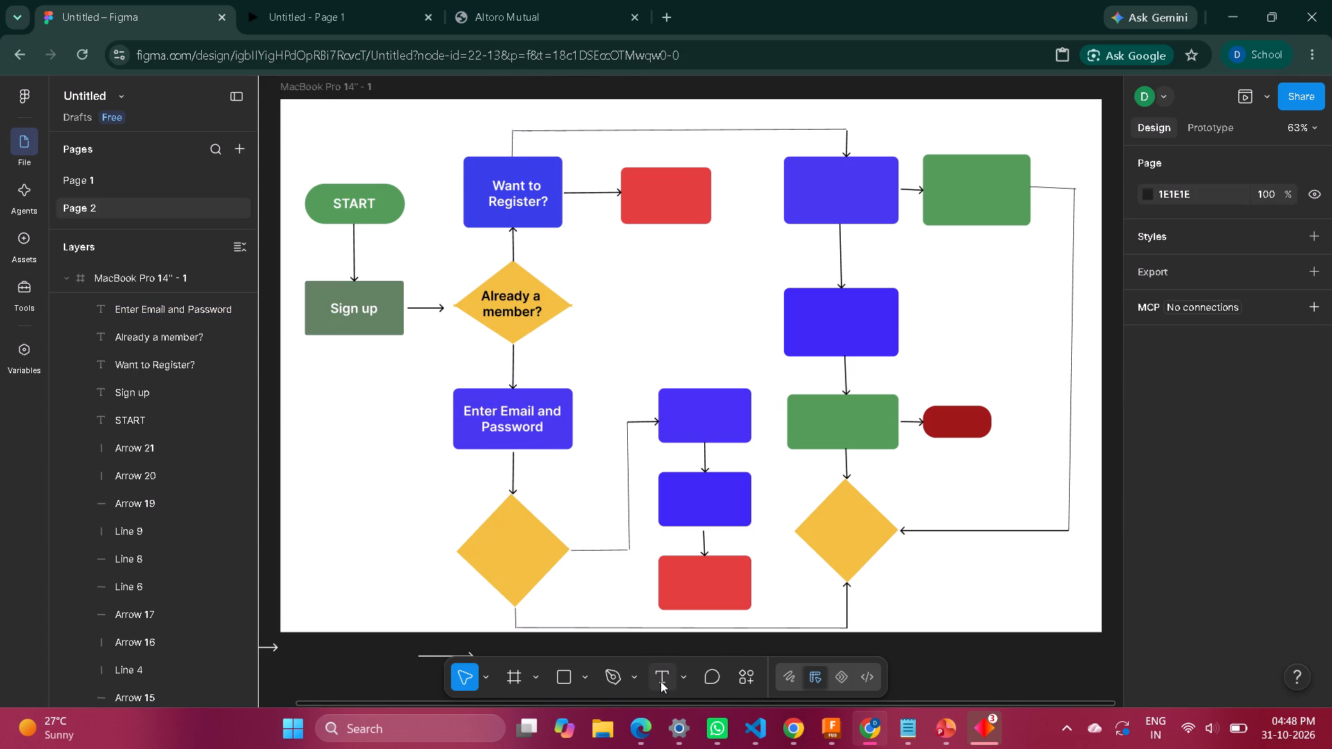
Add a text label beginning "Valid user c" in the blank area beside the amber diamond below the "Enter Email and Password" rectangle.
{"action": "left_click", "coordinate": [660, 681]}
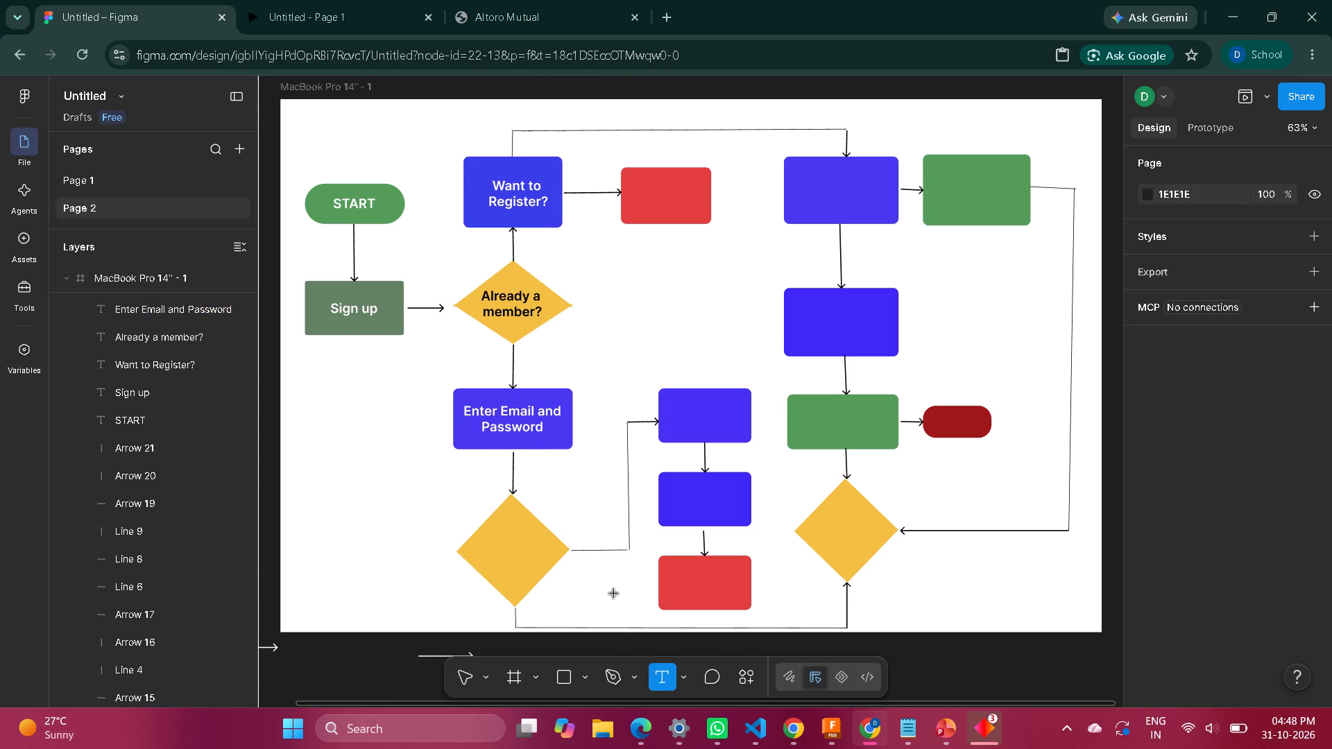
{"action": "left_click", "coordinate": [360, 533]}
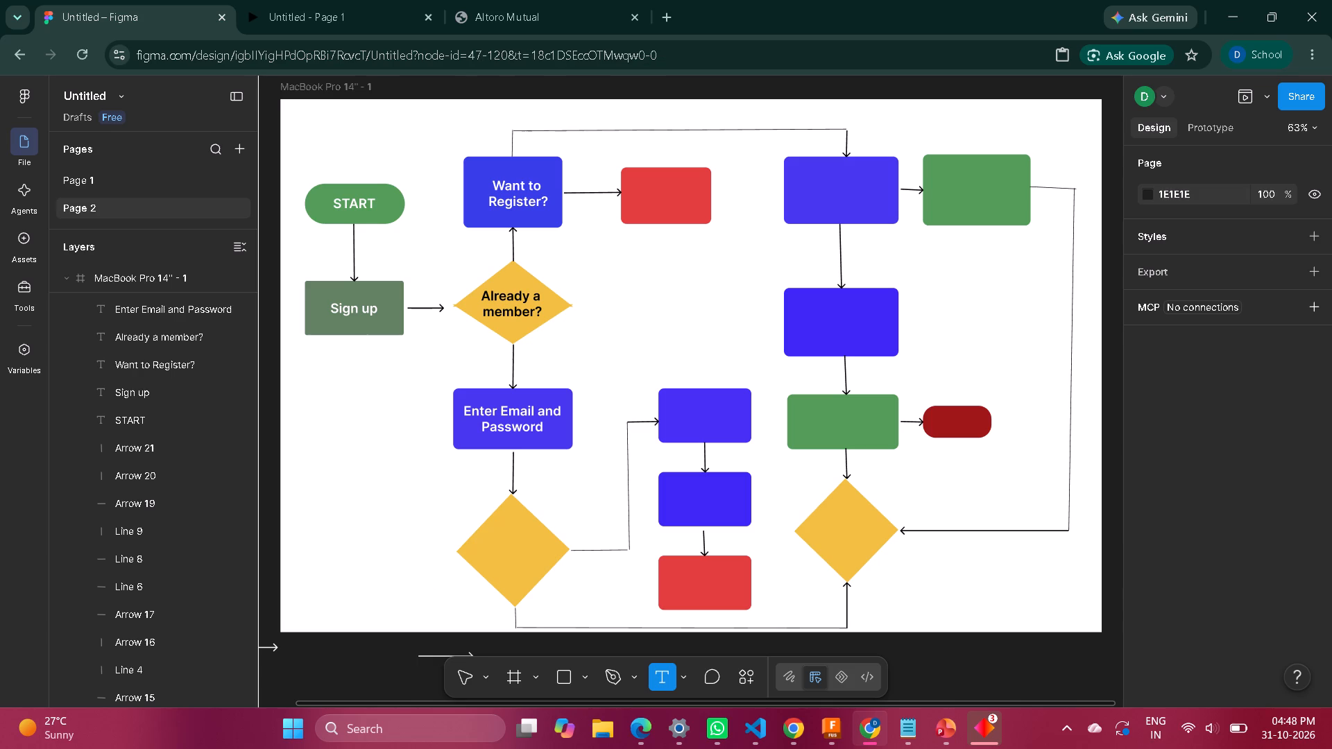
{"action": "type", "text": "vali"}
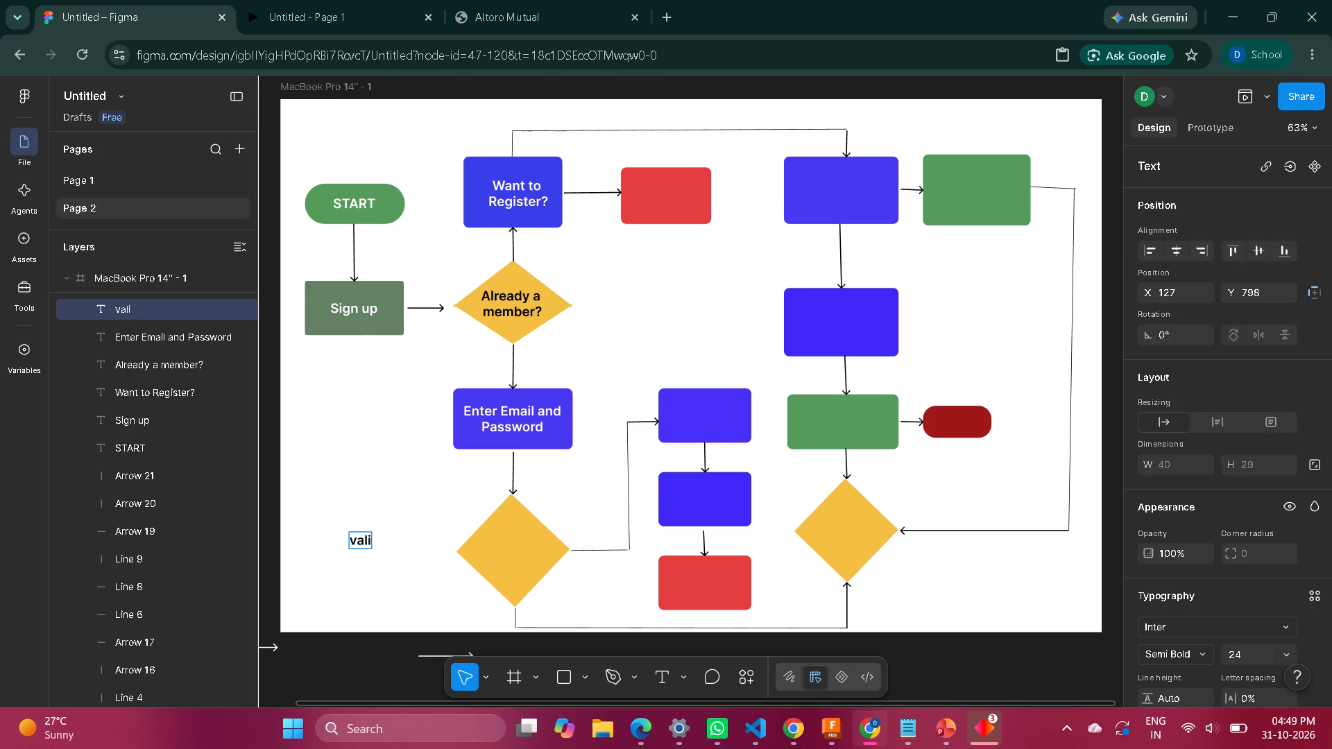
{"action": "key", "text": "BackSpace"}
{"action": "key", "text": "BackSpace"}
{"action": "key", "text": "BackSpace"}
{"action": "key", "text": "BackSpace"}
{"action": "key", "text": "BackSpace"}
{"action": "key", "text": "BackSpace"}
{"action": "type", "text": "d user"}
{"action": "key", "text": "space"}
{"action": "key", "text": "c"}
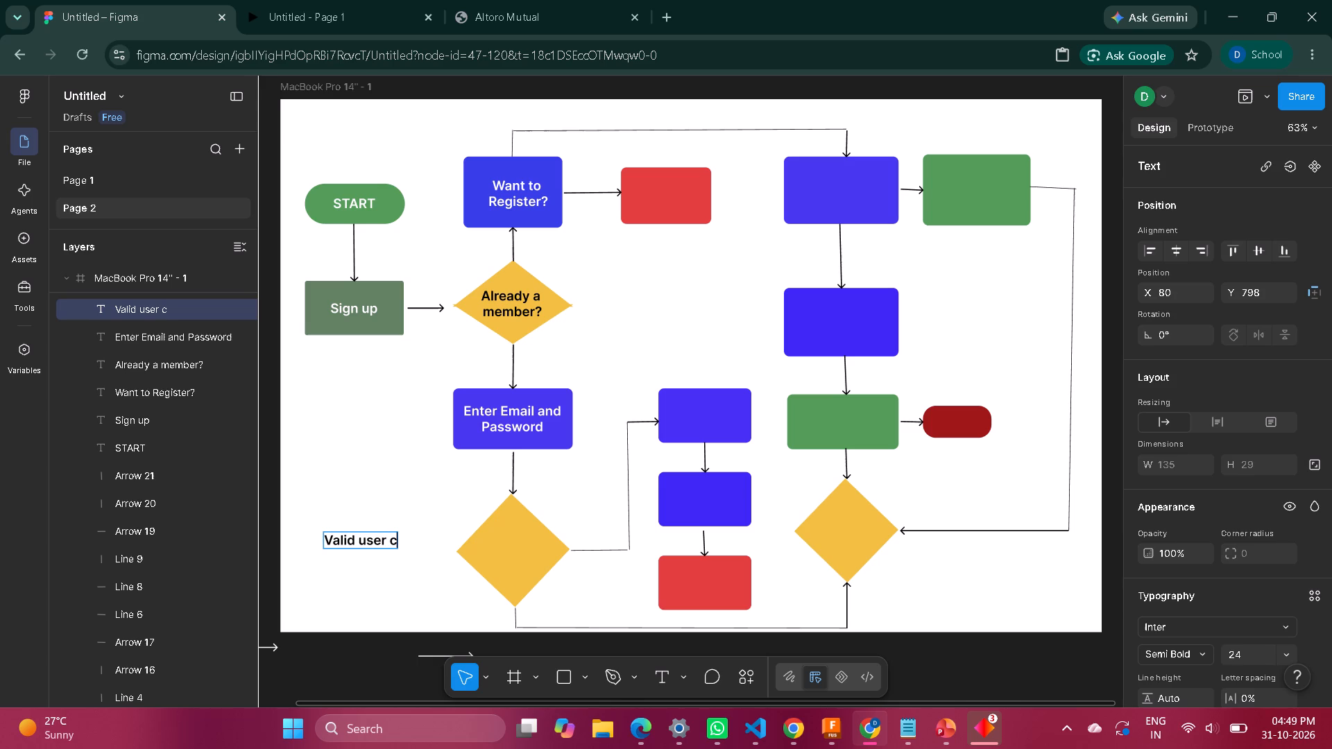
Write the new label as "Valid User Credentials" on two lines and place it in the amber diamond below "Enter Email and Password".
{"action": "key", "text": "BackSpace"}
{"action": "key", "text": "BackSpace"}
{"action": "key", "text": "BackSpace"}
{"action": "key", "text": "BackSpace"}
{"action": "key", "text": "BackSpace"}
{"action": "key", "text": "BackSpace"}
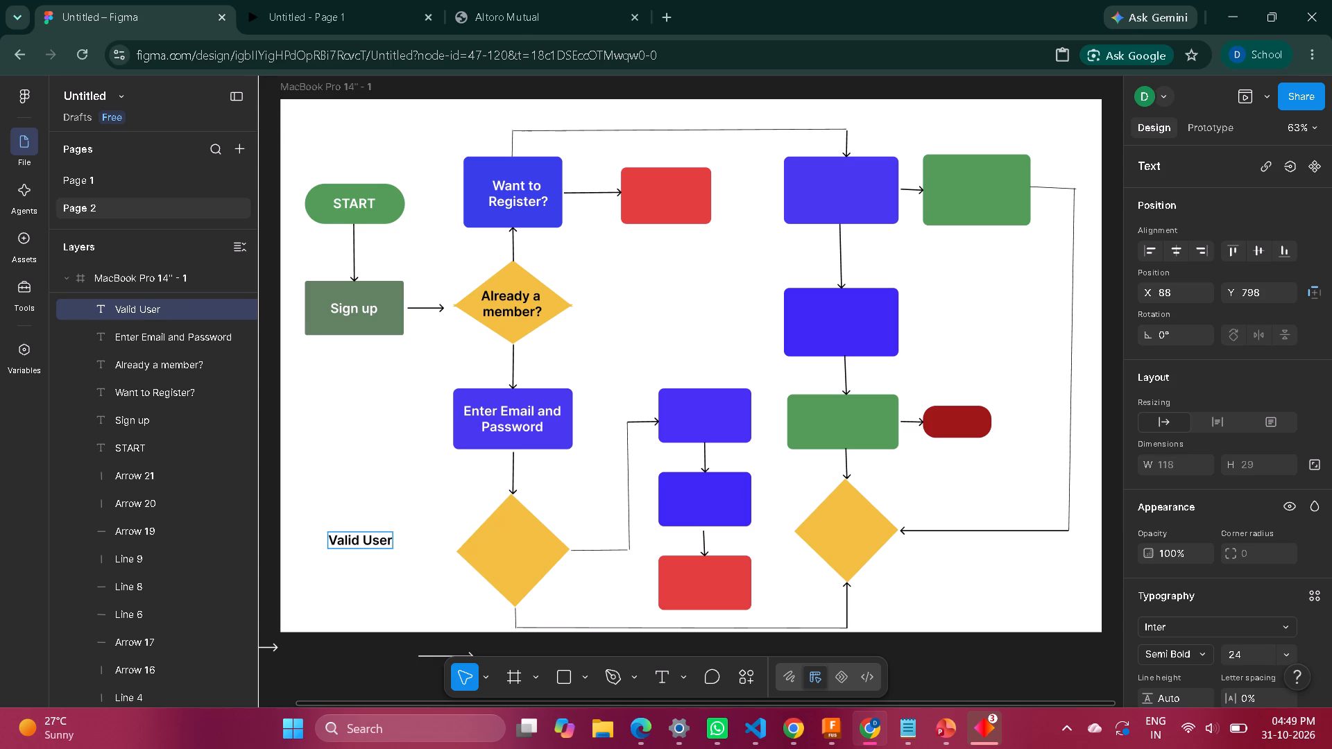
{"action": "type", "text": "CRE"}
{"action": "key", "text": "BackSpace"}
{"action": "type", "text": "re"}
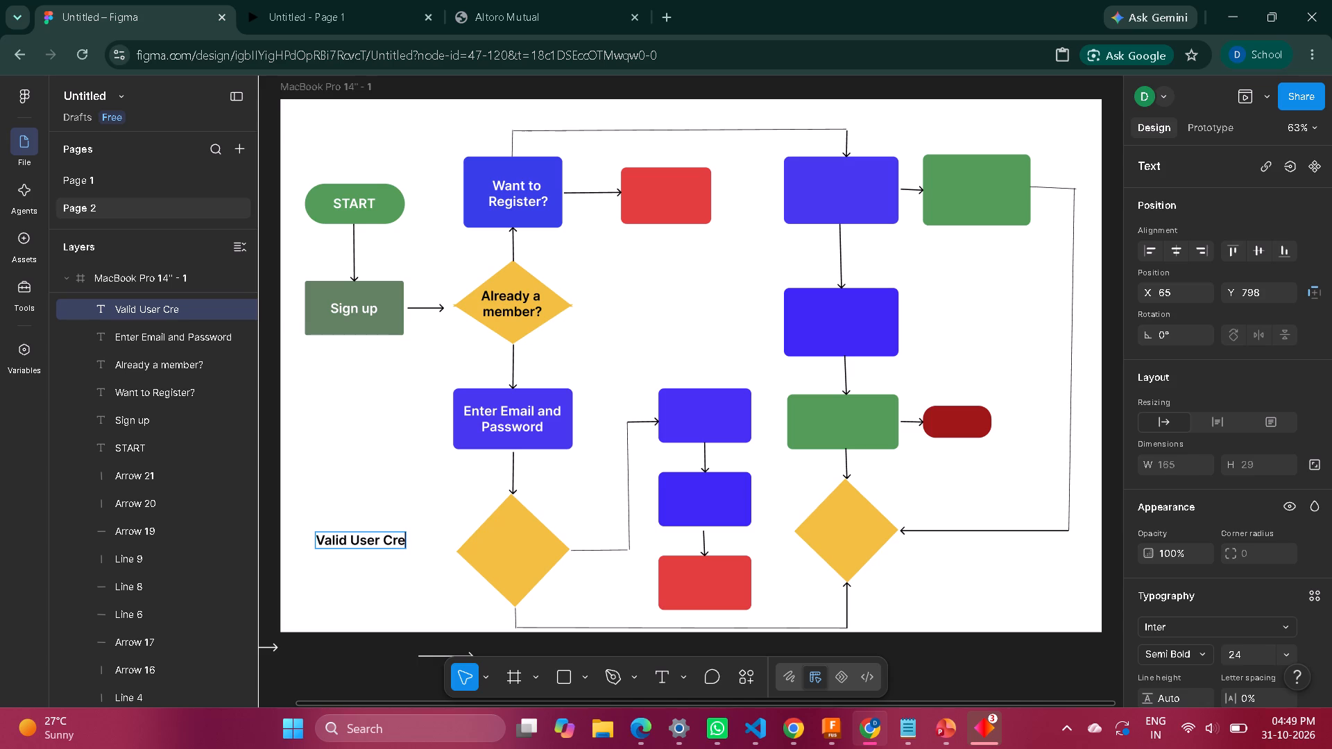
{"action": "type", "text": "dentials"}
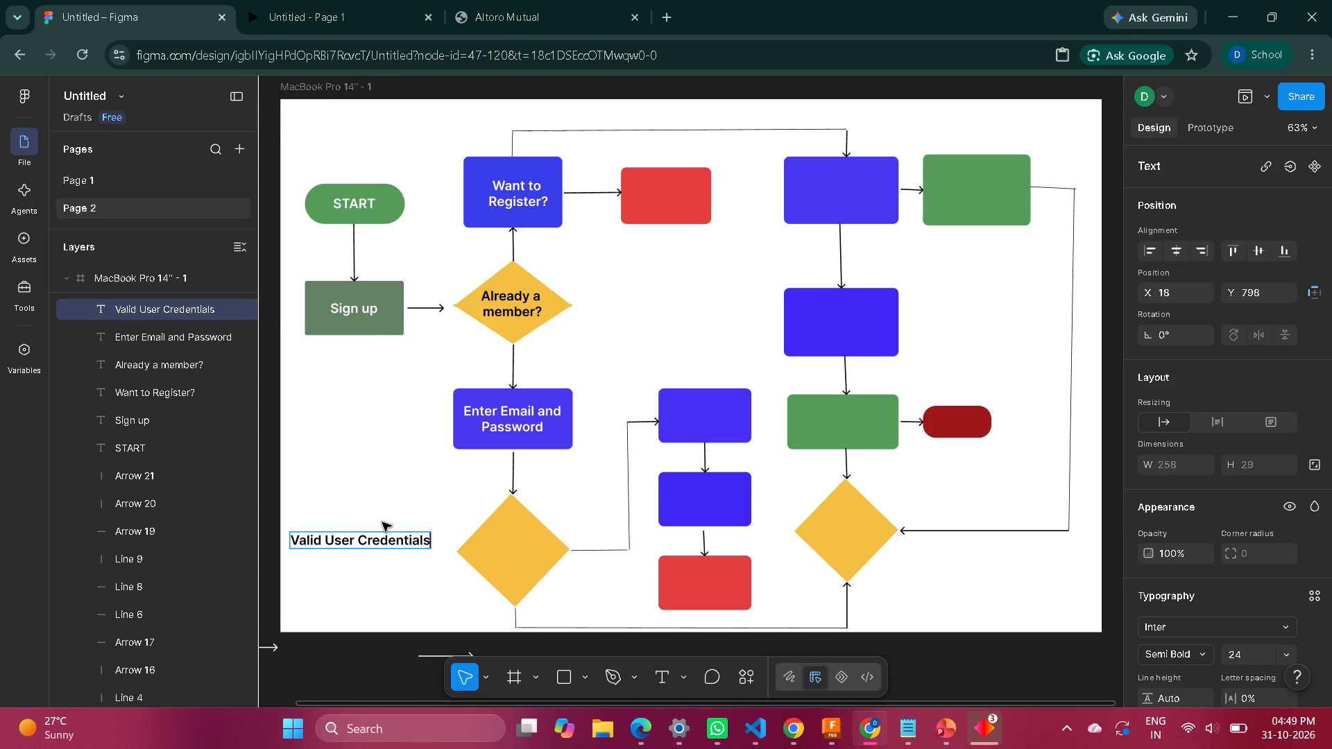
{"action": "left_click", "coordinate": [356, 538]}
{"action": "key", "text": "Return"}
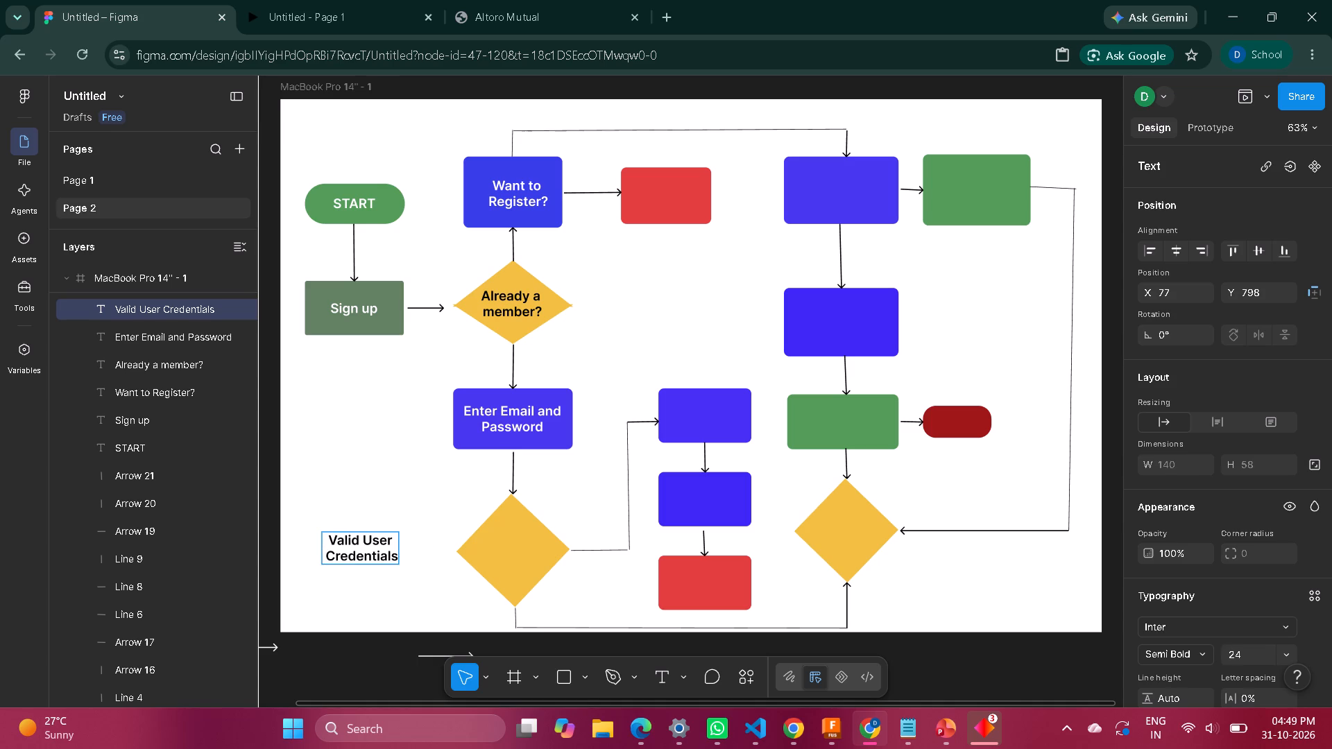
{"action": "left_click", "coordinate": [378, 574]}
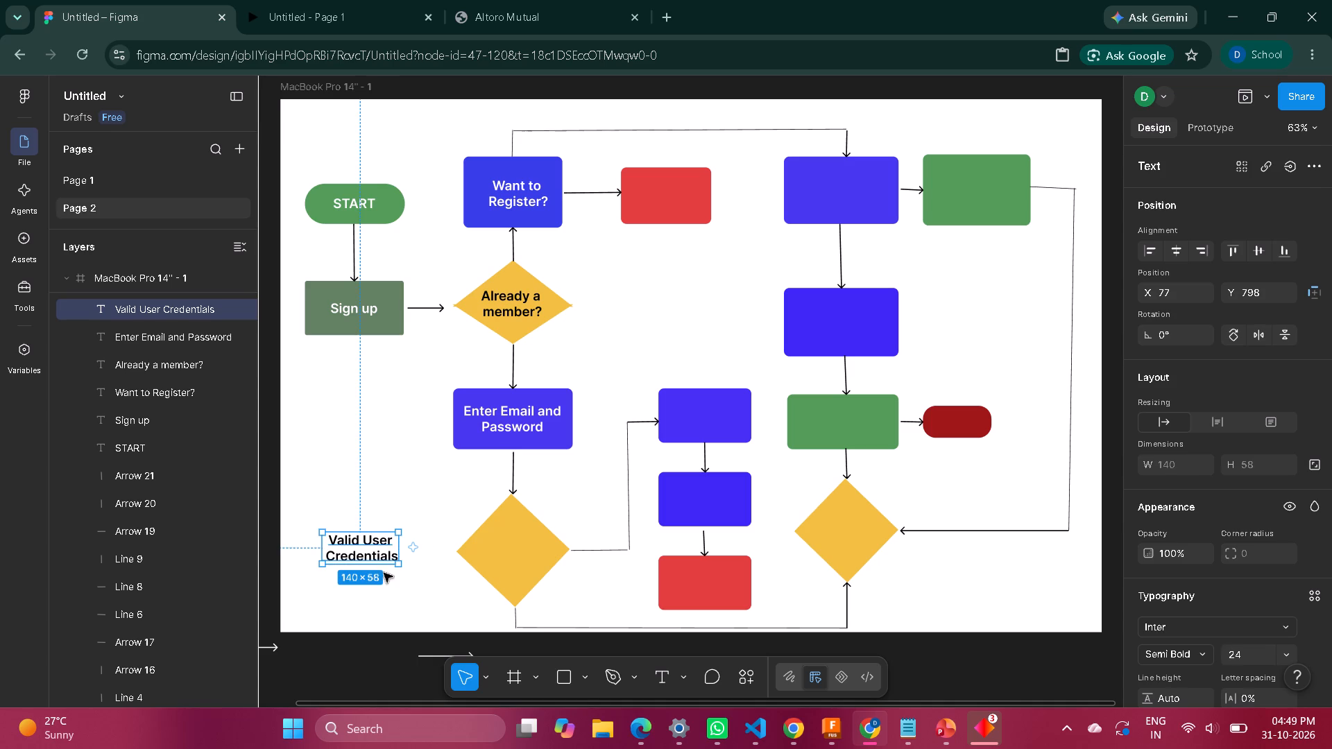
{"action": "left_click_drag", "start_coordinate": [379, 553], "coordinate": [527, 556]}
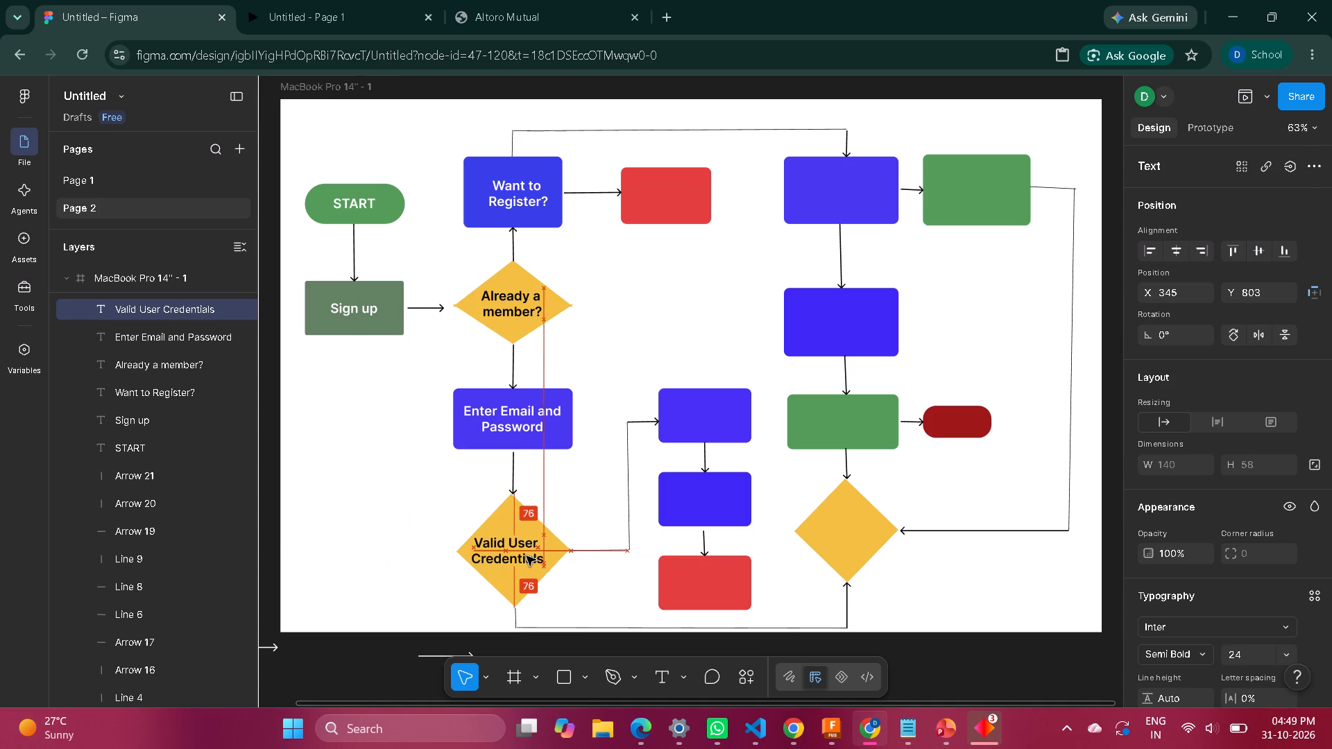
Centre the "Valid User Credentials" label within the amber diamond below "Enter Email and Password".
{"action": "left_click_drag", "start_coordinate": [527, 556], "coordinate": [530, 556]}
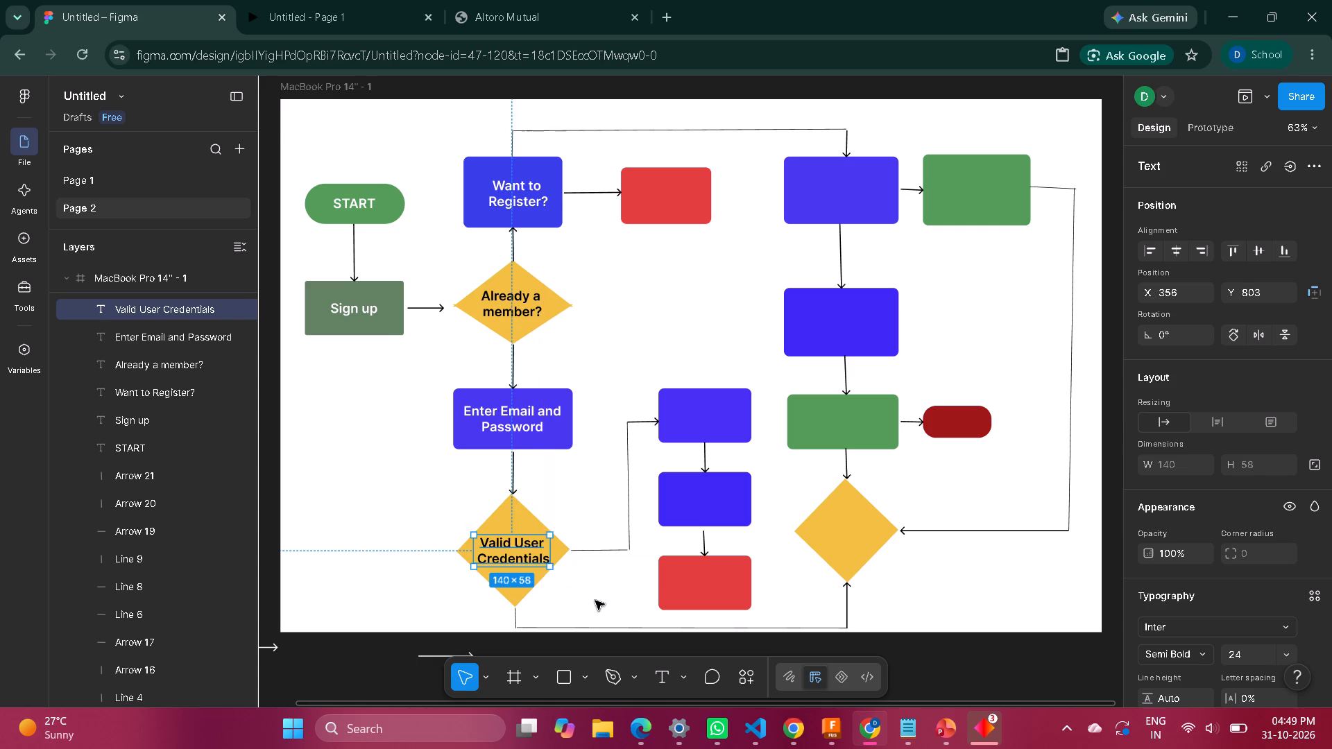
Append a question mark to the lower amber diamond's label so it reads "Valid User Credentials?".
{"action": "double_click", "coordinate": [530, 560]}
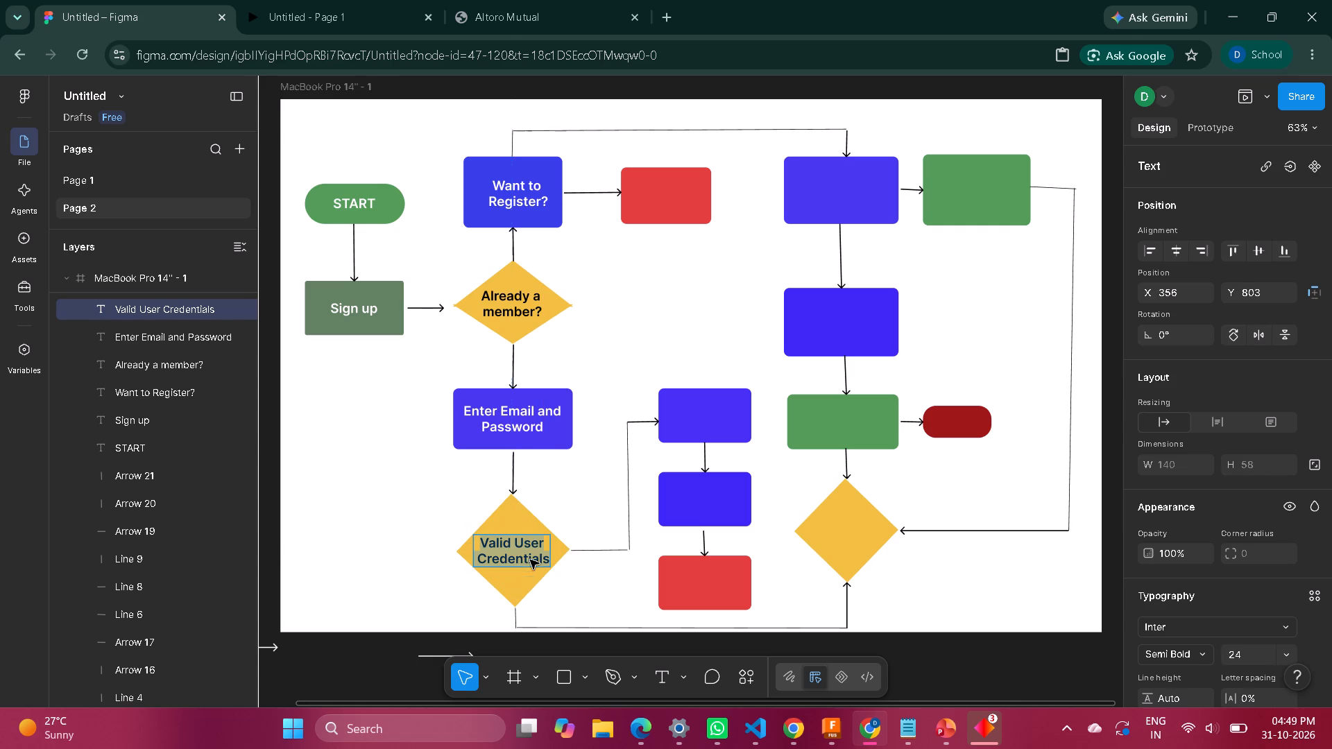
{"action": "left_click", "coordinate": [543, 560]}
{"action": "key", "text": "Right"}
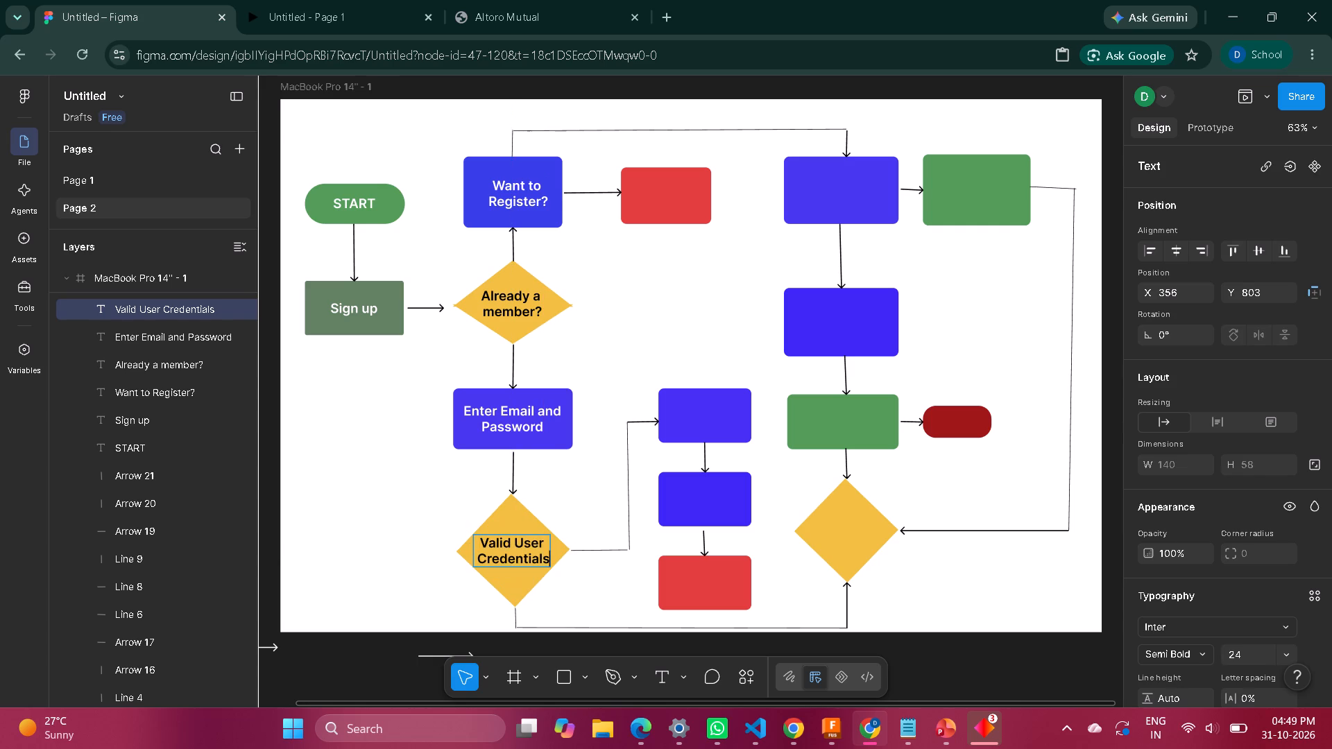
{"action": "key", "text": "shift+question"}
{"action": "left_click", "coordinate": [597, 436]}
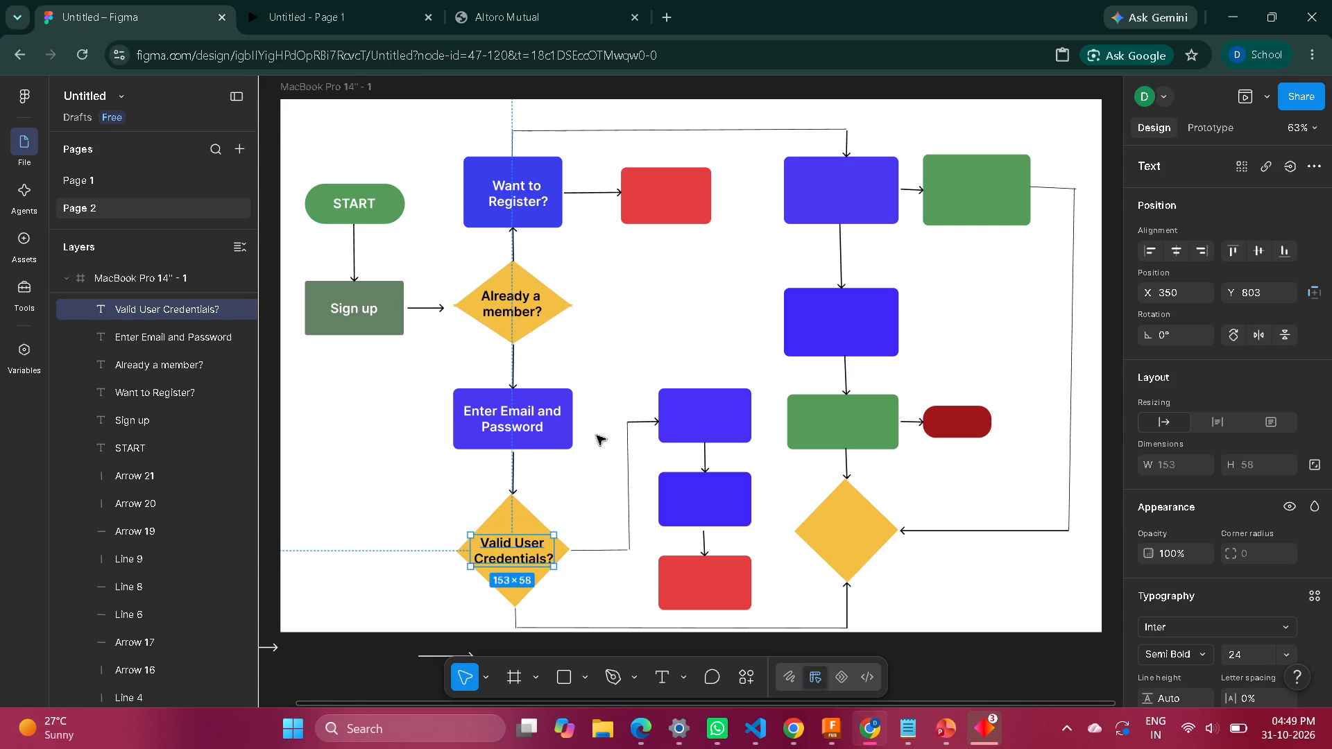
{"action": "left_click", "coordinate": [577, 601]}
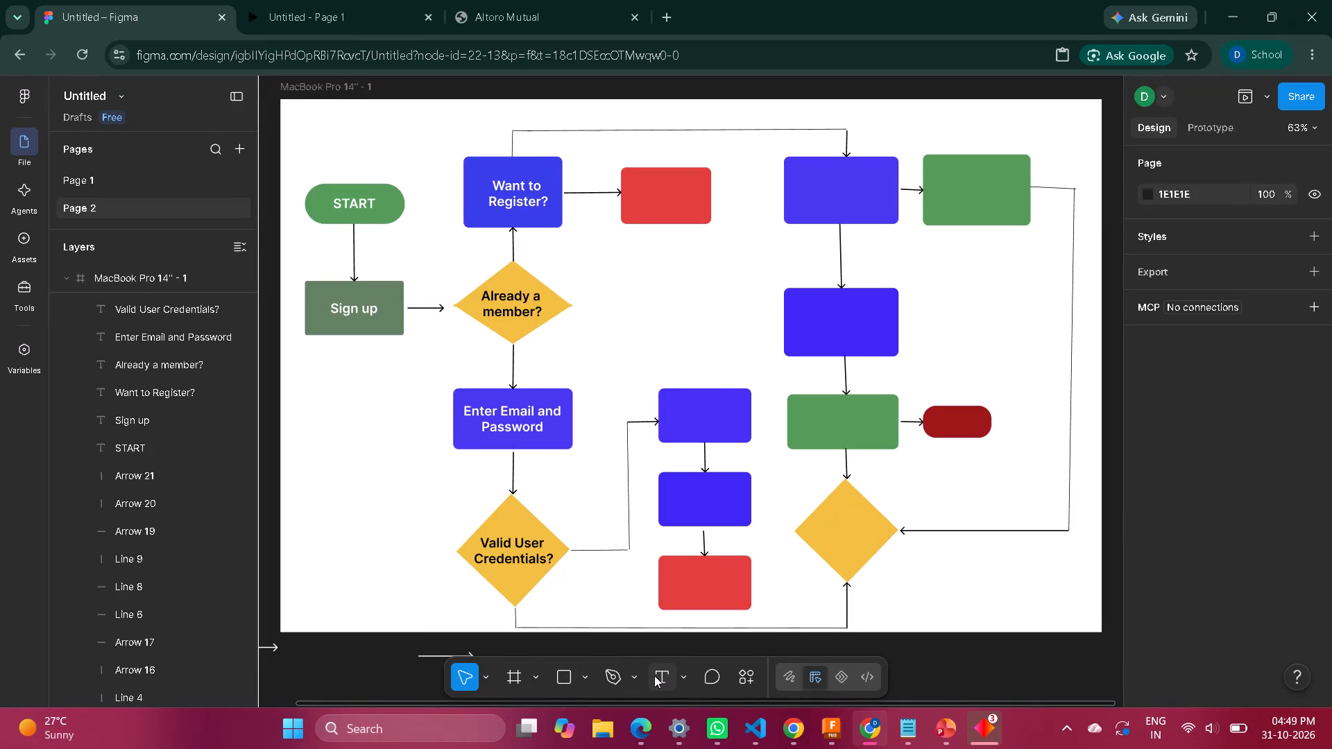
Add a "Login Failed" text label and centre it in the blue rectangle that the arrow from "Valid User Credentials?" points to.
{"action": "left_click", "coordinate": [654, 675]}
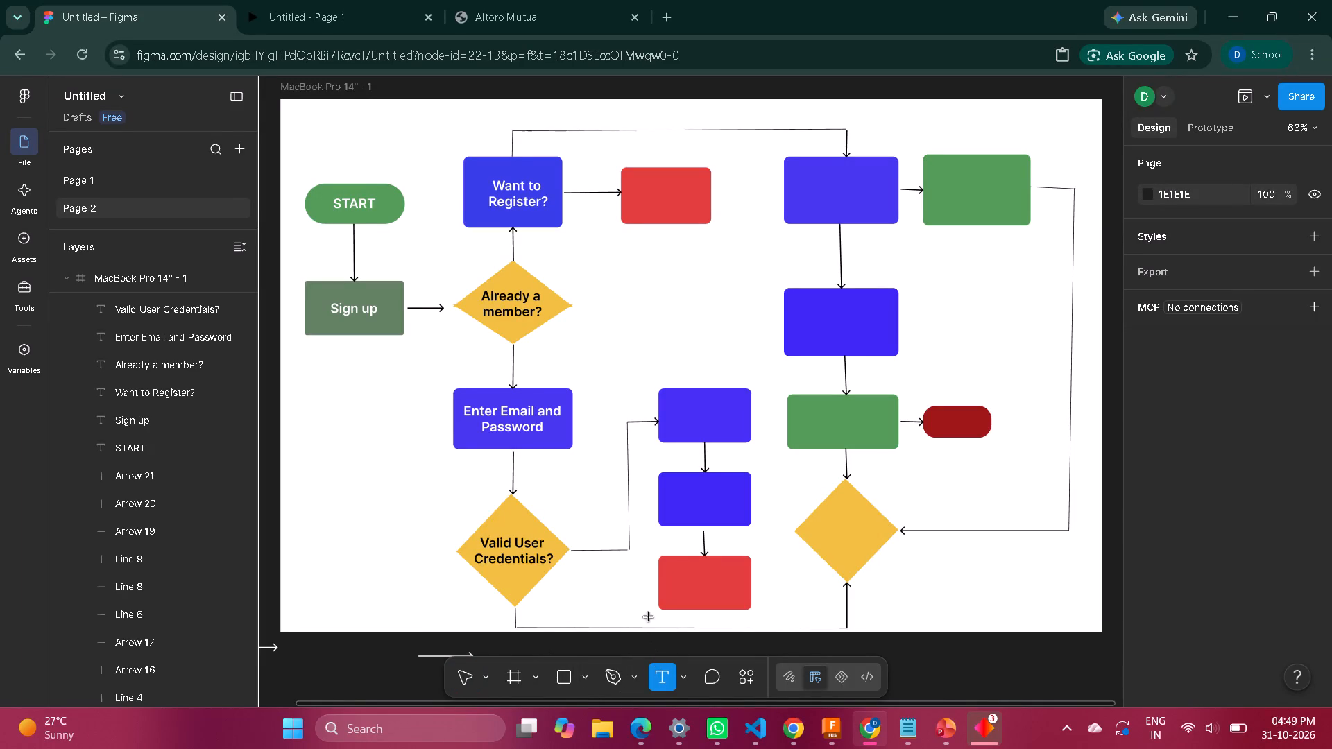
{"action": "left_click", "coordinate": [674, 419]}
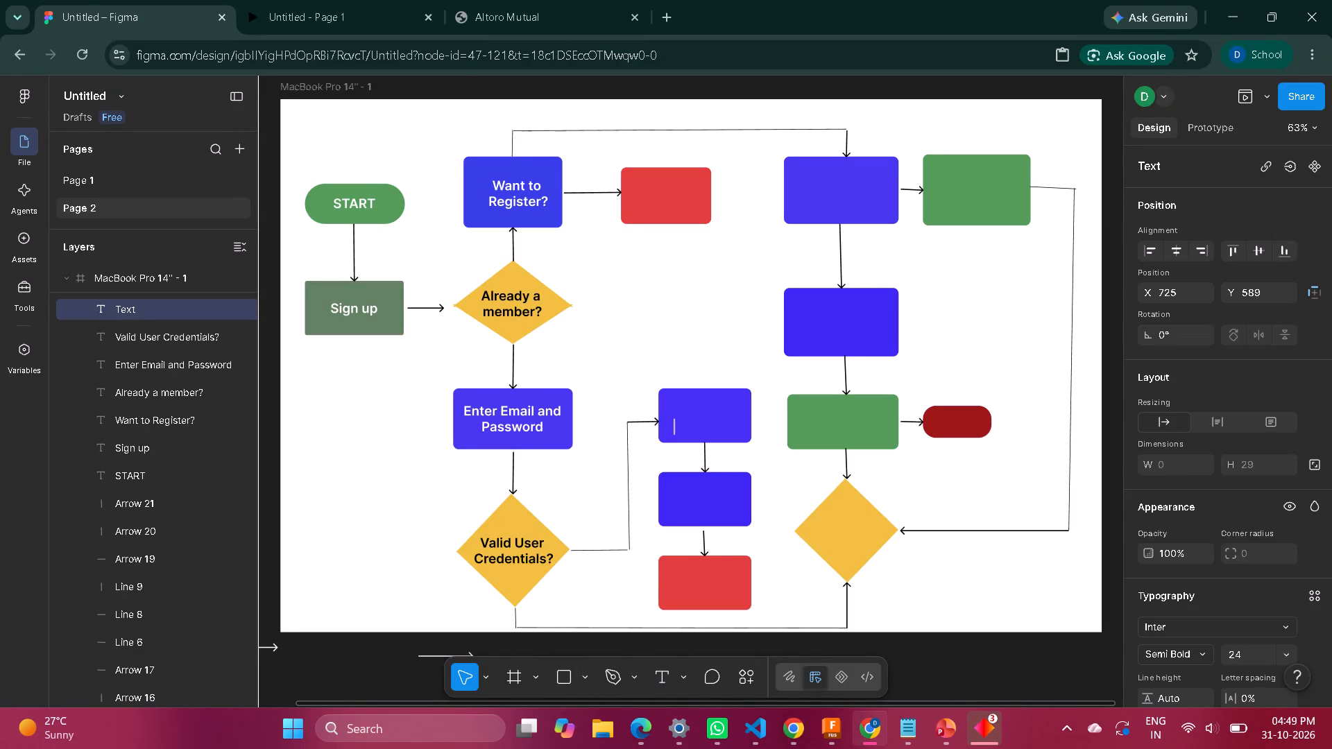
{"action": "type", "text": "lo"}
{"action": "key", "text": "BackSpace"}
{"action": "type", "text": "ogin"}
{"action": "key", "text": "space"}
{"action": "type", "text": "ailed"}
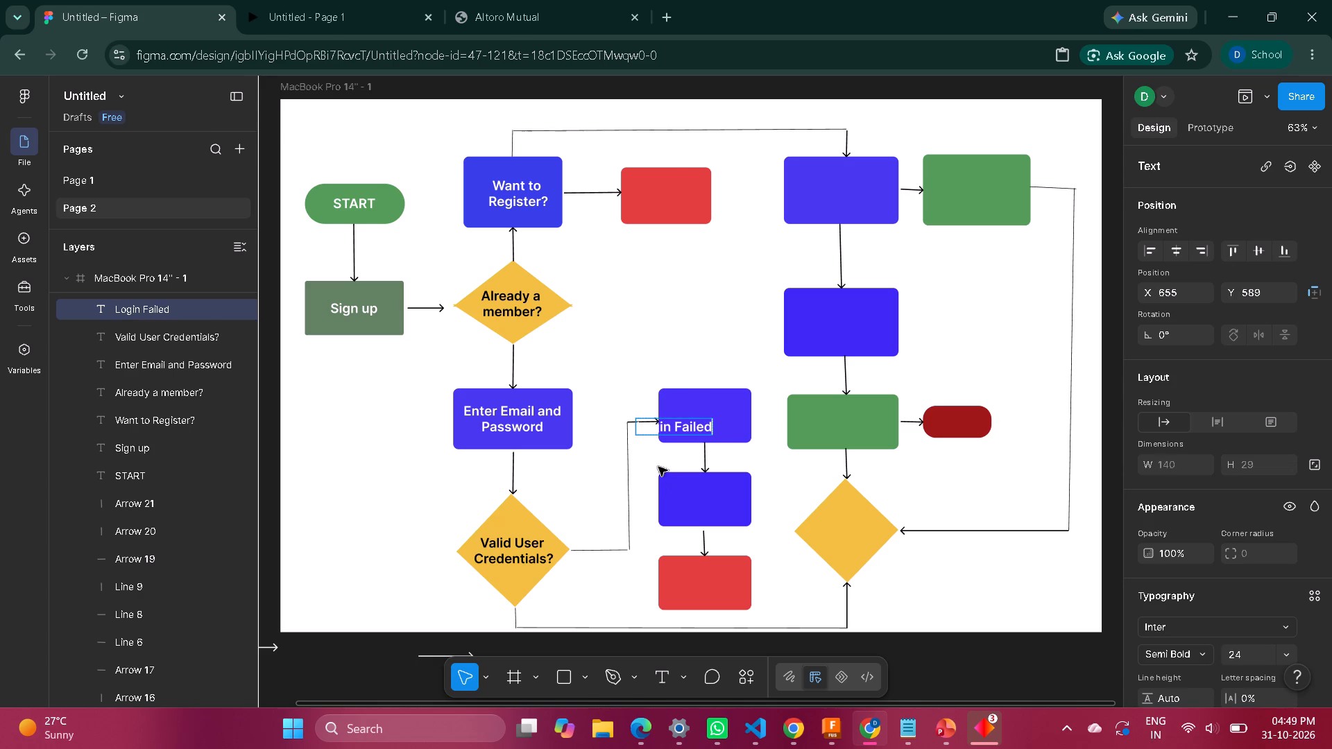
{"action": "left_click_drag", "start_coordinate": [663, 455], "coordinate": [690, 429]}
{"action": "left_click_drag", "start_coordinate": [690, 429], "coordinate": [721, 423]}
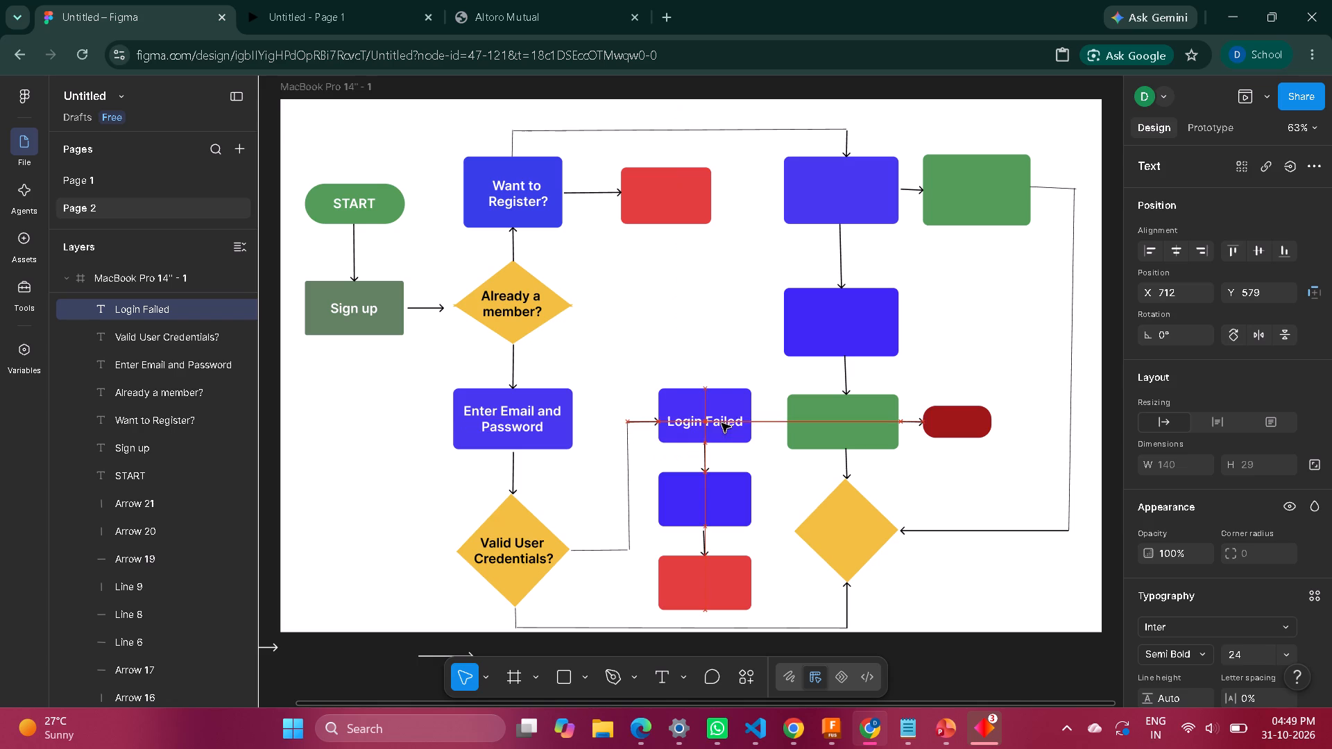
Move the "Login Failed" label slightly upward within its blue rectangle, to Y 566.
{"action": "left_click_drag", "start_coordinate": [721, 423], "coordinate": [721, 416]}
{"action": "left_click", "coordinate": [759, 458]}
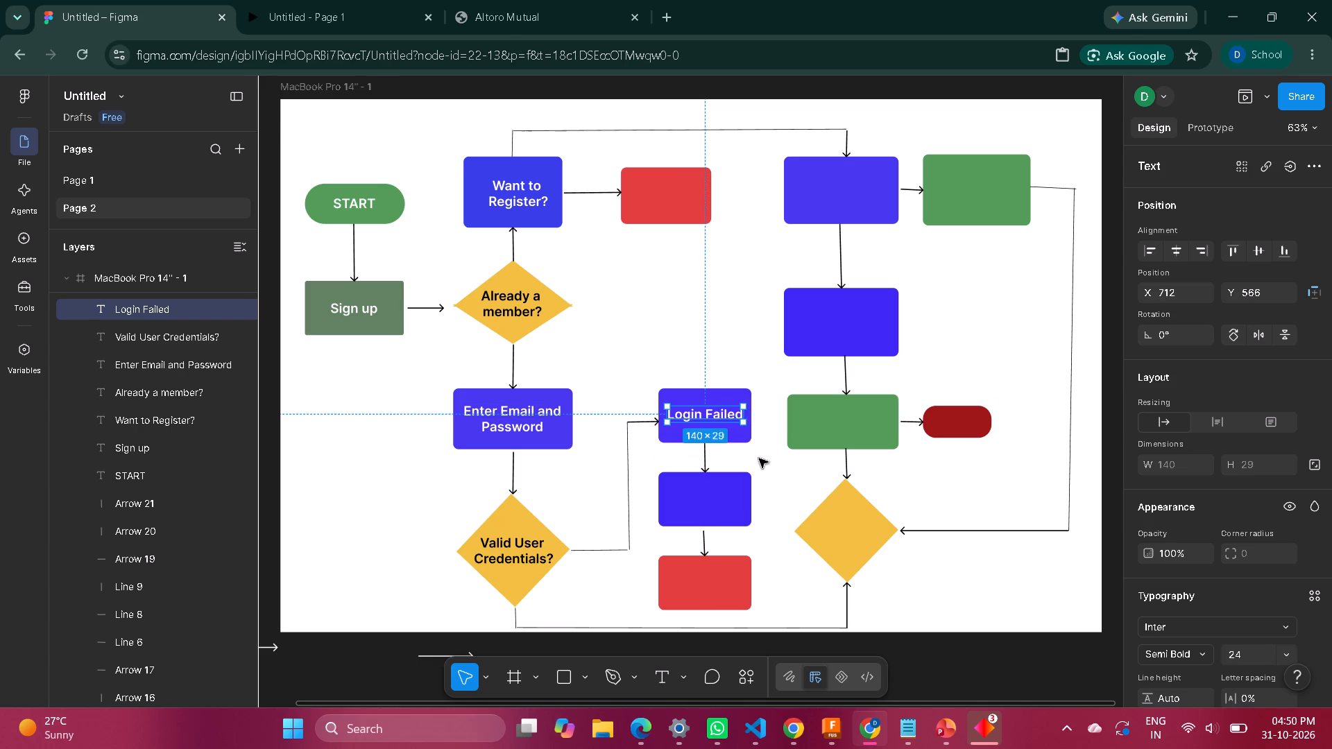
Add a "Forgot Password" text label in the blue rectangle directly below "Login Failed".
{"action": "left_click", "coordinate": [661, 682]}
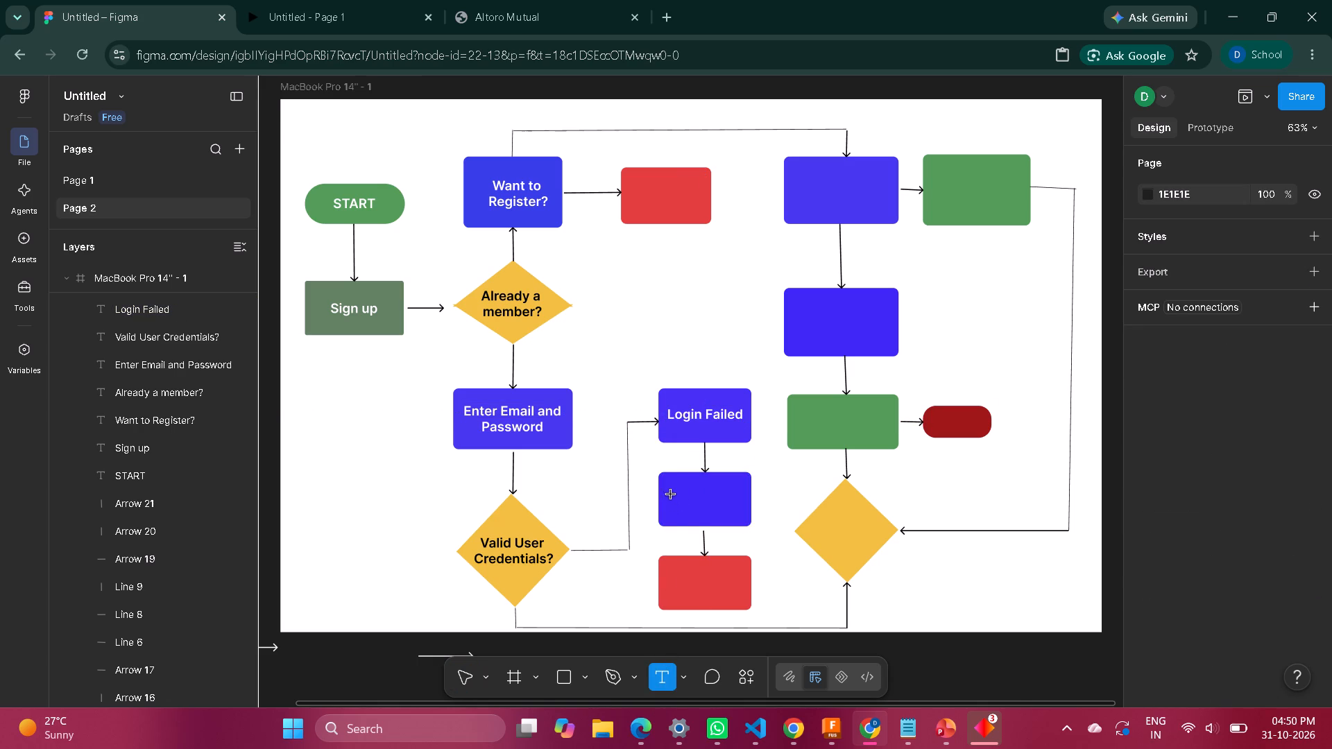
{"action": "left_click", "coordinate": [669, 494]}
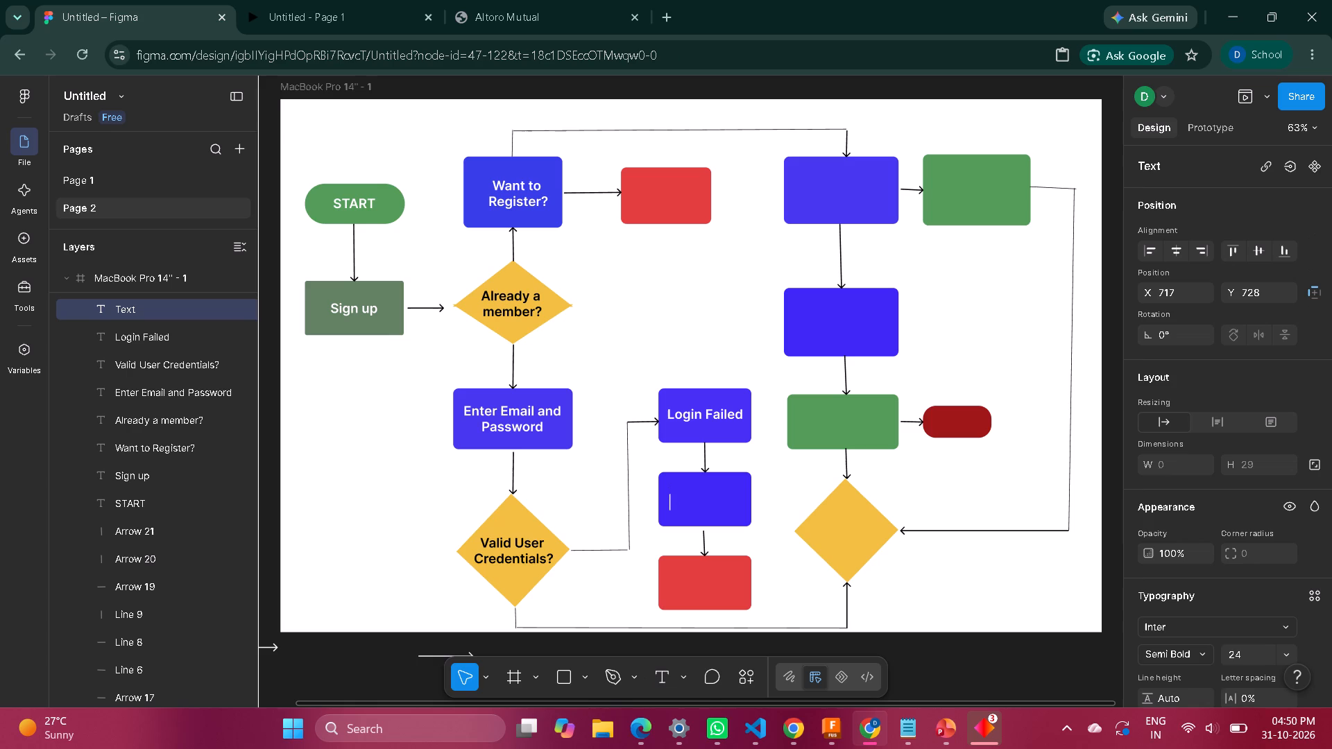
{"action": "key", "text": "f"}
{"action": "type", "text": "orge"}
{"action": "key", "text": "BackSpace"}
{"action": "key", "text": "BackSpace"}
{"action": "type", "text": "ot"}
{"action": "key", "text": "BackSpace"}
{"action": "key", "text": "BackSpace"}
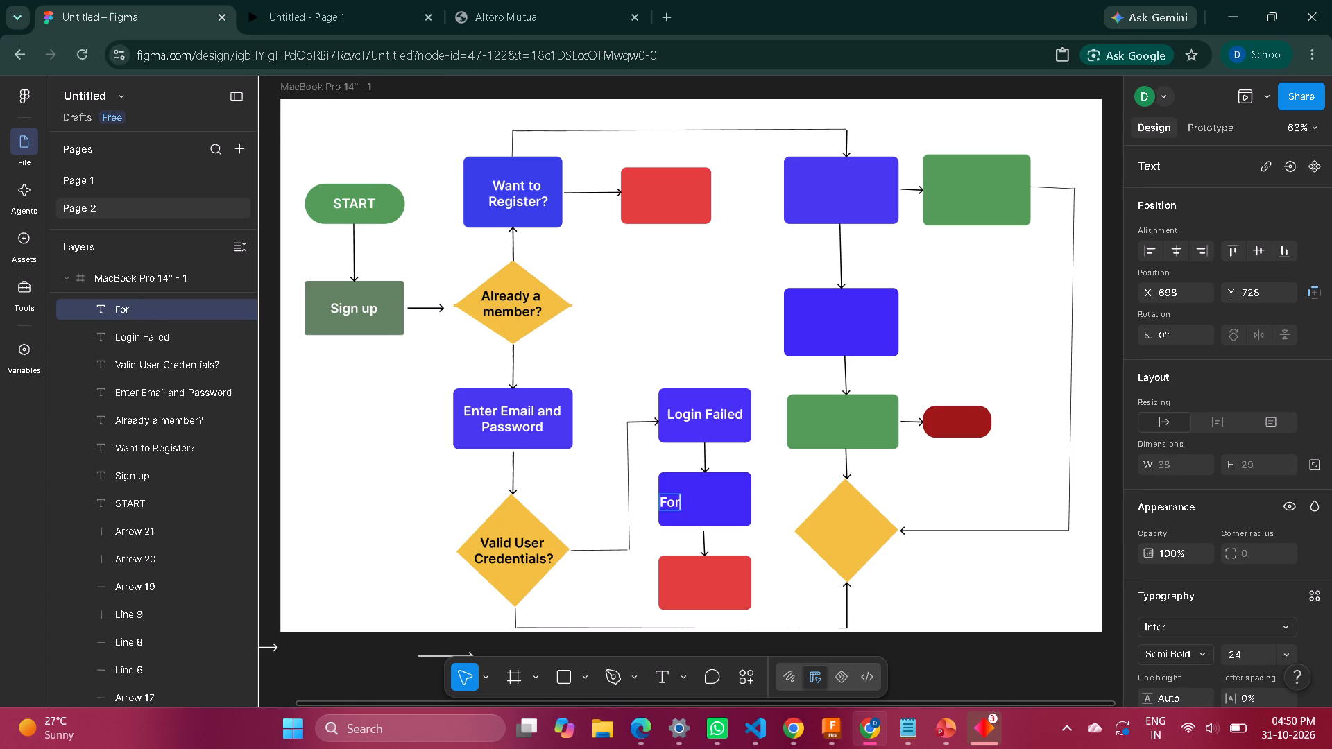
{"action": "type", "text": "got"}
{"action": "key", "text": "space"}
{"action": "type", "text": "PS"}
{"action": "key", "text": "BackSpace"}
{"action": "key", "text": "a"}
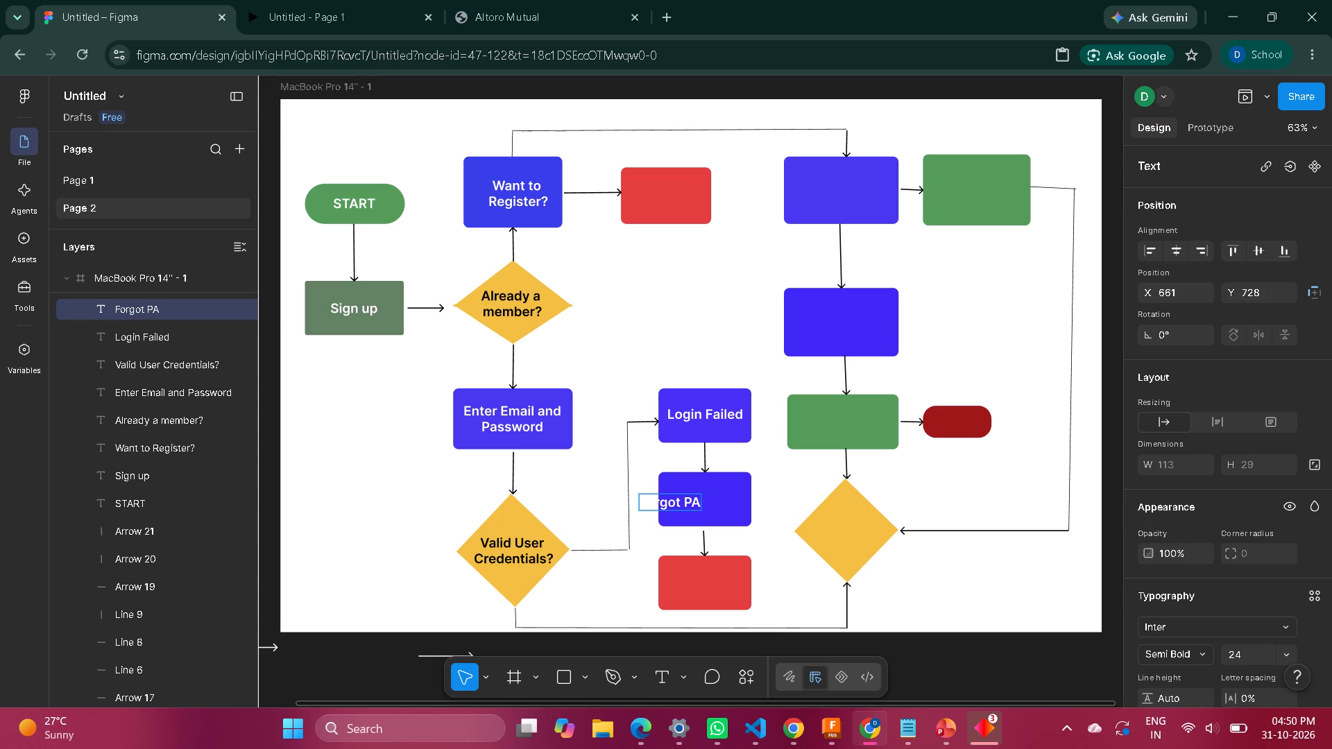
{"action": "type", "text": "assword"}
{"action": "left_click_drag", "start_coordinate": [715, 507], "coordinate": [714, 524]}
{"action": "left_click", "coordinate": [714, 524]}
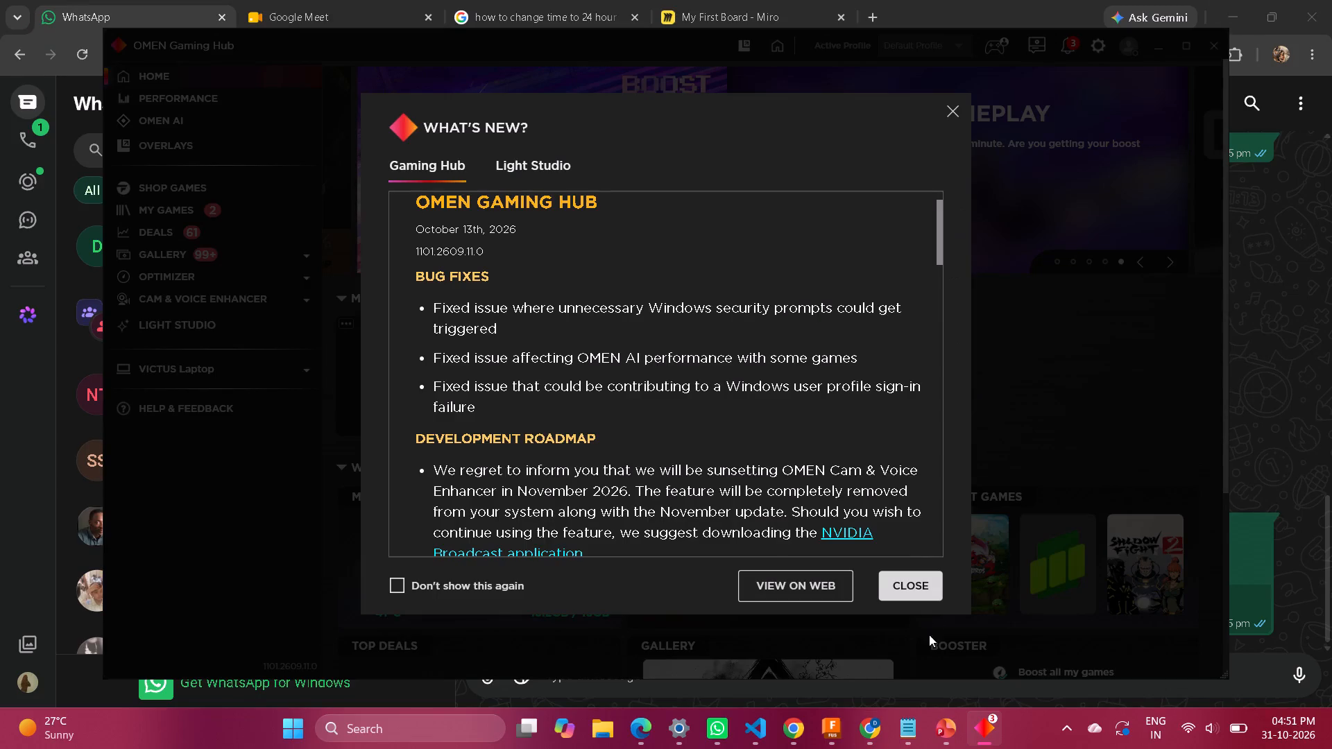
Dismiss the "What's New?" release notes in OMEN Gaming Hub.
{"action": "left_click", "coordinate": [928, 592]}
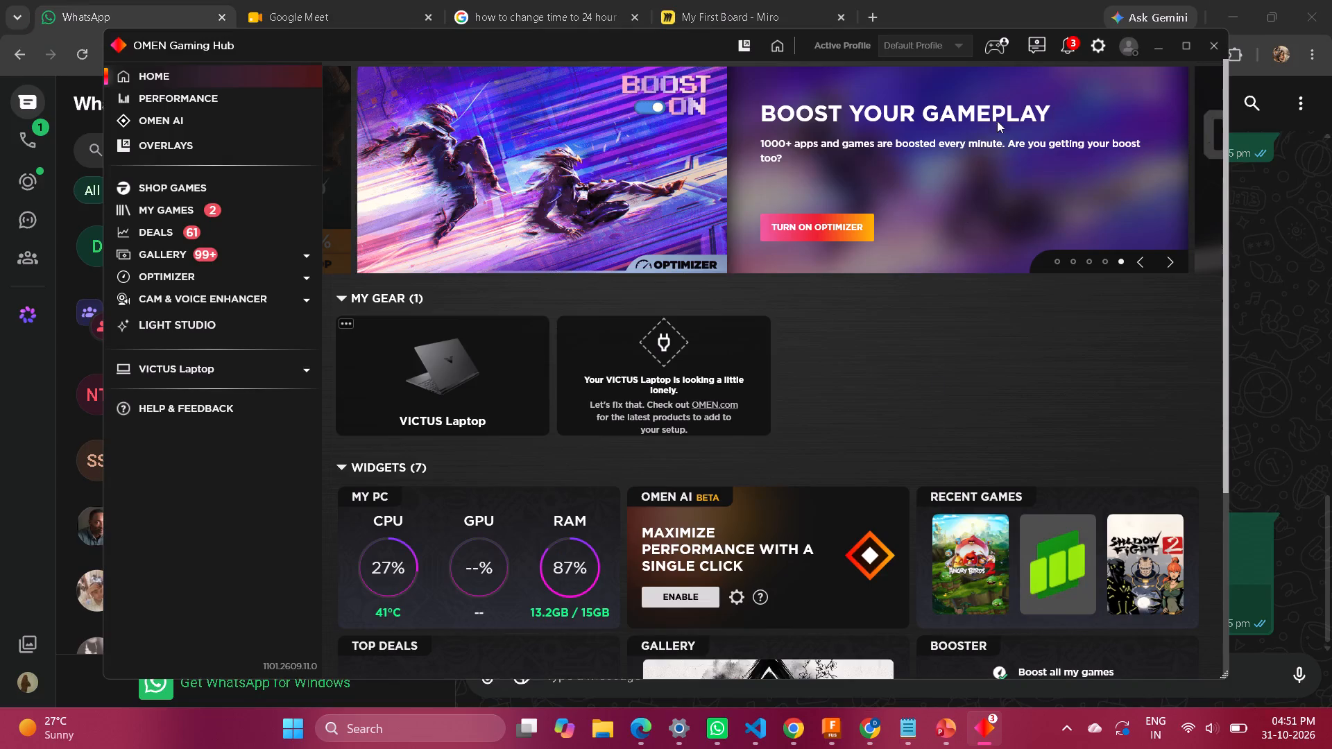